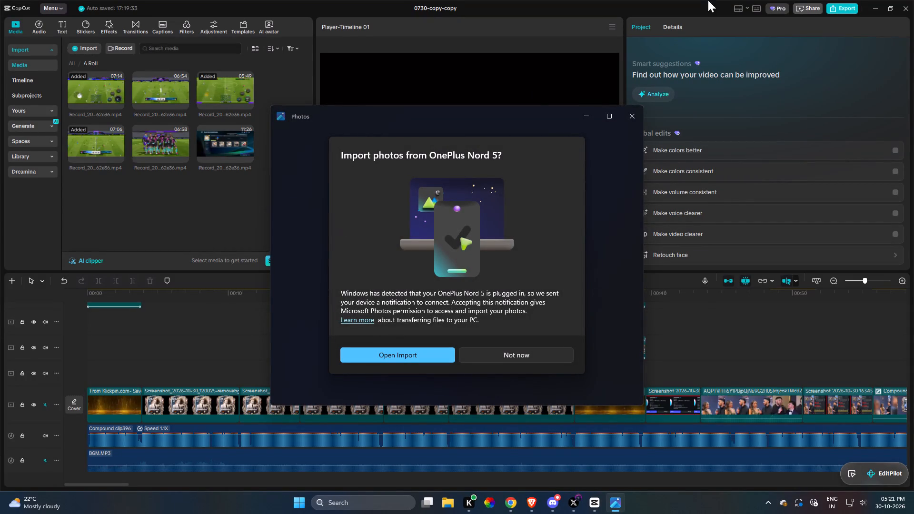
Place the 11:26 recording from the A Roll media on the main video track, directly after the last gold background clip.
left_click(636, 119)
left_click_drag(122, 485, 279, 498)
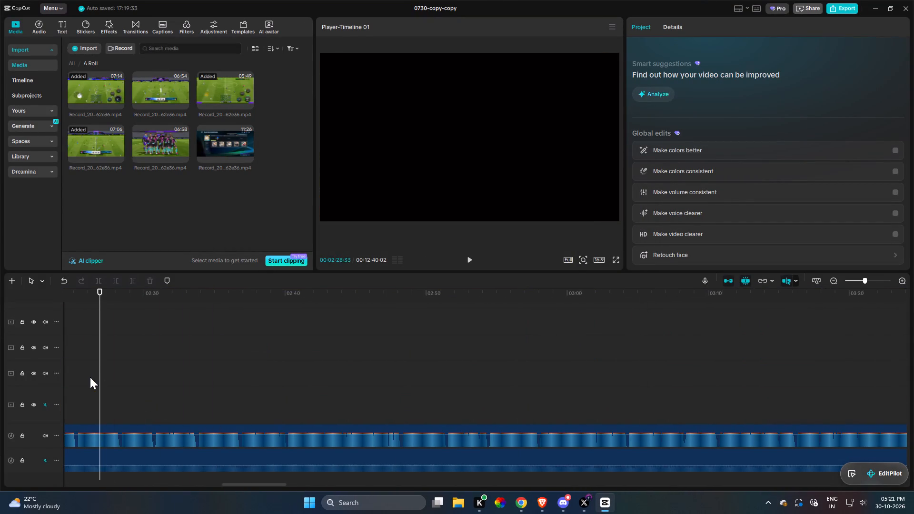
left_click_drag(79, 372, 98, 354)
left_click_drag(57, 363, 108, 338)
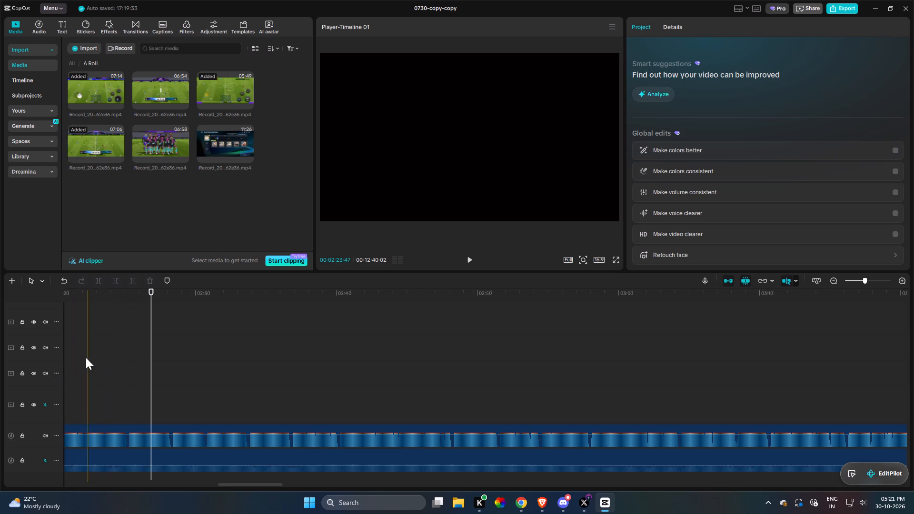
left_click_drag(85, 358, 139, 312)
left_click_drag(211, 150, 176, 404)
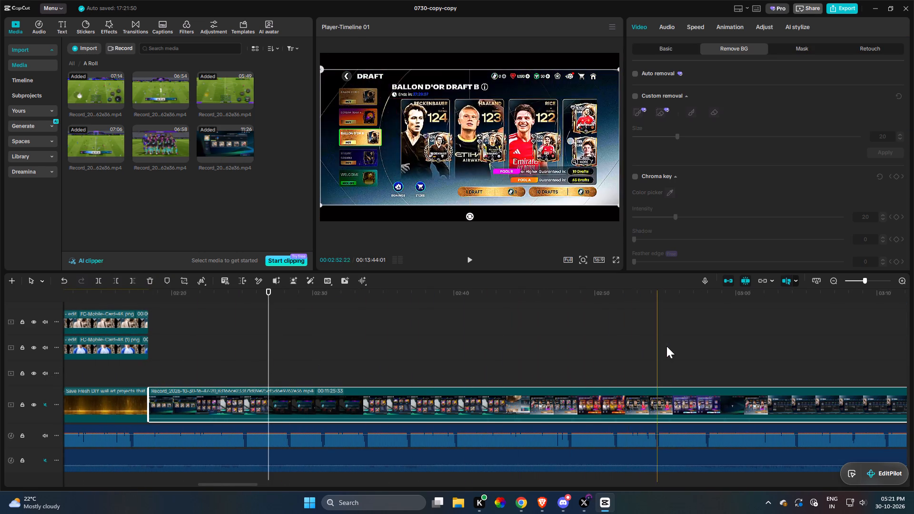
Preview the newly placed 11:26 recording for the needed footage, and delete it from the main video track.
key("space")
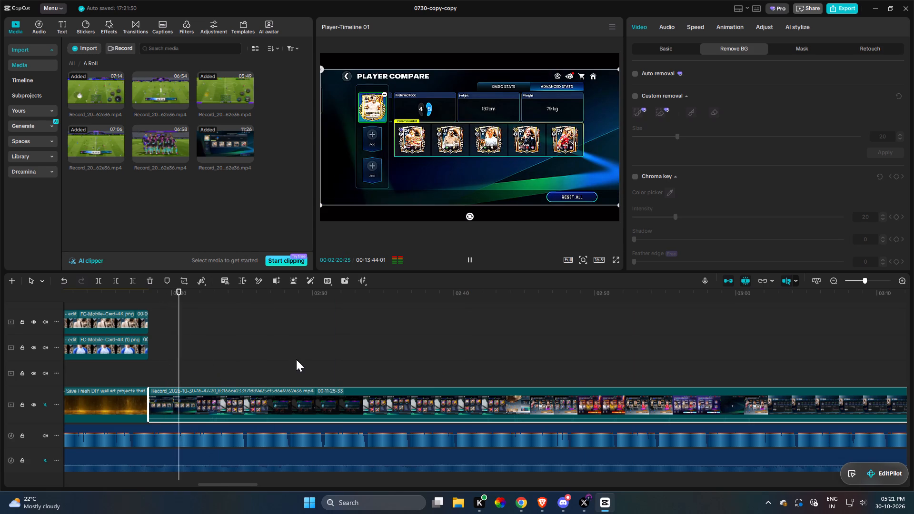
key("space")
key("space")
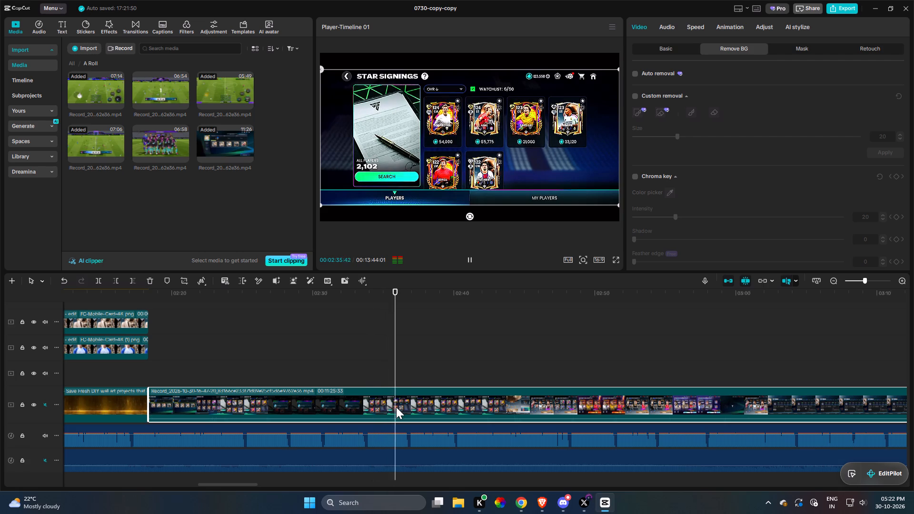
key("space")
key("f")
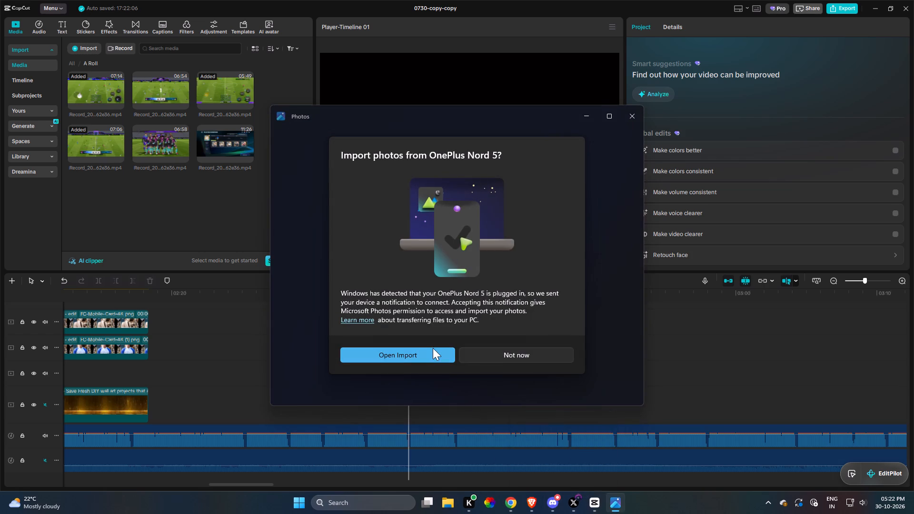
left_click(433, 348)
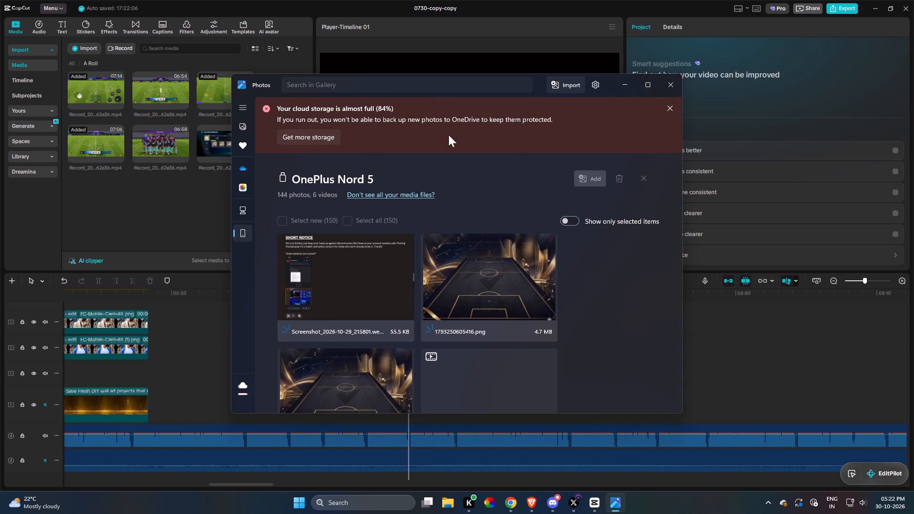
left_click(667, 106)
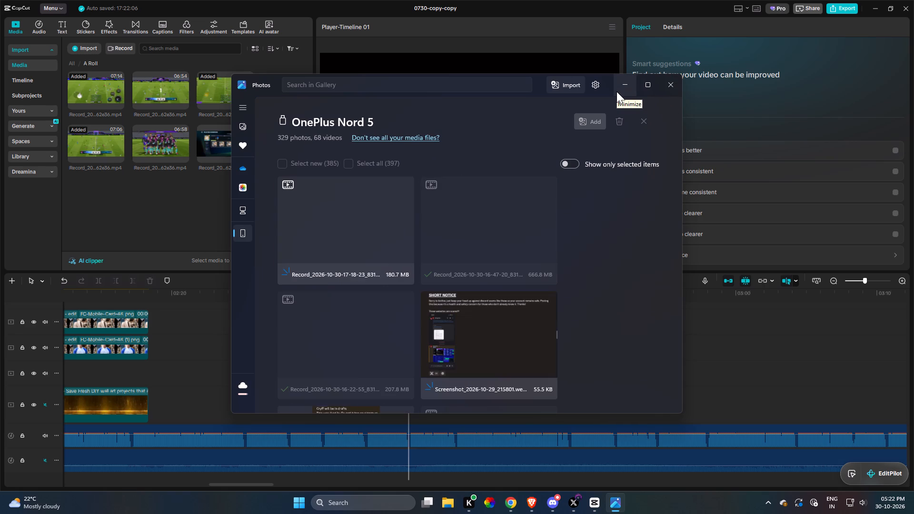
scroll(624, 86, "up", 1)
left_click(348, 207)
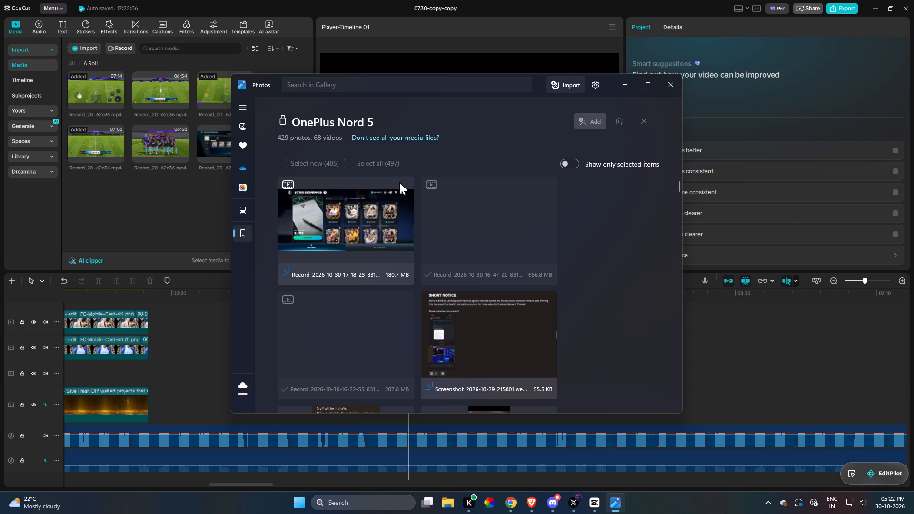
left_click(387, 205)
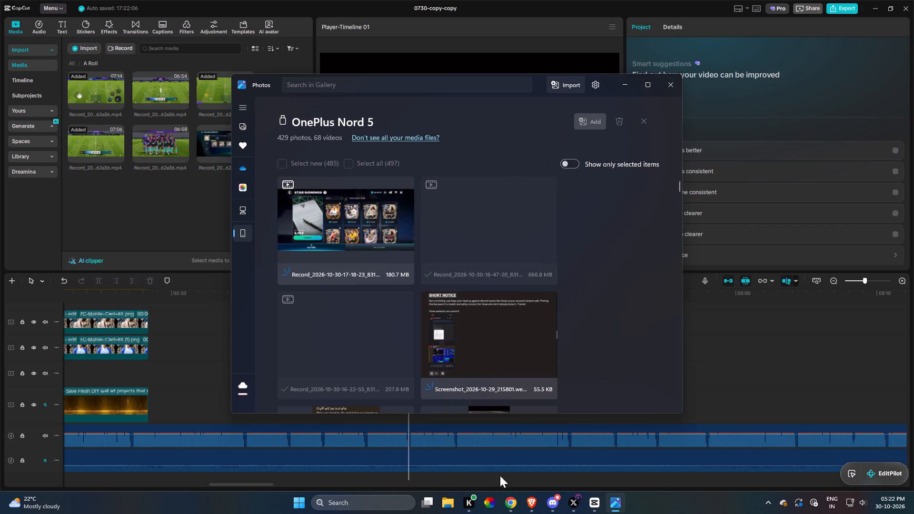
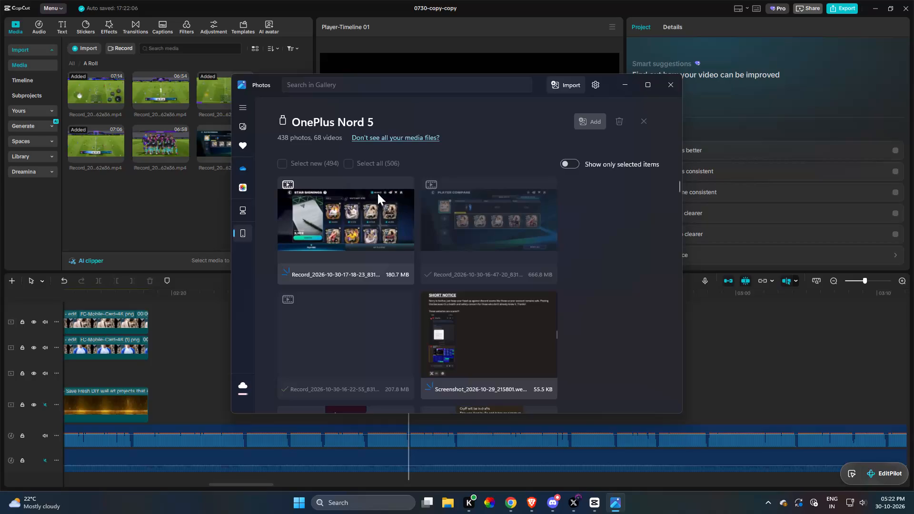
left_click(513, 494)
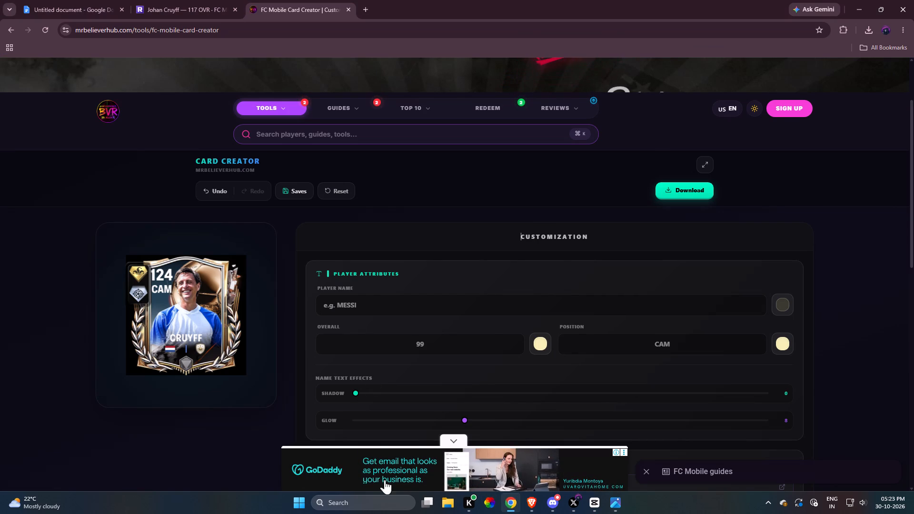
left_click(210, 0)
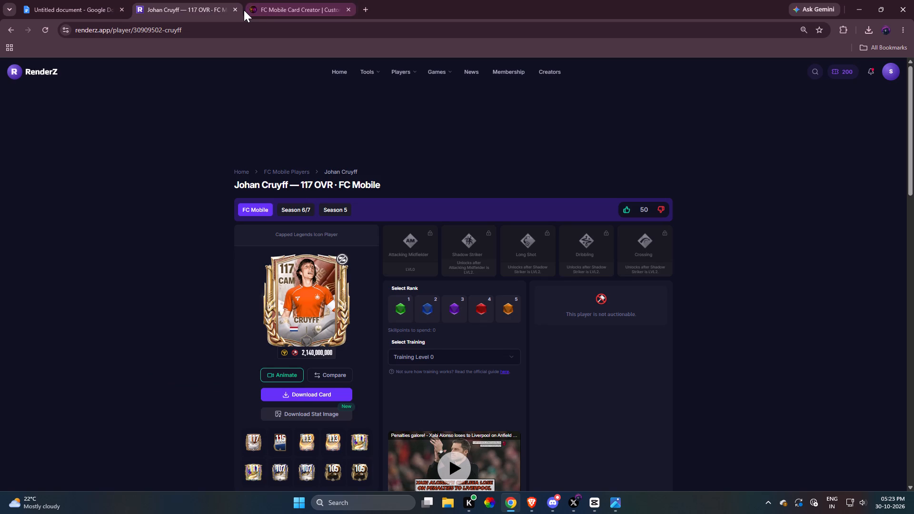
Switch to X, refresh the home feed, and examine the images in FirstHalf EAFC's Kane Ballon d'Or exchange post.
left_click(577, 504)
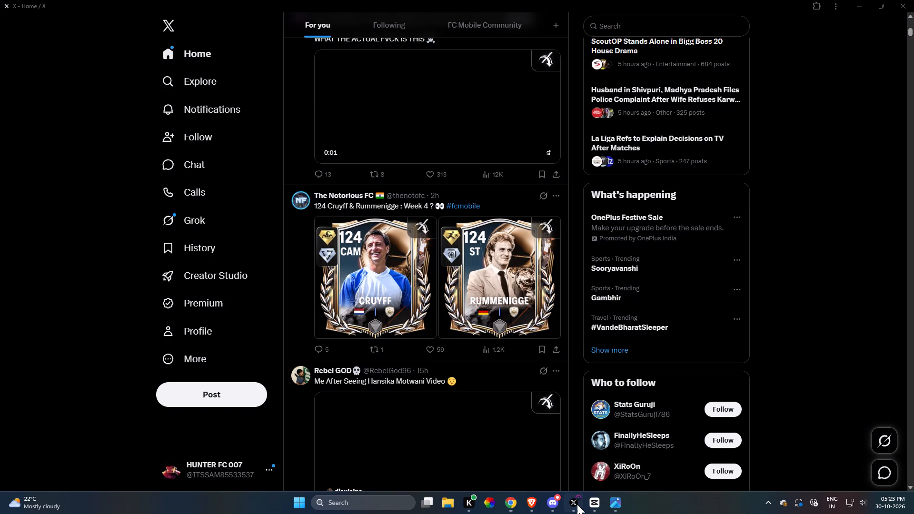
left_click(203, 54)
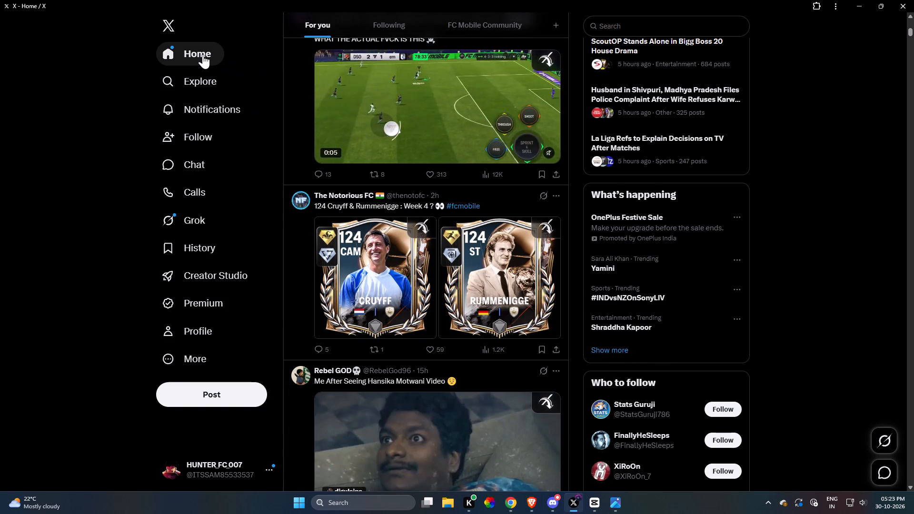
left_click(197, 55)
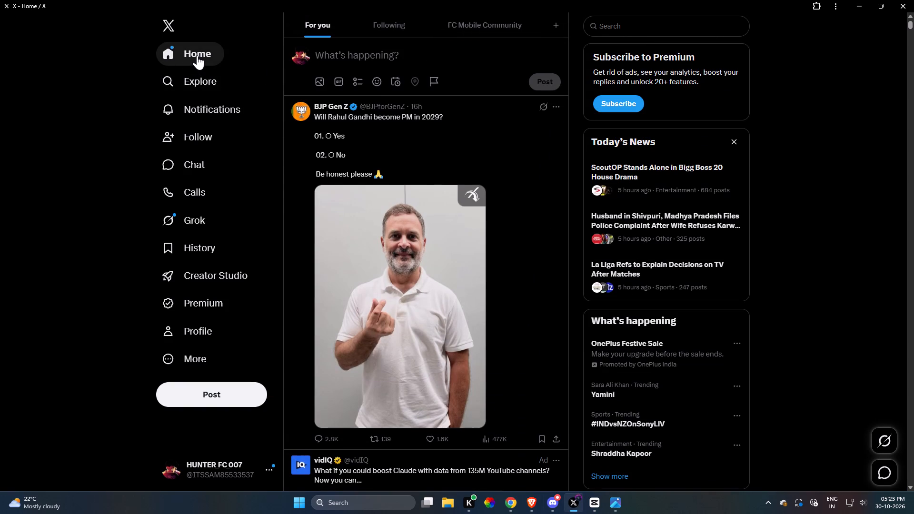
double_click(197, 55)
scroll(372, 118, "up", 4)
scroll(414, 159, "down", 9)
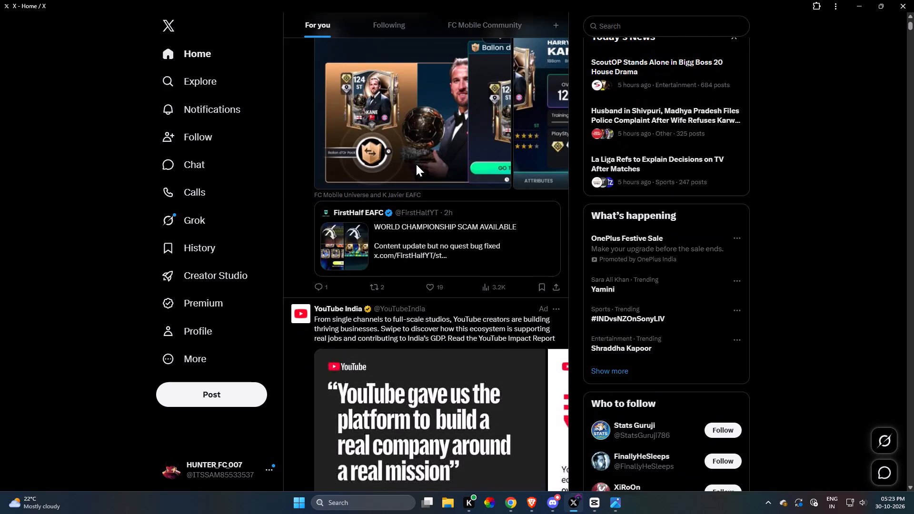
scroll(416, 164, "down", 1)
scroll(418, 165, "up", 10)
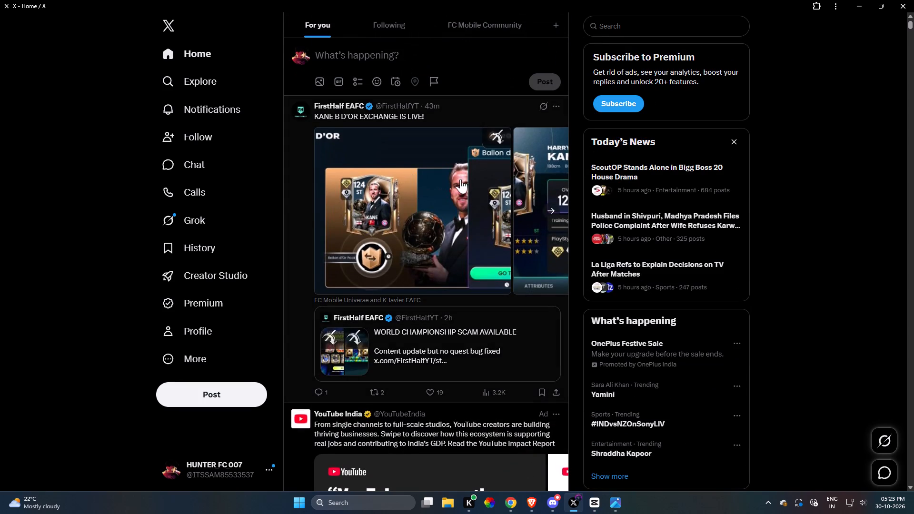
left_click(438, 212)
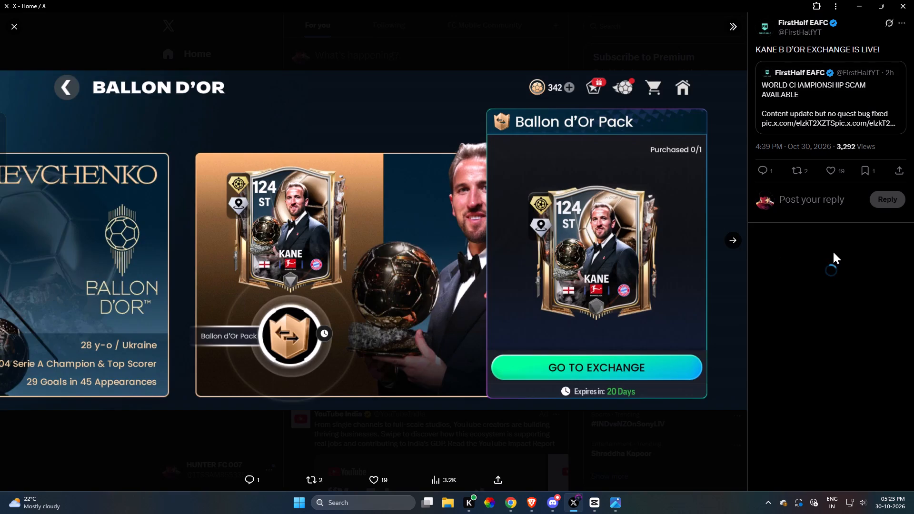
left_click(736, 238)
left_click(736, 238)
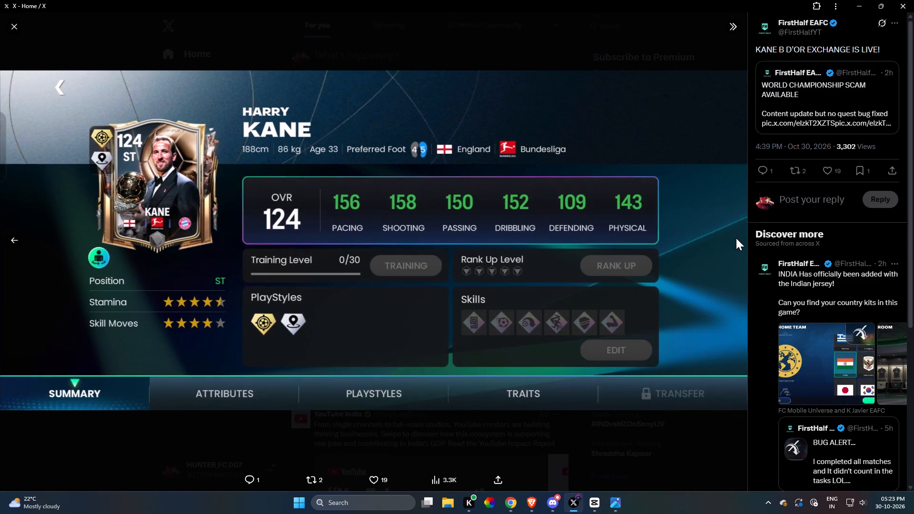
key("Escape")
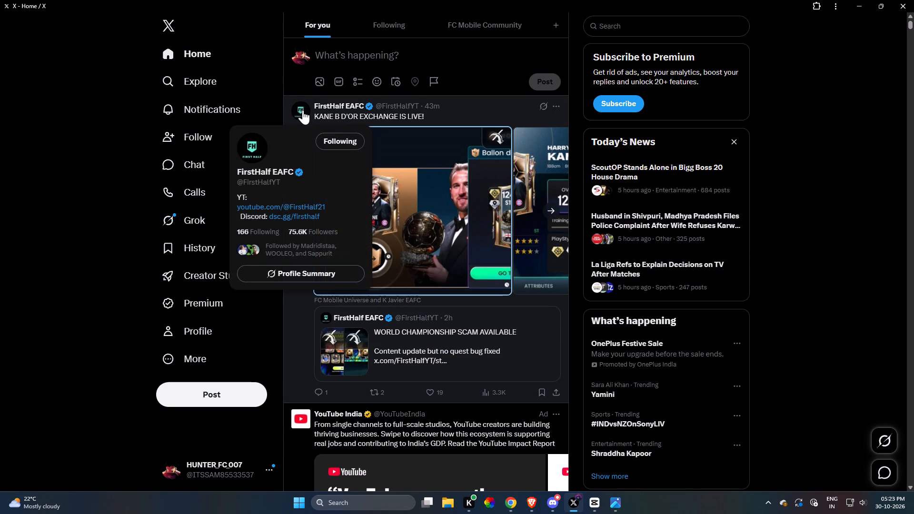
Open the FirstHalf EAFC profile and look through its recent FC Mobile posts and their images.
left_click(303, 110)
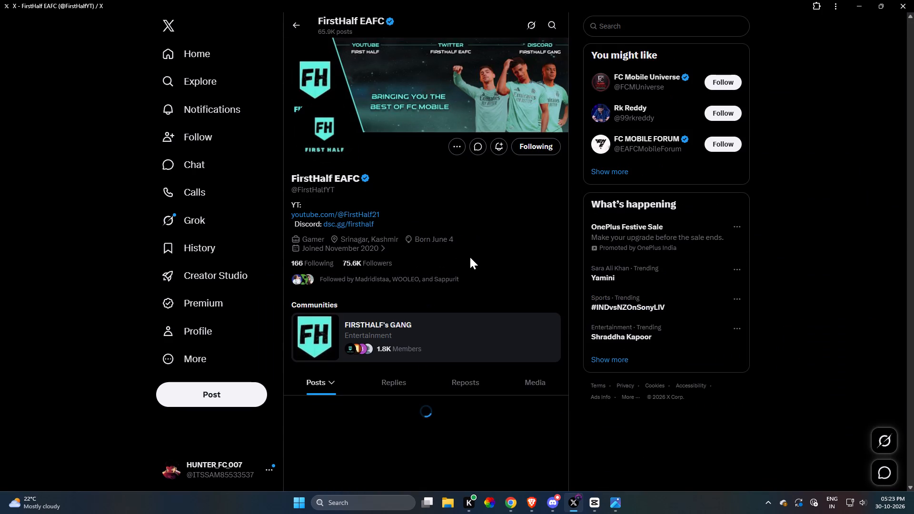
scroll(481, 267, "down", 10)
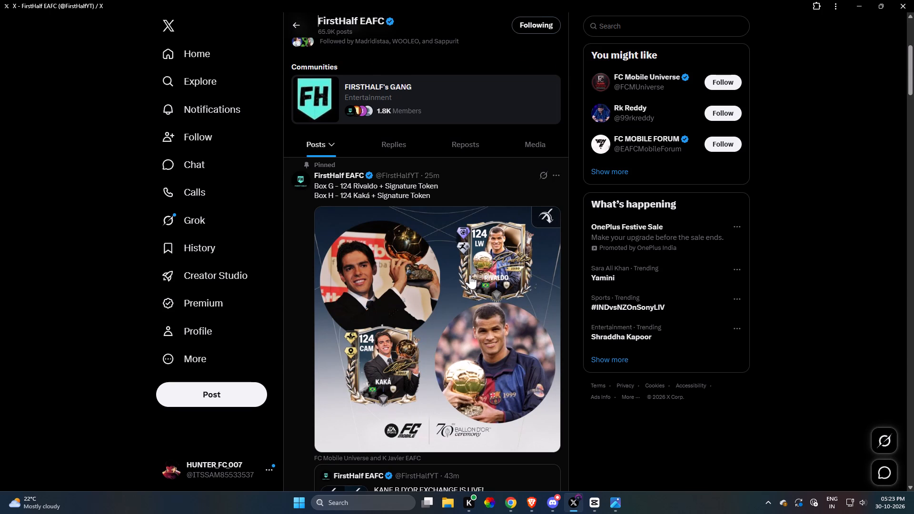
scroll(470, 275, "down", 6)
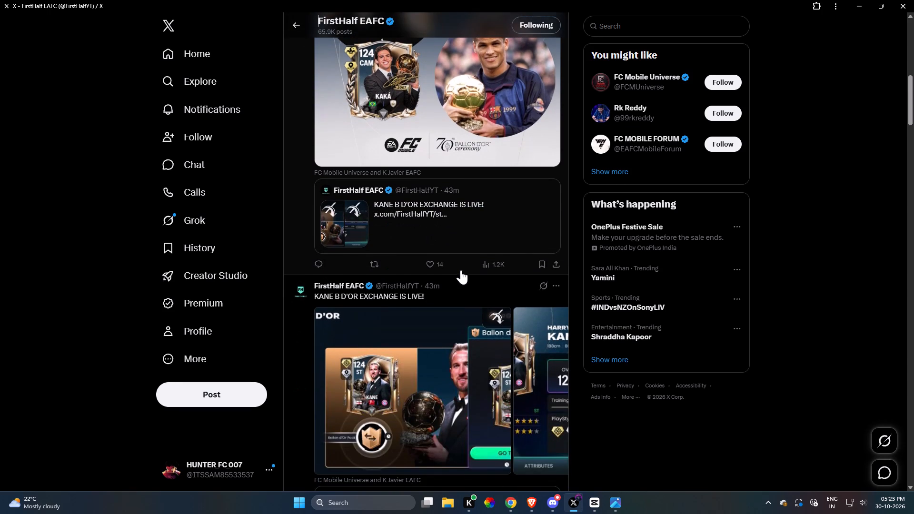
scroll(461, 270, "down", 2)
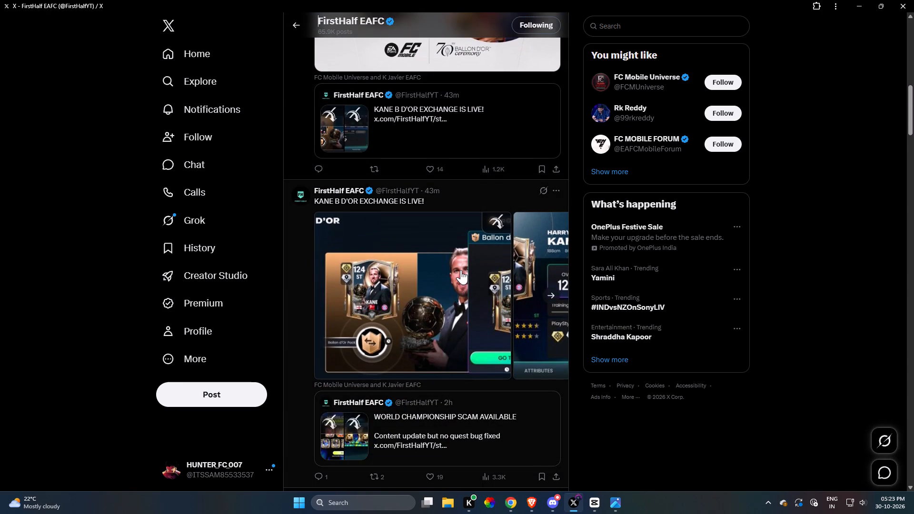
scroll(461, 270, "down", 7)
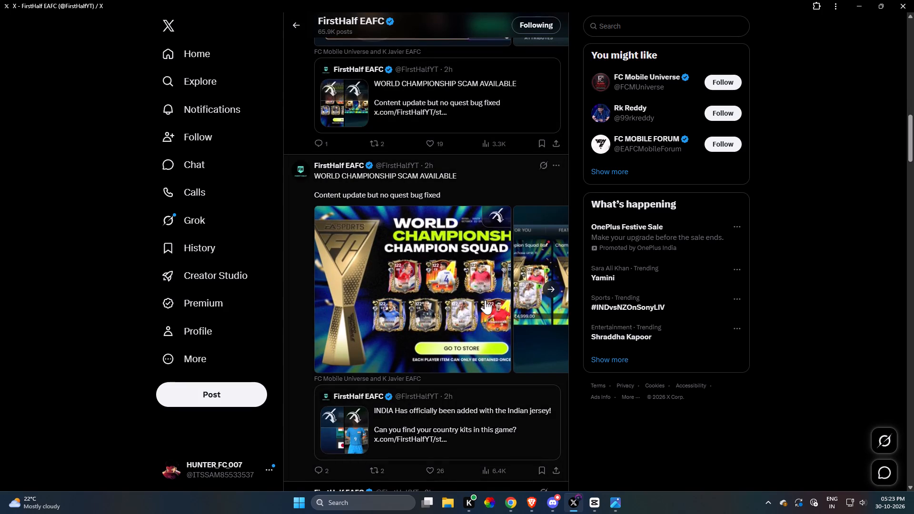
left_click(545, 288)
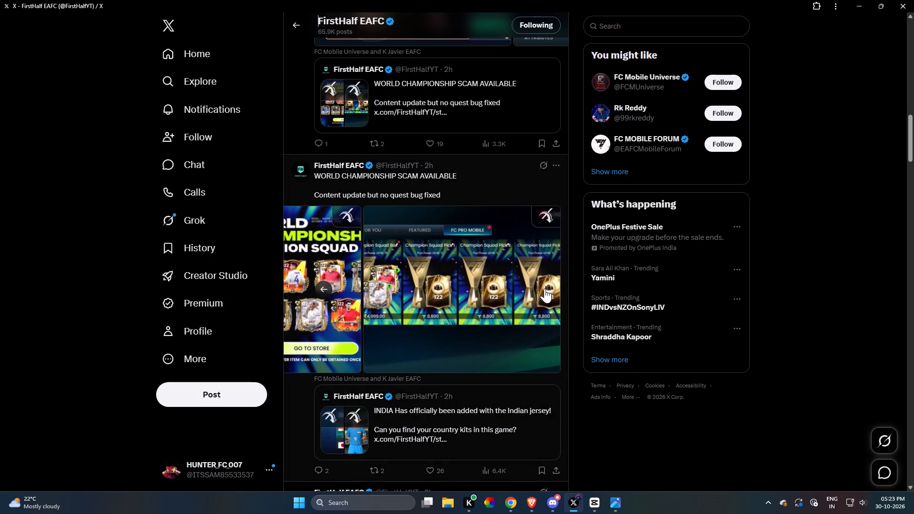
scroll(529, 315, "down", 4)
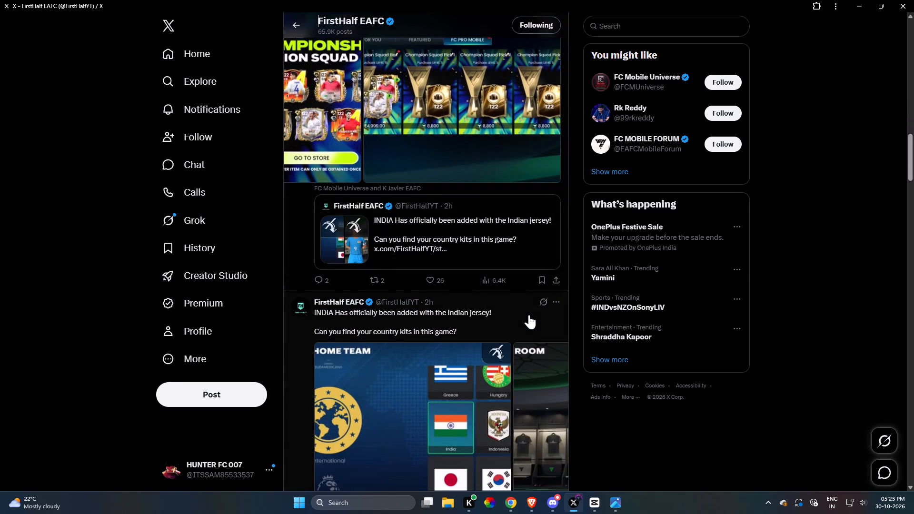
scroll(529, 315, "down", 3)
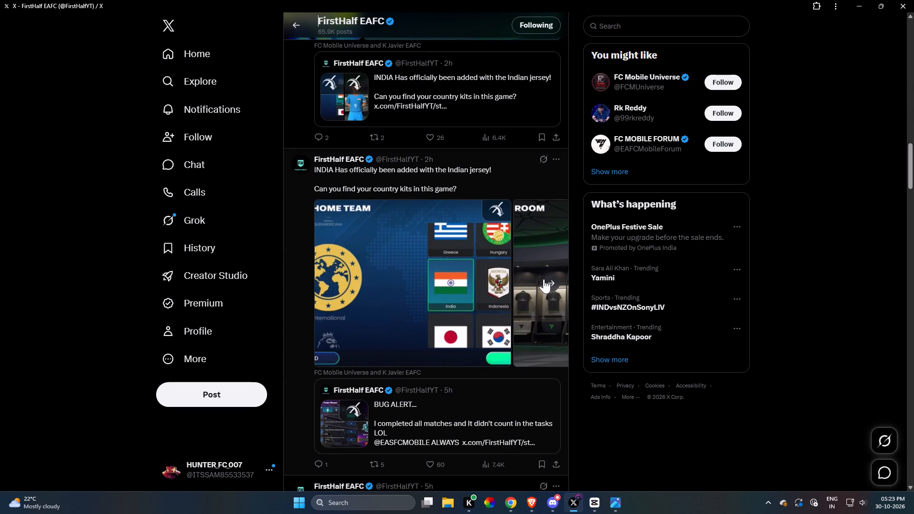
left_click(549, 286)
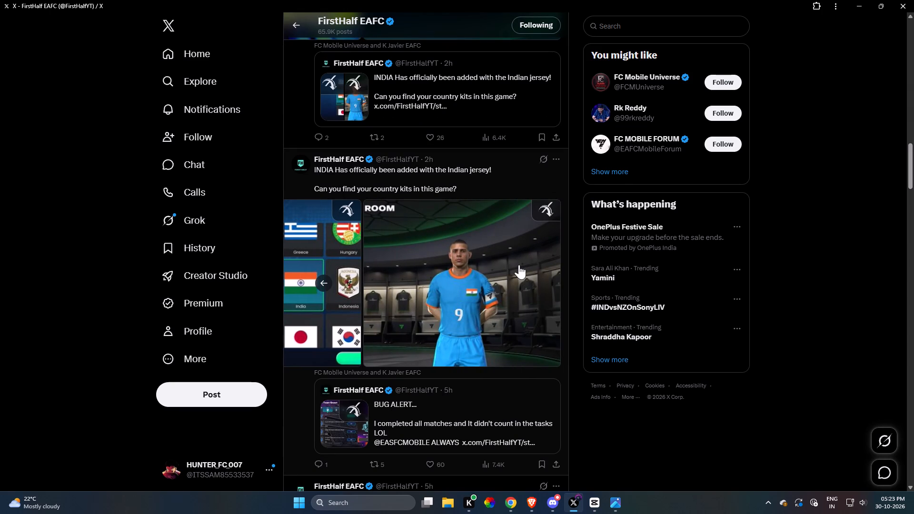
scroll(514, 256, "down", 4)
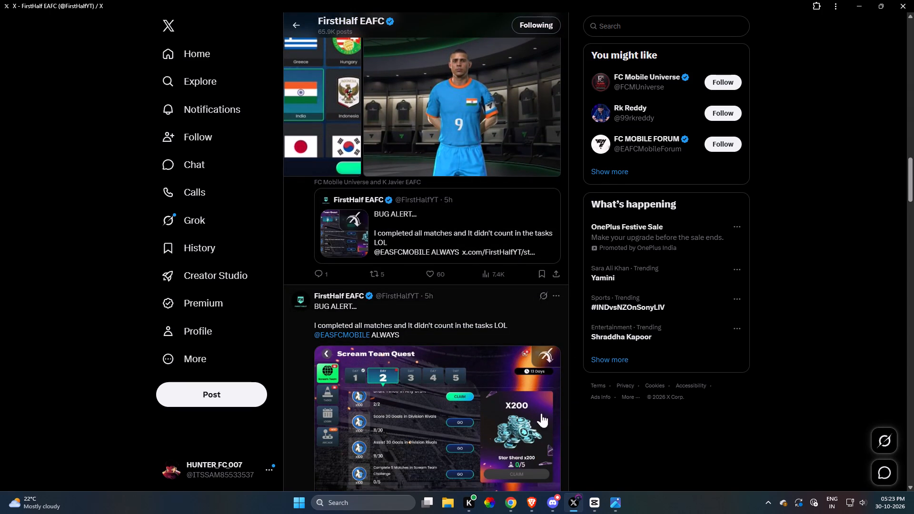
scroll(612, 459, "down", 1)
left_click(617, 502)
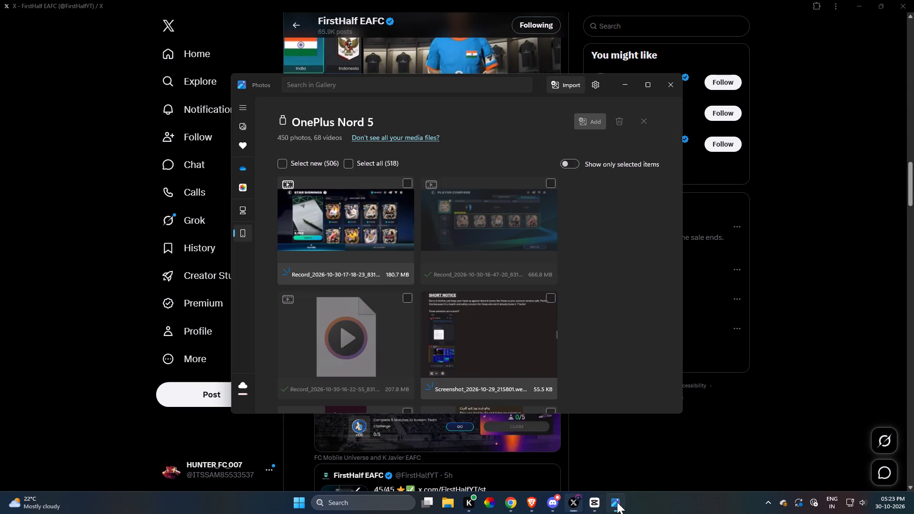
left_click(404, 182)
left_click(583, 117)
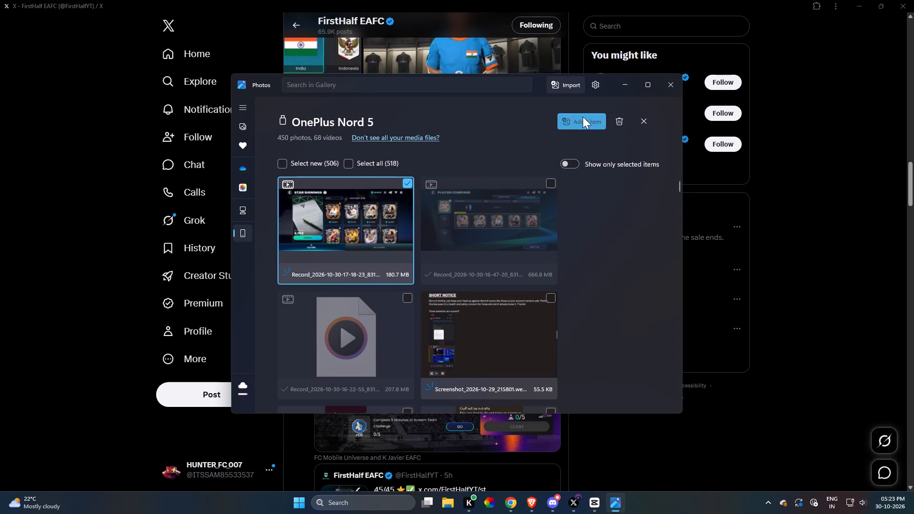
left_click(437, 349)
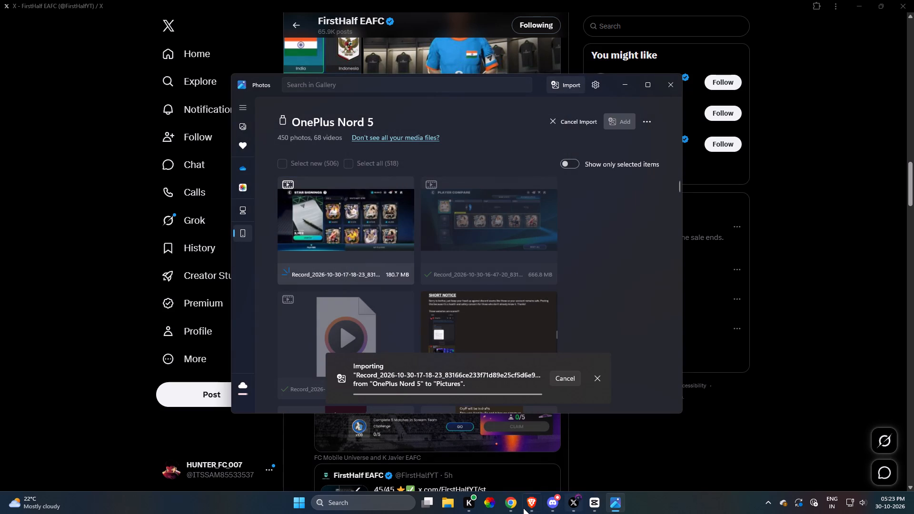
Switch to CapCut and replace the screenshot clip after the opening gold background with Star Signings footage from the 11:26 recording, using the original video effect.
left_click(593, 506)
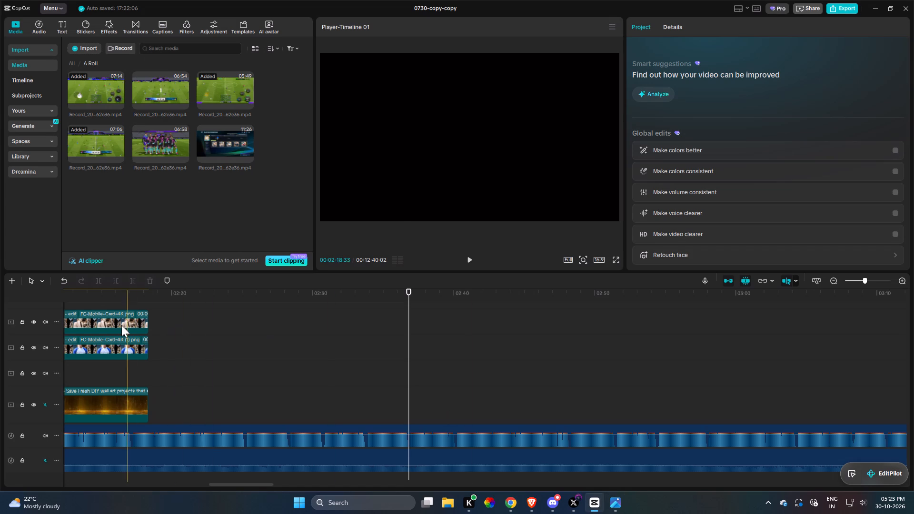
left_click_drag(137, 333, 217, 396)
left_click_drag(244, 484, 219, 490)
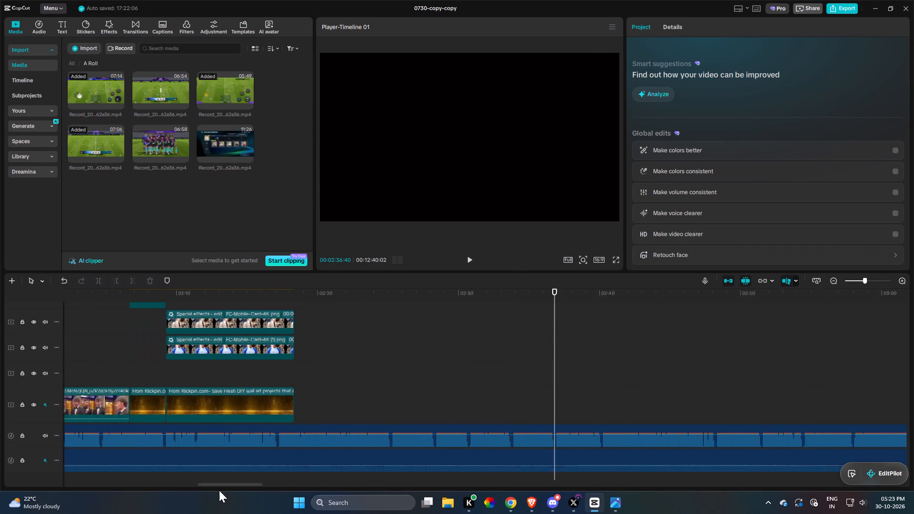
left_click_drag(219, 490, 0, 466)
scroll(179, 361, "up", 3)
scroll(138, 366, "up", 4)
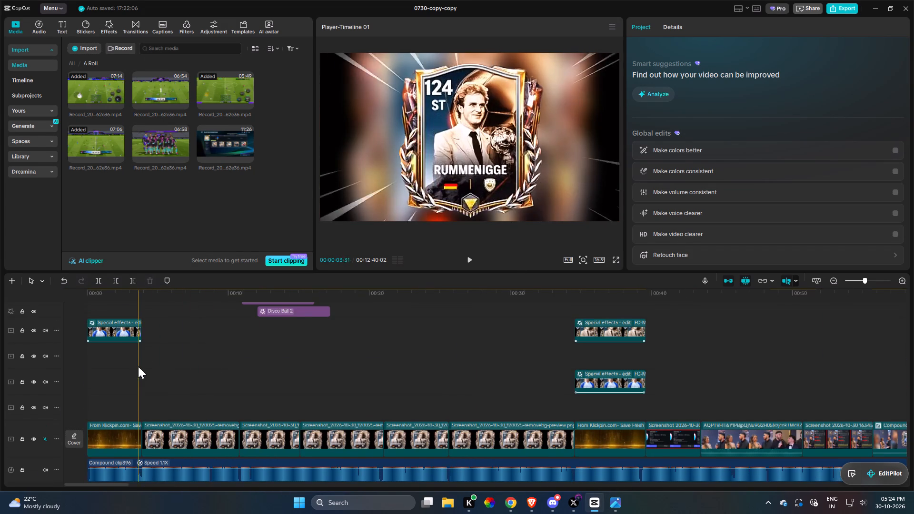
key("space")
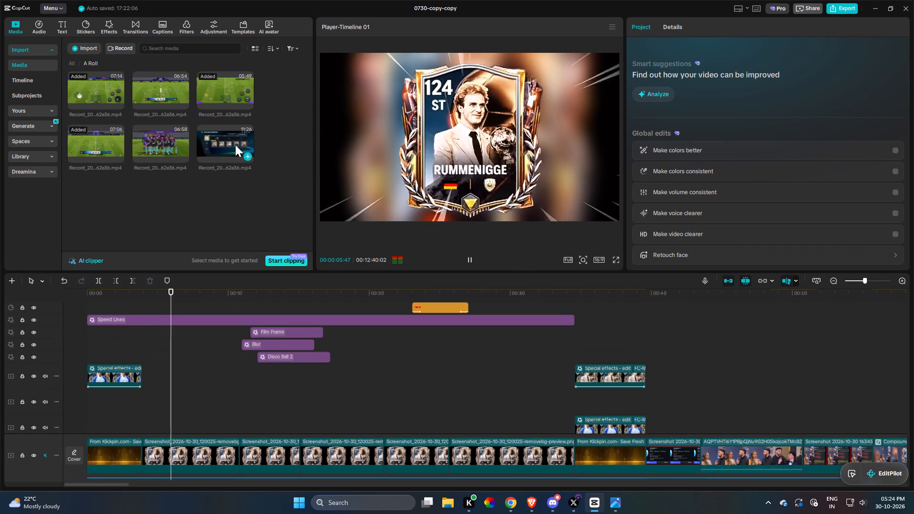
left_click_drag(234, 145, 220, 441)
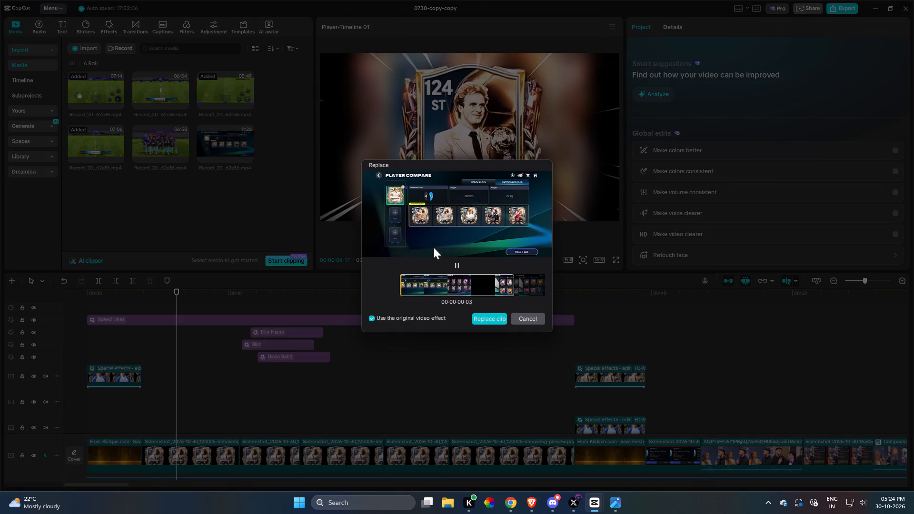
left_click_drag(457, 291, 268, 294)
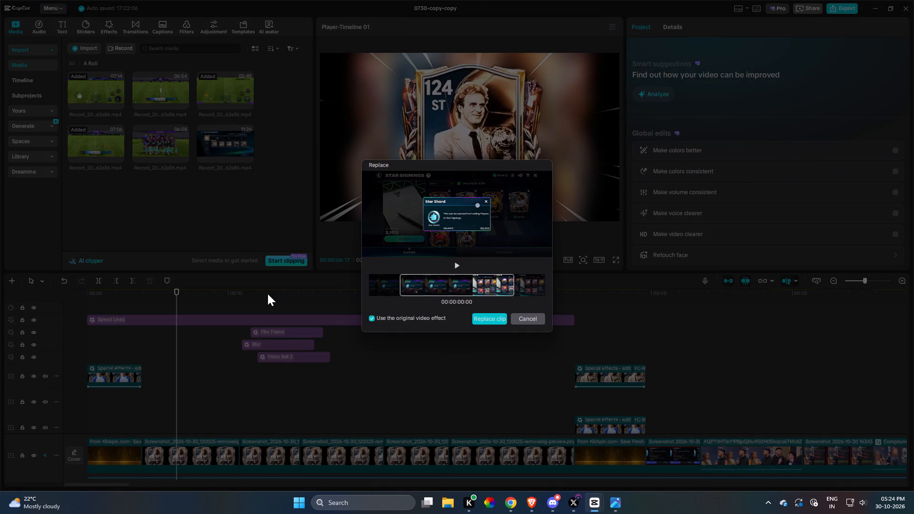
left_click_drag(268, 294, 381, 288)
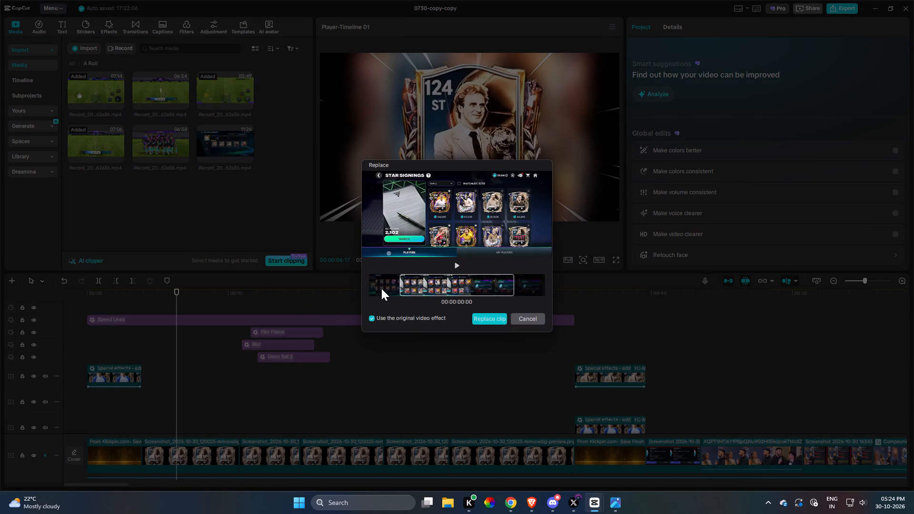
left_click_drag(381, 288, 365, 292)
left_click(490, 319)
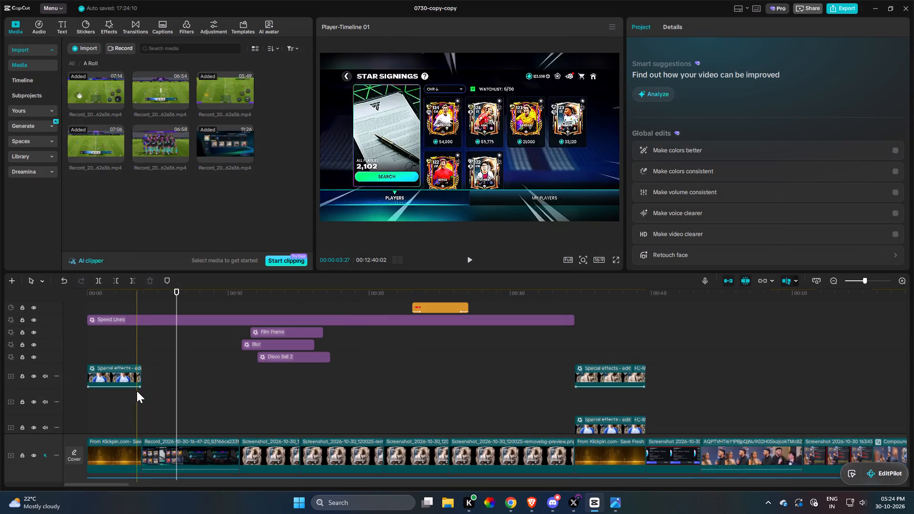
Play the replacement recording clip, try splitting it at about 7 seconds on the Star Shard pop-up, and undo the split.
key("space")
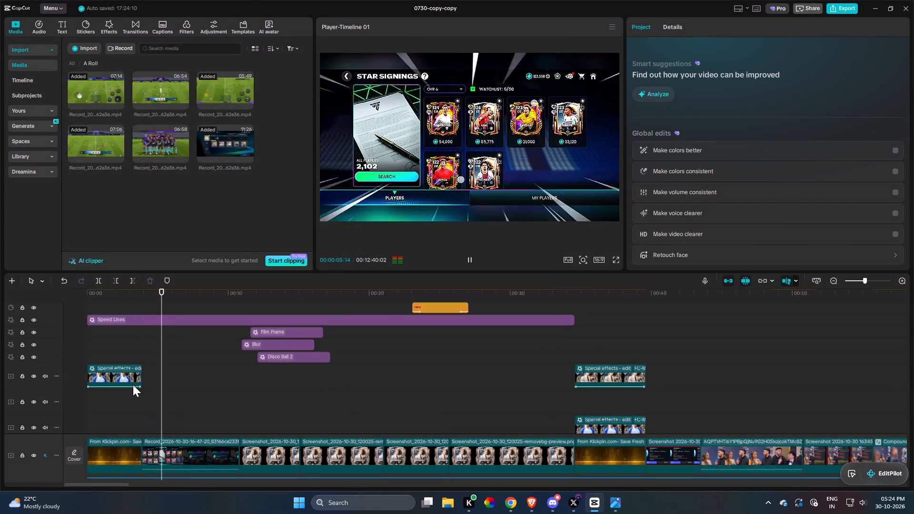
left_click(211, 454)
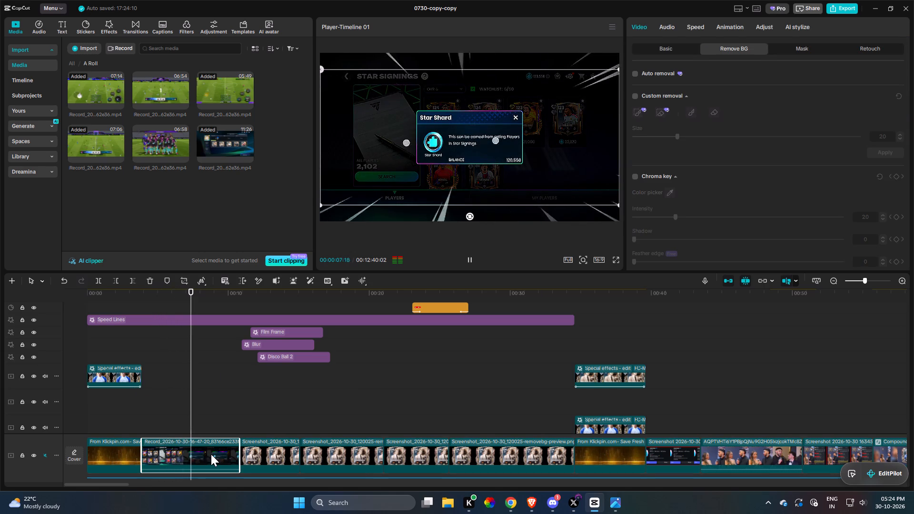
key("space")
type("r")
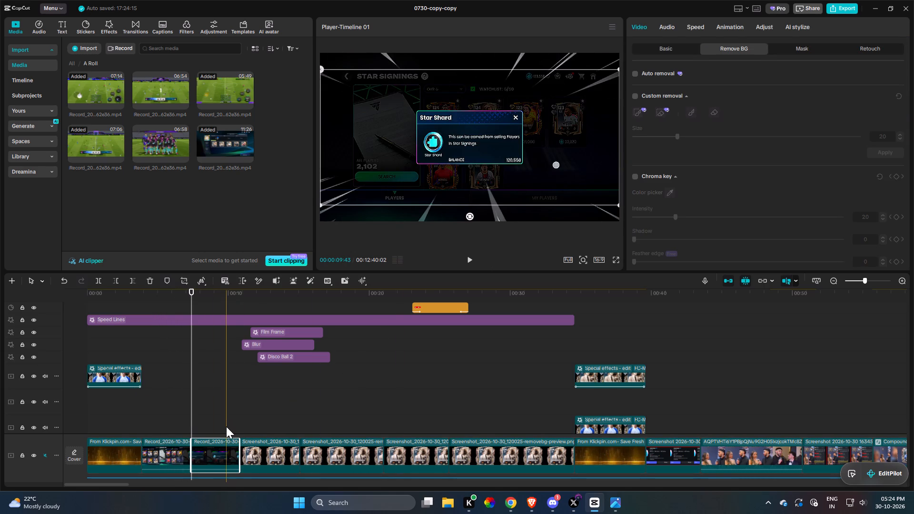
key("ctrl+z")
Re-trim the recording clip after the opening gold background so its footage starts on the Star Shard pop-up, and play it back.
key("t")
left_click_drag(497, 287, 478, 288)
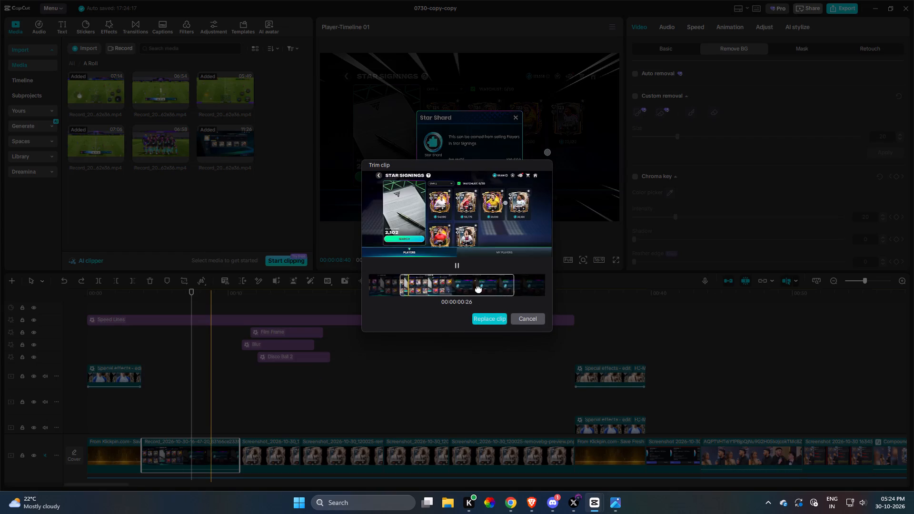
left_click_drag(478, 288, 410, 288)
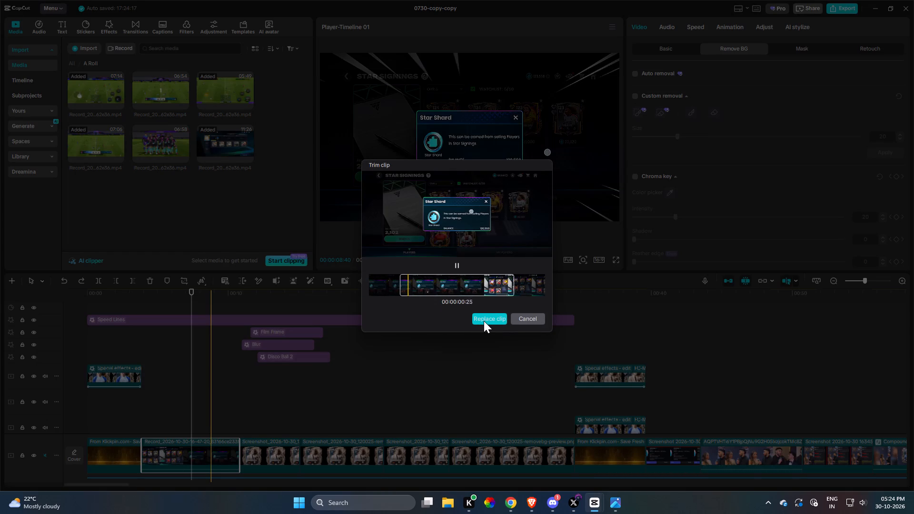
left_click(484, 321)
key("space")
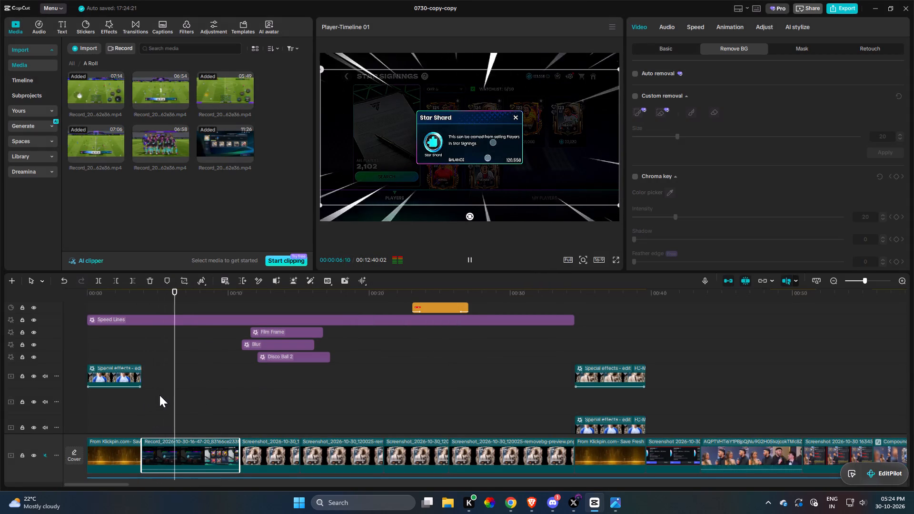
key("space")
left_click(612, 505)
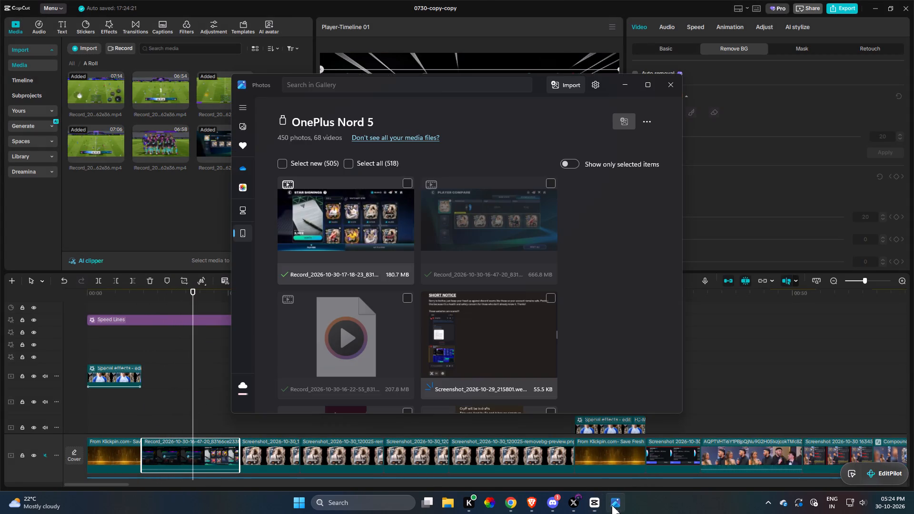
left_click(666, 82)
left_click(89, 46)
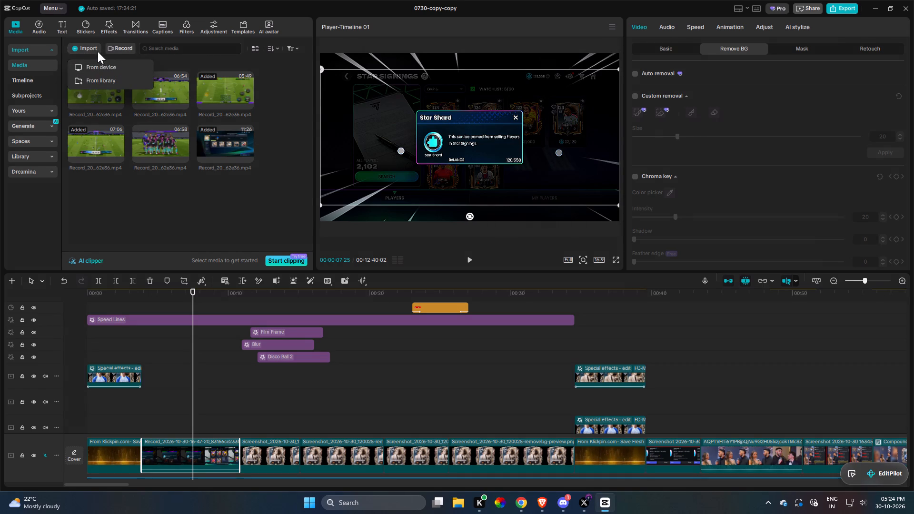
left_click(104, 61)
double_click(137, 73)
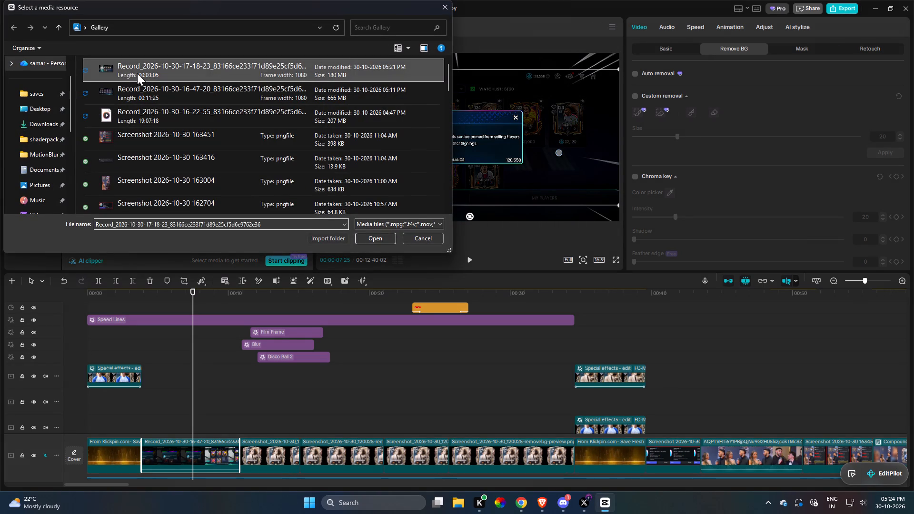
Replace the clip after the opening gold background with the 03:06 recording, keeping the original video effect, and preview it.
left_click_drag(124, 194, 189, 429)
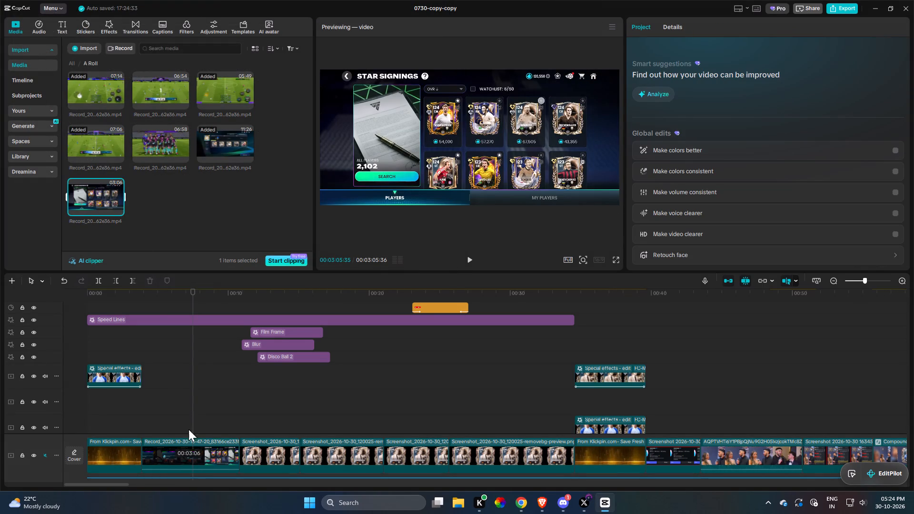
left_click_drag(189, 429, 132, 219)
left_click_drag(107, 192, 197, 457)
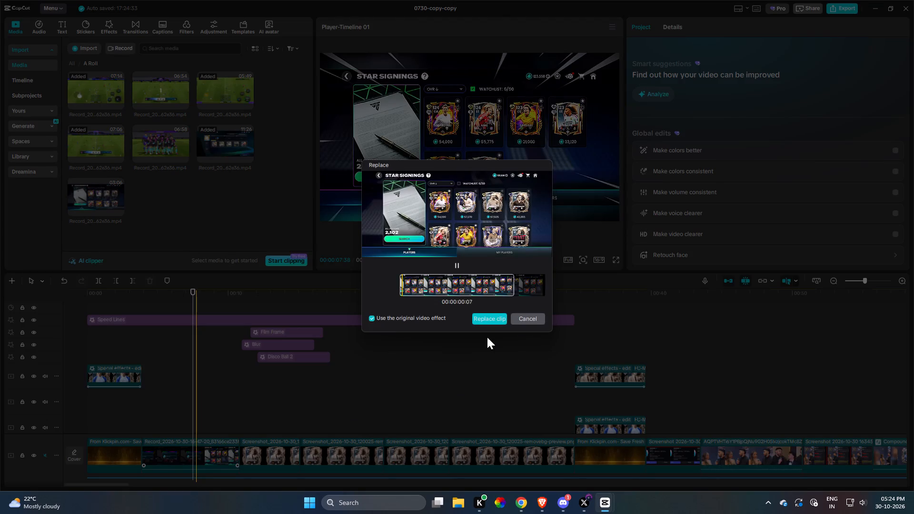
left_click(482, 320)
key("space")
left_click(200, 458)
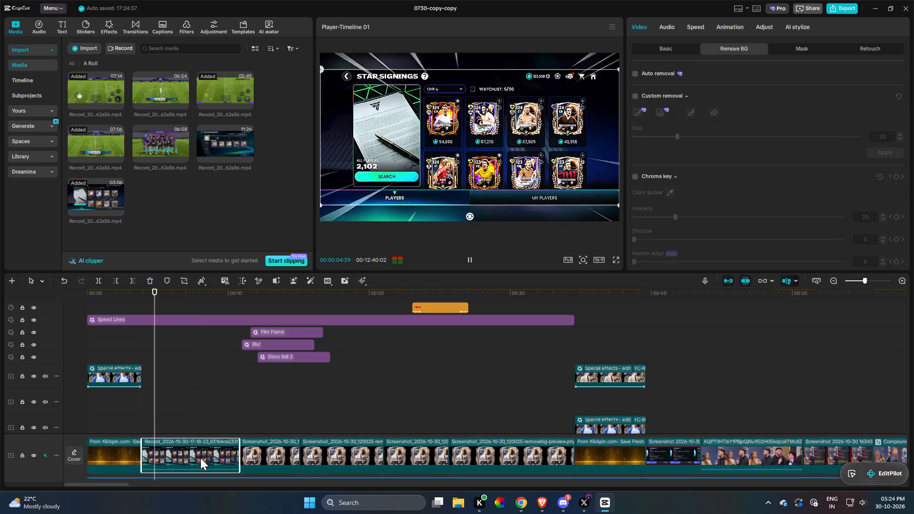
key("space")
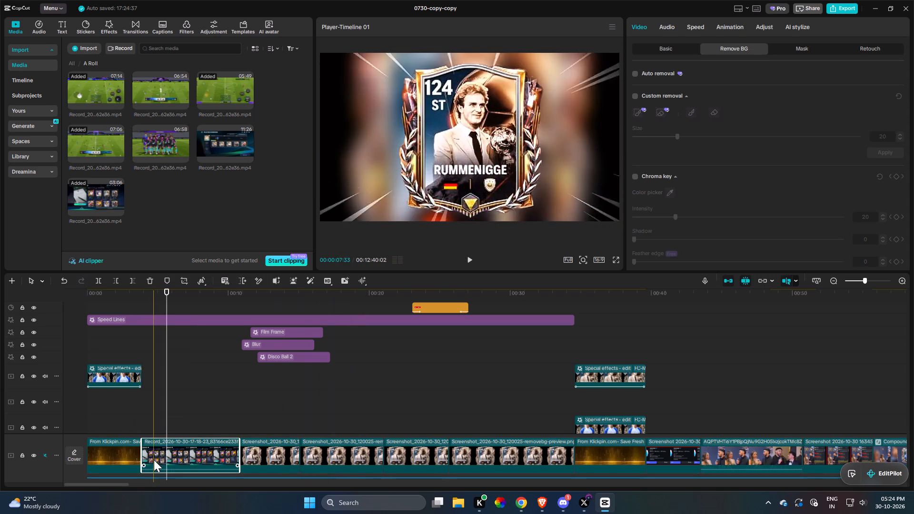
Trim the replacement clip's source range so the Star Signings list shows first and the Star Shard pop-up opens in its later part.
key("t")
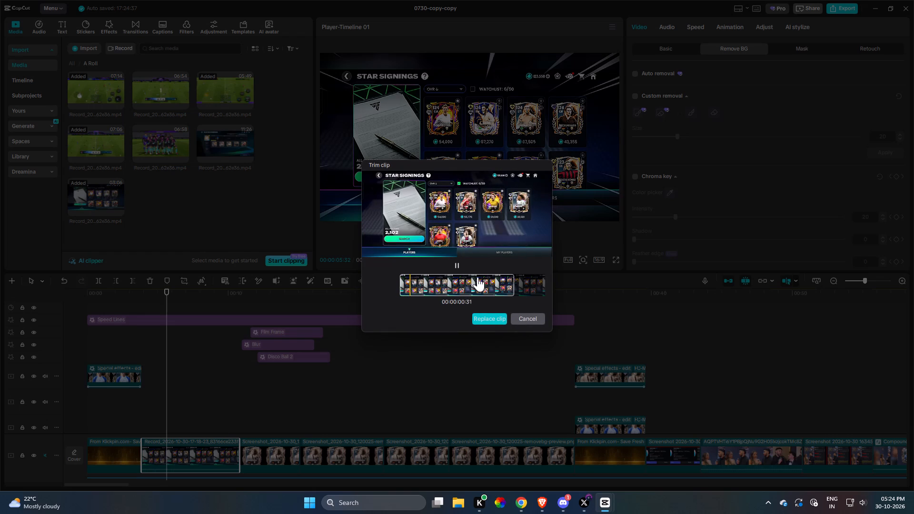
left_click_drag(477, 277, 340, 295)
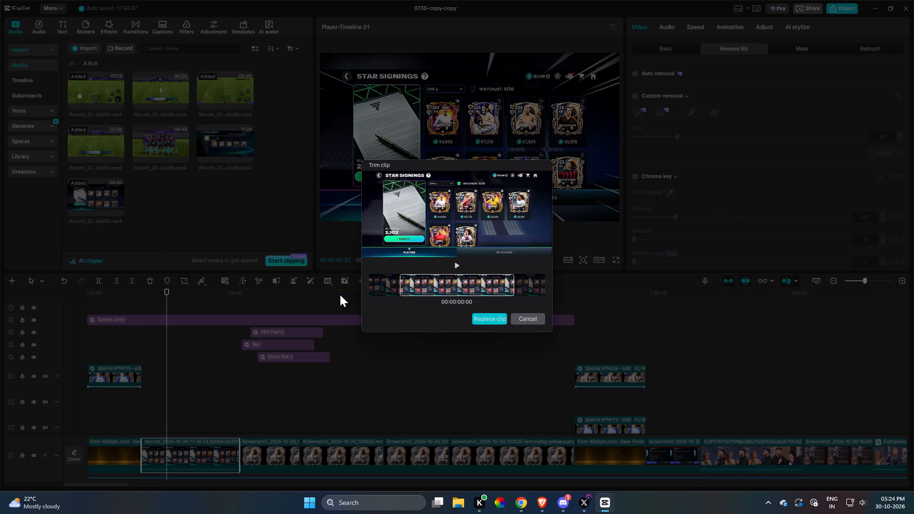
left_click_drag(340, 295, 178, 307)
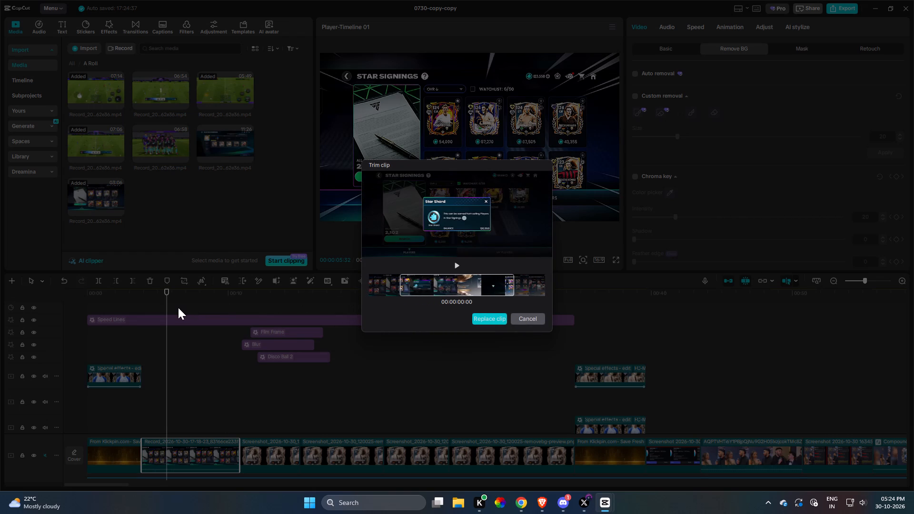
left_click_drag(178, 307, 213, 312)
key("space")
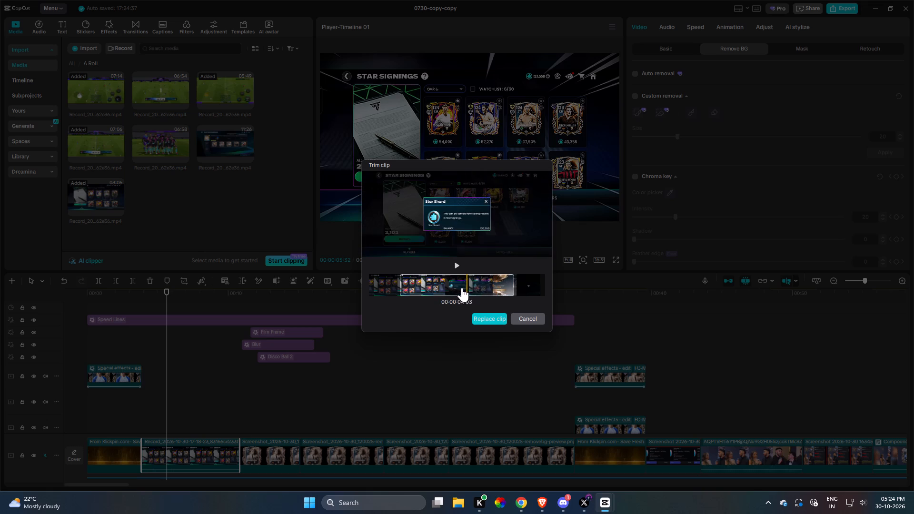
left_click_drag(462, 287, 504, 293)
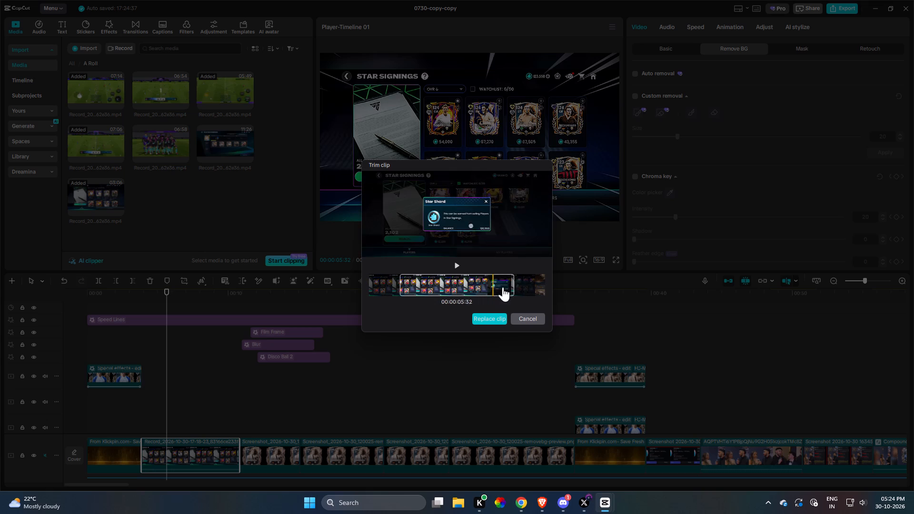
left_click_drag(493, 292, 407, 297)
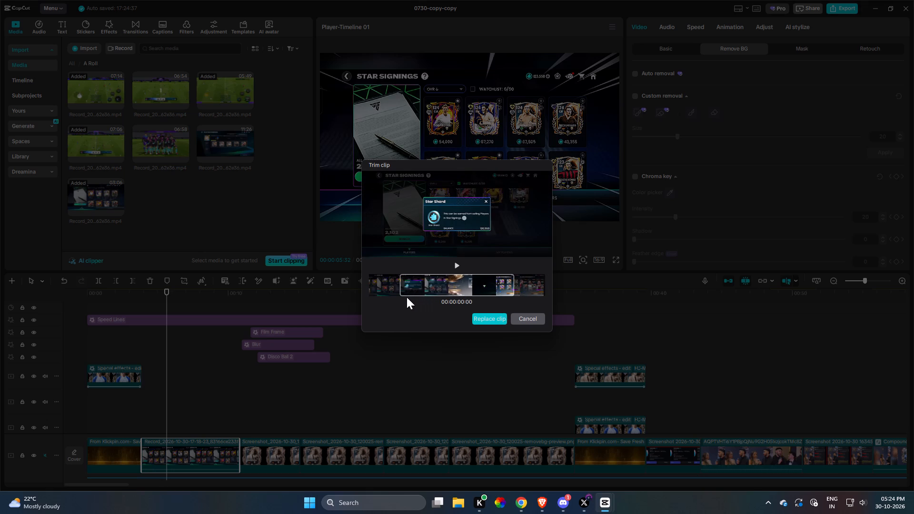
left_click_drag(407, 297, 480, 297)
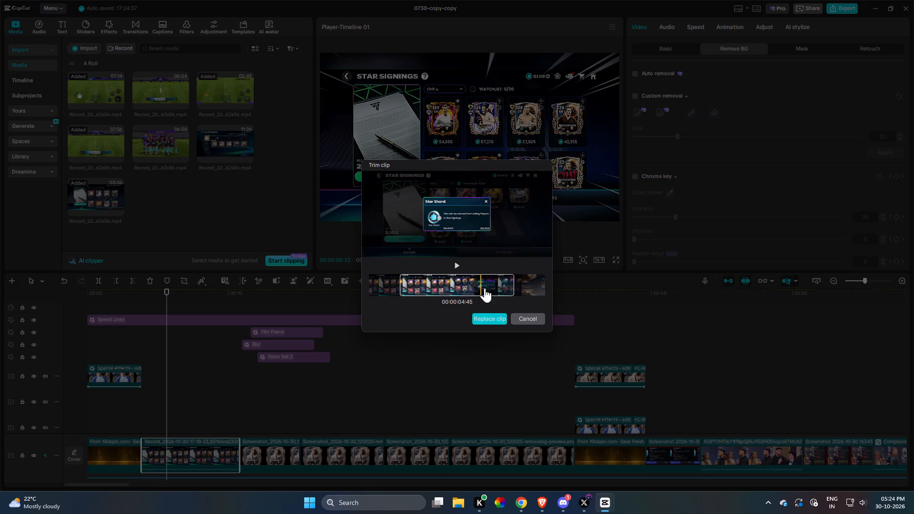
left_click(494, 320)
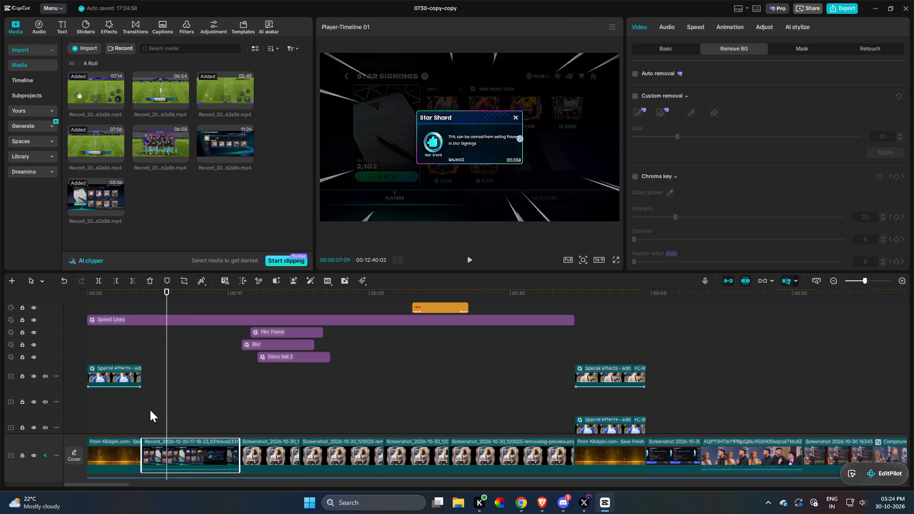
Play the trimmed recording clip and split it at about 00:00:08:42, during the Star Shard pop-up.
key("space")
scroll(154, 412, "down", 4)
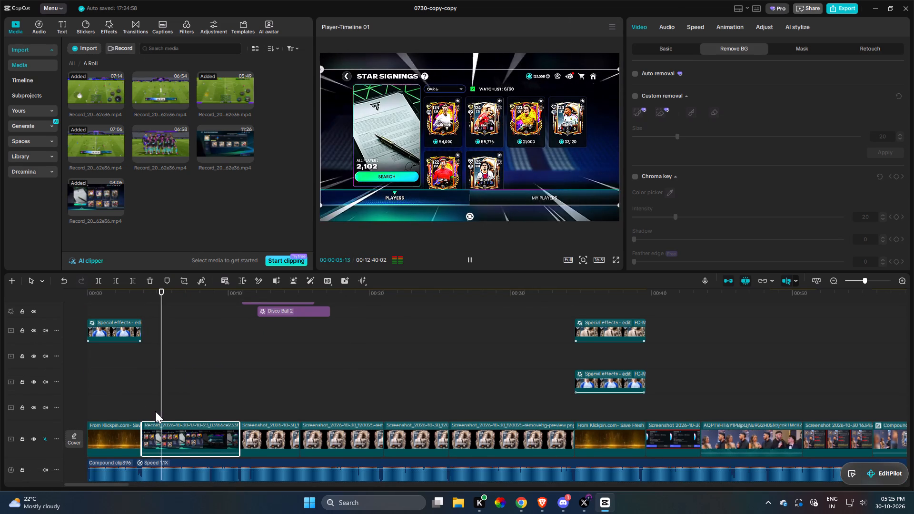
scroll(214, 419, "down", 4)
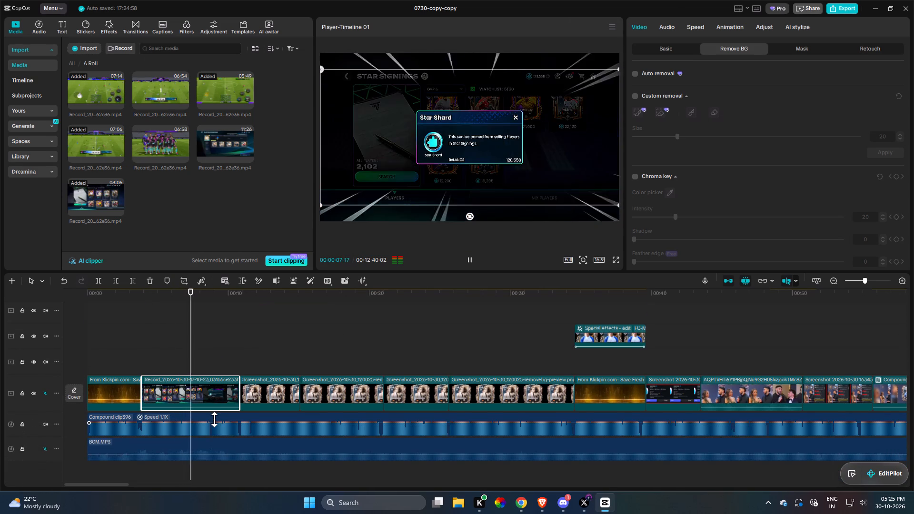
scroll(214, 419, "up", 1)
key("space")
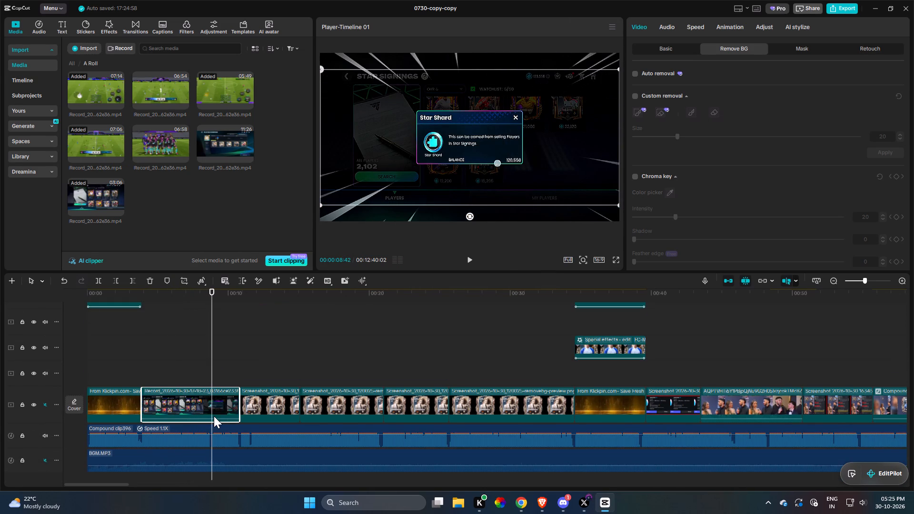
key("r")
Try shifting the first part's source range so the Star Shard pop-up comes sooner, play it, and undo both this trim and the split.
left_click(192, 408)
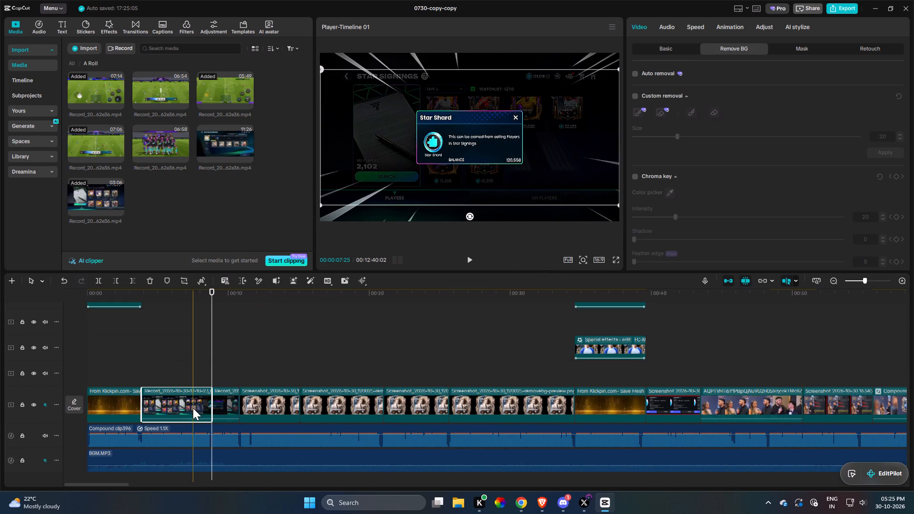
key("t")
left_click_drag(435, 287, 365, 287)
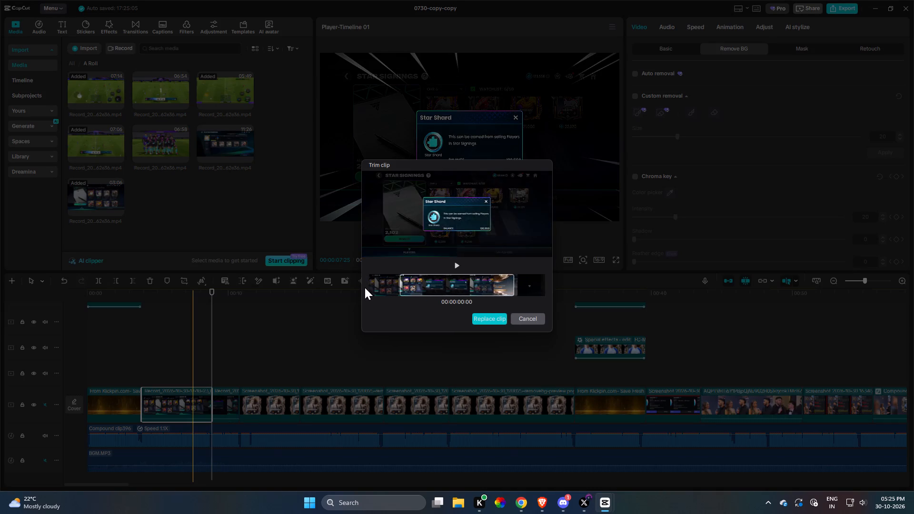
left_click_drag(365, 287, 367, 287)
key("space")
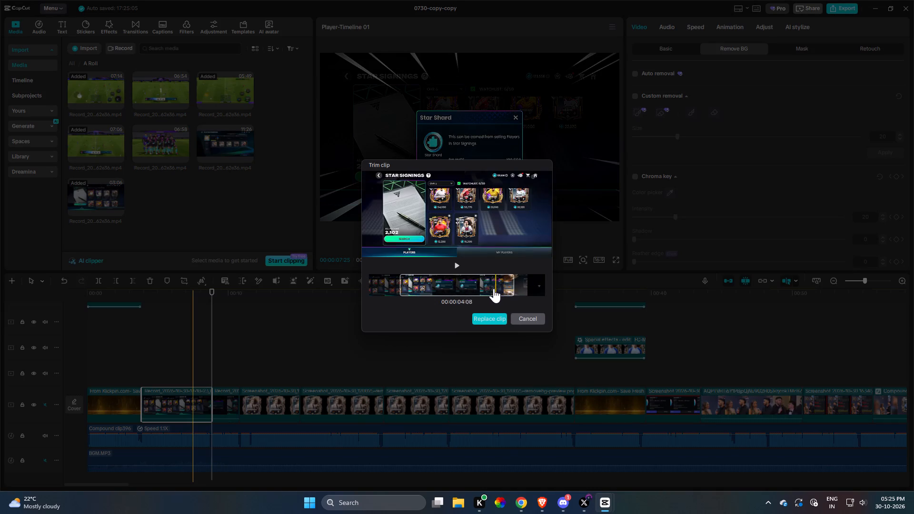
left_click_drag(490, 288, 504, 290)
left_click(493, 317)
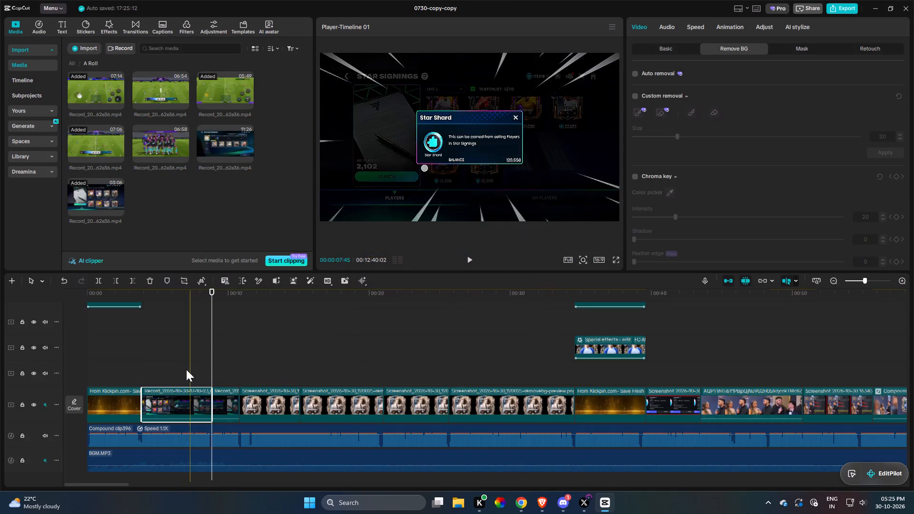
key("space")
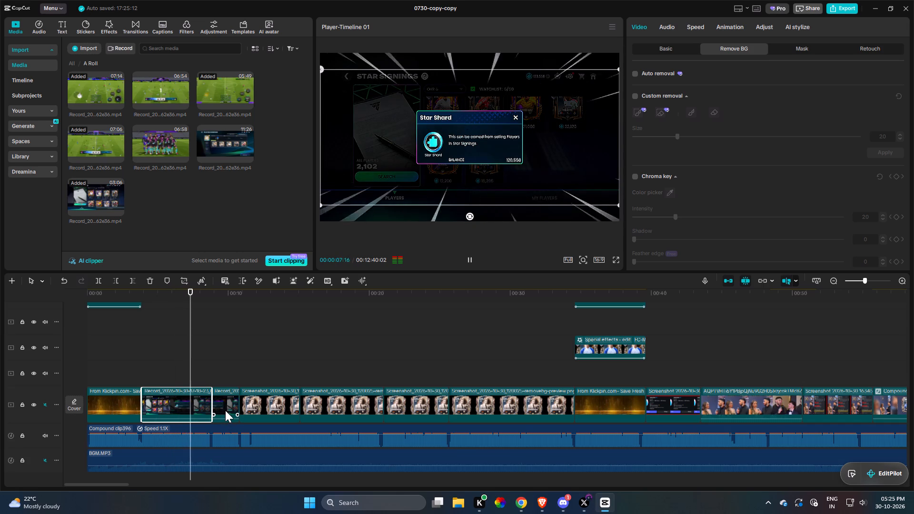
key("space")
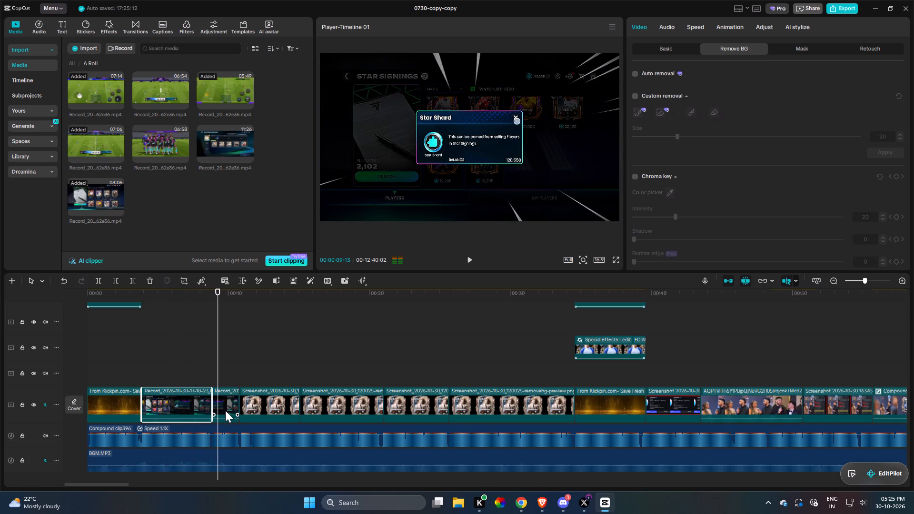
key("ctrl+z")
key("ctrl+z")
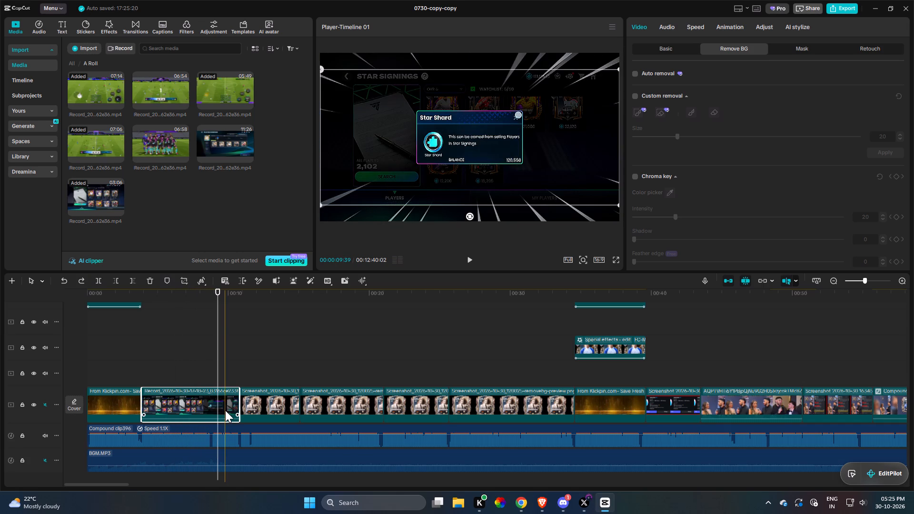
Play the recording clip again and split it at about 00:00:07:13, as the Star Shard pop-up opens.
key("space")
key("space")
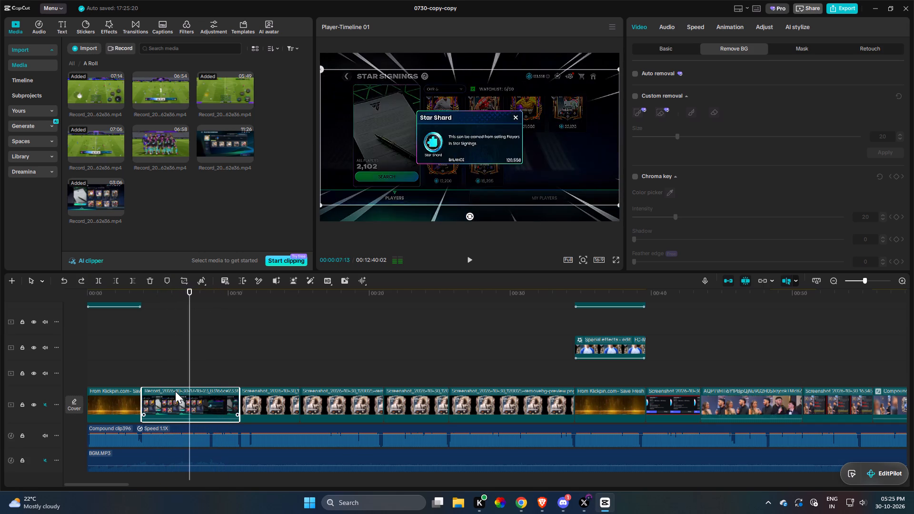
key("r")
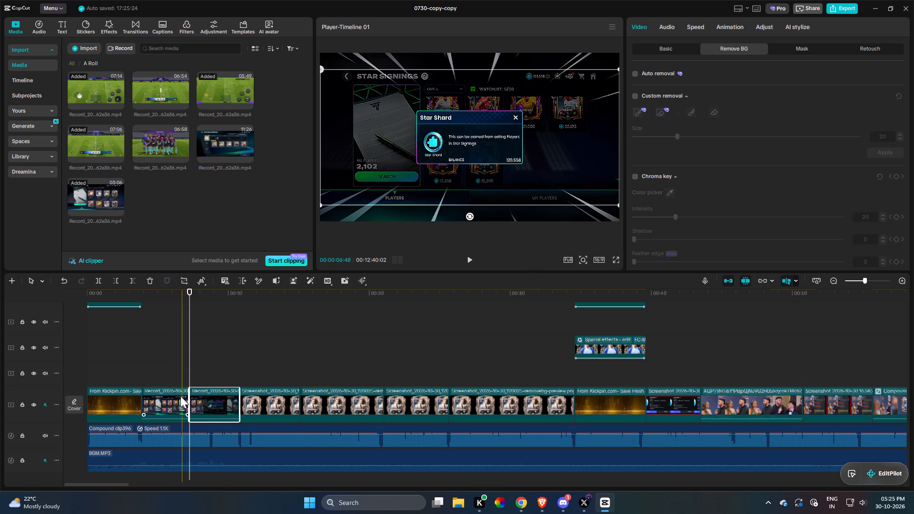
Shift the first part's source range so the Star Shard pop-up opens early in it, and play the result.
left_click(174, 388)
key("t")
left_click_drag(466, 285, 334, 298)
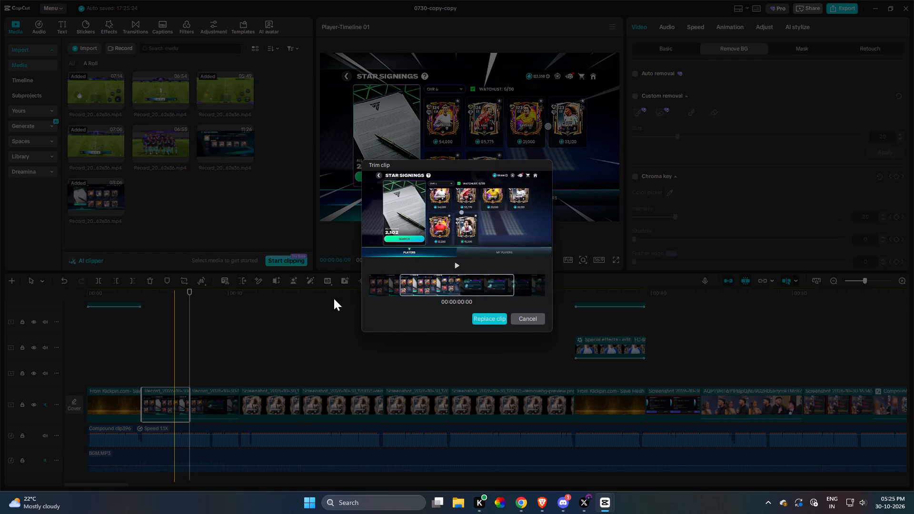
left_click_drag(334, 298, 367, 302)
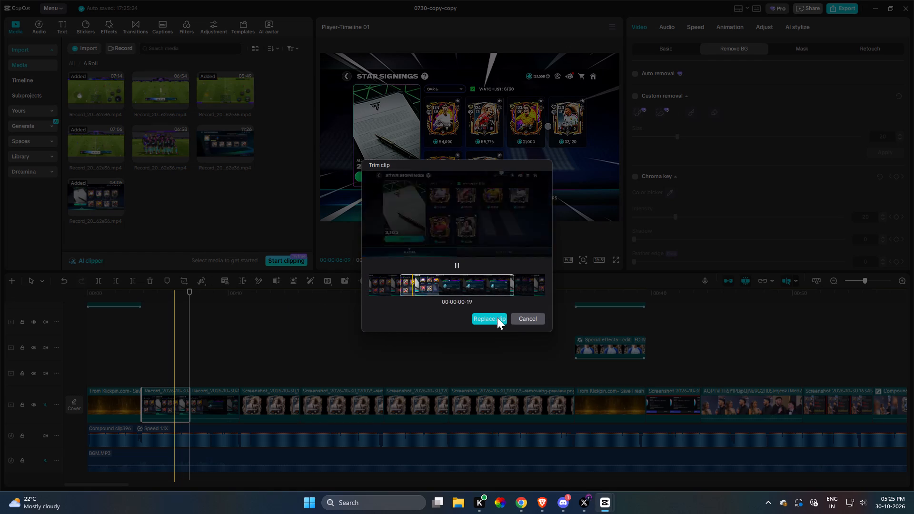
left_click(493, 317)
key("space")
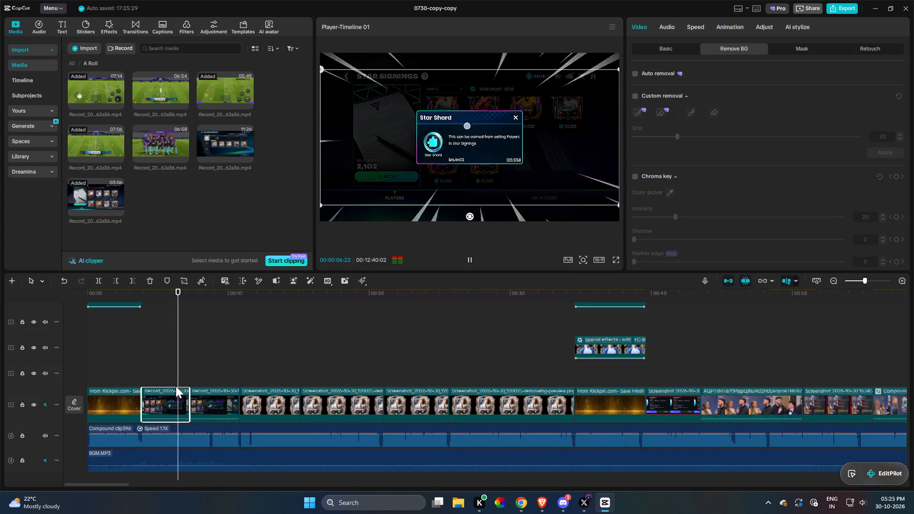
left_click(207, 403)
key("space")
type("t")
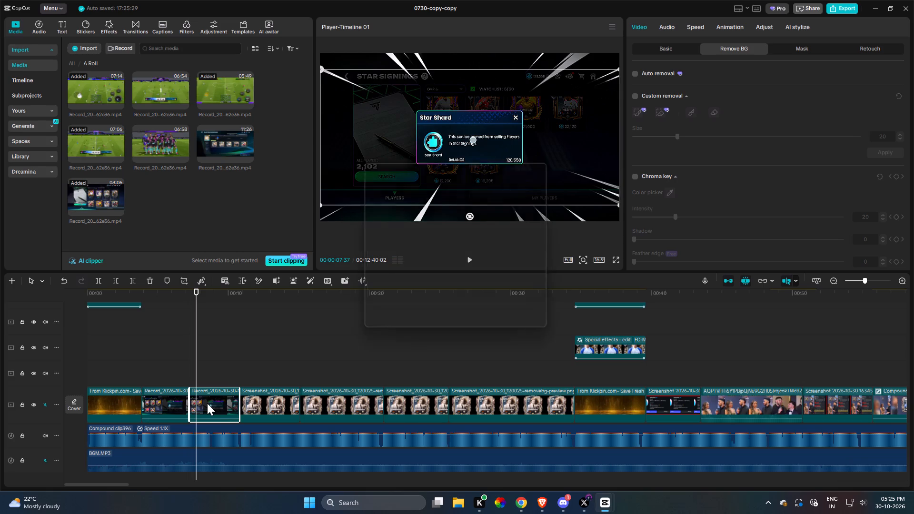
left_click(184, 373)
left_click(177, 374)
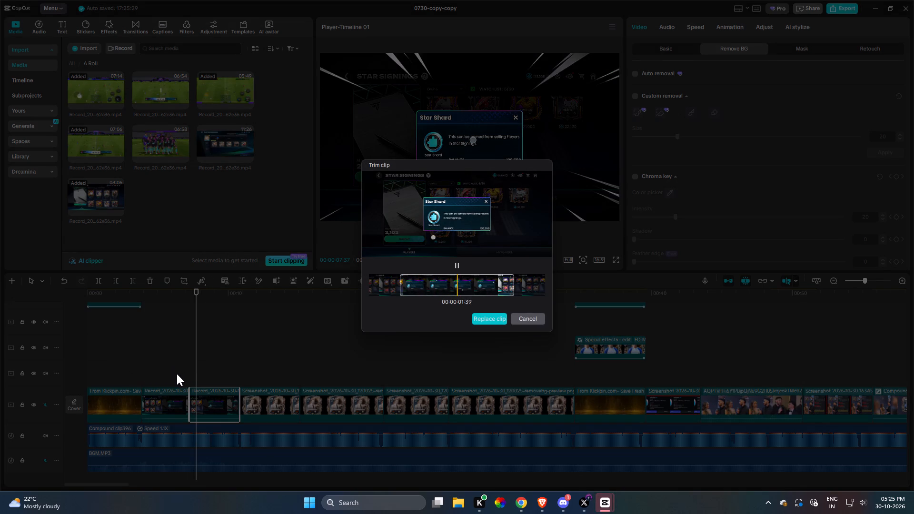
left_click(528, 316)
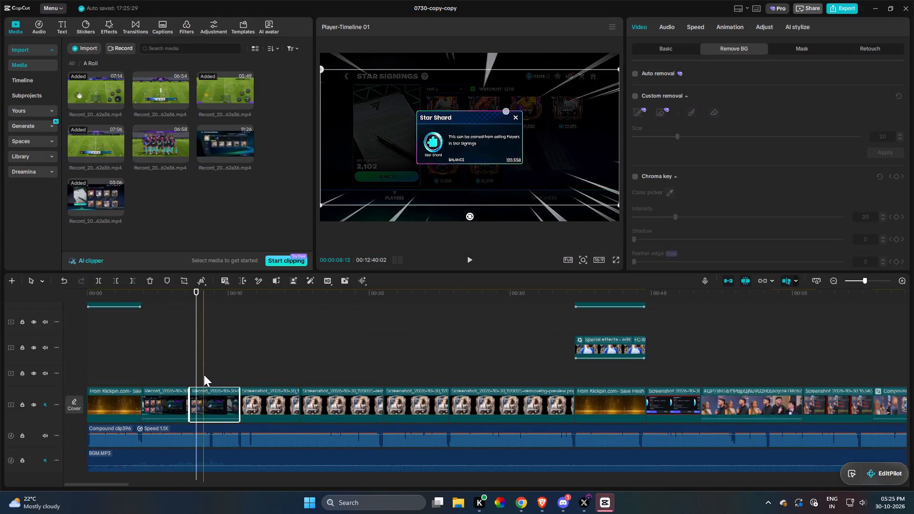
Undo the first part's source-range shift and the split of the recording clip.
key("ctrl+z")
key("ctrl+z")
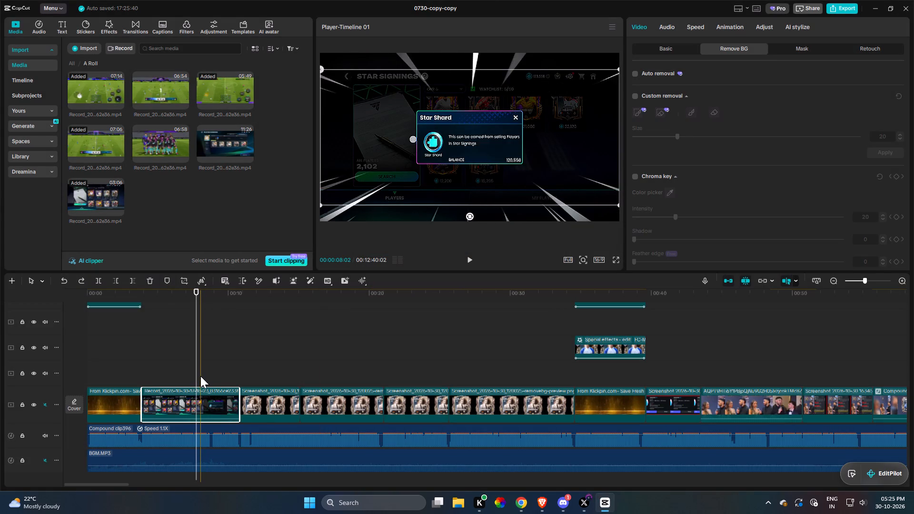
Play the rejoined recording clip and shift its source range back to start on the Ballon d'Or draft screen.
key("space")
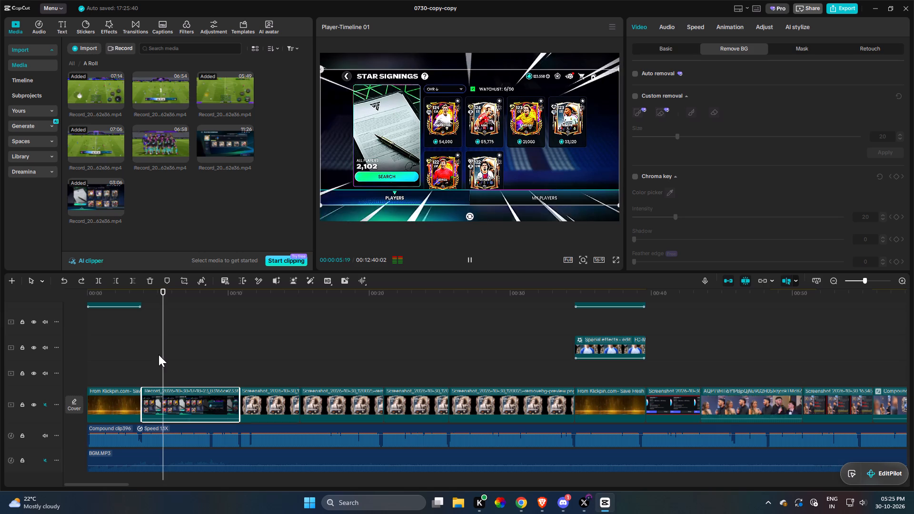
key("space")
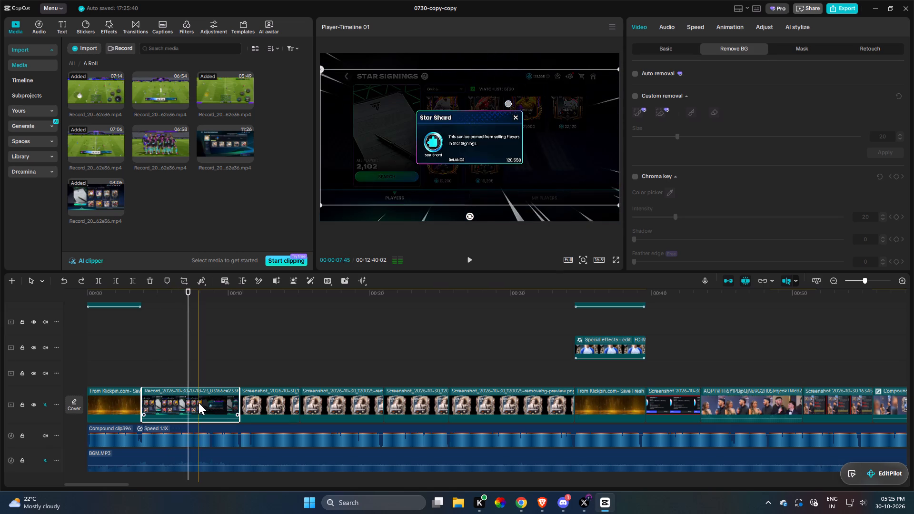
key("t")
left_click_drag(447, 292, 26, 357)
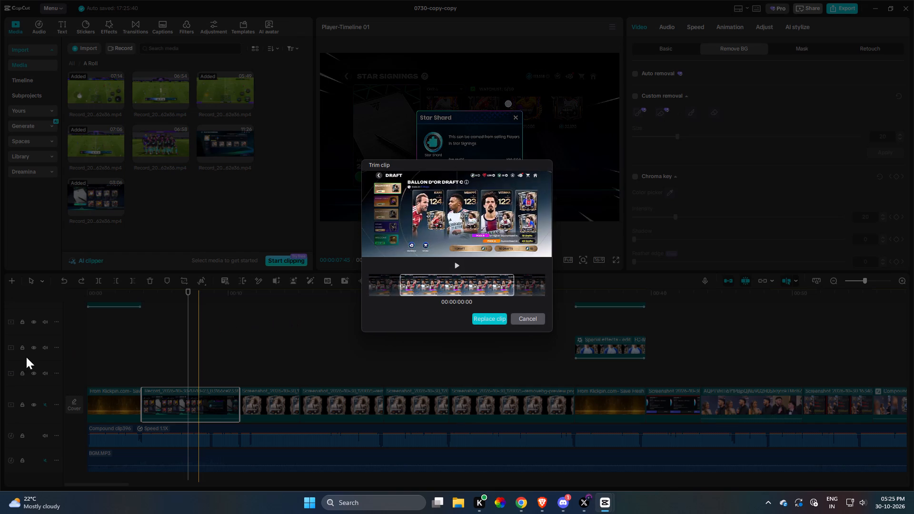
left_click_drag(26, 357, 2, 362)
left_click_drag(447, 284, 536, 285)
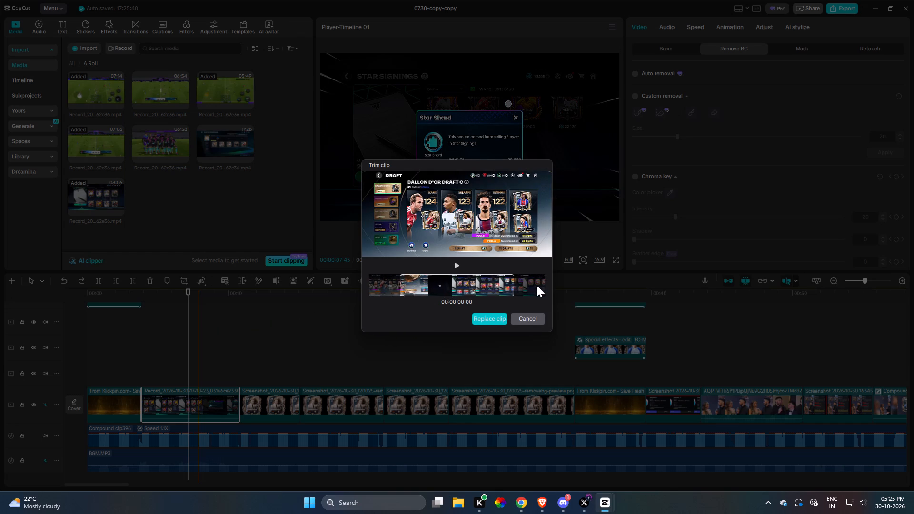
left_click_drag(536, 285, 666, 277)
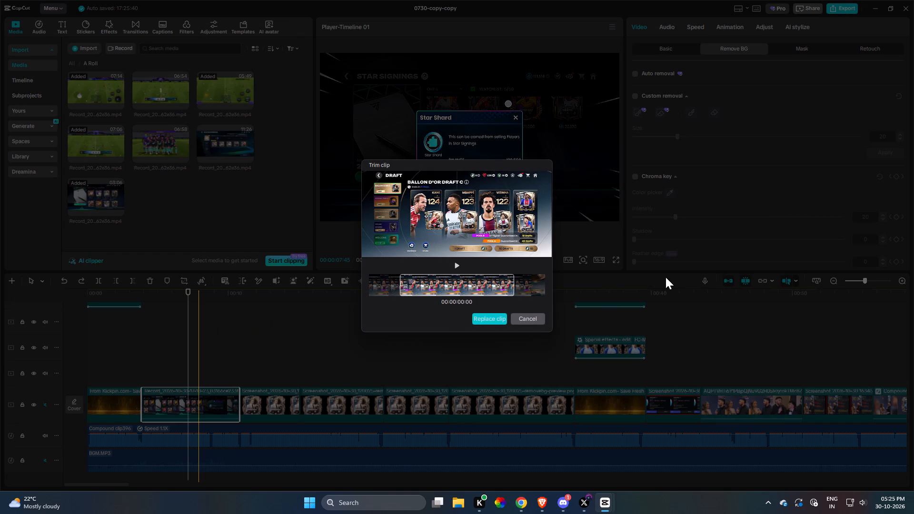
left_click_drag(666, 277, 622, 285)
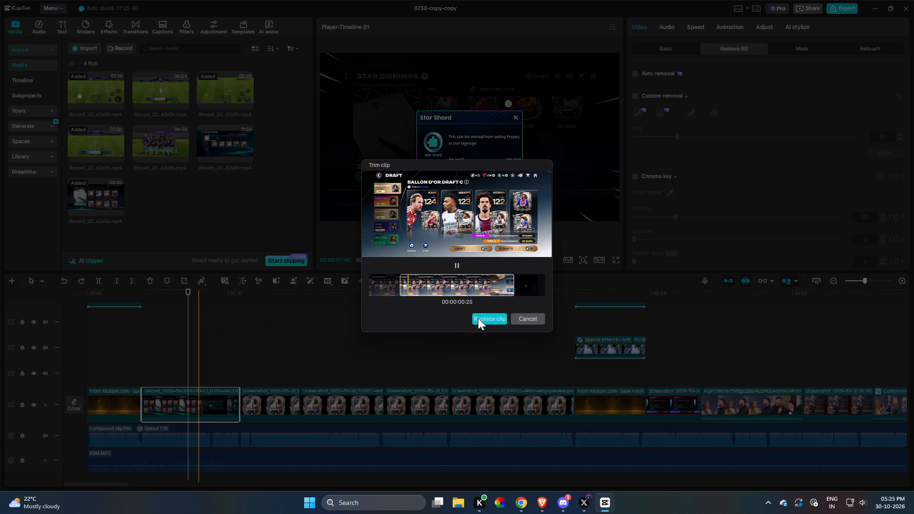
left_click(487, 316)
Play the recording clip against the narration and split it at about 00:00:06:43, on the Ballon d'Or draft screen.
key("space")
key("space")
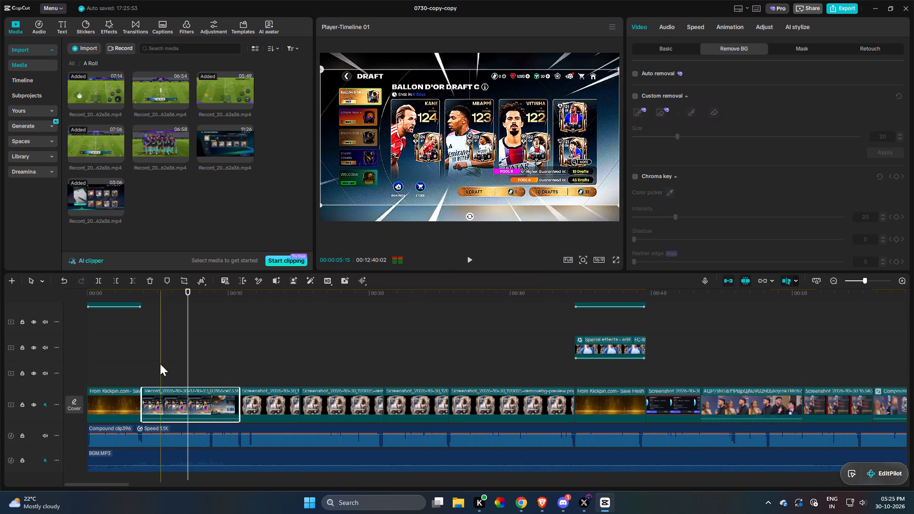
key("space")
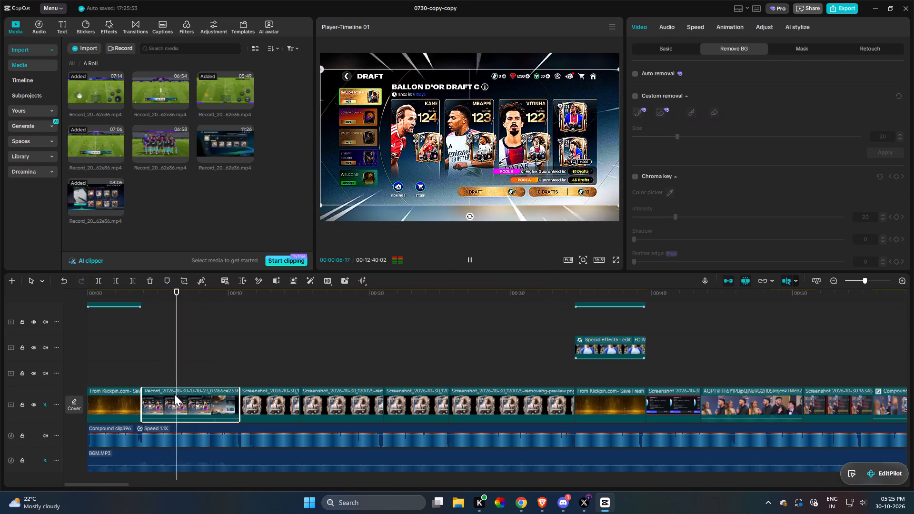
key("space")
key("space")
key("space")
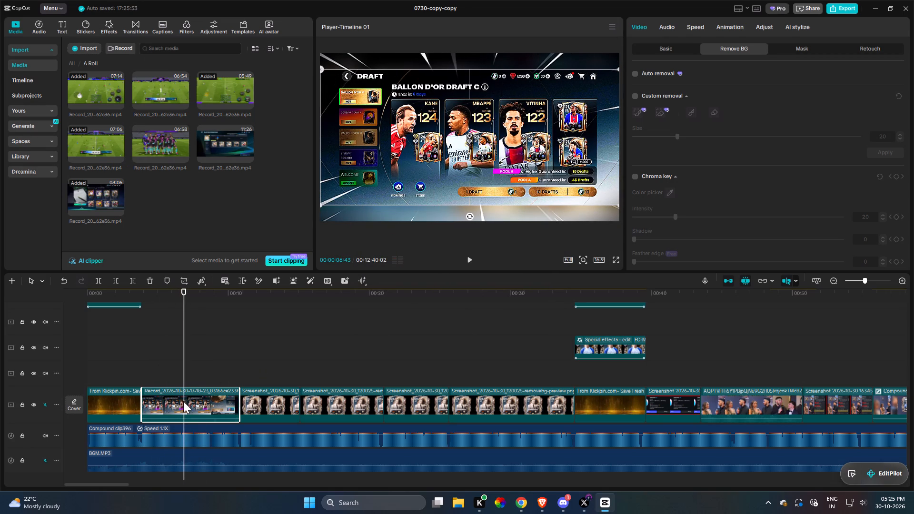
key("r")
Shift the first part's source range to the Star Shard pop-up and play the result.
left_click(162, 396)
key("t")
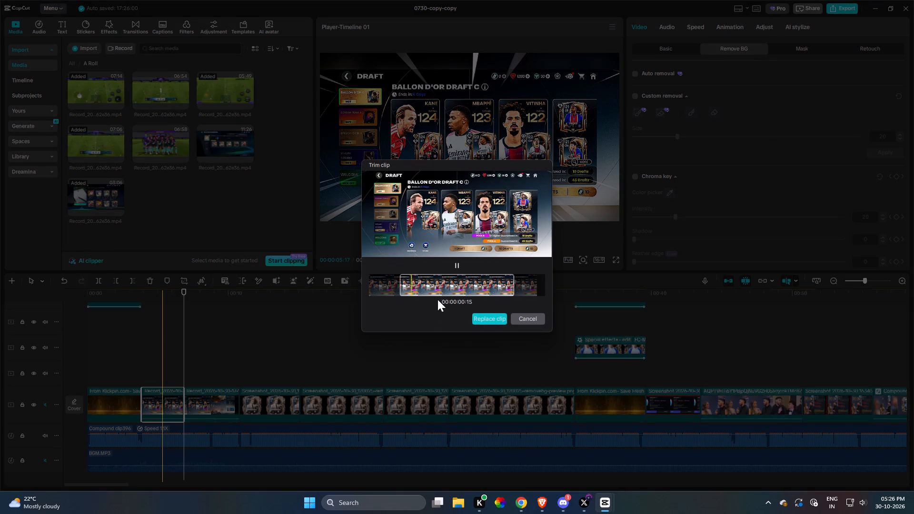
left_click_drag(433, 286, 910, 273)
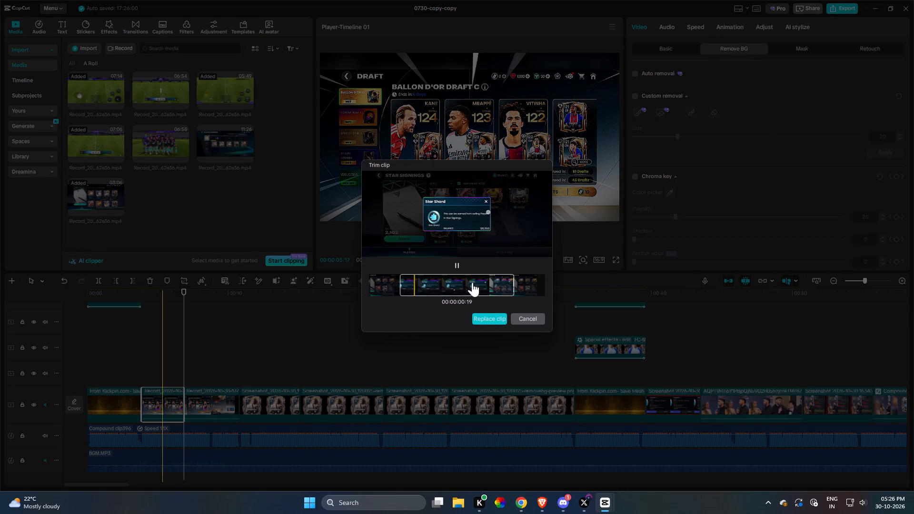
left_click_drag(472, 282, 495, 297)
left_click(493, 315)
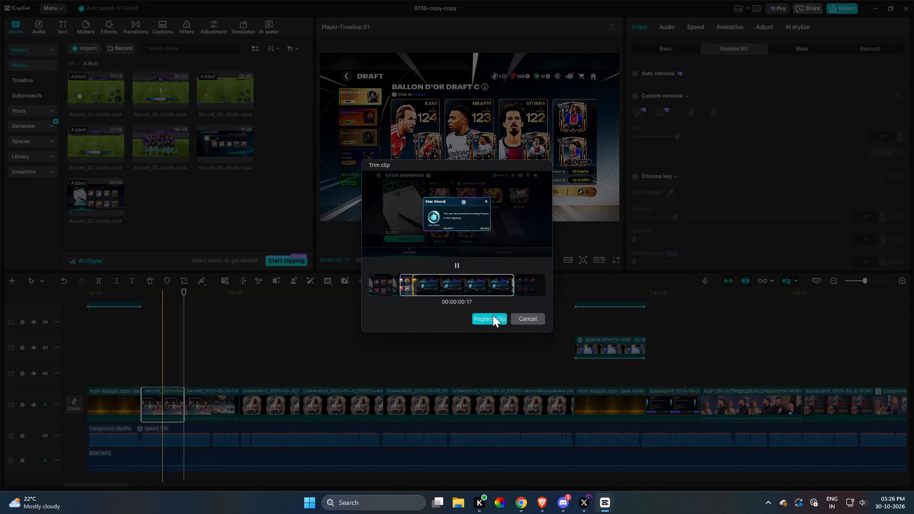
key("space")
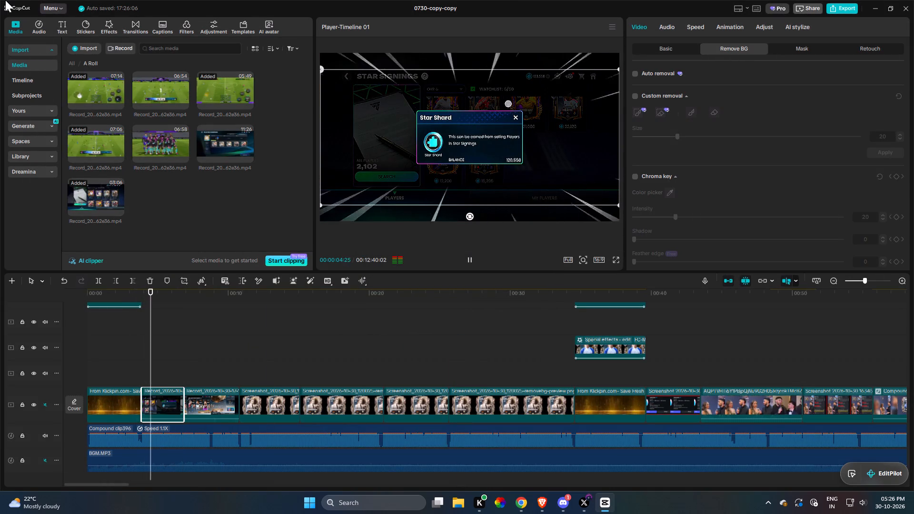
left_click(190, 426)
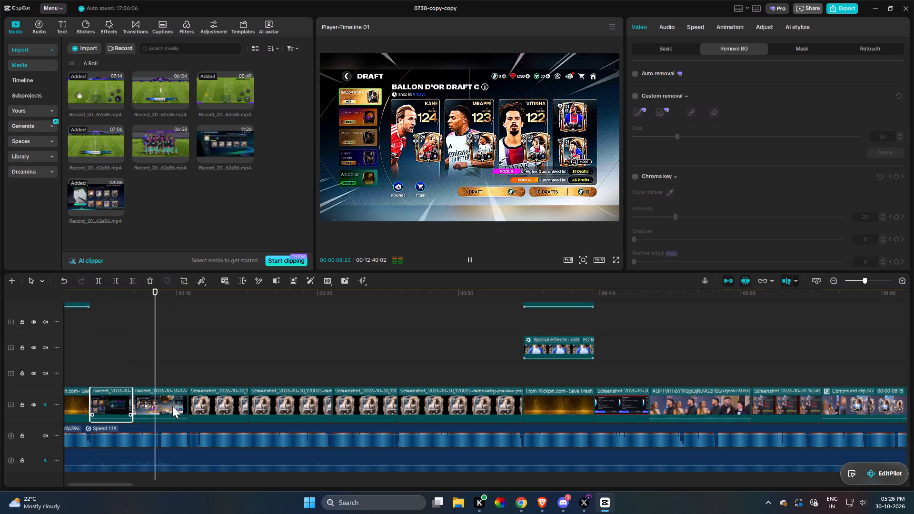
Replay the cut from the Star Shard part to the Ballon d'Or part and trim the Star Shard part's end to about 00:00:06:24.
left_click(169, 405)
key("space")
key("space")
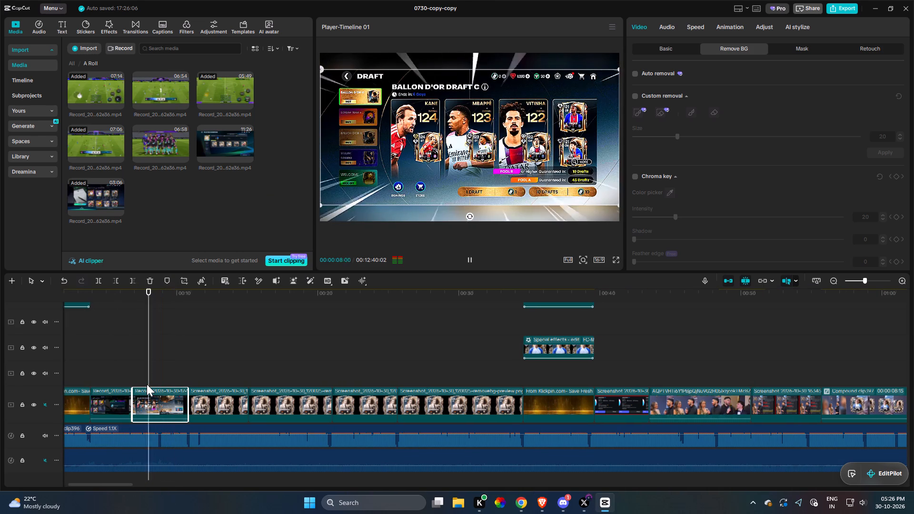
key("space")
key("space")
key("space")
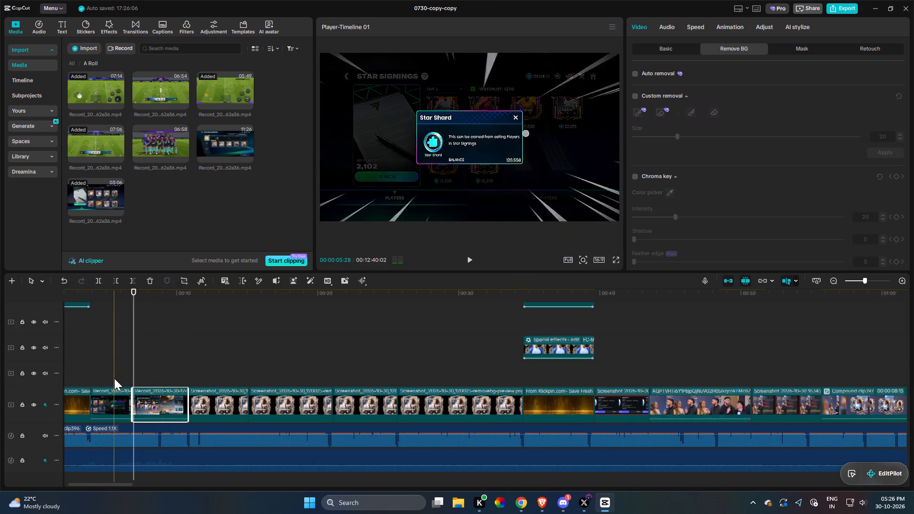
key("space")
key("space")
left_click(124, 399)
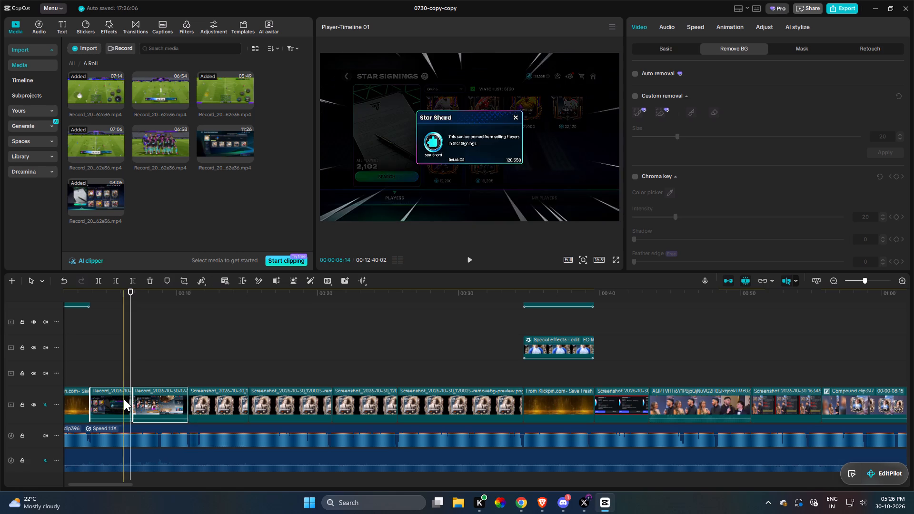
key("space")
key("space")
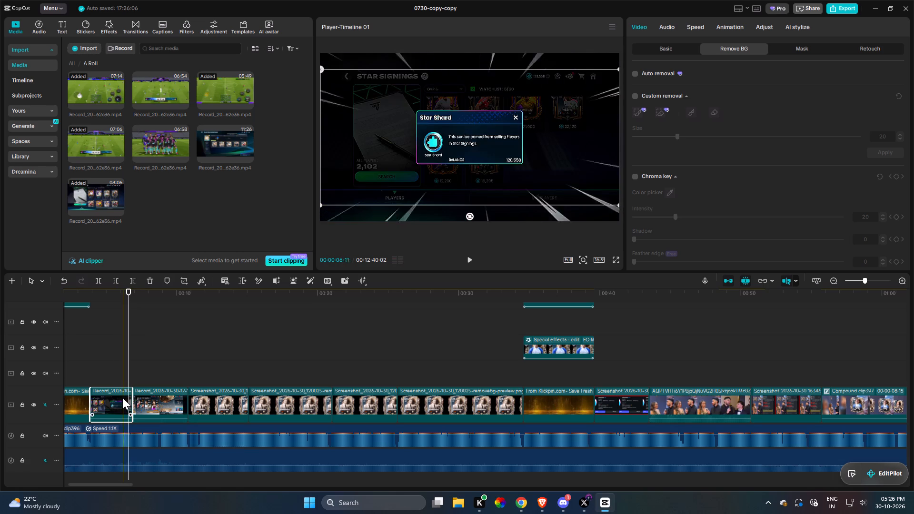
key("space")
key("space")
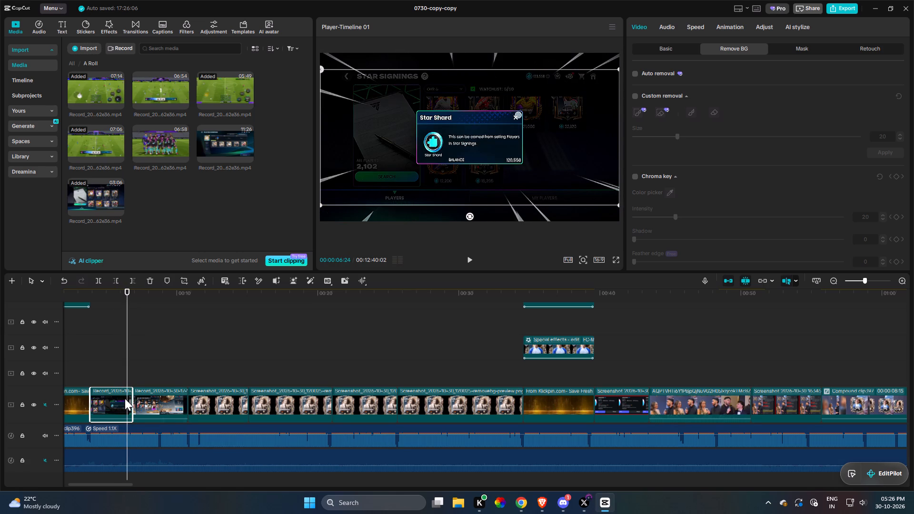
key("w")
left_click(119, 380)
key("space")
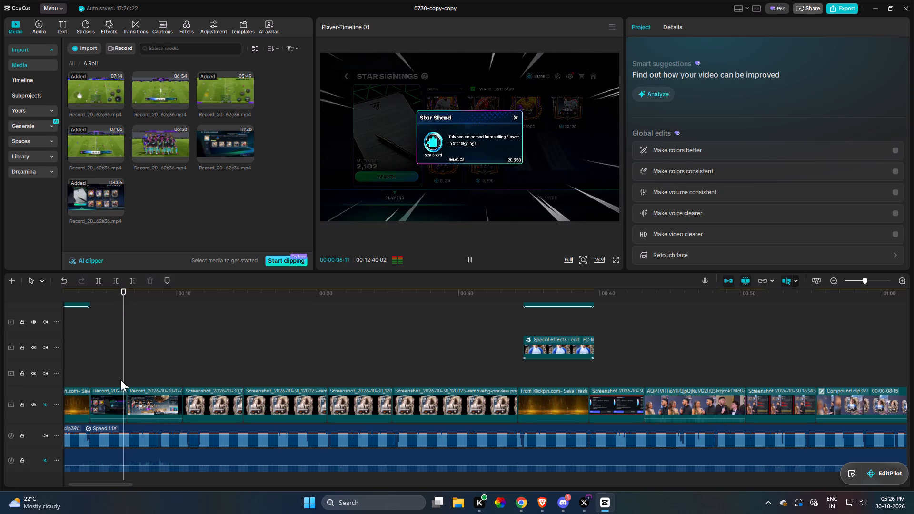
Play into the Ballon d'Or draft part and split it at about 00:00:07:40.
left_click(152, 407)
key("space")
key("space")
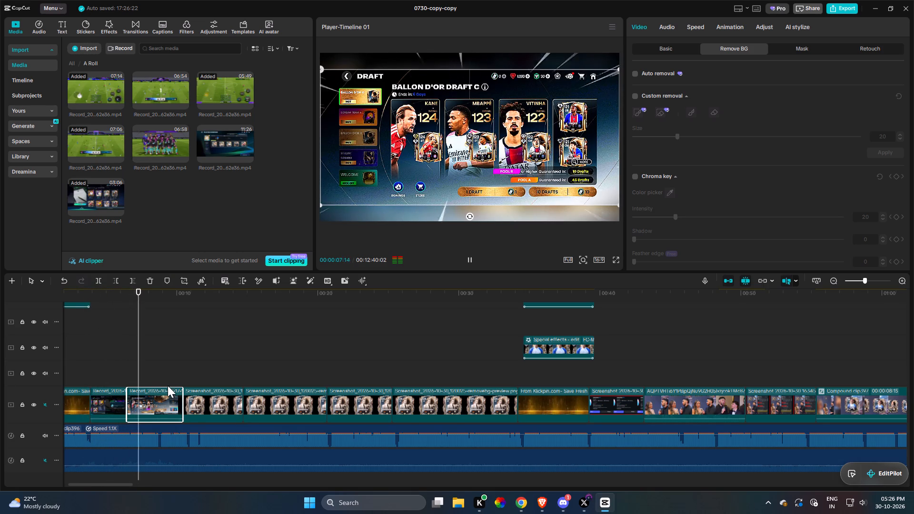
key("space")
key("space")
key("space")
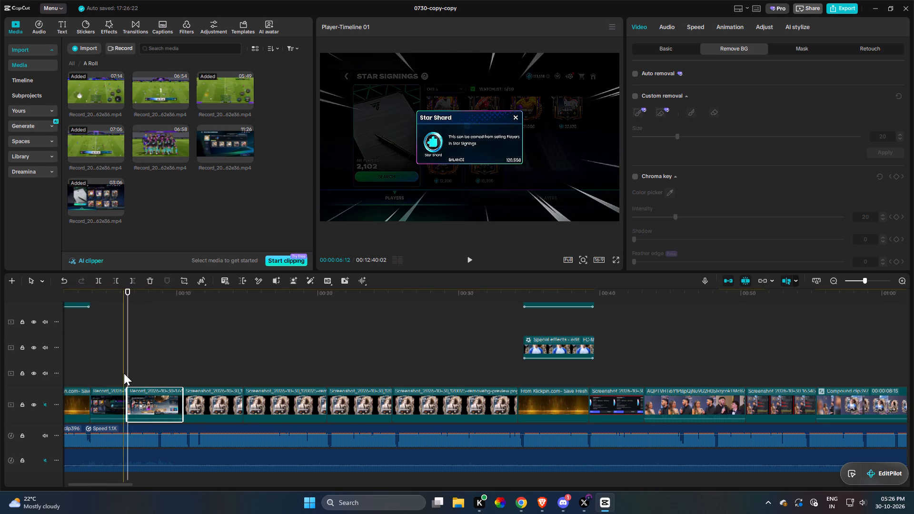
left_click(121, 374)
key("space")
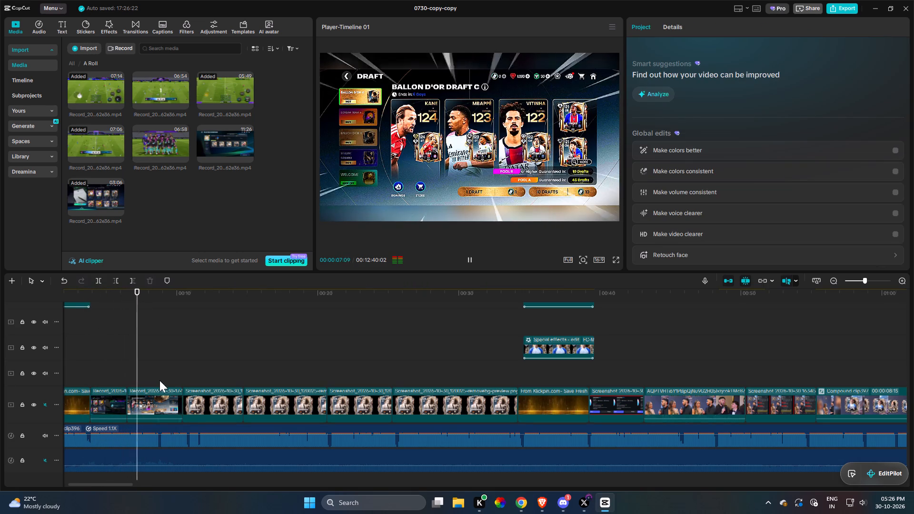
key("space")
left_click(148, 397)
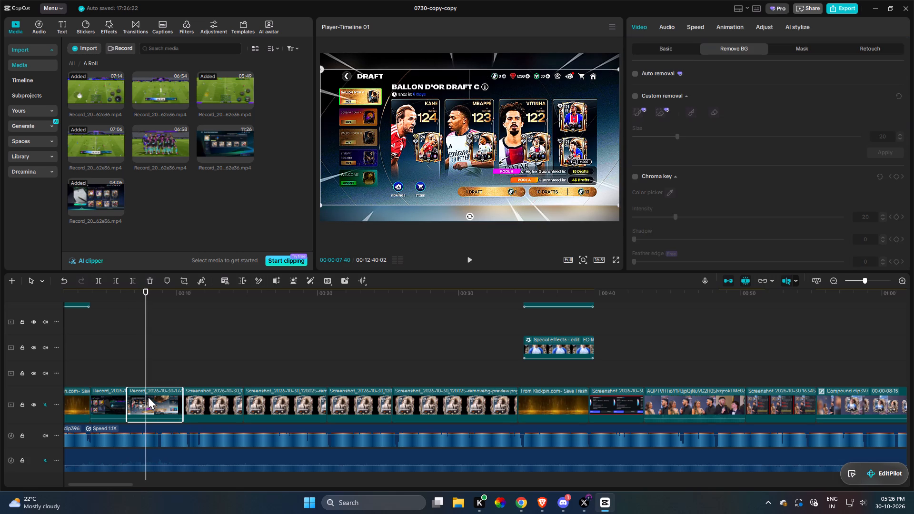
key("r")
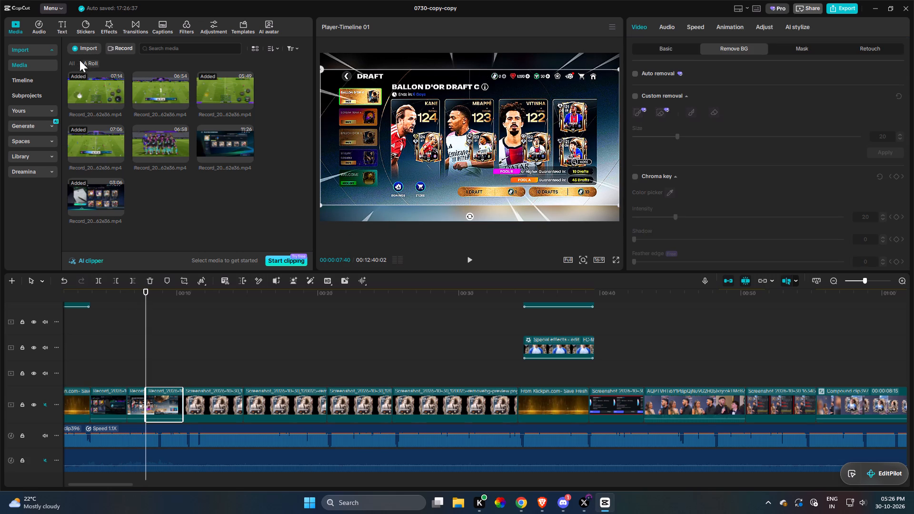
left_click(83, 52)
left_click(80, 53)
Move the Cruyff and Rummenigge card clips together slightly earlier, aligned with the start of the gold background clip below them.
scroll(622, 429, "up", 5)
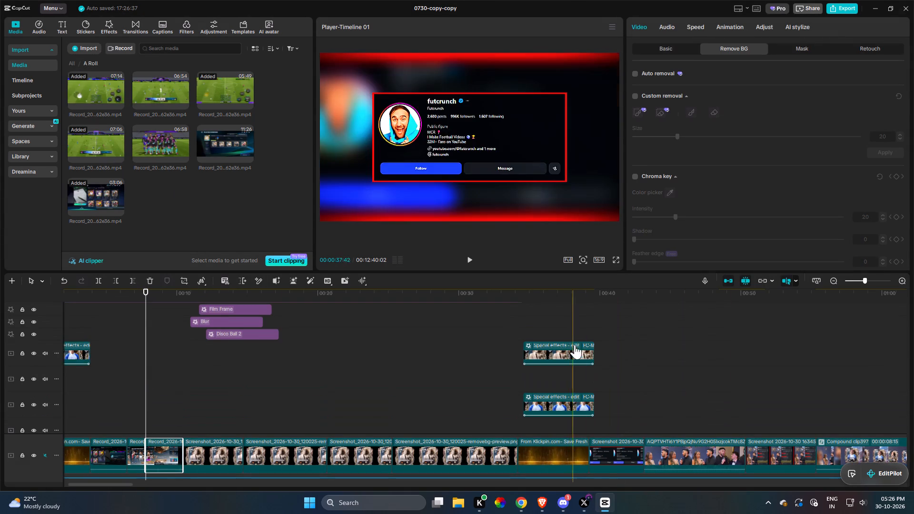
left_click_drag(573, 311, 585, 414)
left_click_drag(579, 405, 574, 405)
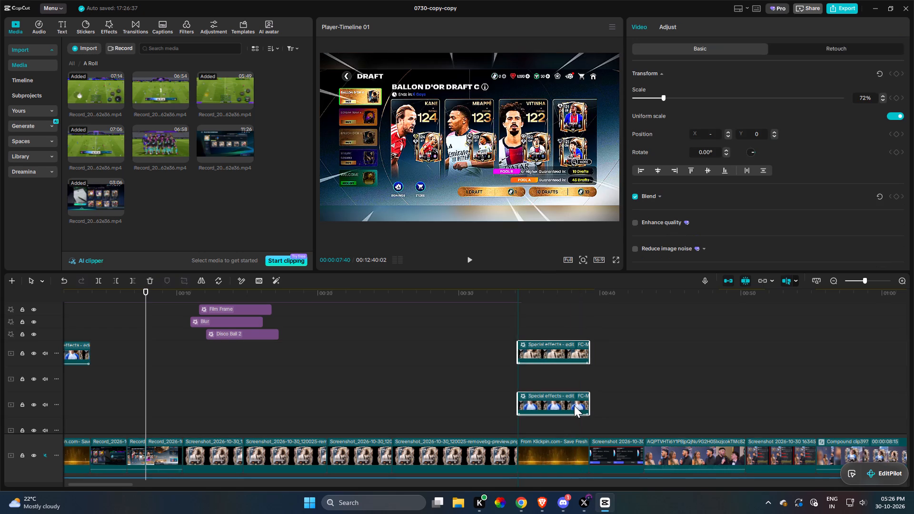
left_click_drag(574, 405, 574, 405)
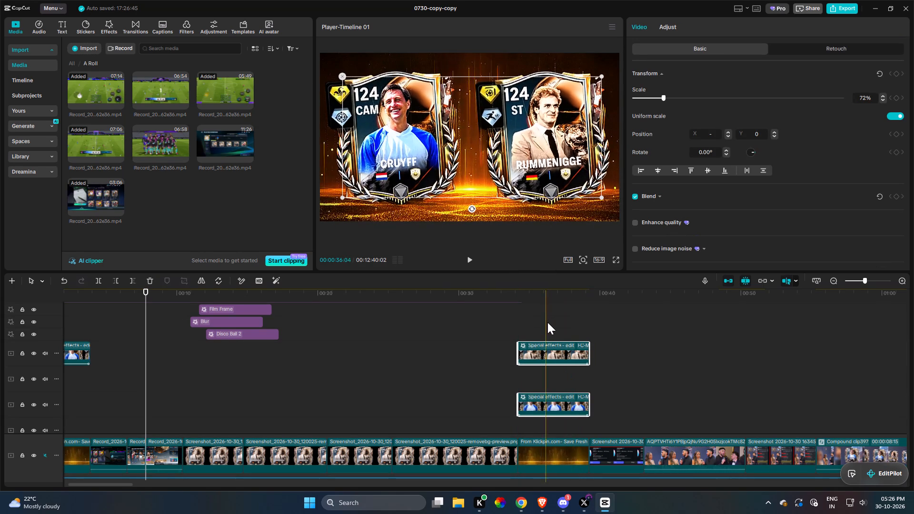
Copy the Cruyff and Rummenigge card clips with their gold background clip and insert the copies after the Ballon d'Or draft parts.
scroll(557, 365, "down", 3)
left_click(562, 425, "ctrl")
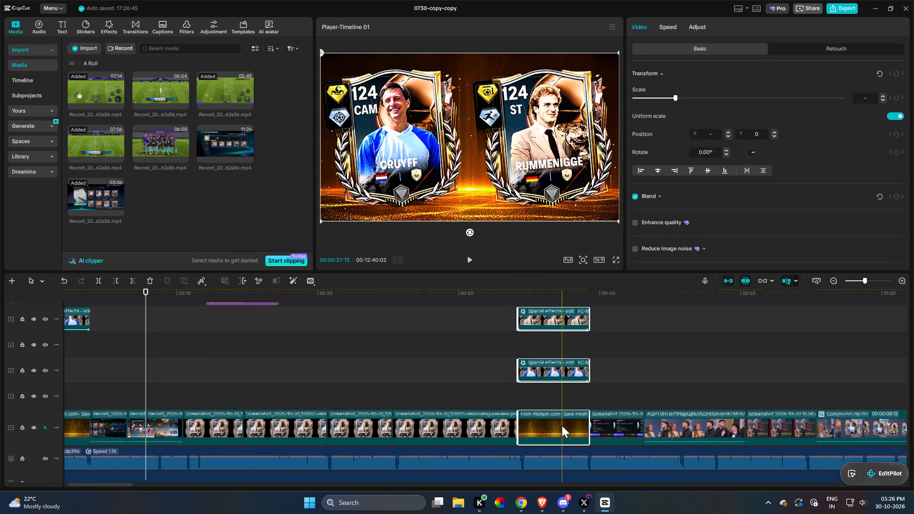
key("ctrl+c")
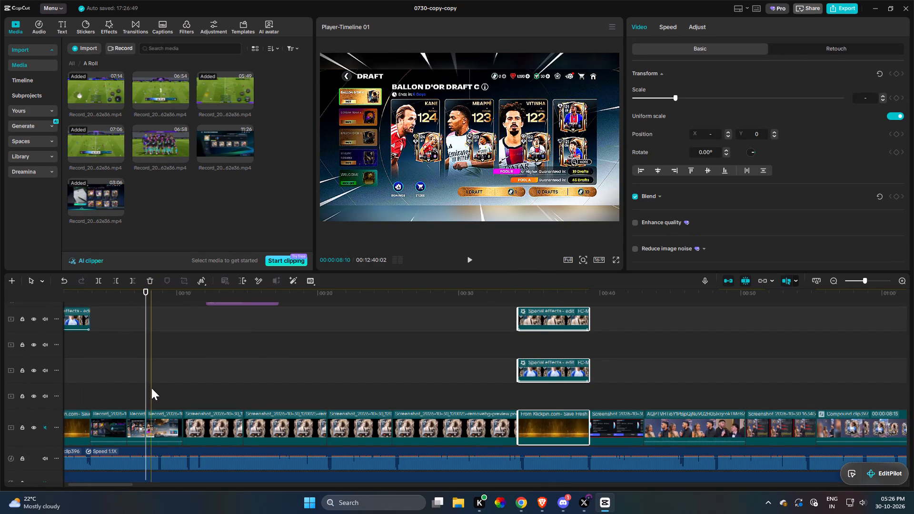
key("ctrl+v")
scroll(215, 408, "down", 4)
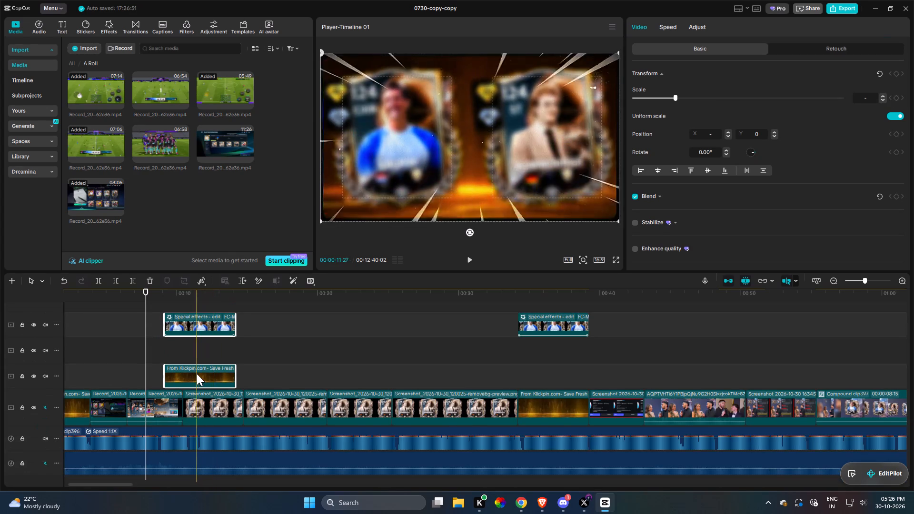
left_click_drag(197, 374, 208, 416)
Play the draft section and move the copied cards and gold background to the split between the two draft parts.
key("space")
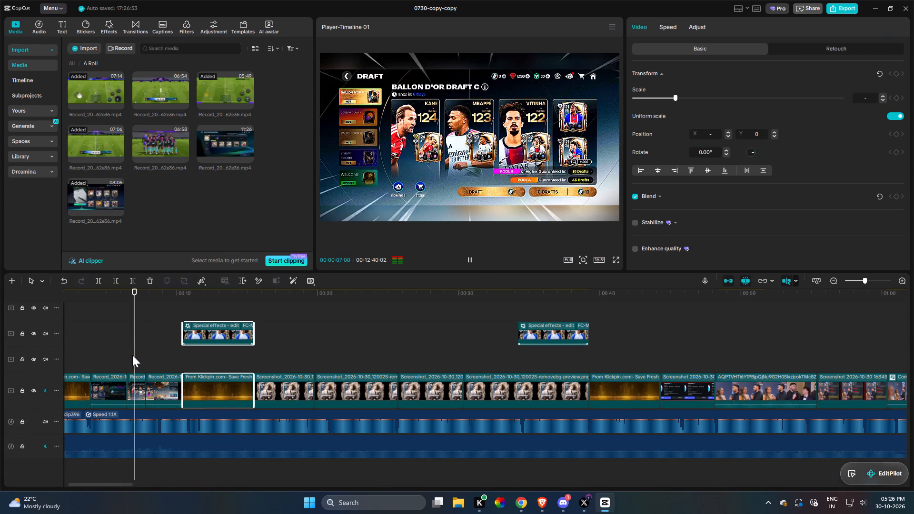
key("space")
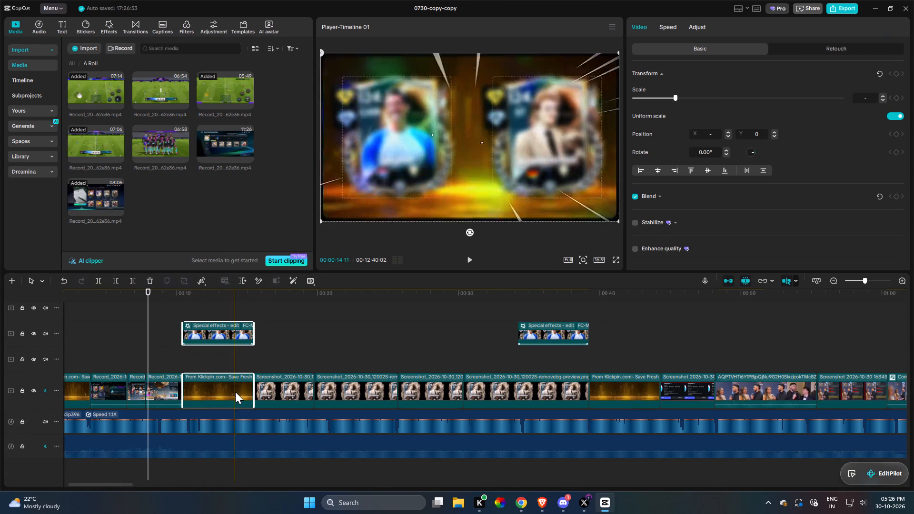
left_click_drag(235, 392, 160, 398)
Replay the first draft part up to the gold background and trim its end to about 00:00:07:18.
key("space")
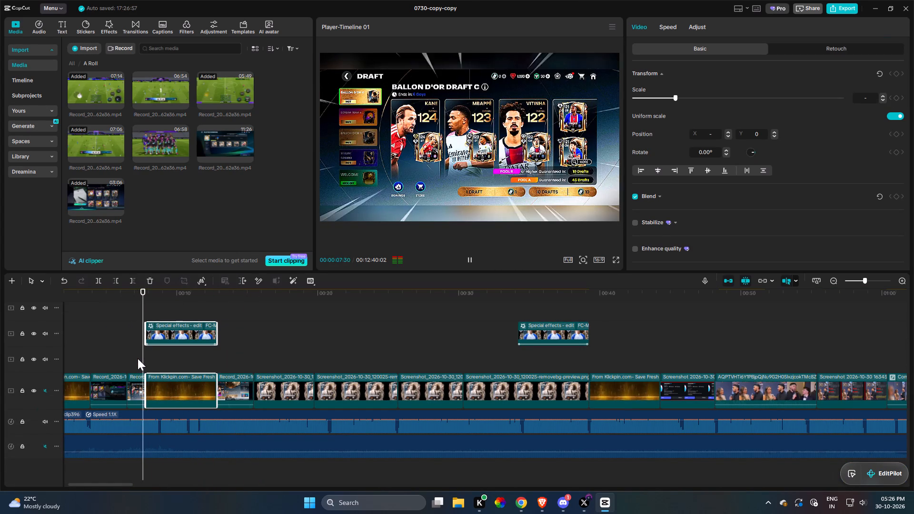
key("space")
key("space")
key("space")
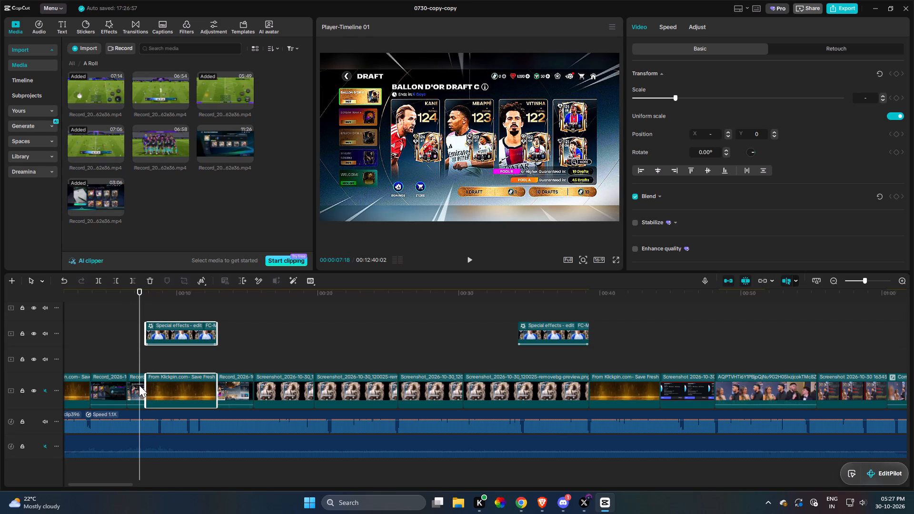
left_click(139, 385, "ctrl")
key("w")
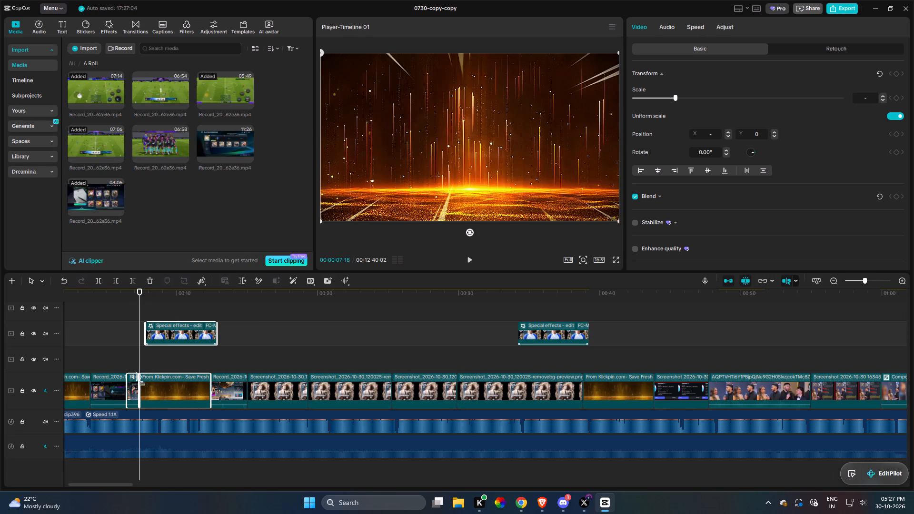
Replay the transition and shift the copied Cruyff and Rummenigge cards earlier to line up with the gold background's start.
left_click(131, 357)
scroll(166, 351, "up", 3)
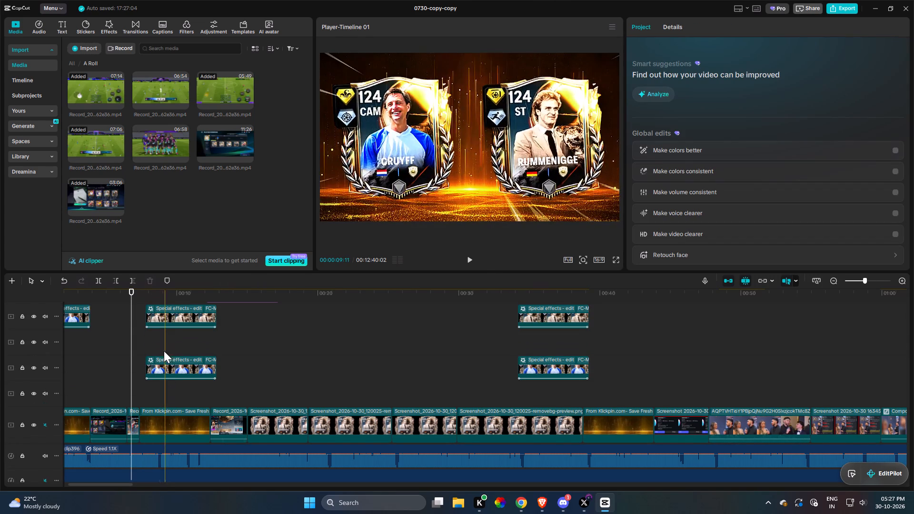
key("space")
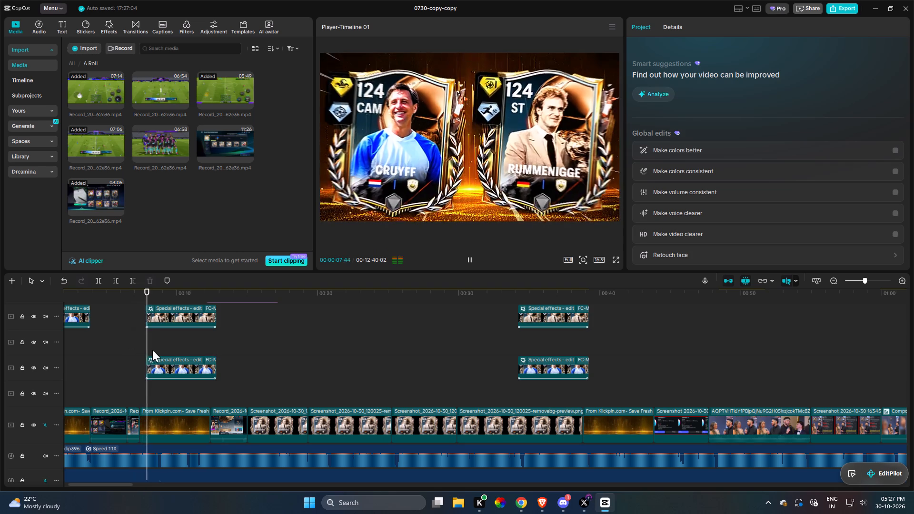
key("space")
left_click_drag(223, 387, 185, 312)
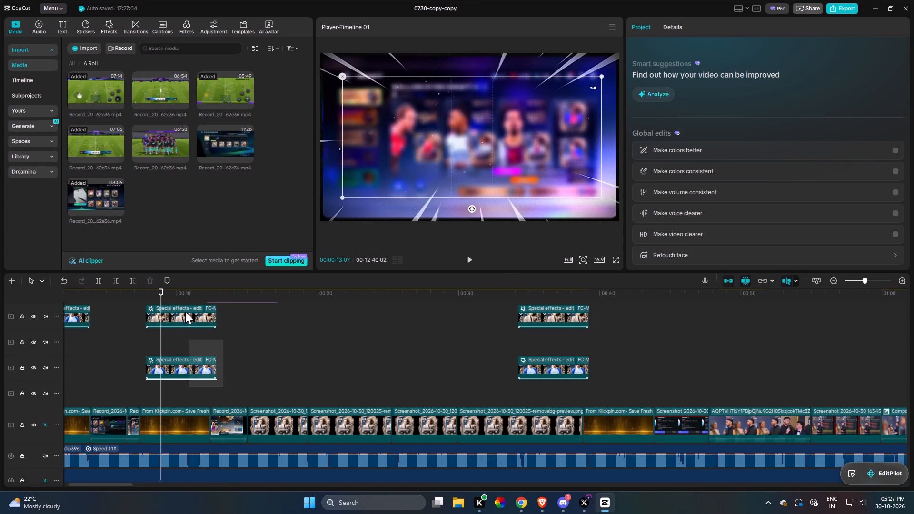
left_click_drag(185, 312, 185, 309)
left_click_drag(185, 313, 180, 322)
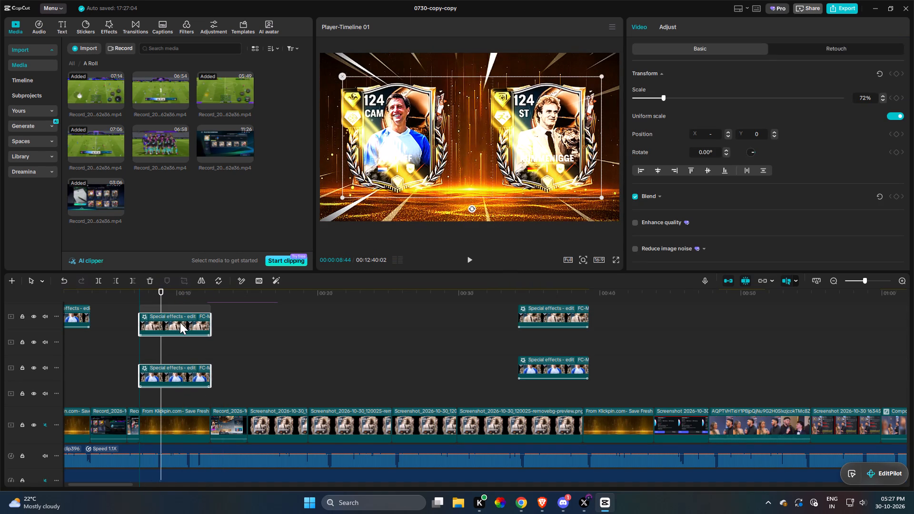
left_click_drag(180, 322, 181, 336)
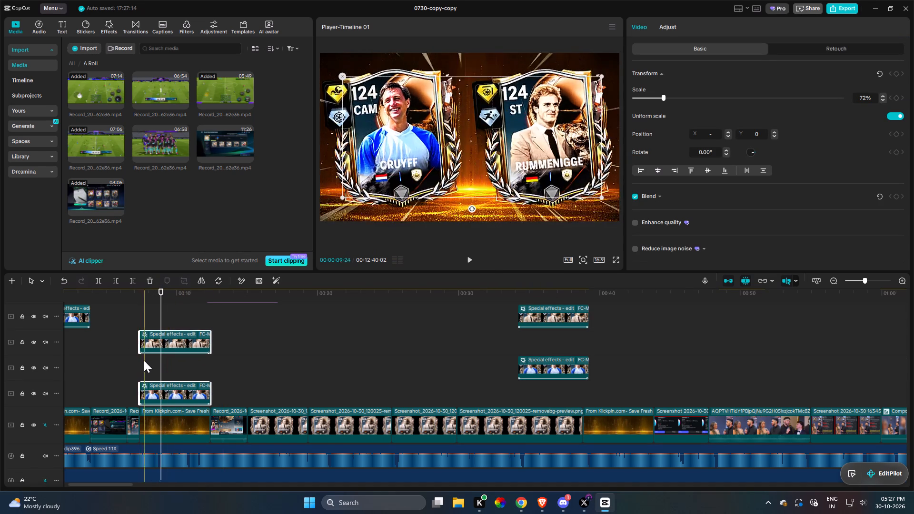
Play through the copied cards and trim both cards and their gold background to end at about 00:00:10:41.
left_click(135, 366)
key("space")
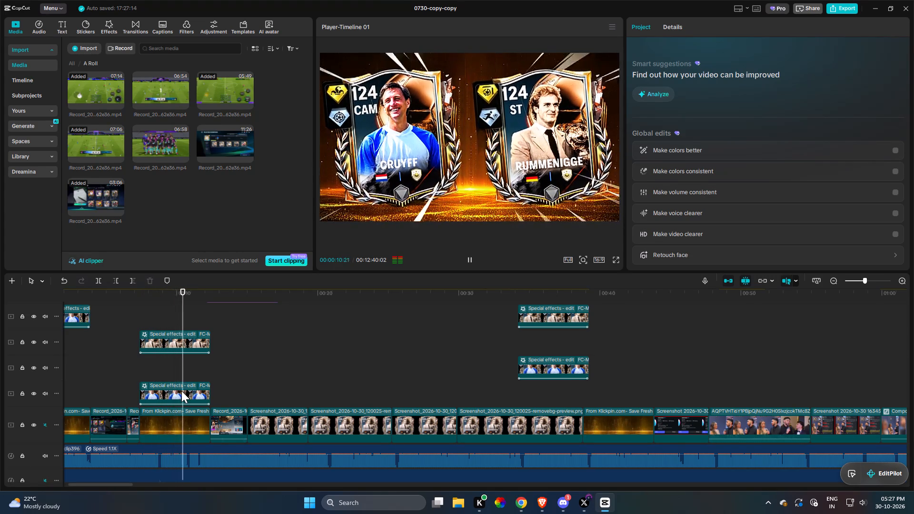
key("space")
left_click_drag(215, 329, 203, 389)
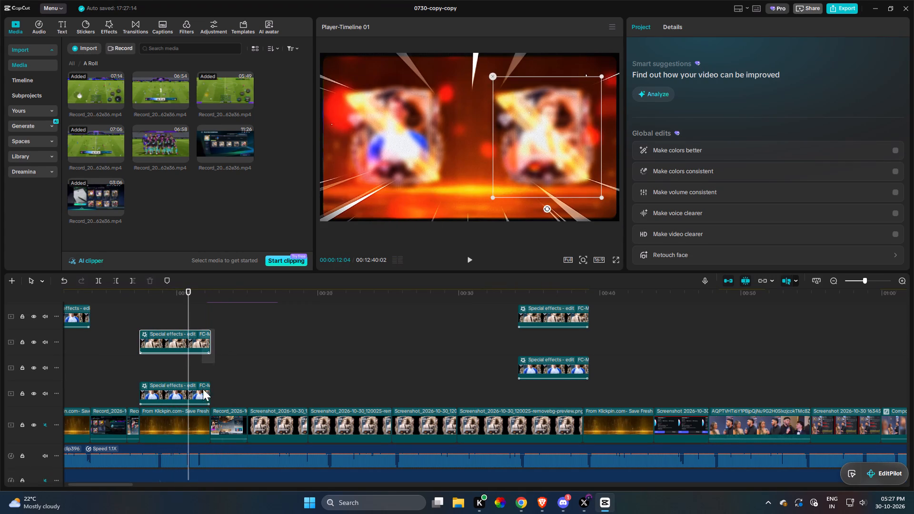
left_click_drag(203, 389, 200, 417)
left_click(225, 426, "ctrl")
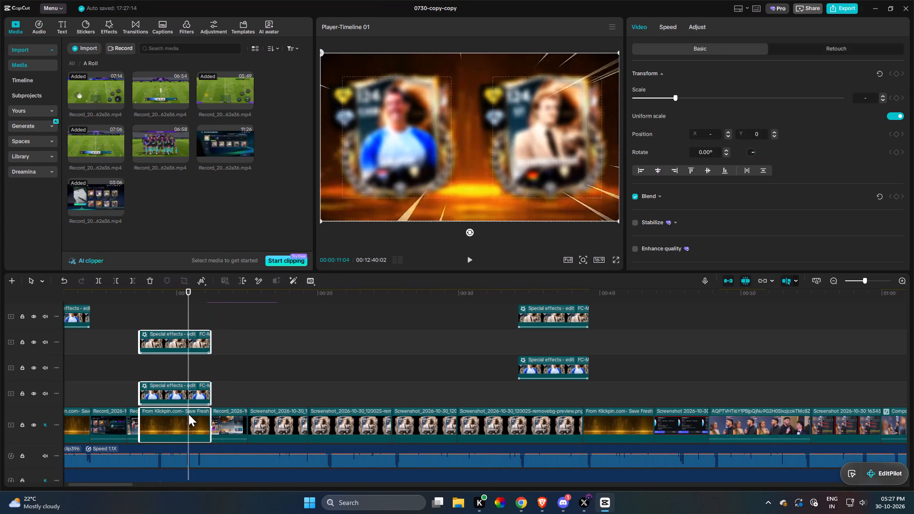
type("w")
Play past the gold background and delete the leftover second draft part from the main track.
key("space")
left_click(206, 423)
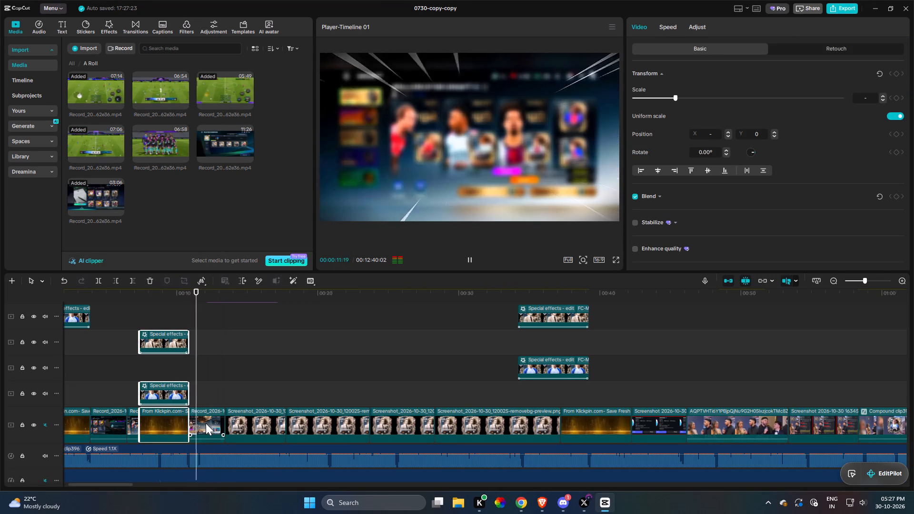
key("space")
type("f")
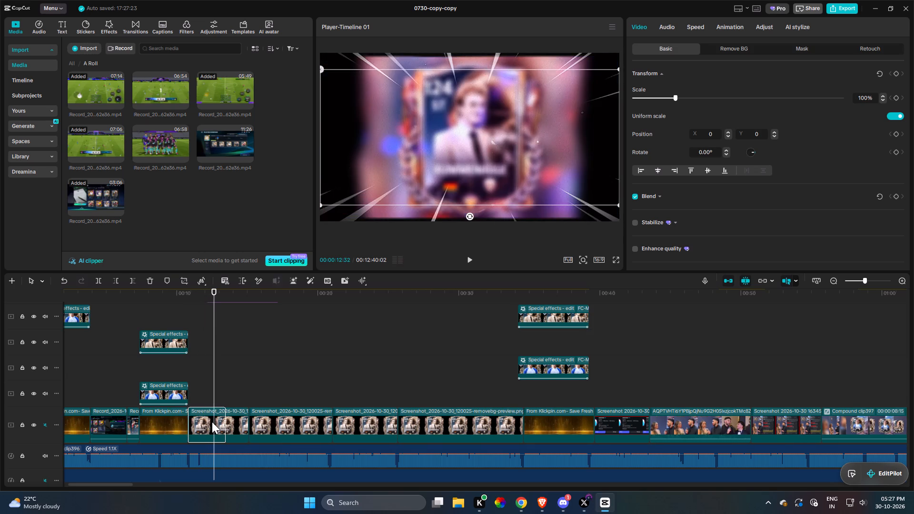
Replace the Rummenigge image clip after the gold background with the 03:06 recording, using its Ballon d'Or ceremony home-screen range.
left_click(207, 419)
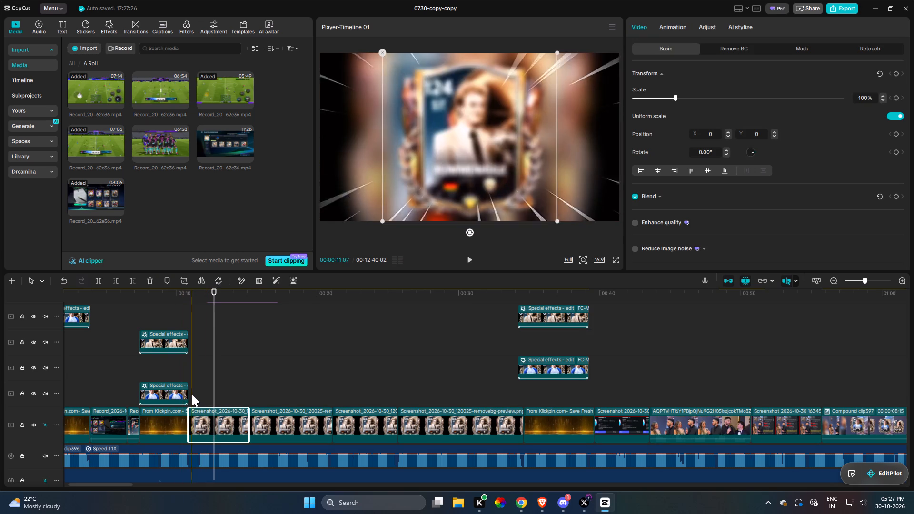
left_click_drag(85, 208, 237, 421)
left_click_drag(473, 282, 0, 327)
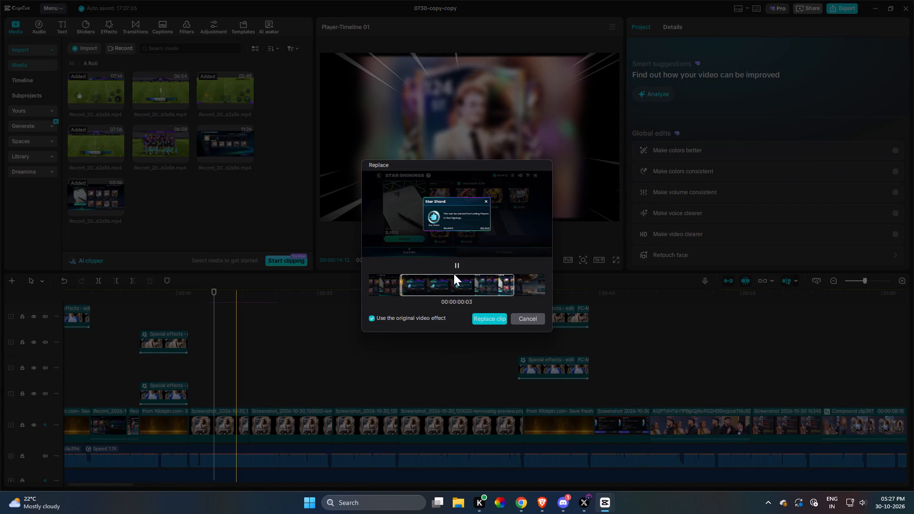
left_click_drag(498, 287, 213, 302)
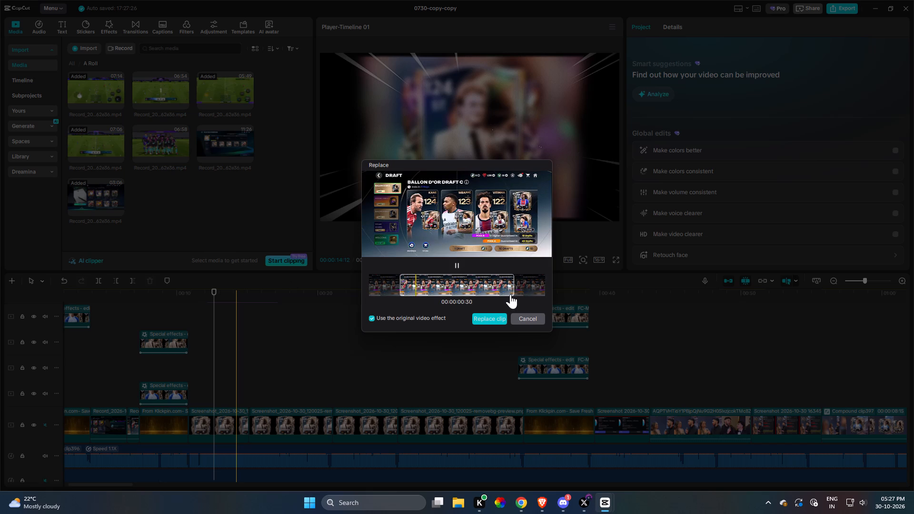
left_click_drag(509, 294, 254, 303)
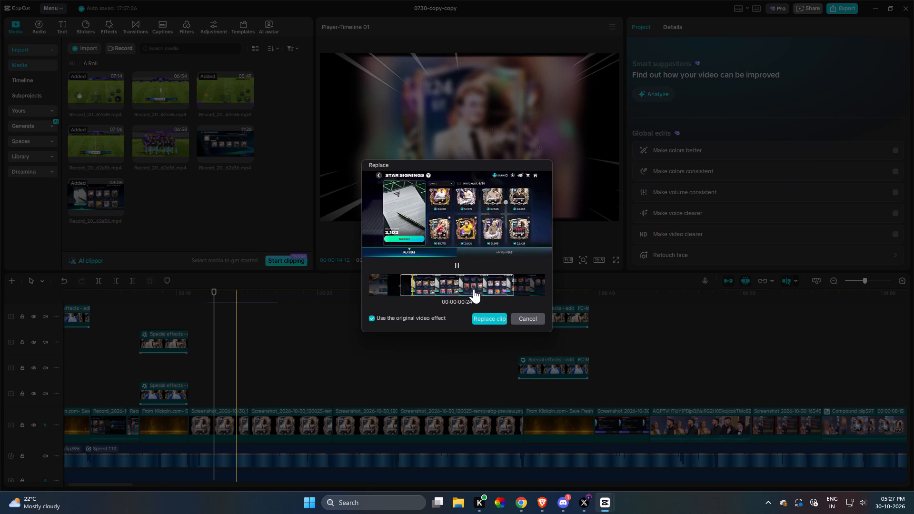
left_click_drag(475, 289, 287, 297)
left_click_drag(492, 289, 390, 280)
left_click_drag(477, 282, 374, 284)
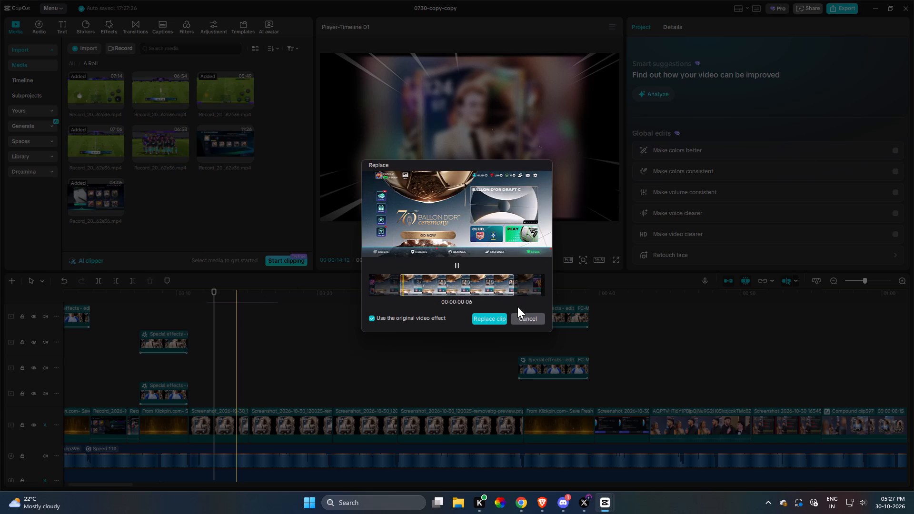
left_click(500, 314)
Move the Disco Ball 2 and Film Frame effects earlier so both start together with the Blur effect.
scroll(216, 376, "up", 4)
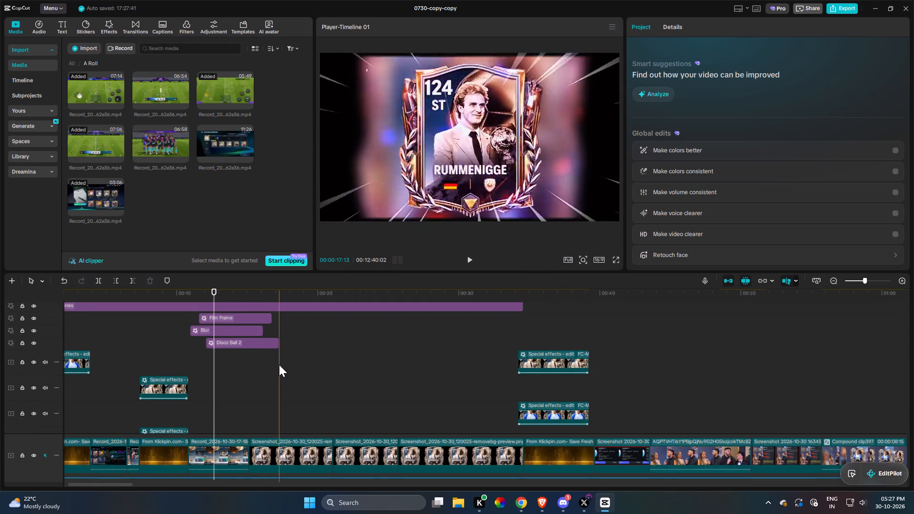
left_click_drag(279, 365, 218, 319)
left_click(228, 388)
left_click_drag(230, 345, 221, 370)
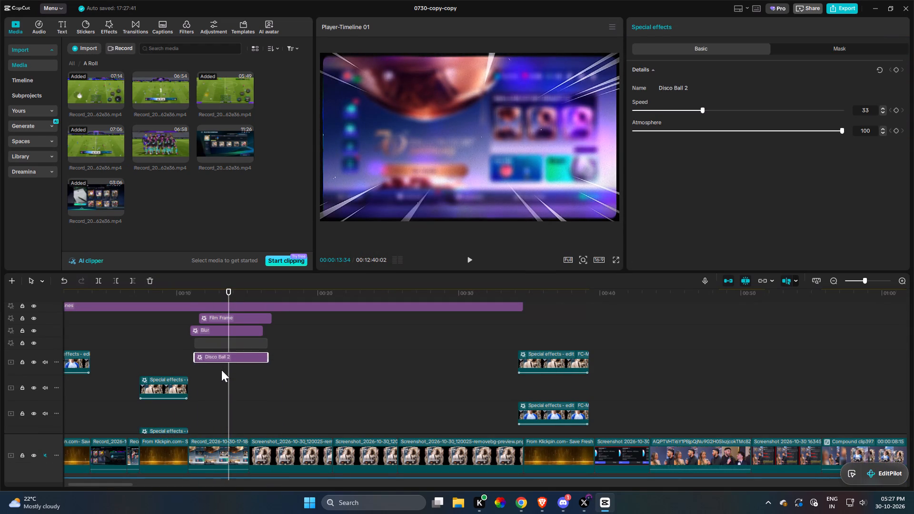
left_click_drag(221, 370, 215, 372)
left_click(211, 330)
left_click(227, 313)
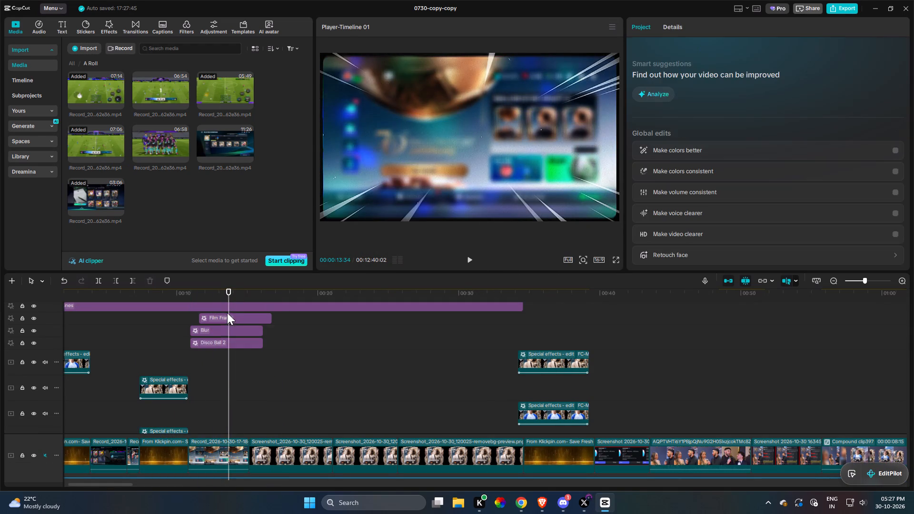
left_click_drag(226, 319, 219, 320)
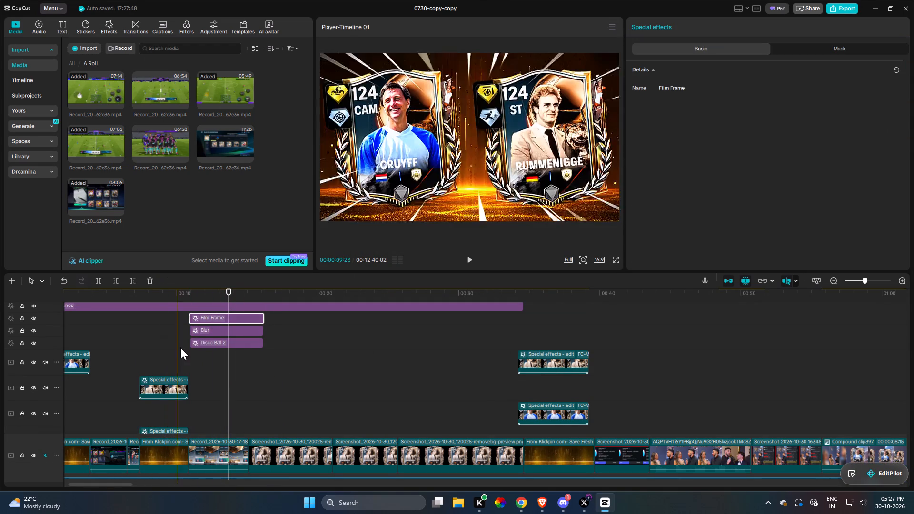
Play the cut and extend the starts of the Film Frame, Blur and Disco Ball 2 effects to the home-screen clip's beginning.
left_click(187, 345)
key("space")
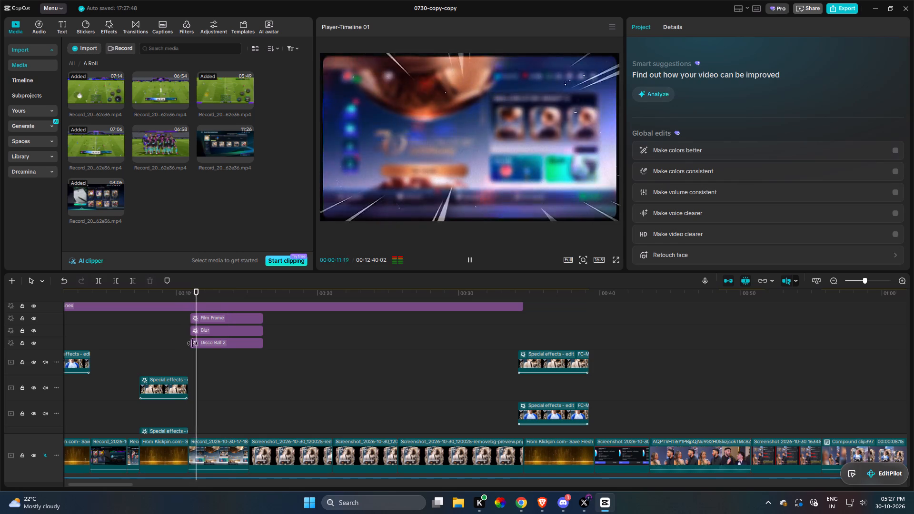
key("space")
left_click_drag(221, 362, 199, 319)
left_click(193, 330)
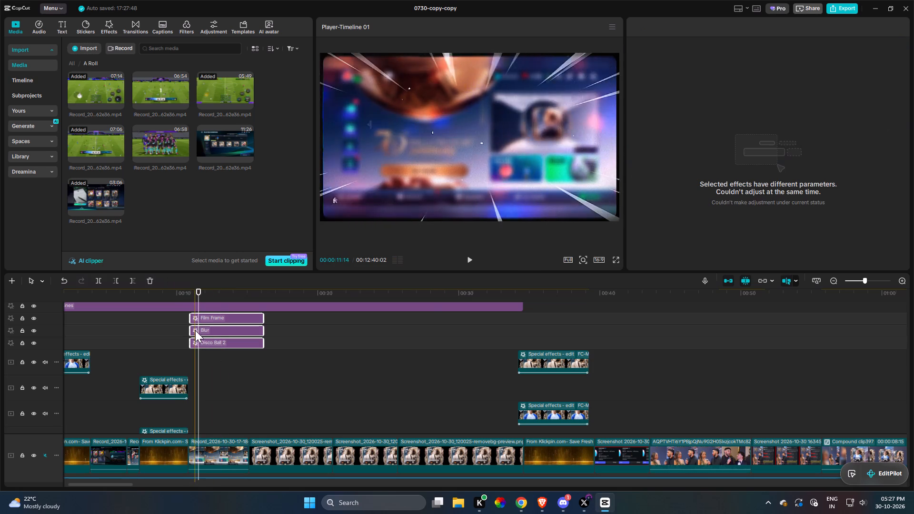
left_click_drag(234, 366, 219, 320)
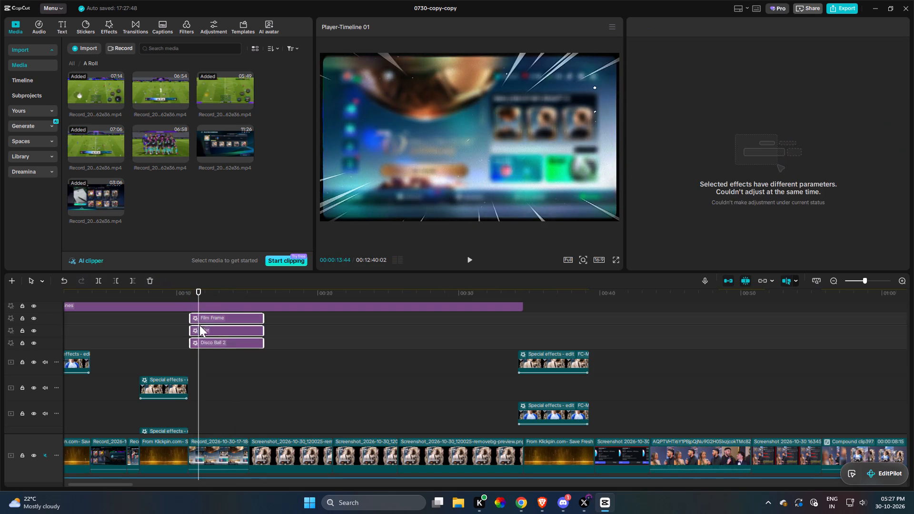
left_click(192, 333)
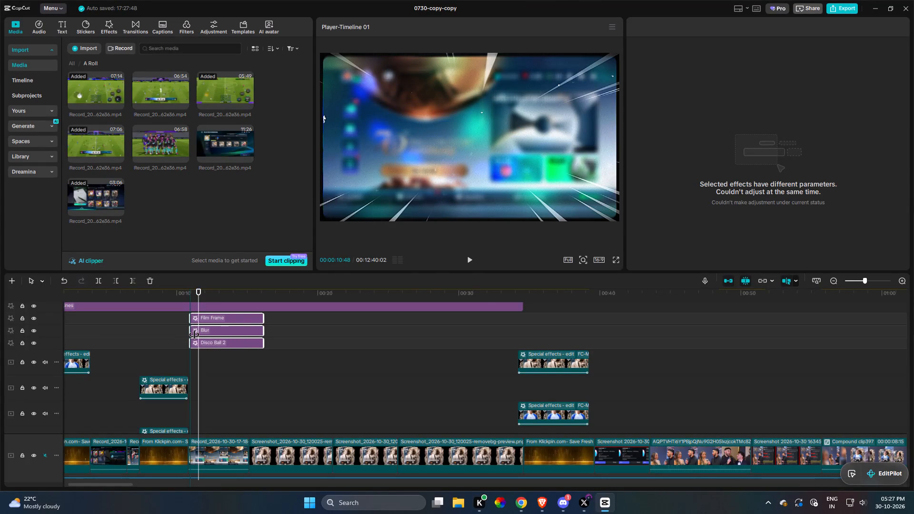
scroll(196, 337, "up", 2, "ctrl")
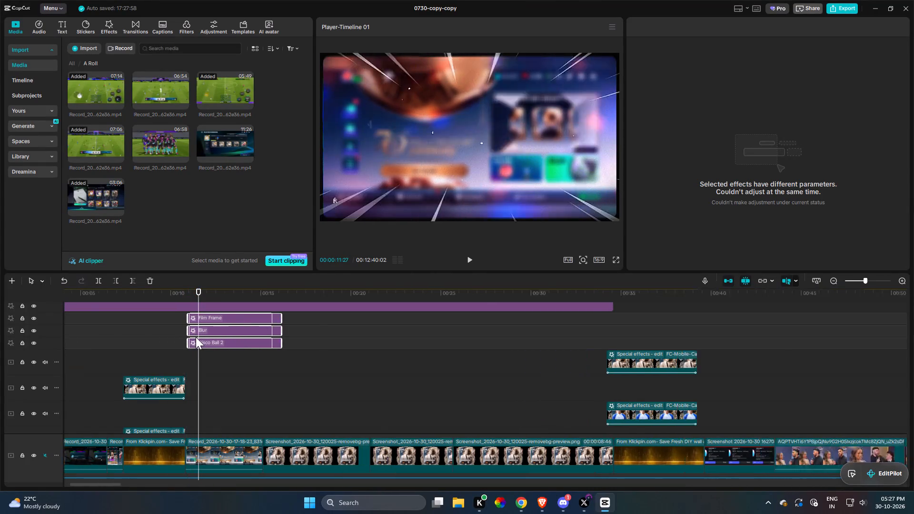
scroll(196, 337, "up", 15, "ctrl")
left_click_drag(168, 330, 166, 331)
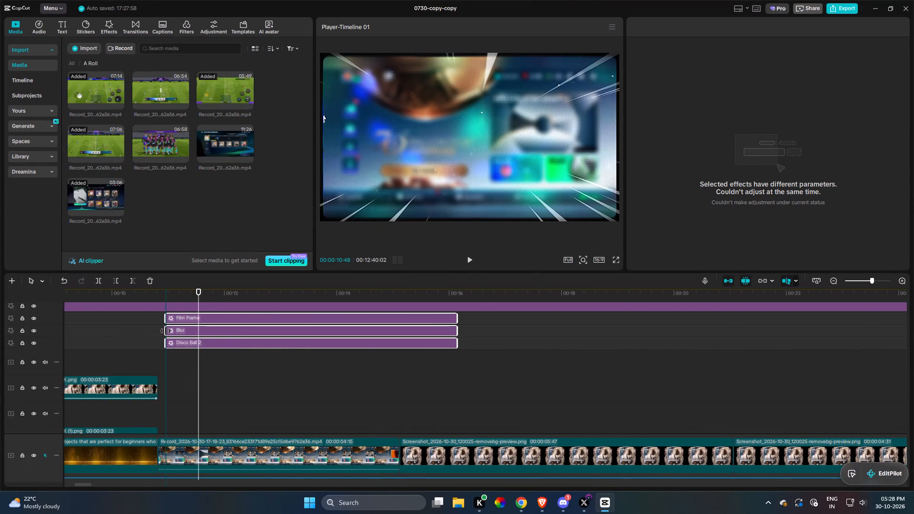
left_click_drag(166, 331, 161, 331)
Play the Ballon d'Or home-screen section and trim the ends of the Film Frame, Blur and Disco Ball 2 effects to that clip's end.
scroll(158, 336, "down", 5)
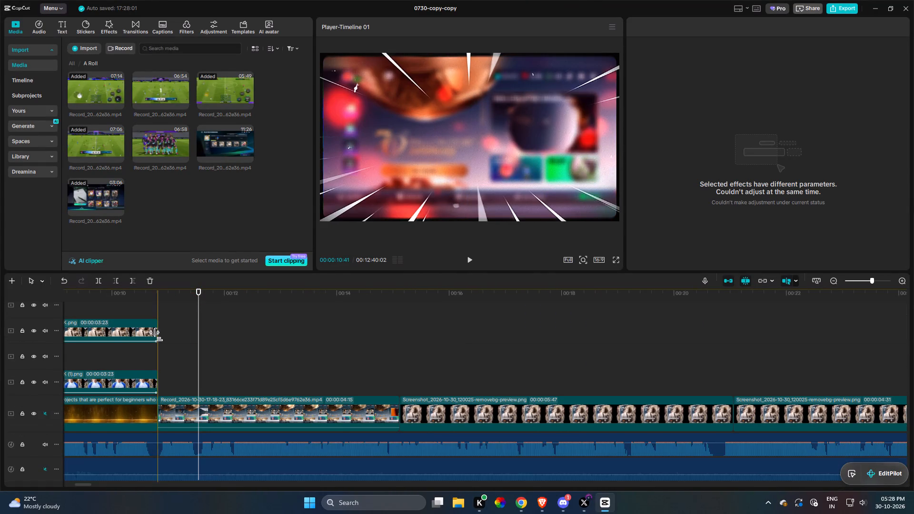
scroll(158, 336, "down", 4)
key("space")
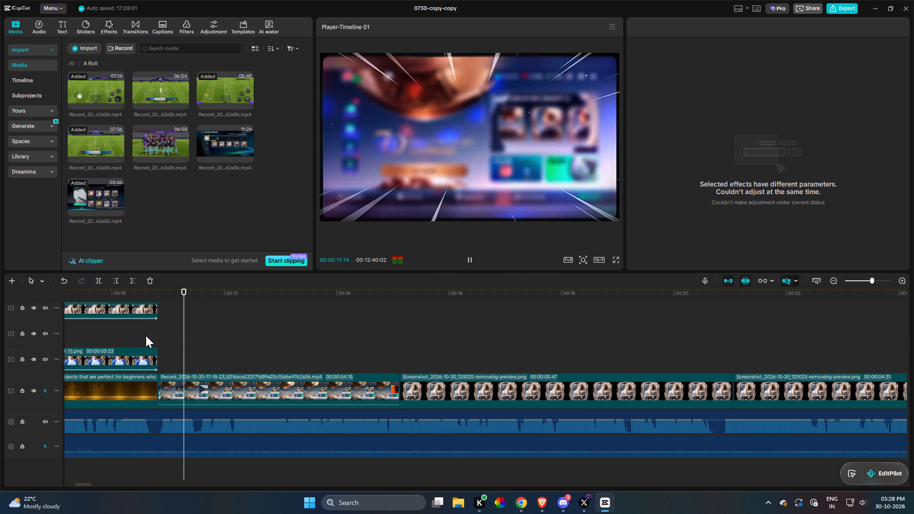
key("space")
key("space")
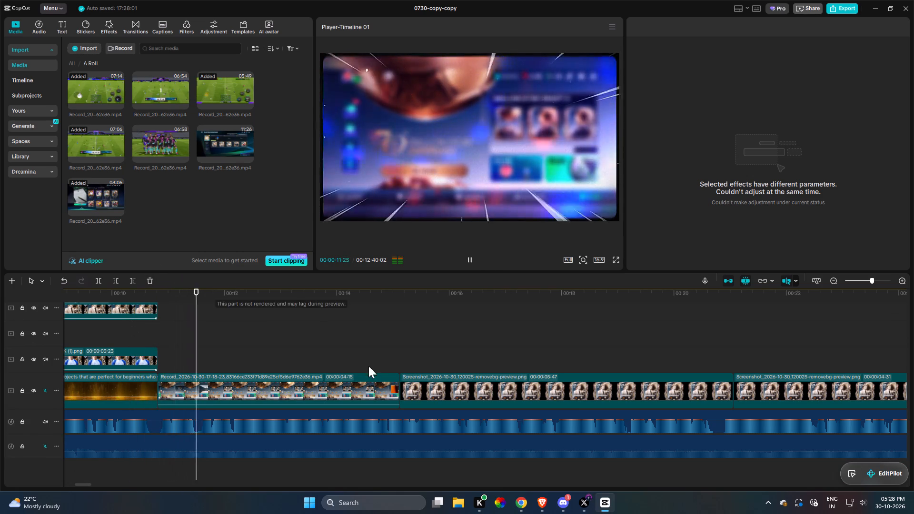
scroll(351, 373, "up", 7)
scroll(387, 356, "down", 6)
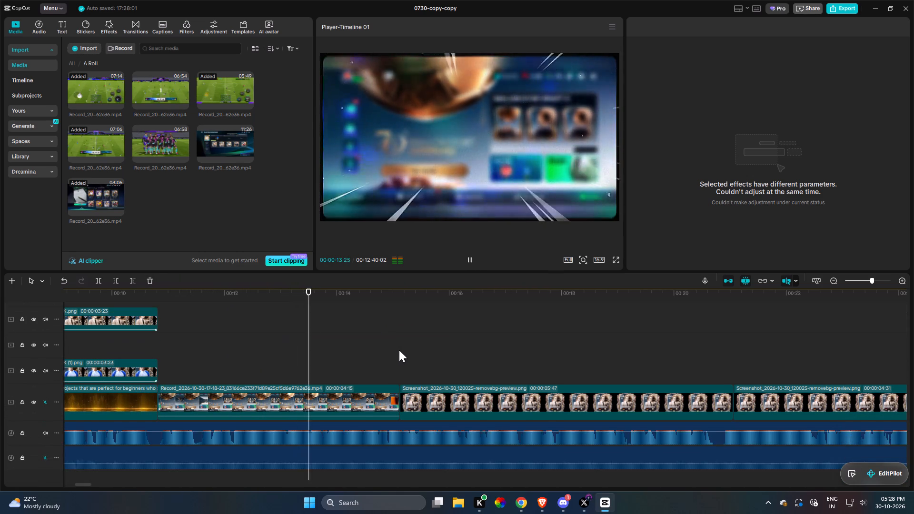
left_click_drag(405, 351, 404, 376)
left_click(838, 280)
key("space")
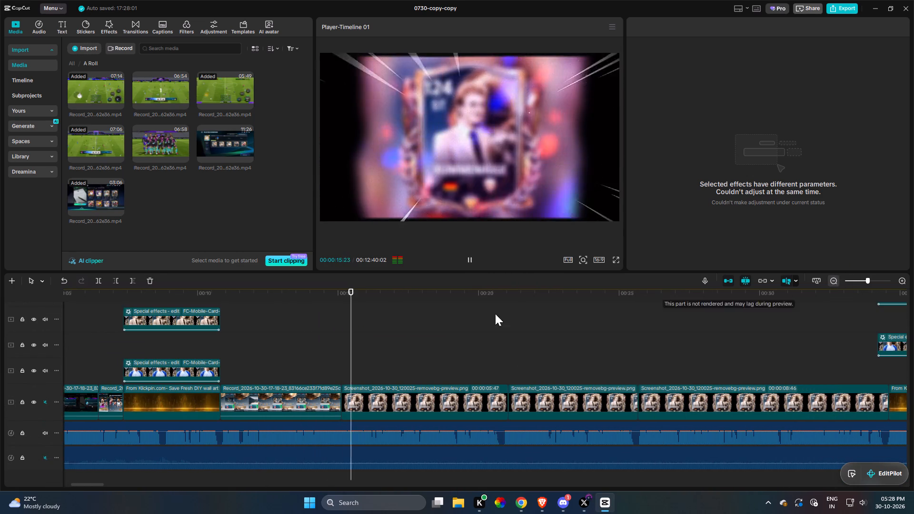
key("space")
scroll(341, 345, "up", 4)
key("space")
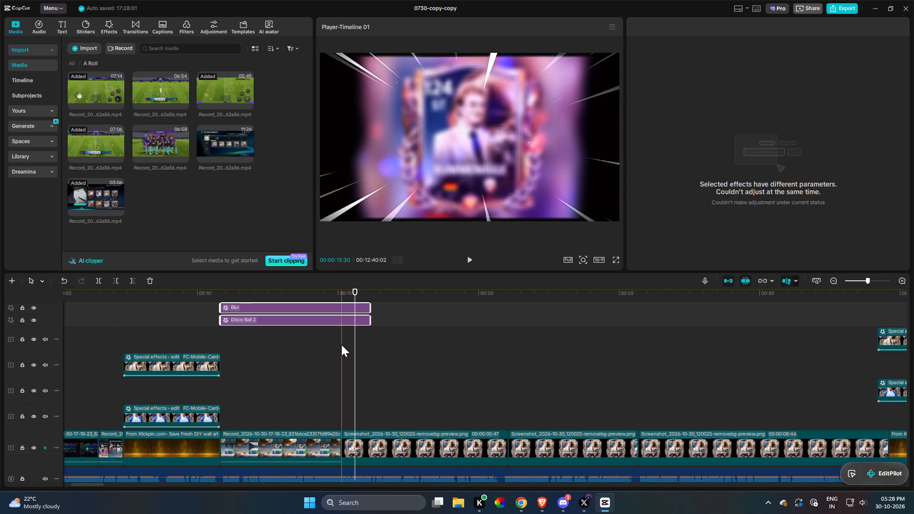
key("w")
key("space")
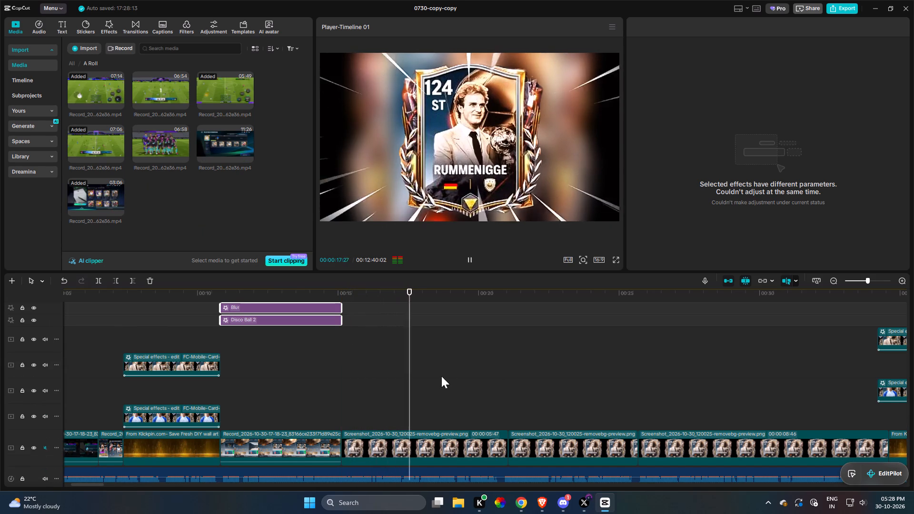
Replace the Rummenigge image clip after the home-screen clip with the 03:06 recording, using its Star Signings player-list range.
scroll(479, 392, "down", 3)
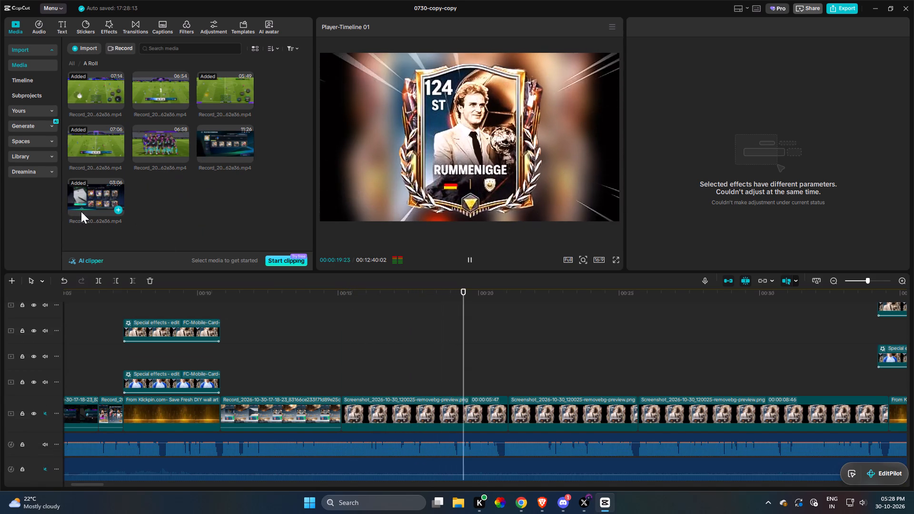
left_click_drag(98, 196, 456, 413)
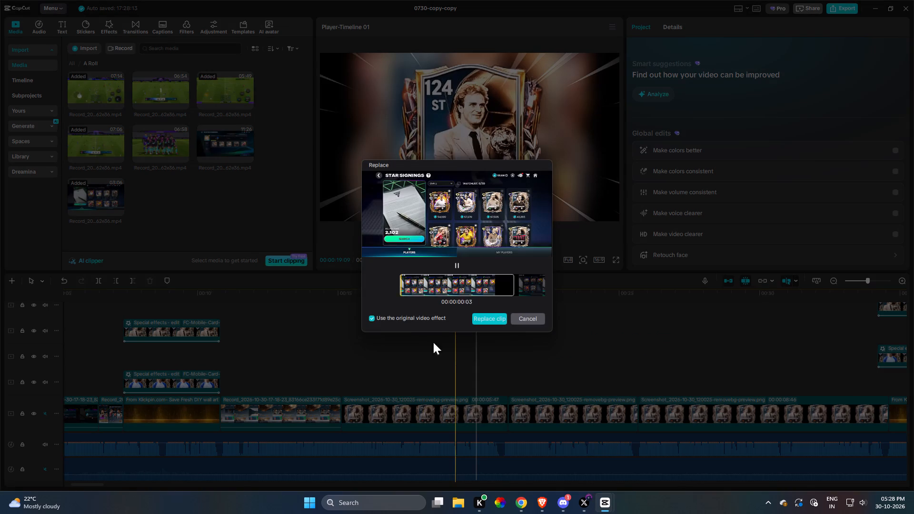
left_click_drag(474, 290, 255, 303)
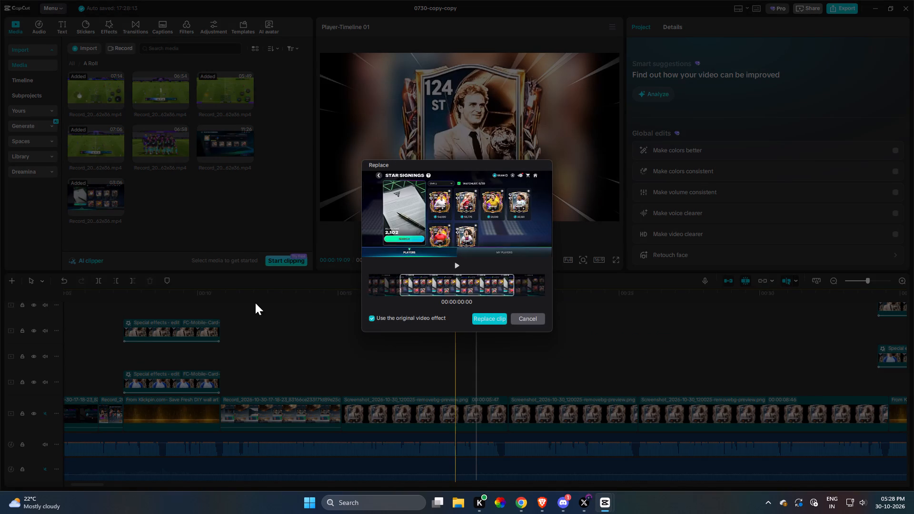
left_click_drag(255, 303, 196, 302)
left_click_drag(493, 288, 296, 293)
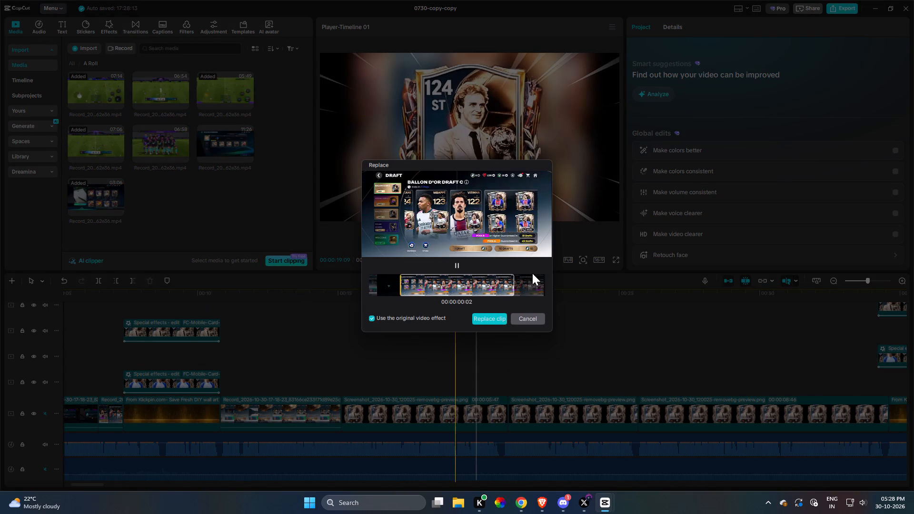
left_click_drag(485, 284, 329, 287)
left_click_drag(478, 285, 373, 286)
left_click_drag(504, 283, 472, 283)
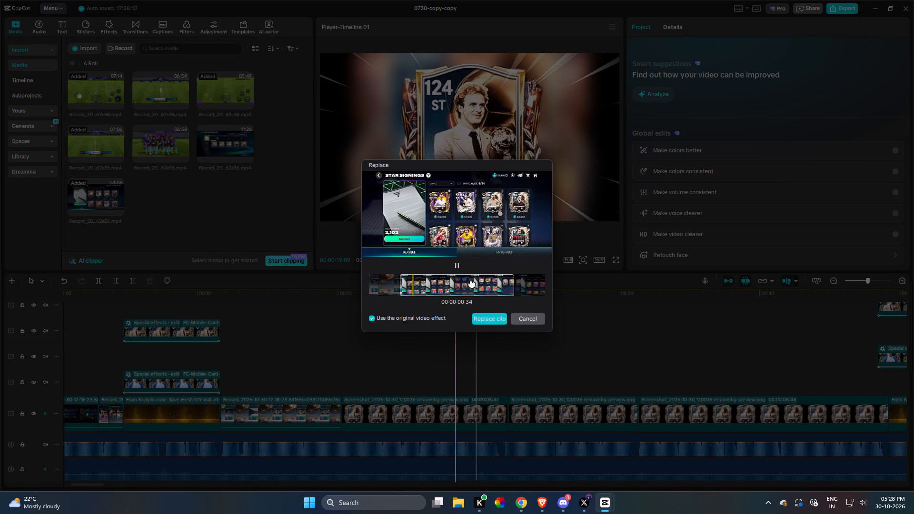
left_click_drag(472, 283, 509, 305)
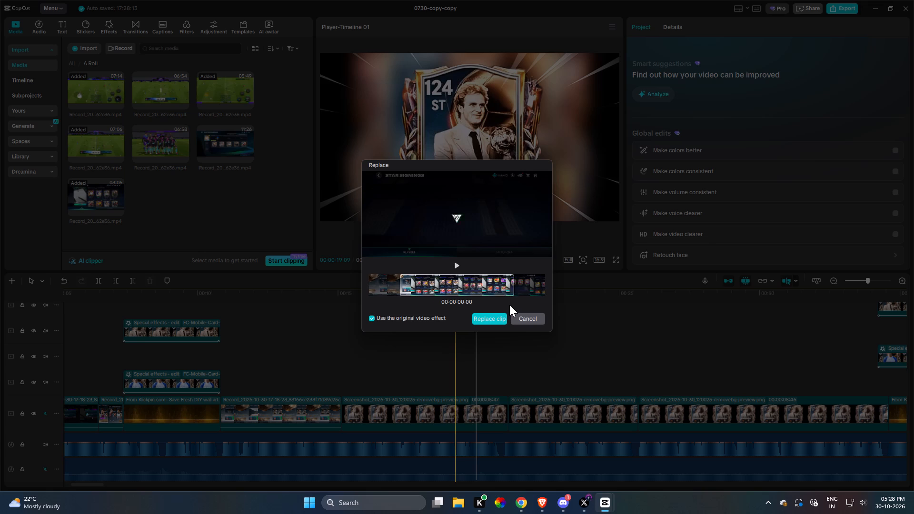
left_click_drag(509, 305, 507, 305)
left_click(496, 316)
Play the Star Signings clip against the narration and split it at about 17:43 and 18:46.
key("space")
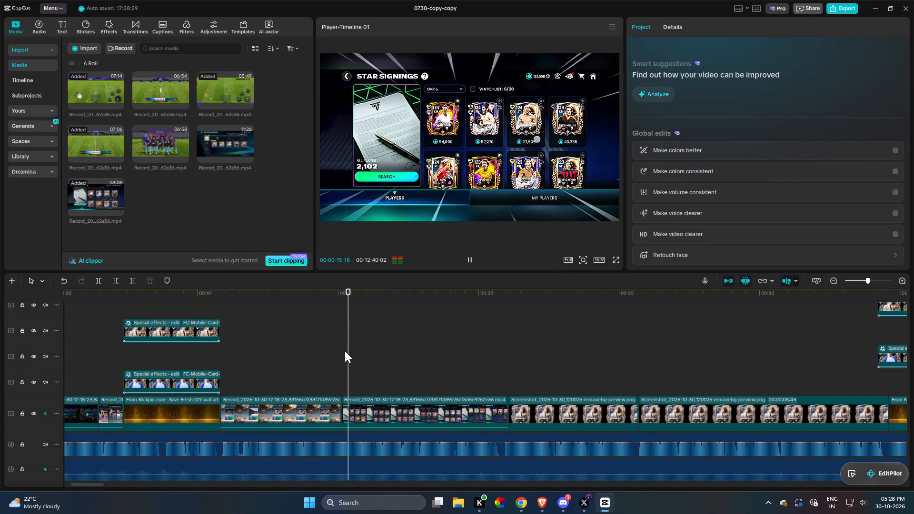
key("space")
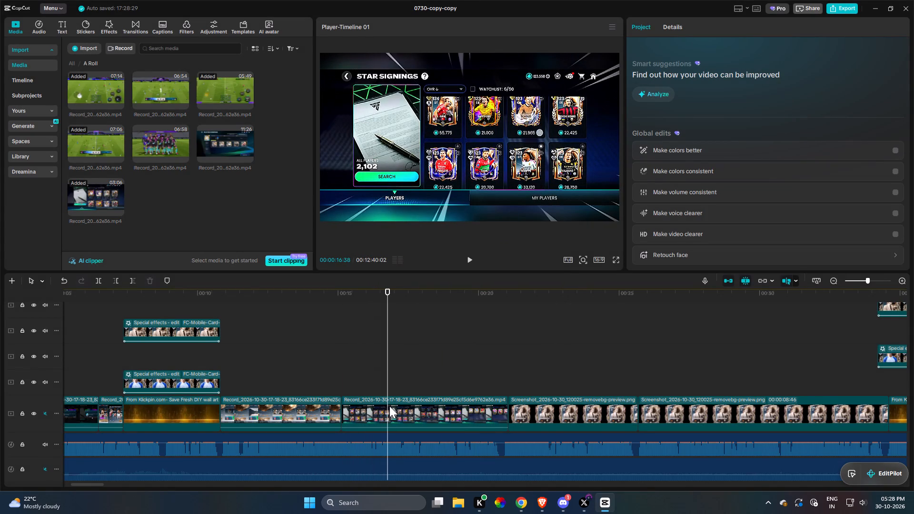
key("space")
key("space")
left_click(416, 407)
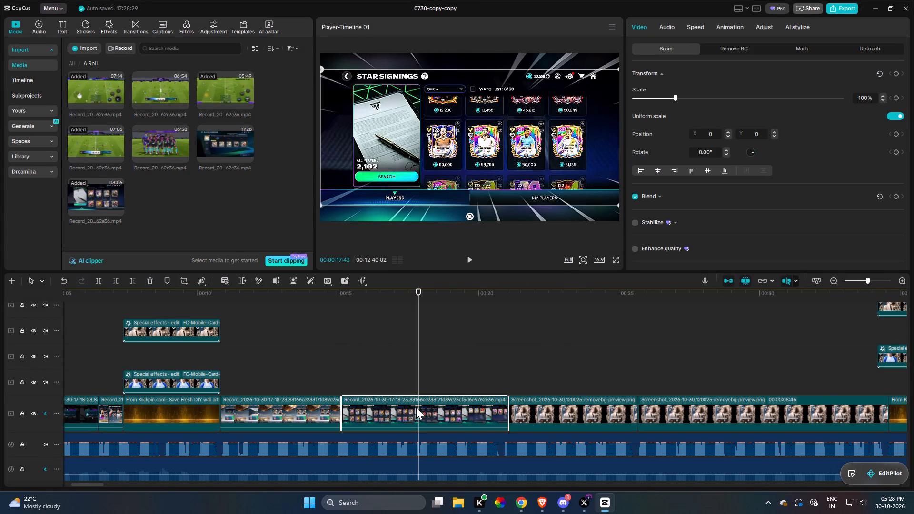
type("r")
key("space")
key("space")
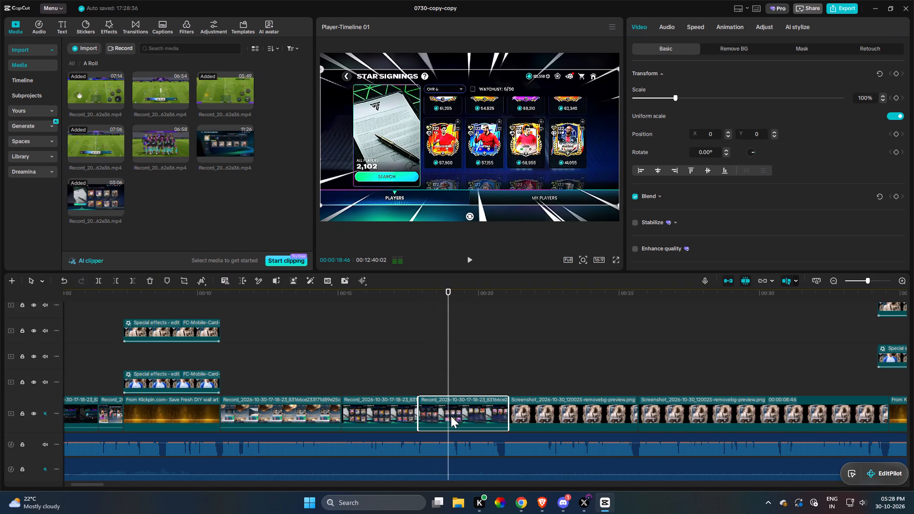
key("r")
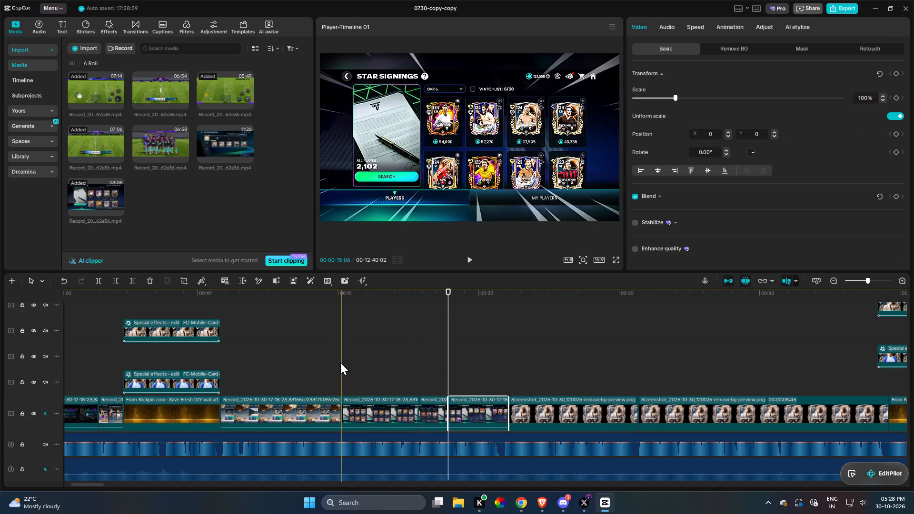
Replay the cut, look through the media folders and open the CUSTOMS folder inside basic assets.
key("space")
key("space")
scroll(284, 358, "up", 4)
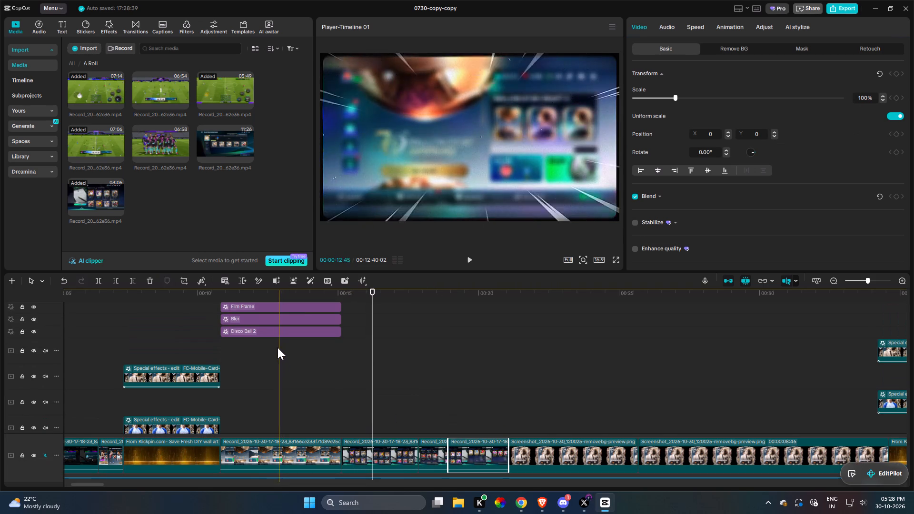
left_click(264, 318)
left_click(384, 419)
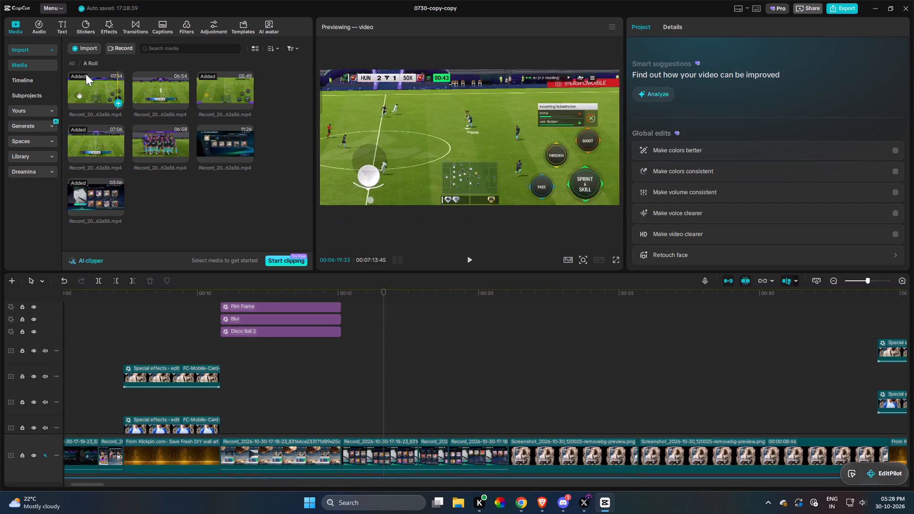
left_click(72, 66)
double_click(78, 132)
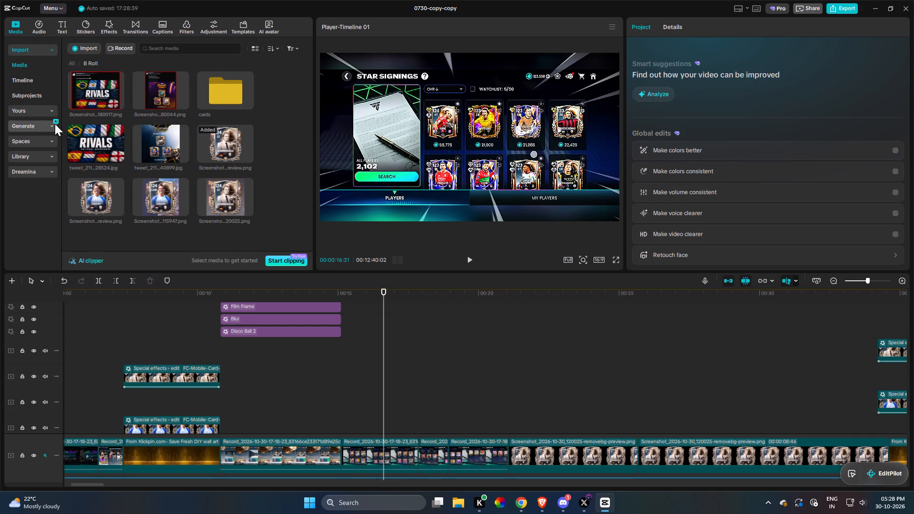
left_click(71, 67)
double_click(211, 100)
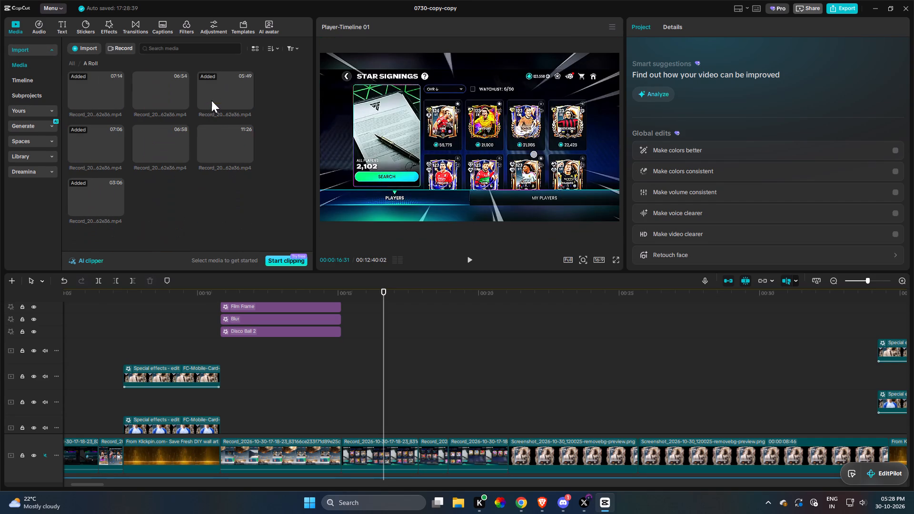
left_click(71, 62)
double_click(149, 99)
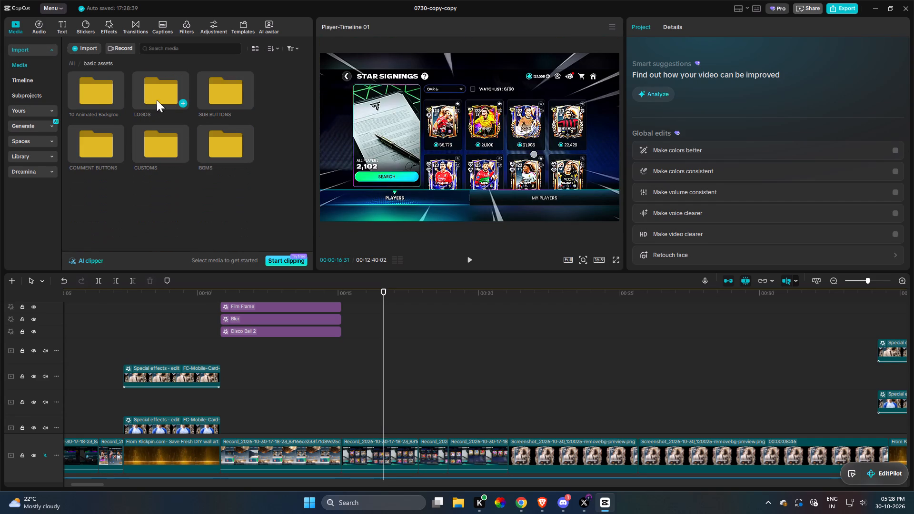
double_click(139, 144)
Place the green-screen blue character video above the first Star Signings part, starting together with it, and trim its end to that part's end.
left_click_drag(236, 88, 419, 313)
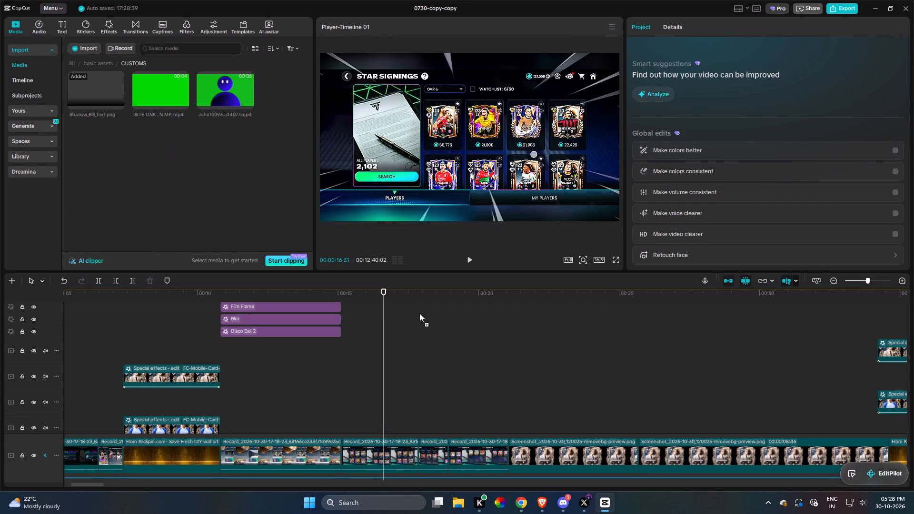
left_click_drag(419, 313, 343, 415)
scroll(434, 386, "down", 5)
scroll(429, 352, "up", 3)
left_click_drag(420, 304, 398, 425)
scroll(401, 397, "down", 7)
left_click_drag(357, 326, 371, 412)
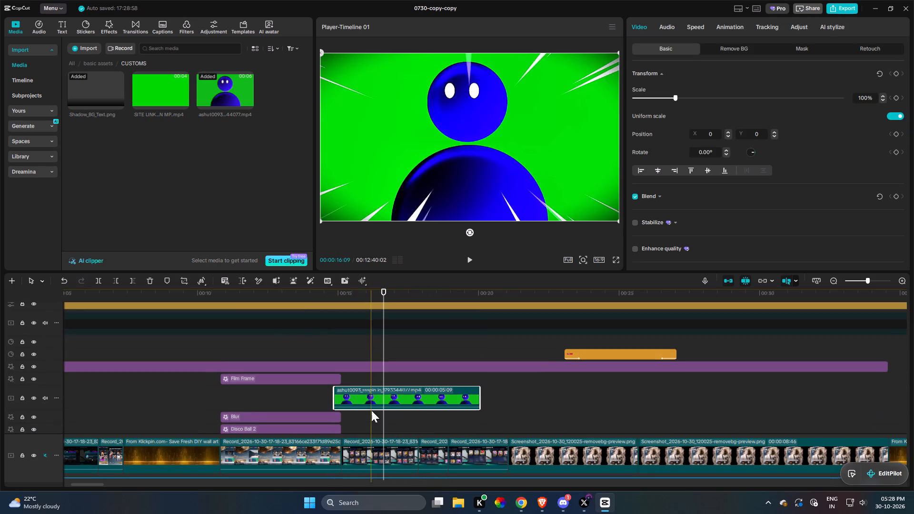
scroll(371, 410, "down", 7)
left_click_drag(361, 318, 369, 411)
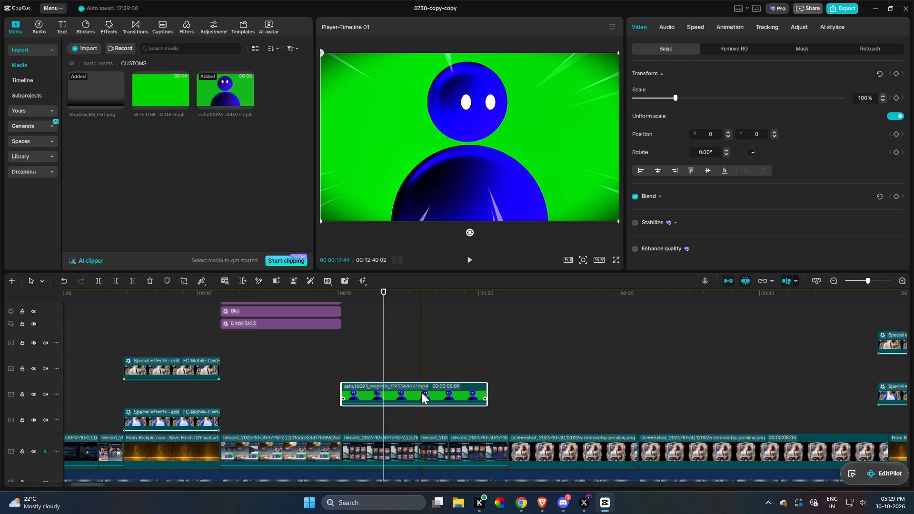
key("w")
key("space")
key("space")
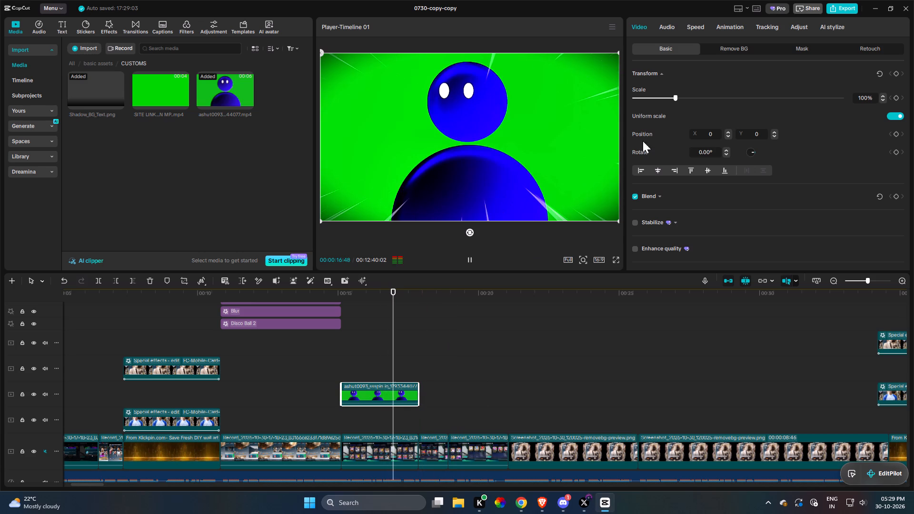
Enable Chroma key on the blue character clip and pick its green background as the colour to remove.
left_click(734, 51)
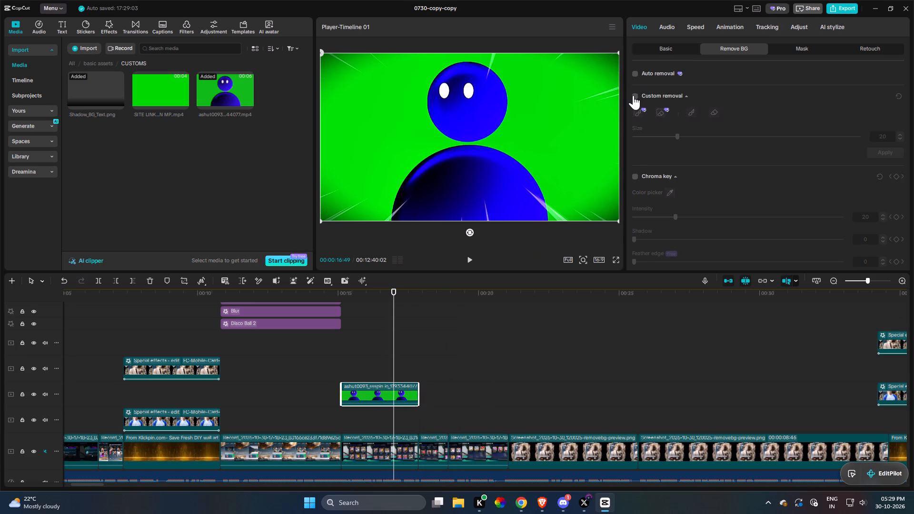
scroll(654, 170, "down", 8)
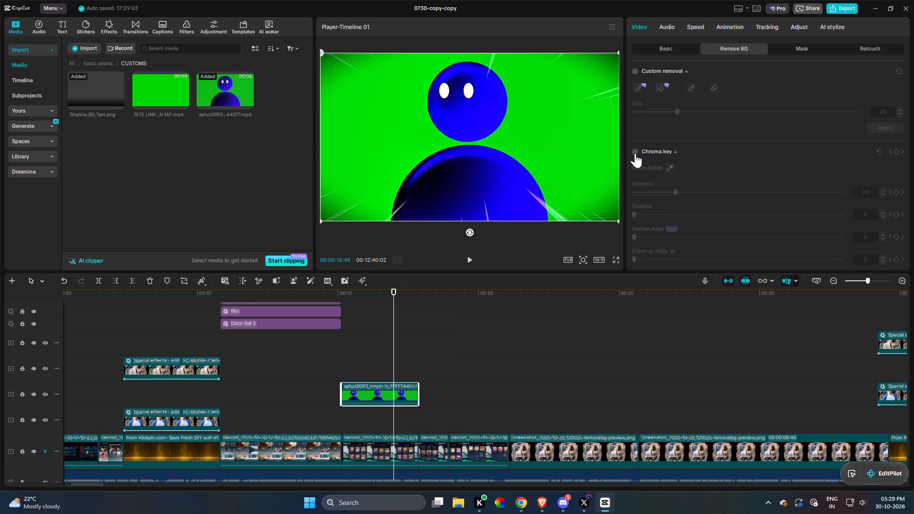
left_click(635, 153)
left_click(554, 130)
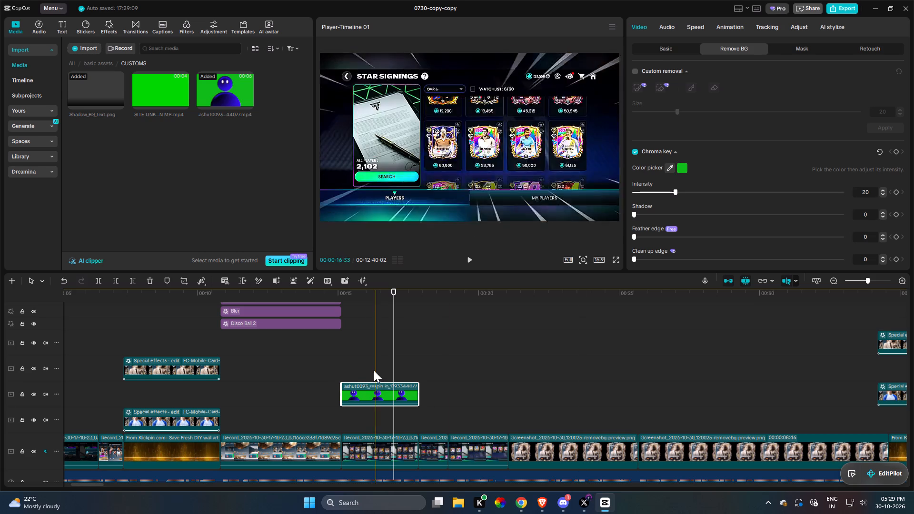
Play the keyed character clip and set its scale to 70%.
left_click(345, 369)
key("space")
left_click(378, 395)
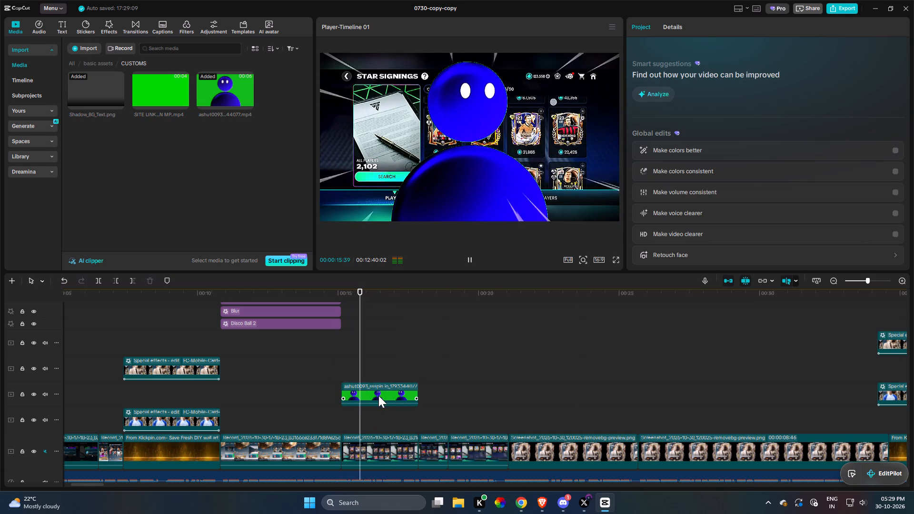
key("space")
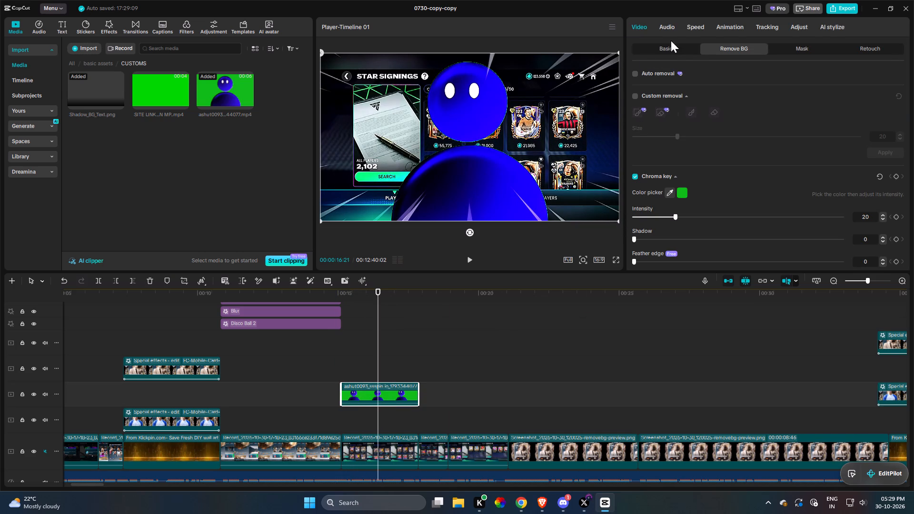
double_click(669, 58)
left_click(671, 53)
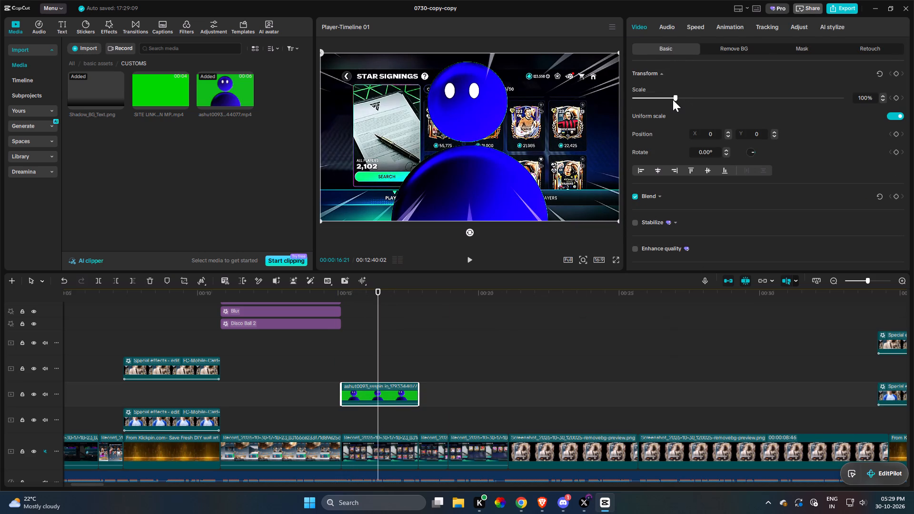
left_click_drag(673, 99, 663, 100)
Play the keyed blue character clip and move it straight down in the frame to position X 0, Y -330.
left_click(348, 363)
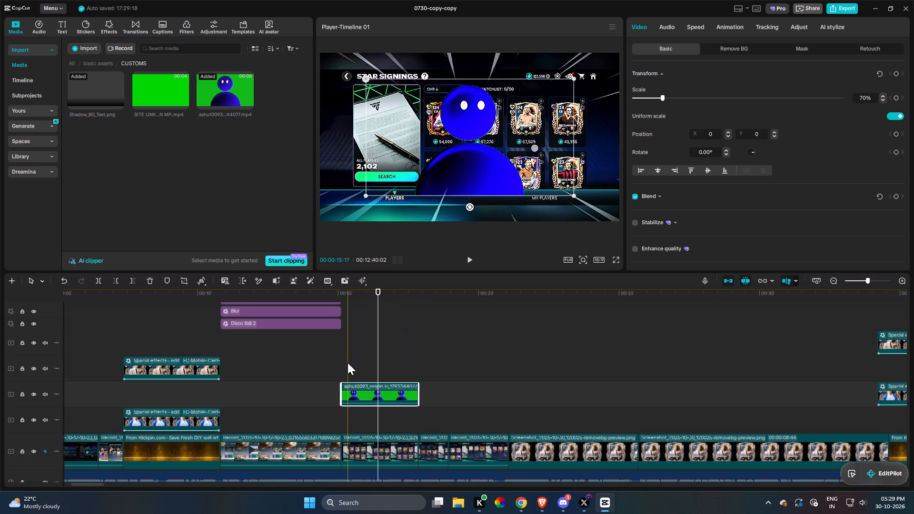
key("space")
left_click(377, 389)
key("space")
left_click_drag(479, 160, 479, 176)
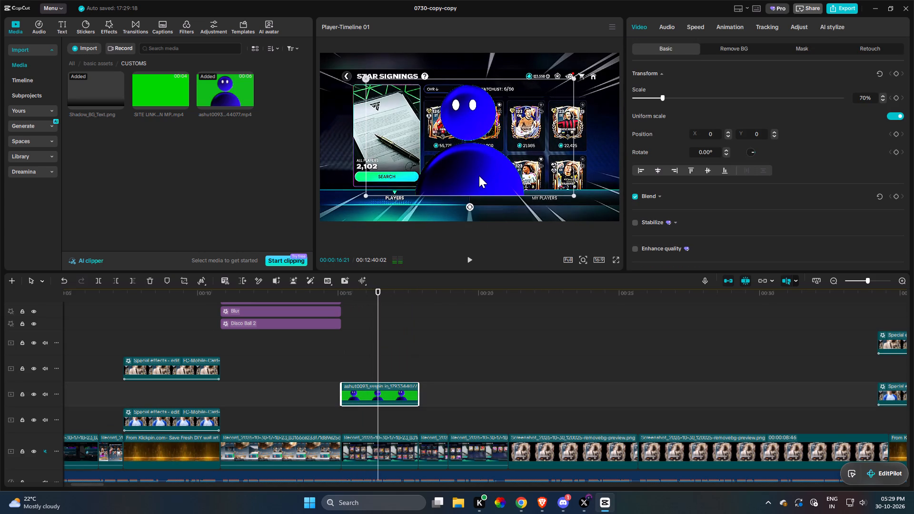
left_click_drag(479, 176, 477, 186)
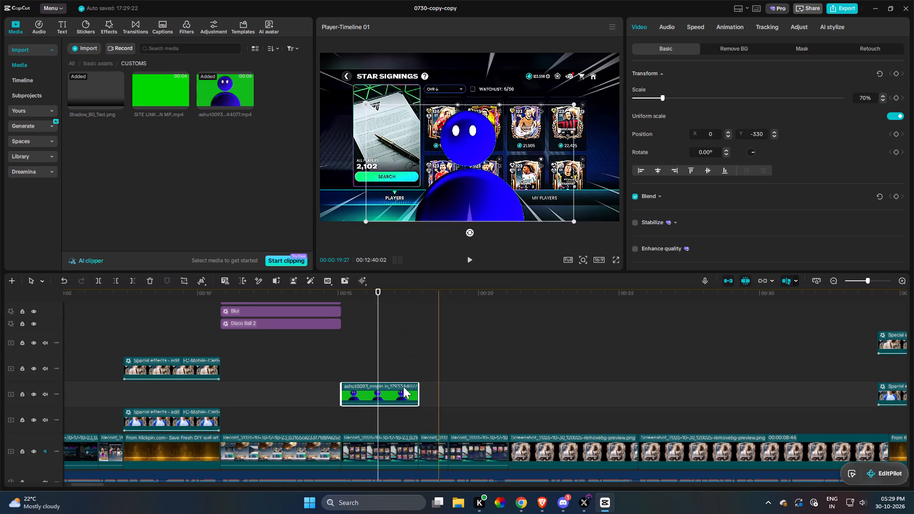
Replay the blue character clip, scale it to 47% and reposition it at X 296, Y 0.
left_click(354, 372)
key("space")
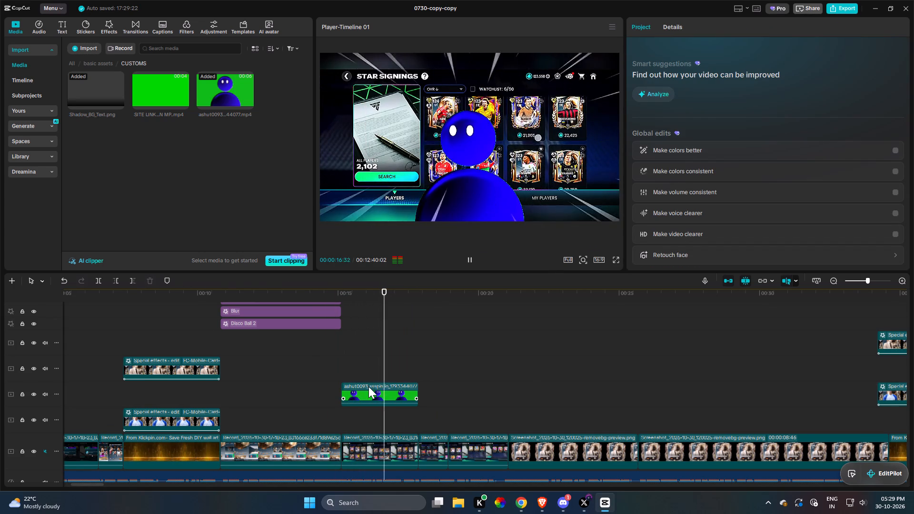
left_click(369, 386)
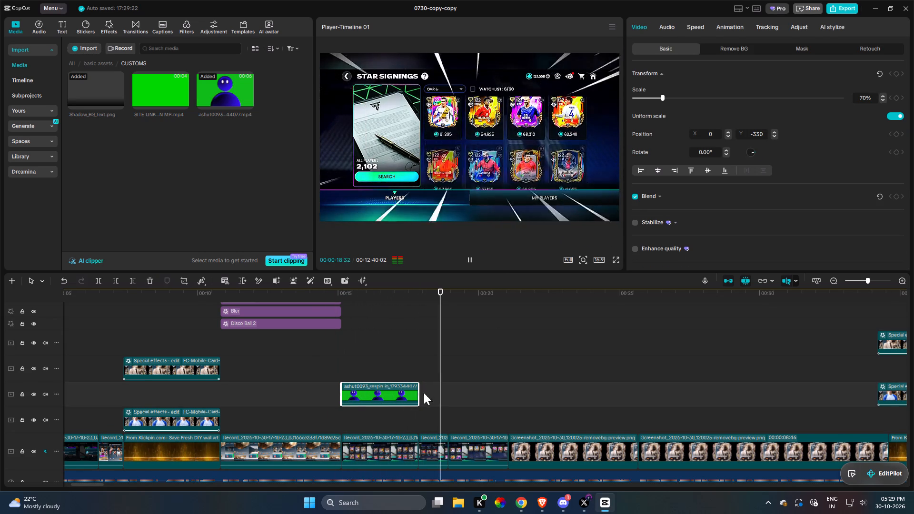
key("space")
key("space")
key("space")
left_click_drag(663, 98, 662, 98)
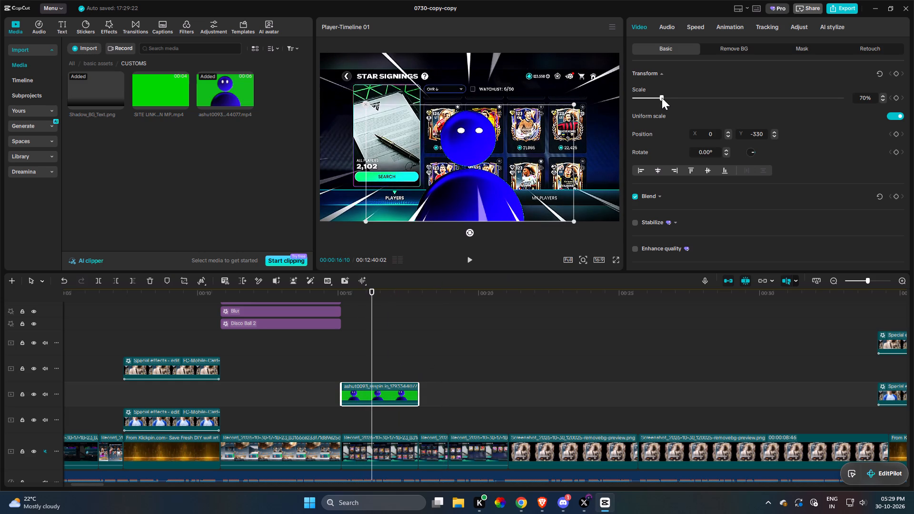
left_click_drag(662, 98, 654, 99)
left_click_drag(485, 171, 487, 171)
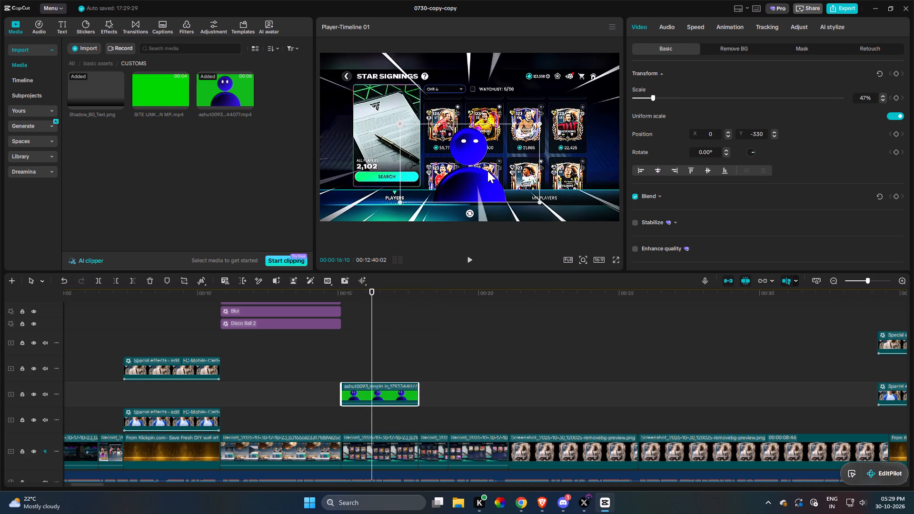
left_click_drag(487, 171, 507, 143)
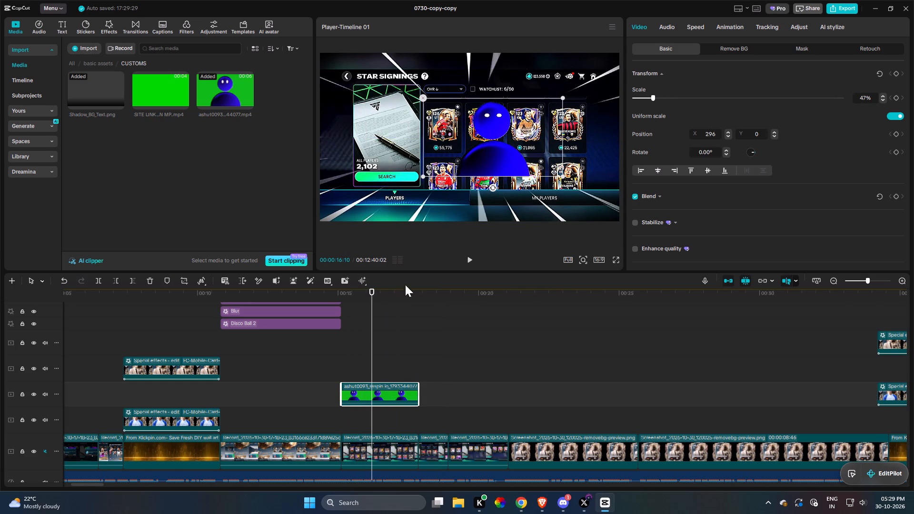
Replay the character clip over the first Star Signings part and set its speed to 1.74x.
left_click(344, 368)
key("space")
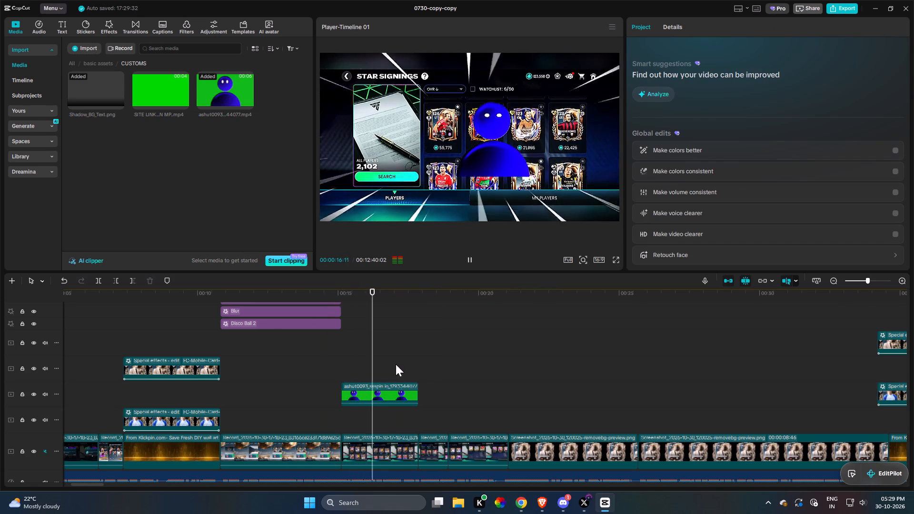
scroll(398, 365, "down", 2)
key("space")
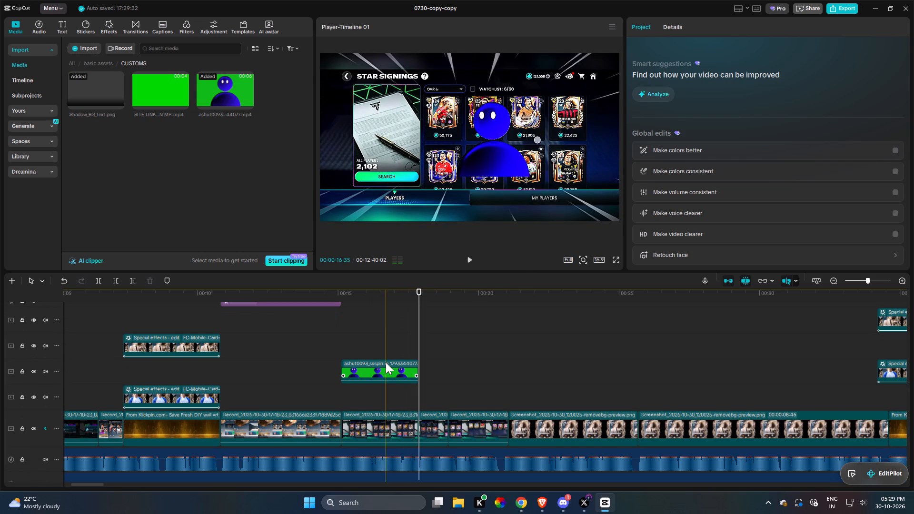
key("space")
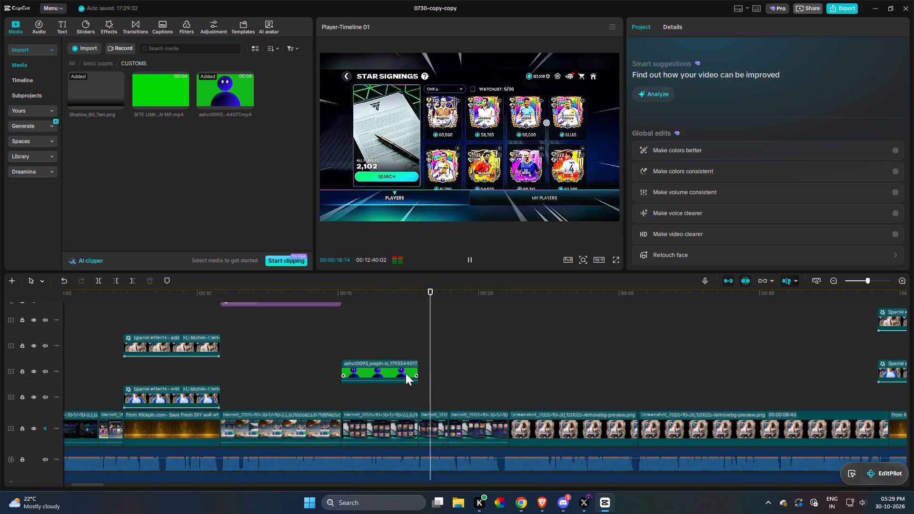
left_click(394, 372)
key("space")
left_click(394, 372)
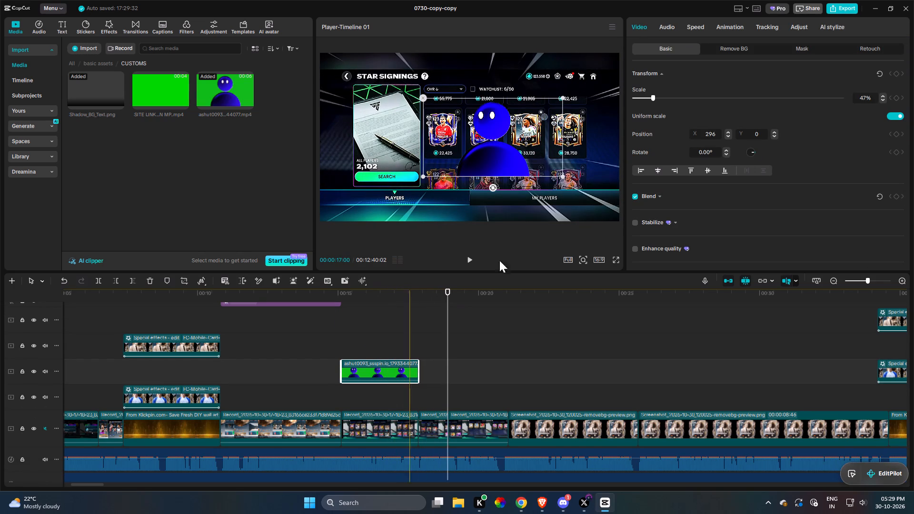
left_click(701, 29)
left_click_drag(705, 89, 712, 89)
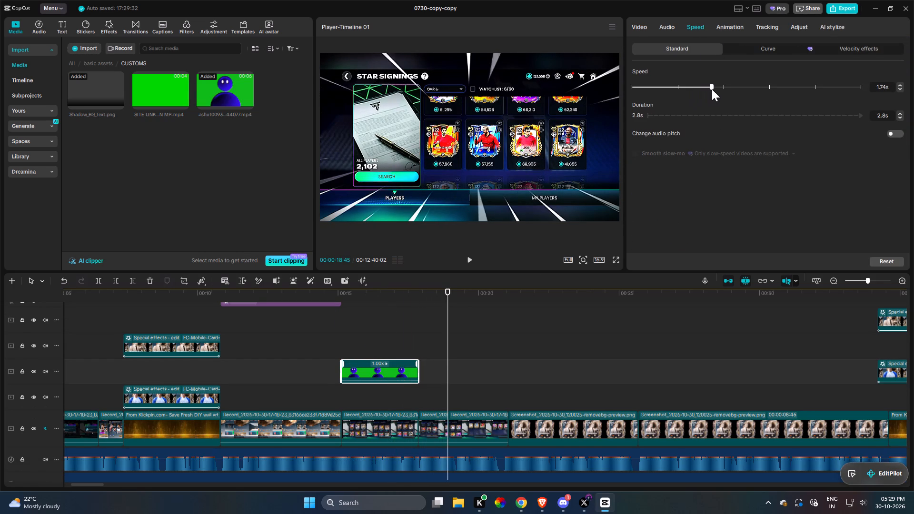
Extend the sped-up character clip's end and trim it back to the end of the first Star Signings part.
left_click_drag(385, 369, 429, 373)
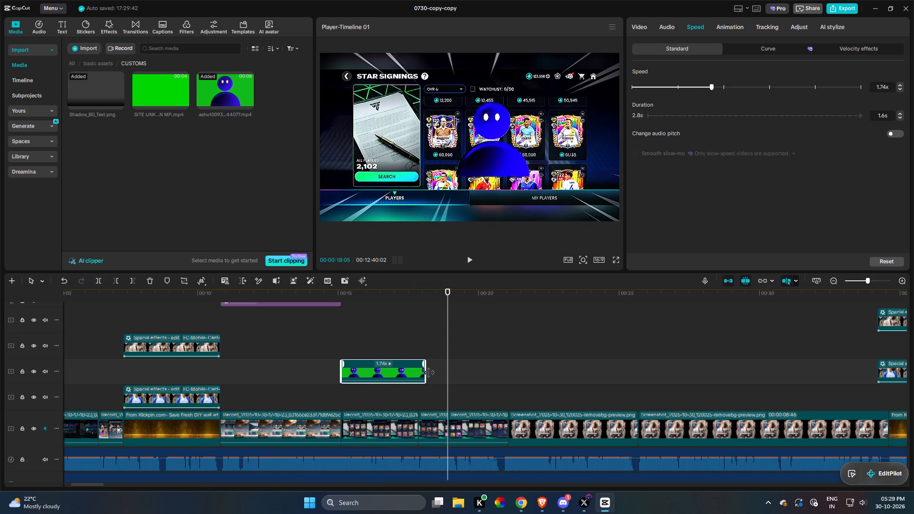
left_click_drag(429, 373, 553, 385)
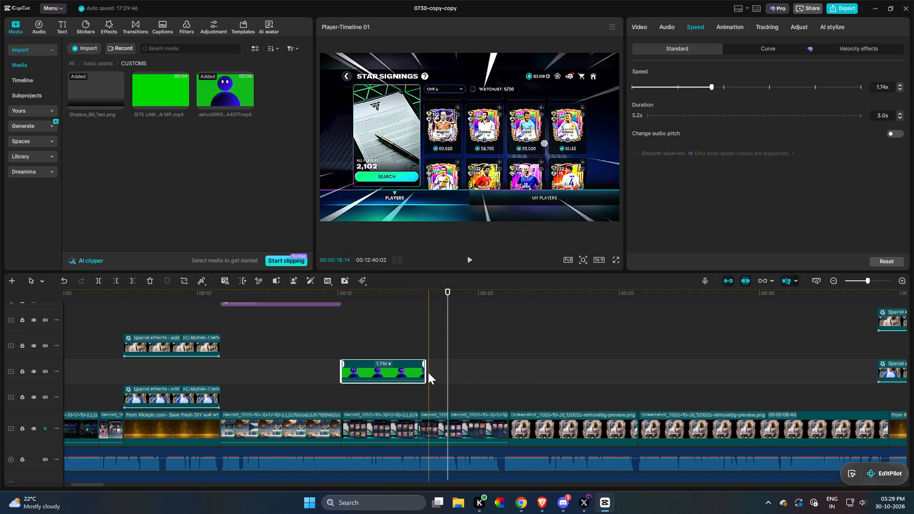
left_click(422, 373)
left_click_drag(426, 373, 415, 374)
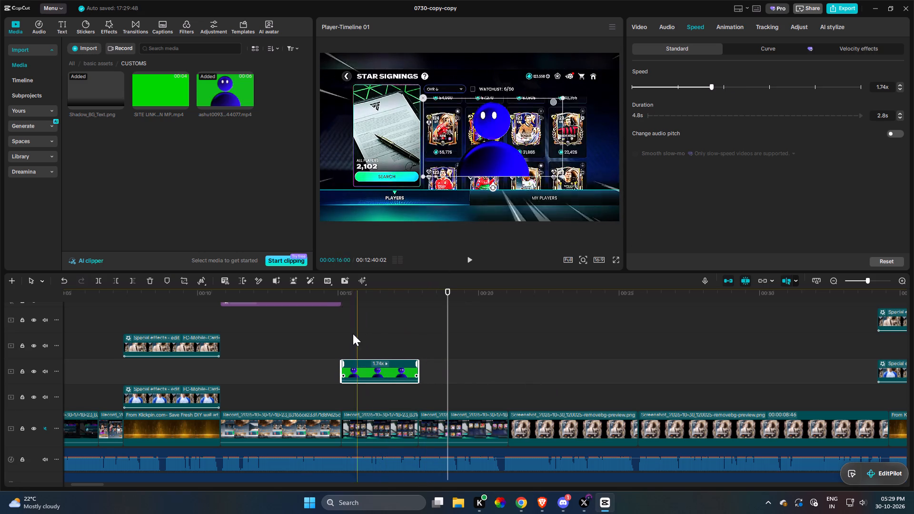
Replay the sped-up character clip and delete it from above the first Star Signings part.
left_click(343, 346)
key("space")
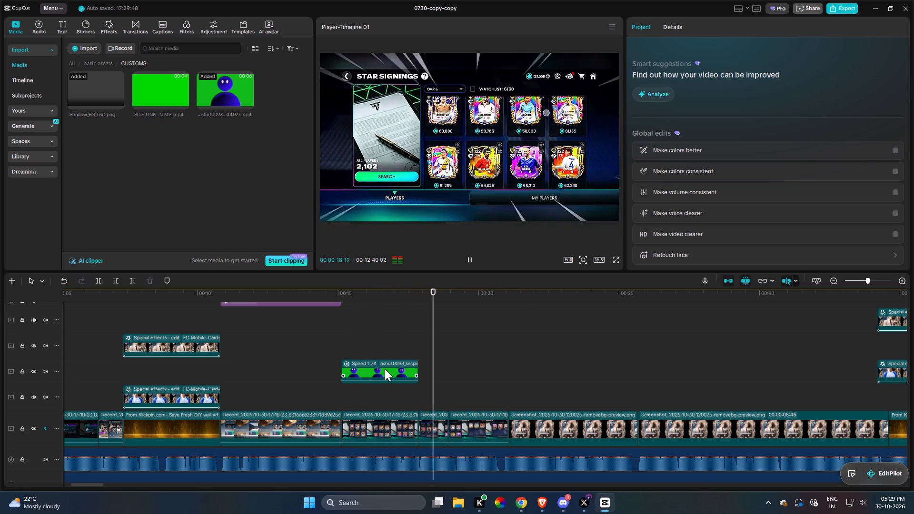
left_click(380, 369)
key("space")
key("space")
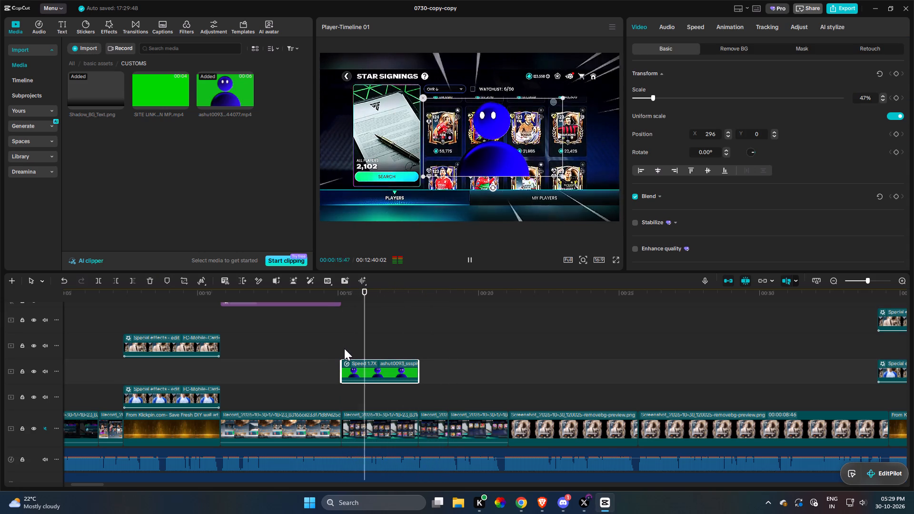
key("space")
key("f")
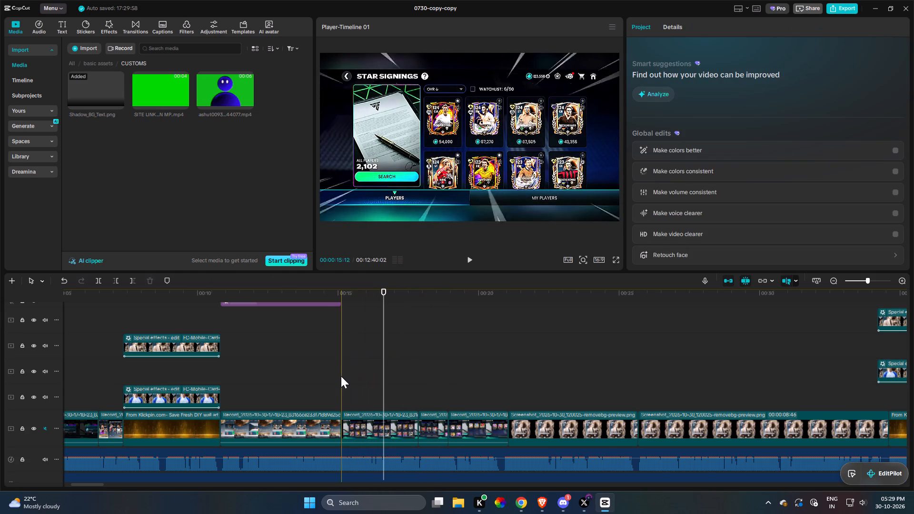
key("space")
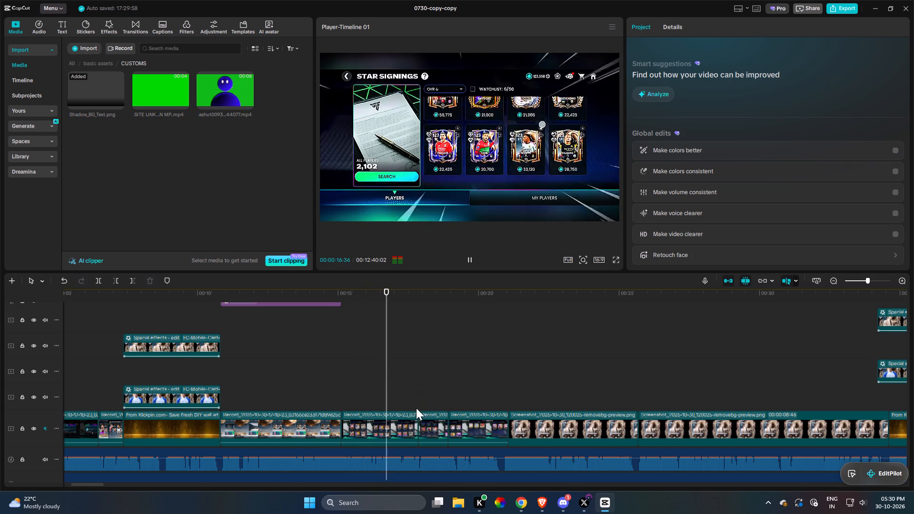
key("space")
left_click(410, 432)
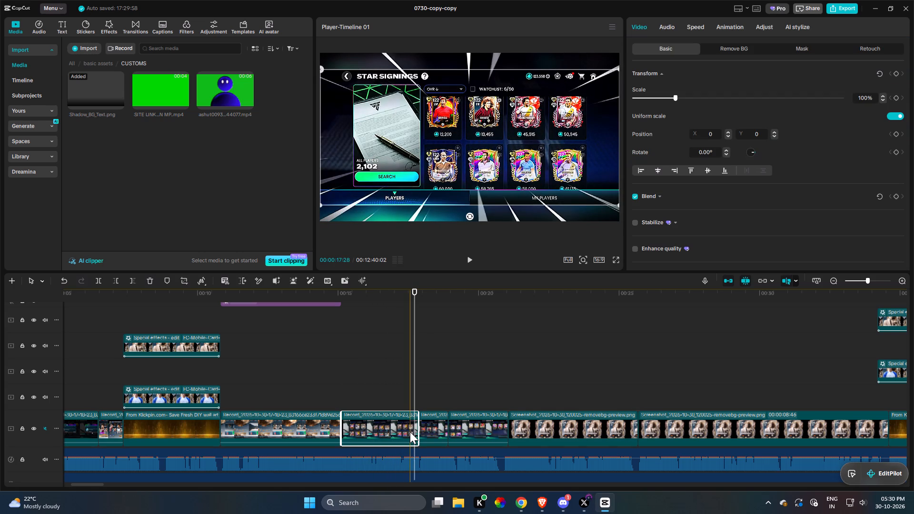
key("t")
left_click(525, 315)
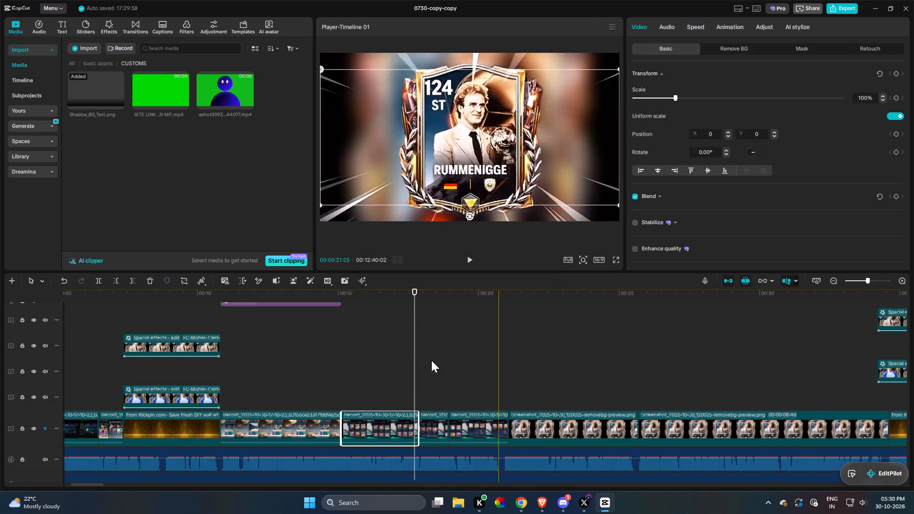
Replace the footage range of the second, short Star Signings part with the section showing the Star Shard pop-up.
left_click(407, 378)
key("space")
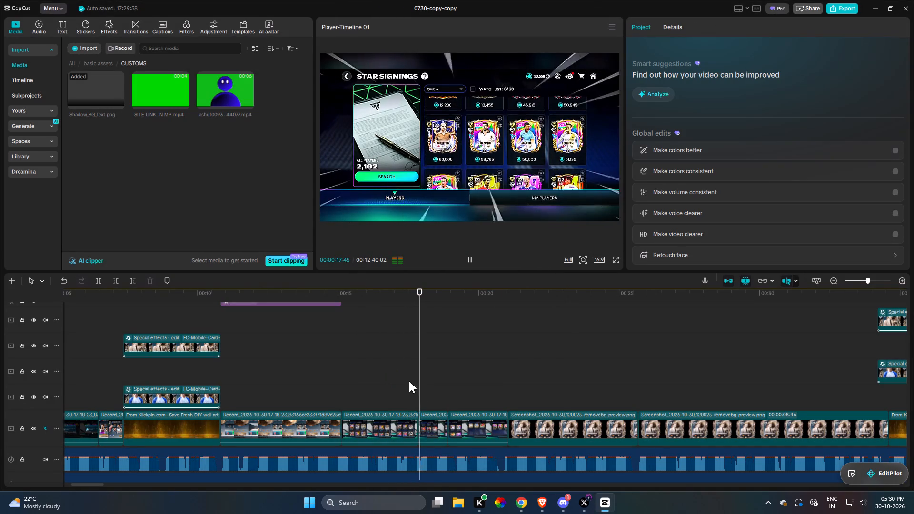
key("space")
left_click(429, 415)
key("space")
key("space")
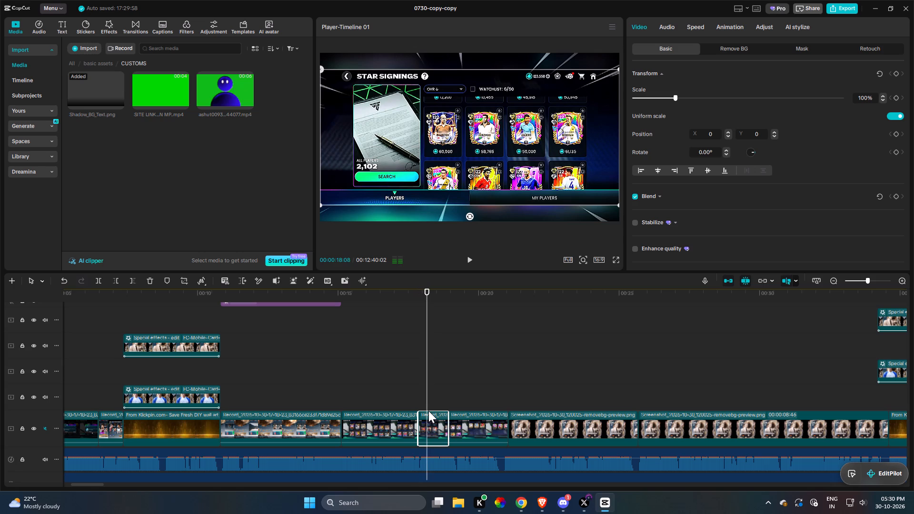
key("t")
left_click_drag(490, 283, 490, 283)
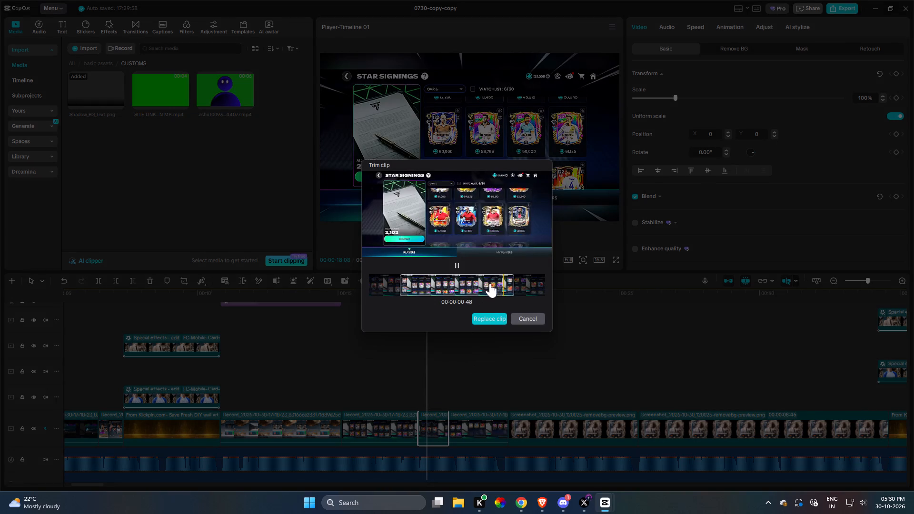
left_click_drag(490, 283, 913, 379)
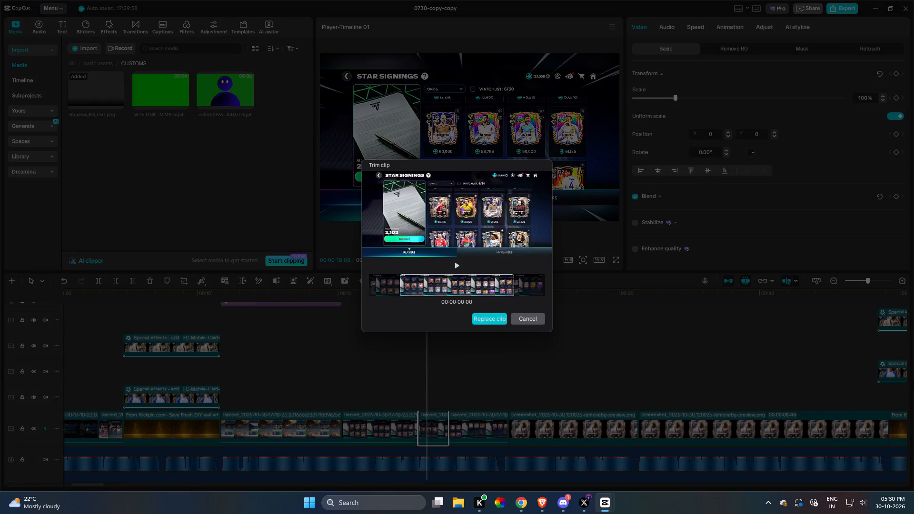
left_click_drag(913, 379, 913, 355)
left_click_drag(457, 288, 695, 269)
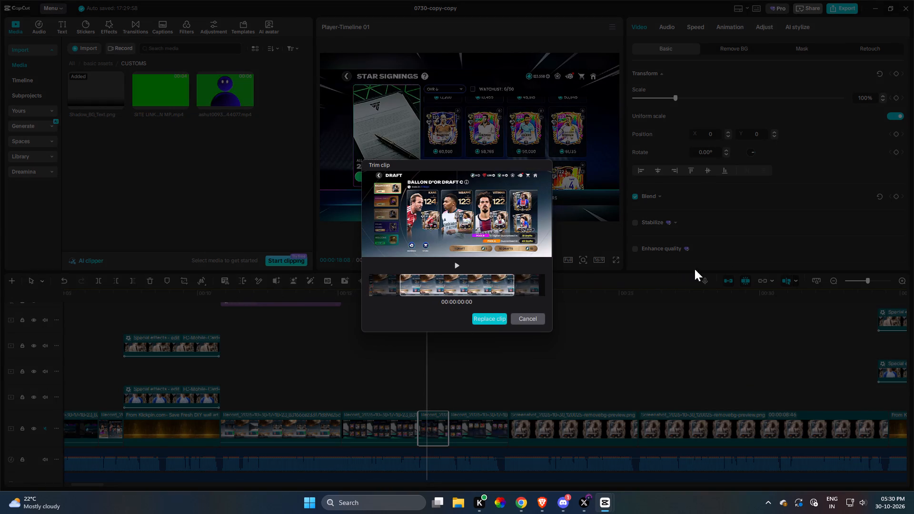
left_click_drag(695, 269, 772, 256)
left_click_drag(439, 293, 685, 262)
left_click_drag(451, 296, 889, 241)
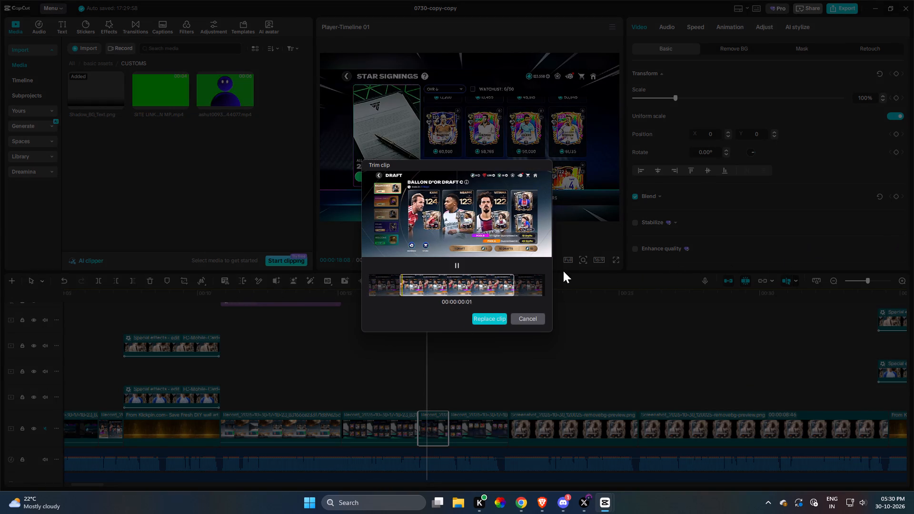
left_click_drag(453, 282, 913, 187)
left_click_drag(460, 289, 788, 281)
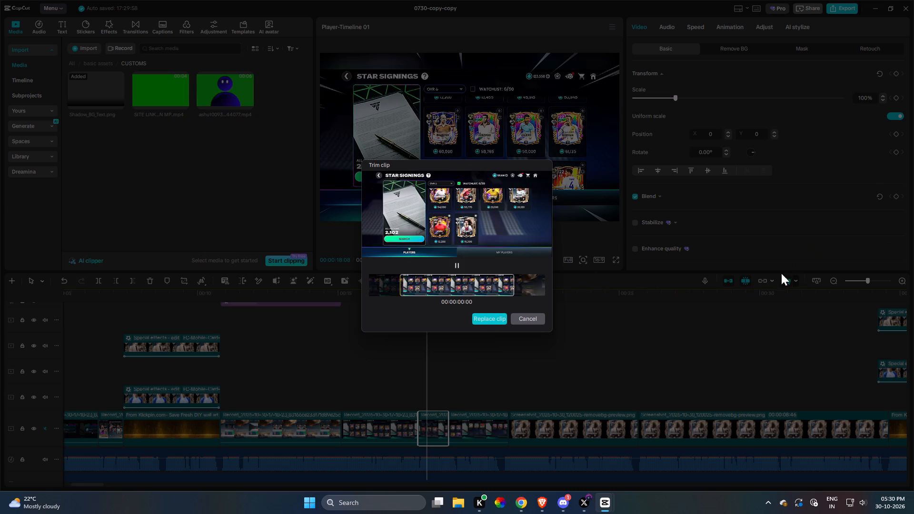
left_click_drag(435, 292, 660, 273)
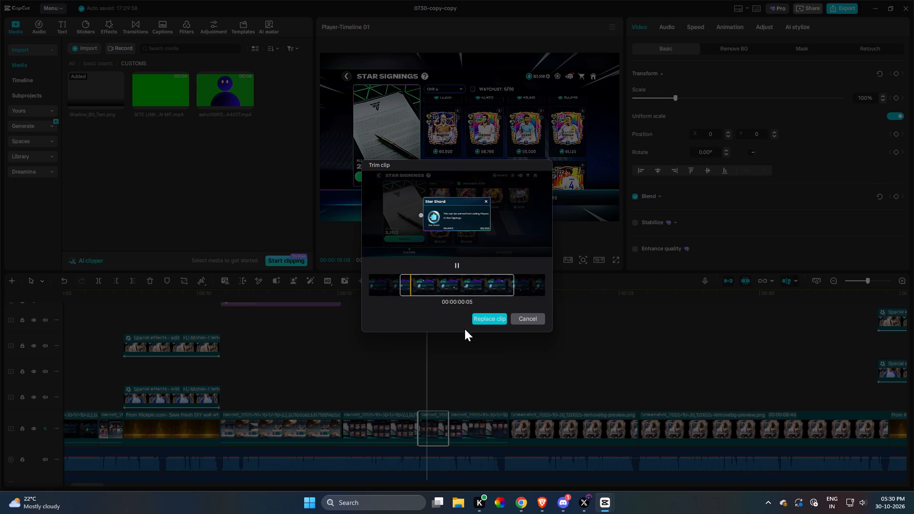
left_click(485, 314)
Replace the footage range of the third Star Signings part with the section showing the Ballon d'Or Draft screen.
key("space")
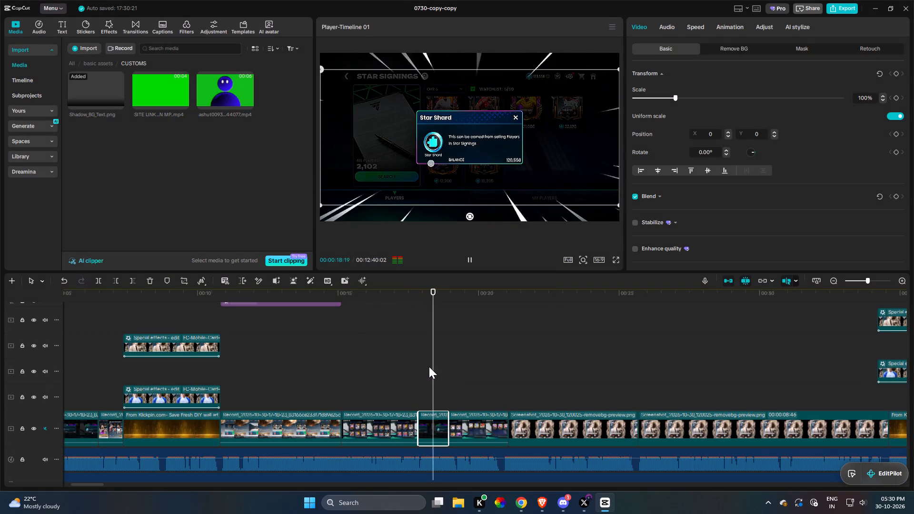
left_click(462, 421)
key("space")
key("r")
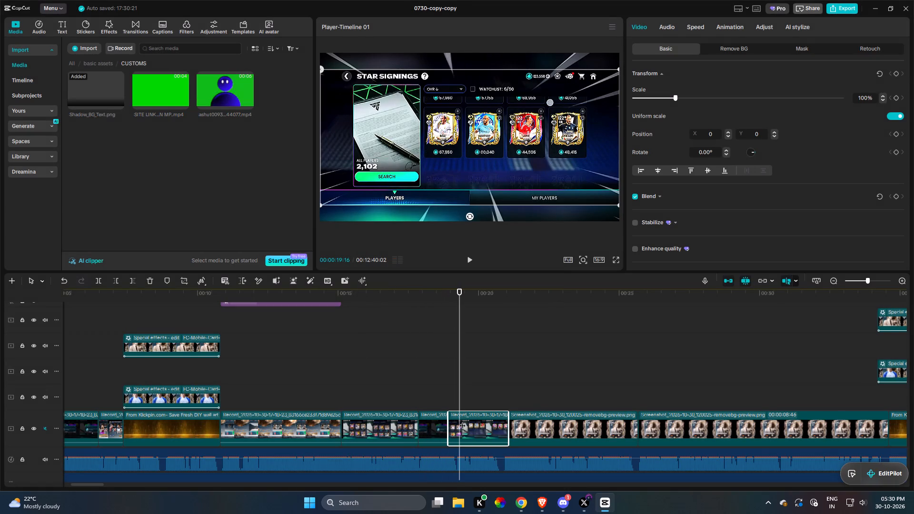
key("ctrl+z")
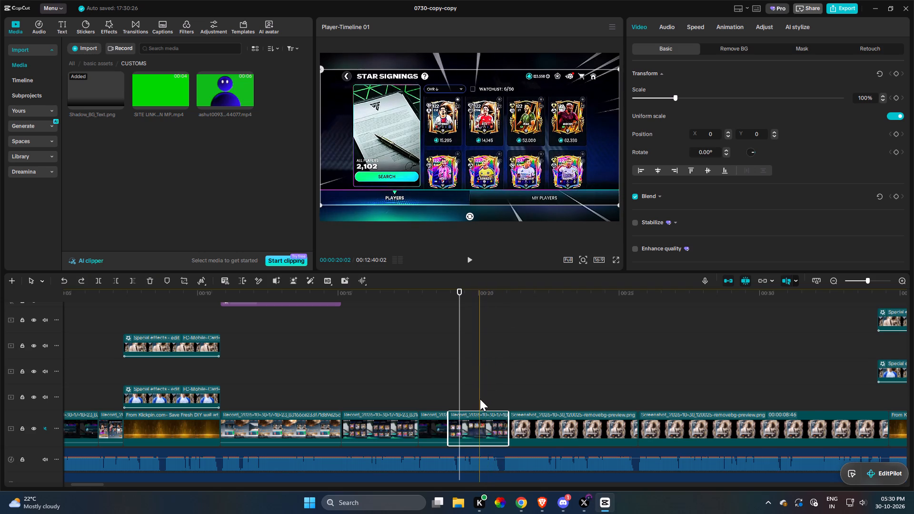
key("t")
left_click_drag(487, 290, 913, 144)
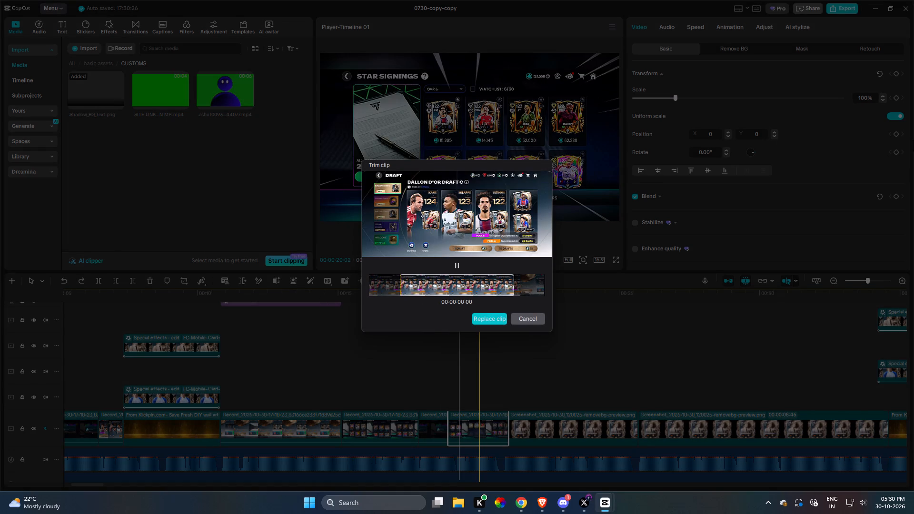
left_click(488, 316)
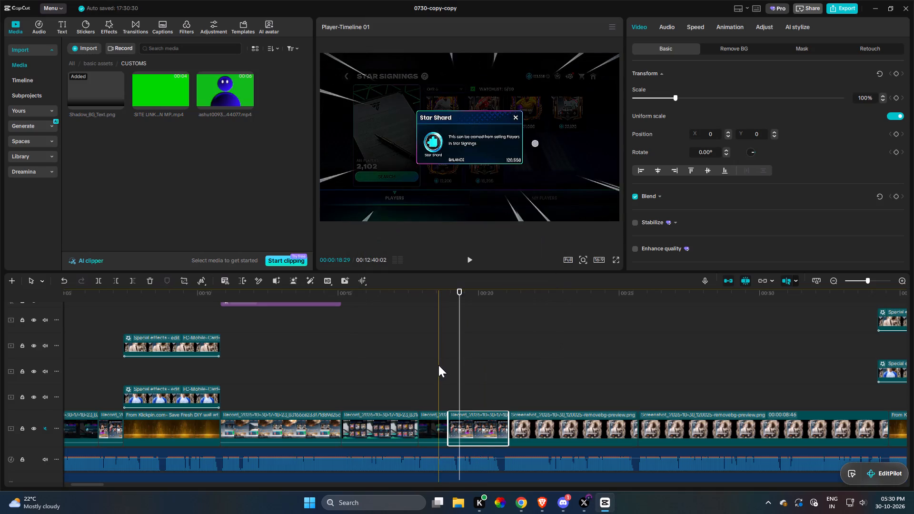
Play back the Star Shard pop-up, Ballon d'Or Draft and Rummenigge screenshot parts to check them against the narration.
key("space")
left_click_drag(468, 391, 463, 395)
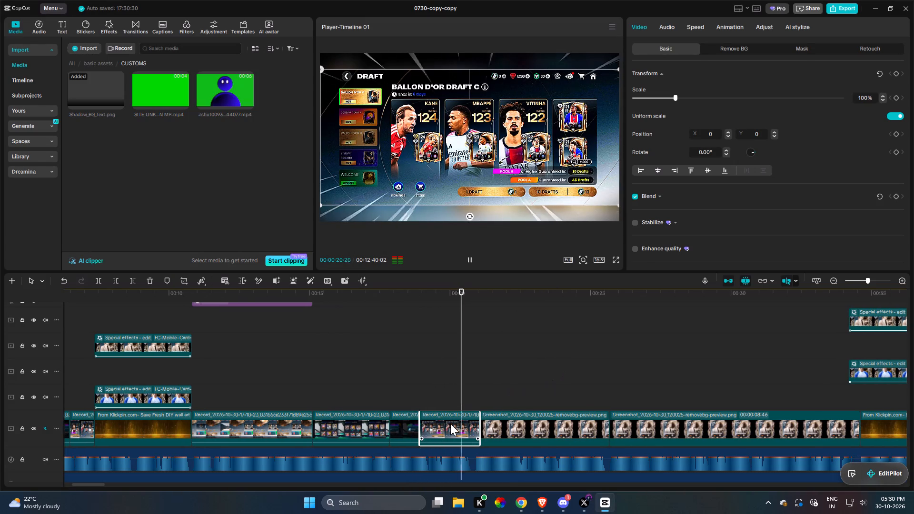
key("space")
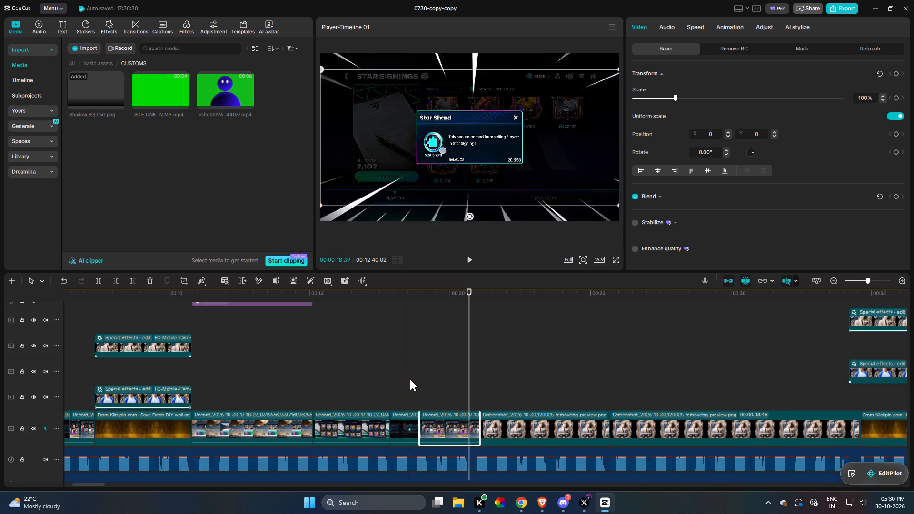
left_click(410, 379)
key("space")
left_click_drag(452, 348, 476, 376)
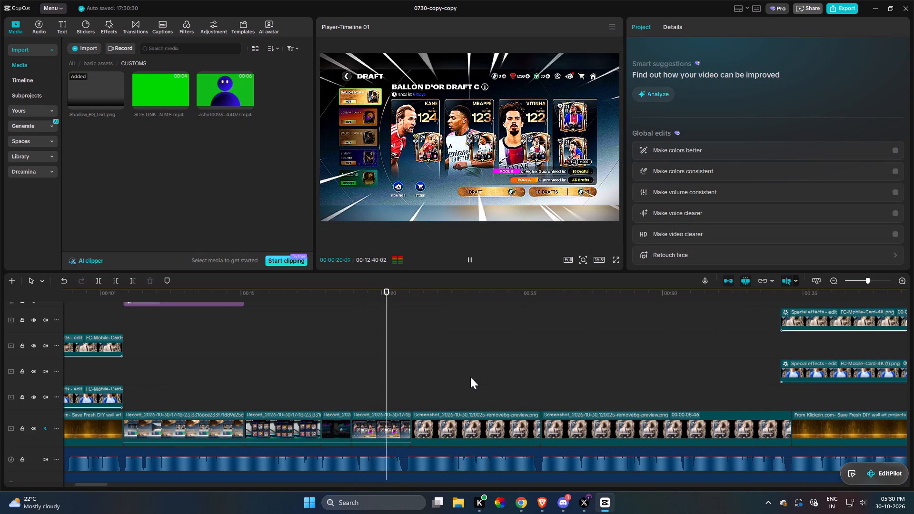
key("space")
key("space")
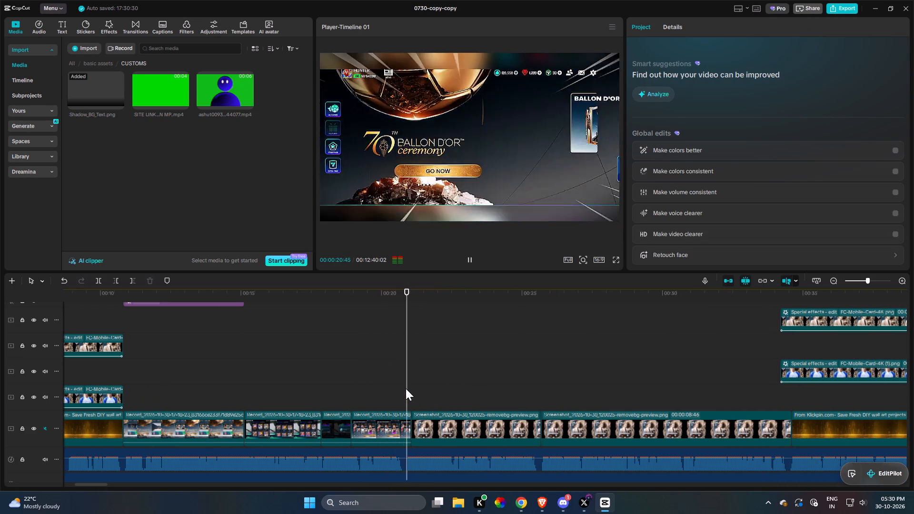
left_click_drag(784, 368, 720, 385)
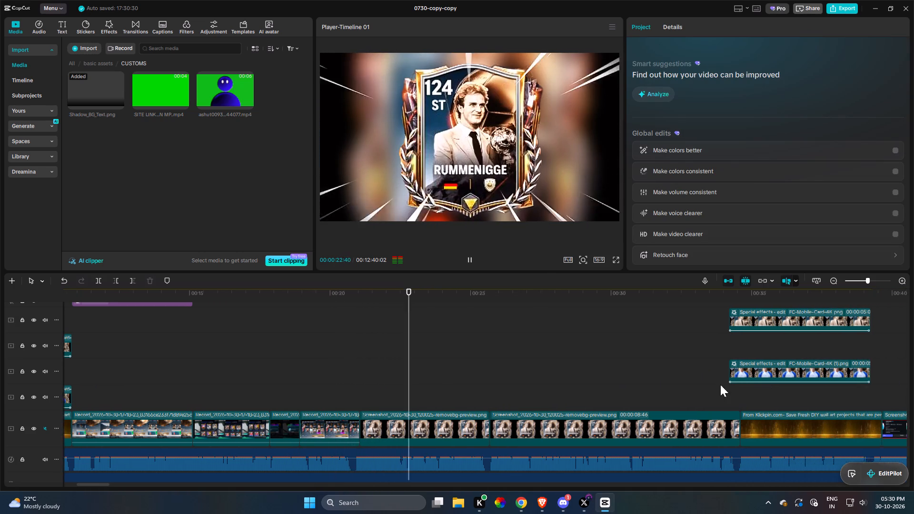
left_click_drag(720, 385, 655, 390)
scroll(642, 386, "up", 3)
scroll(577, 320, "down", 3)
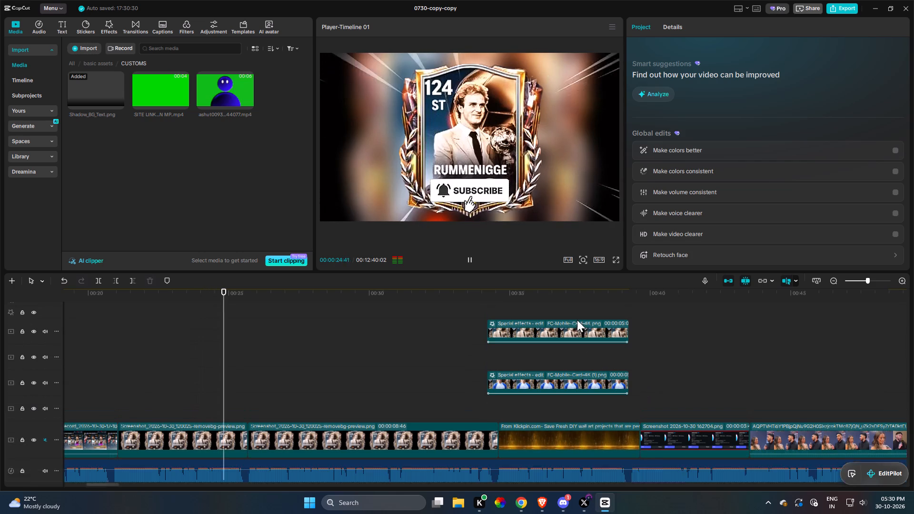
key("space")
Copy the Cruyff and Rummenigge card overlays with their gold background and paste them over the start of the first Rummenigge screenshot part.
scroll(582, 324, "up", 2)
left_click_drag(583, 314, 603, 381)
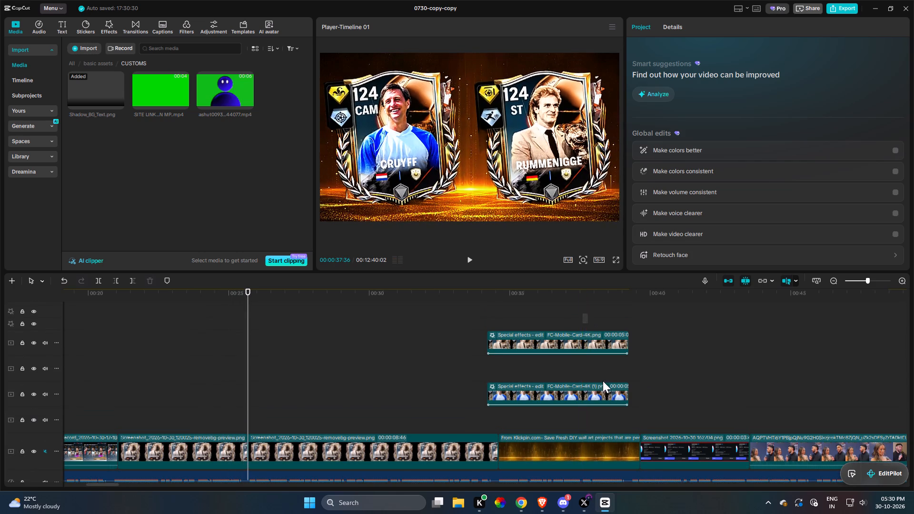
left_click_drag(603, 381, 601, 450)
key("ctrl+c")
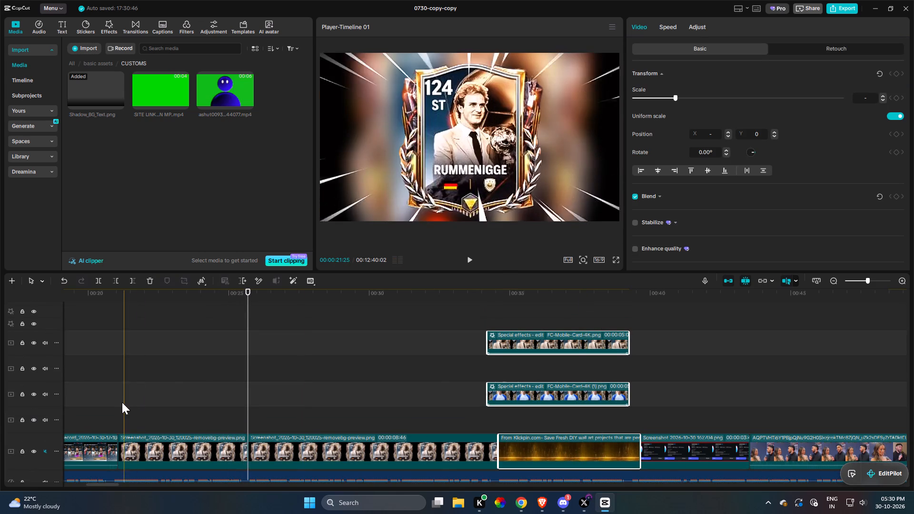
key("ctrl+v")
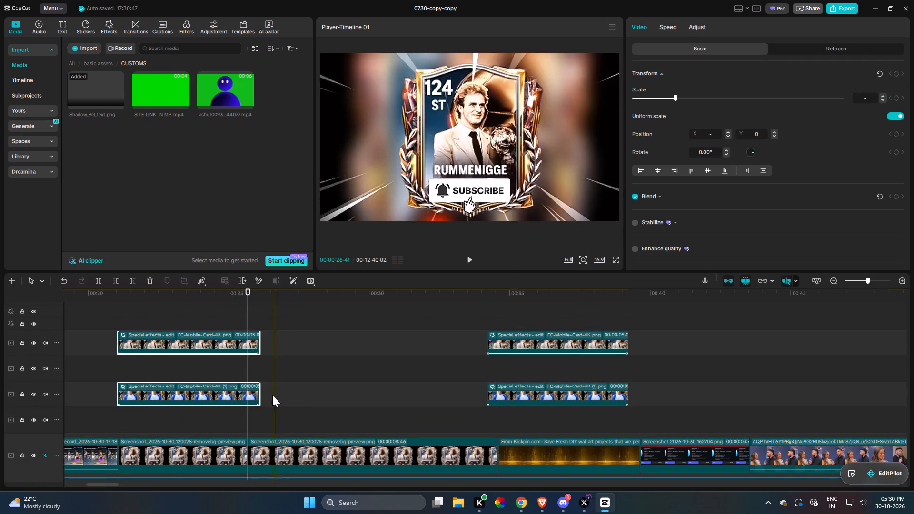
Align the pasted gold background and card overlays with the first Rummenigge screenshot part and trim them to its start and end.
scroll(253, 395, "down", 5)
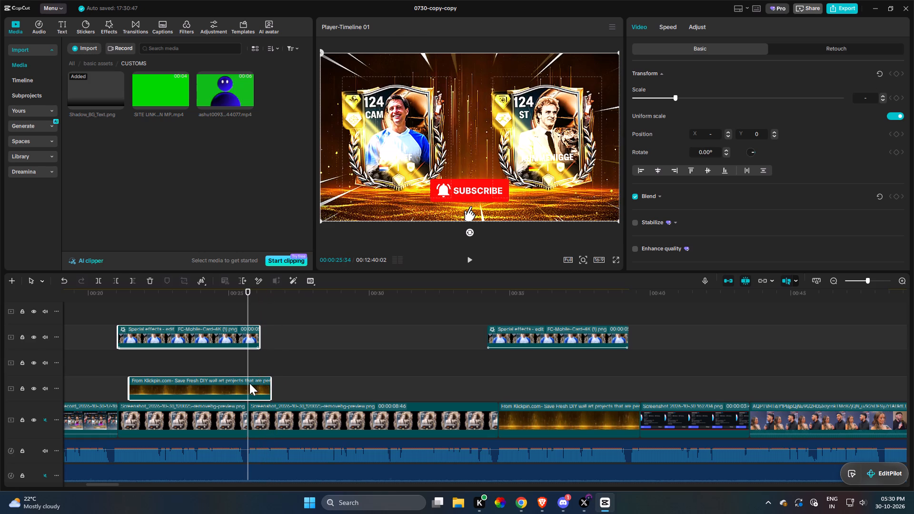
key("w")
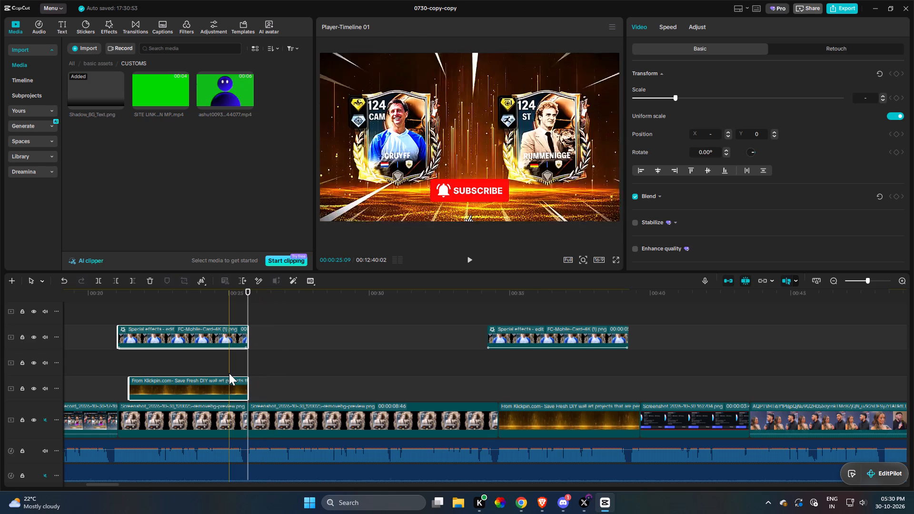
left_click_drag(227, 388, 201, 419)
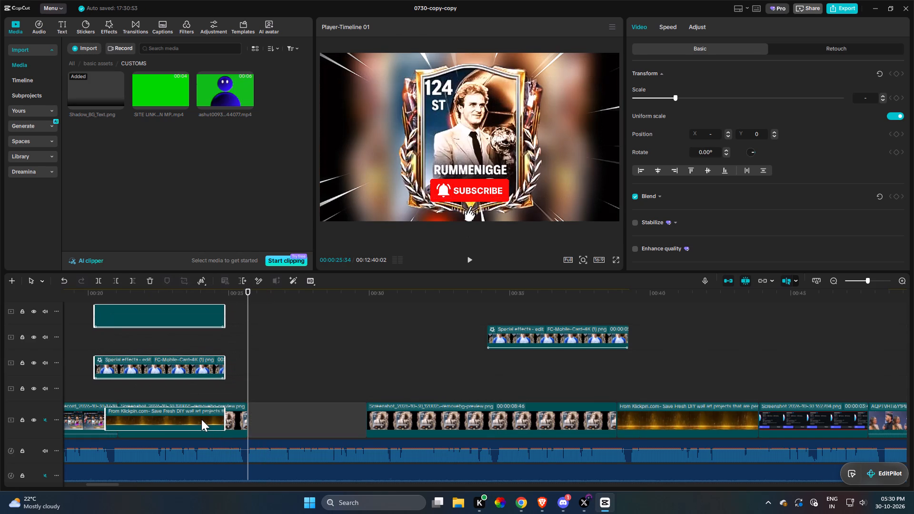
left_click_drag(201, 419, 213, 397)
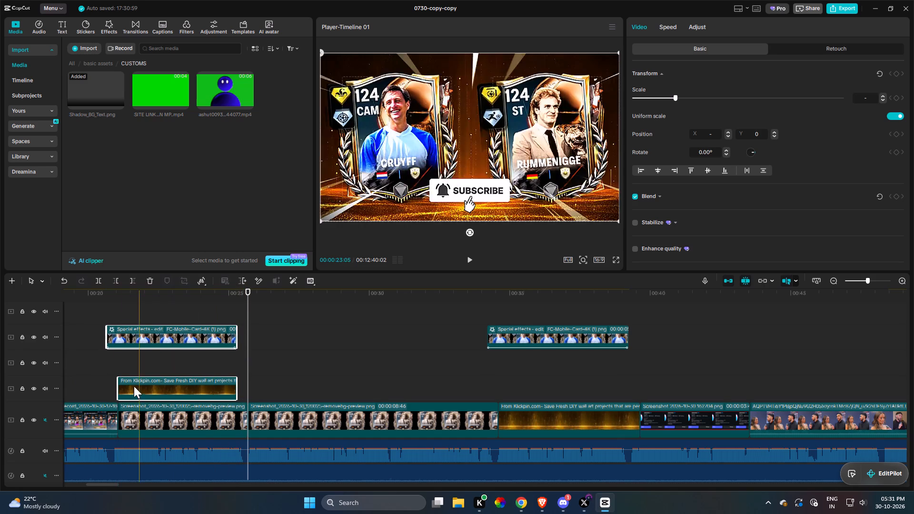
key("space")
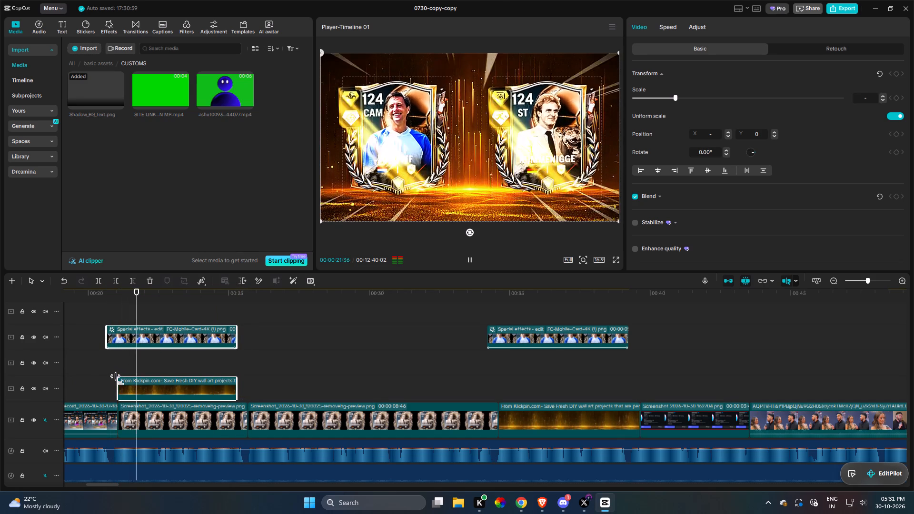
key("space")
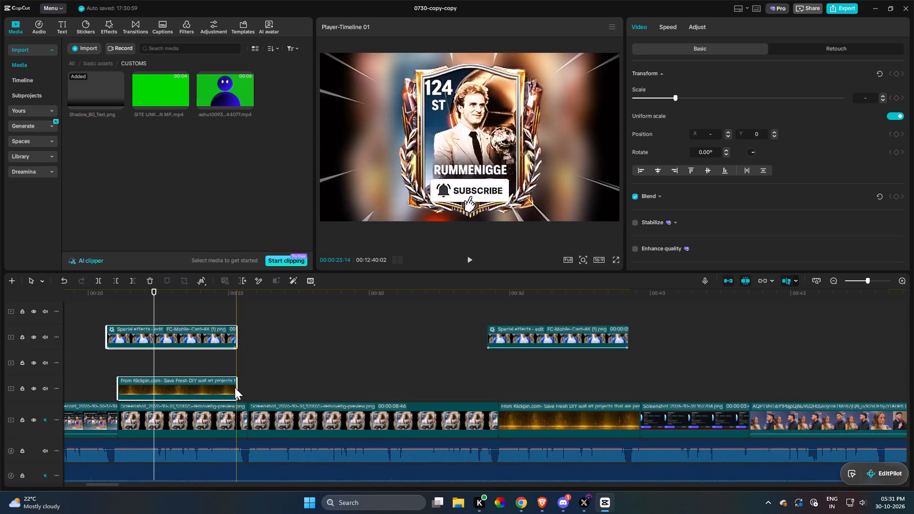
left_click_drag(237, 387, 246, 387)
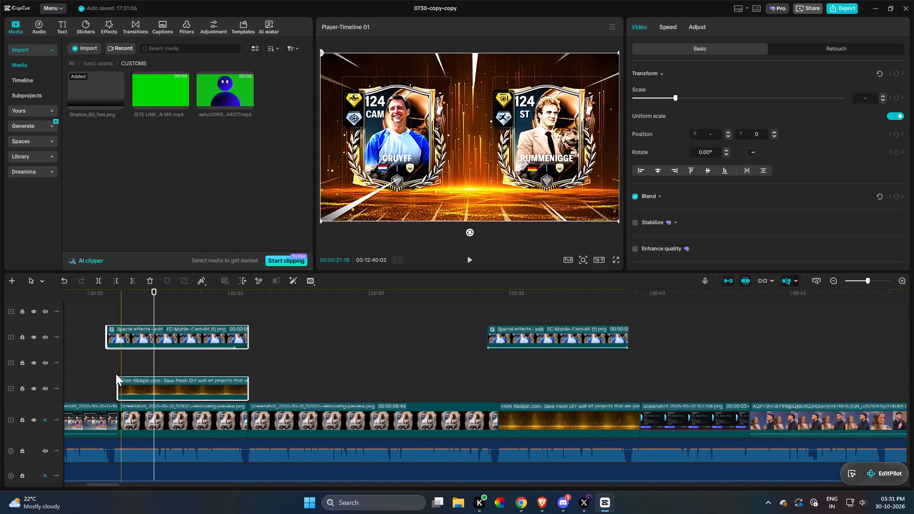
key("q")
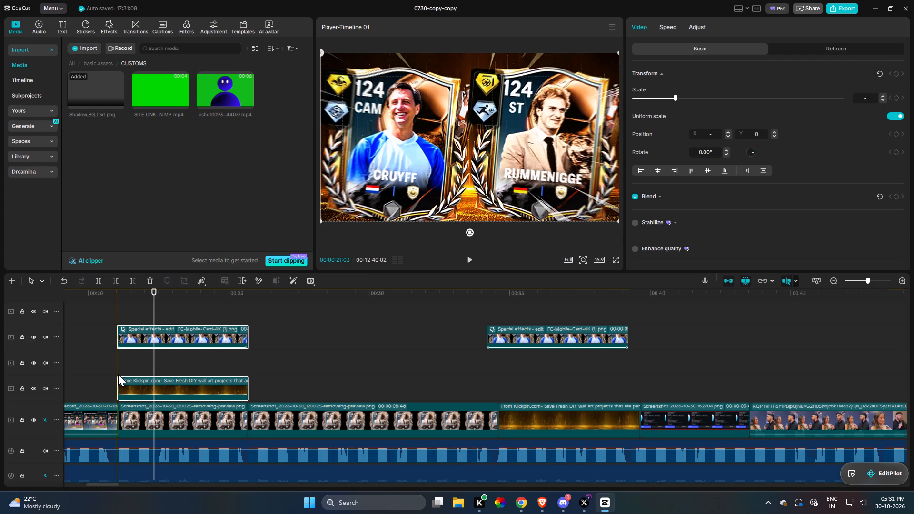
Move the pasted gold background into the main track ahead of the first Rummenigge screenshot part and delete that screenshot part.
scroll(118, 374, "up", 4)
scroll(118, 377, "down", 5)
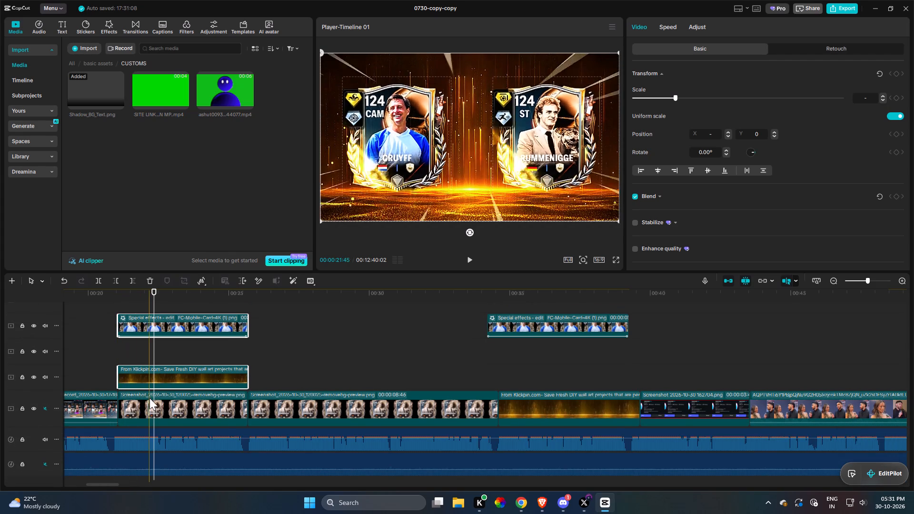
left_click_drag(153, 378, 151, 402)
left_click(268, 390)
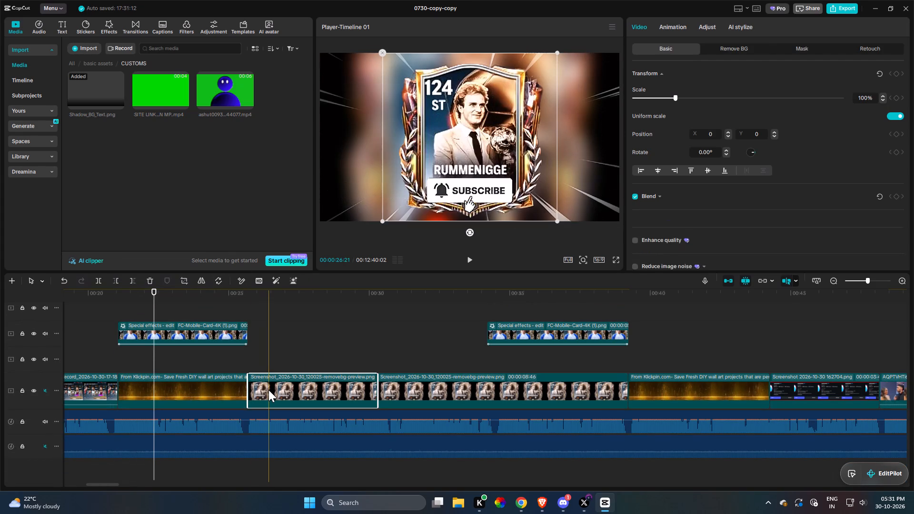
key("f")
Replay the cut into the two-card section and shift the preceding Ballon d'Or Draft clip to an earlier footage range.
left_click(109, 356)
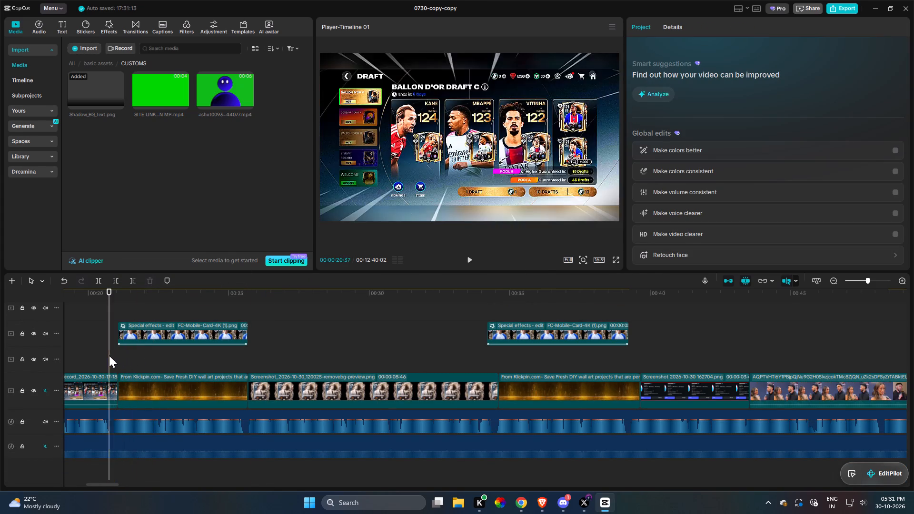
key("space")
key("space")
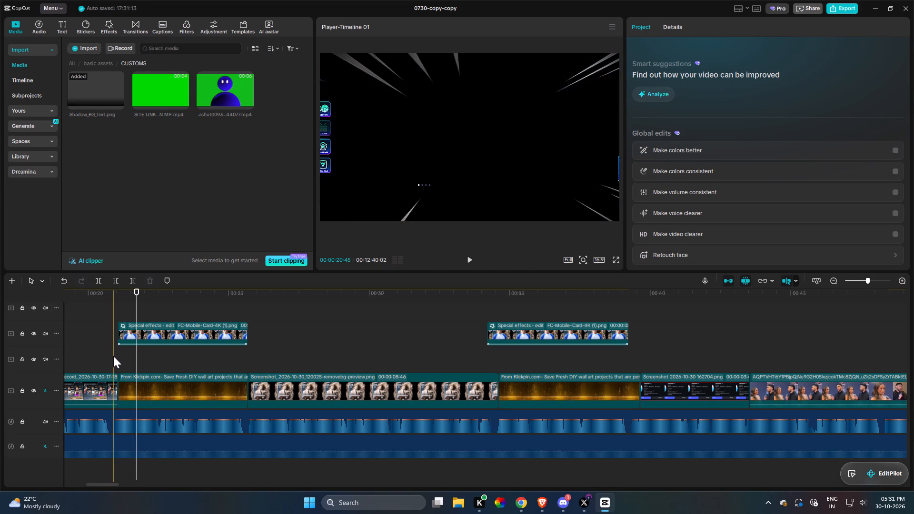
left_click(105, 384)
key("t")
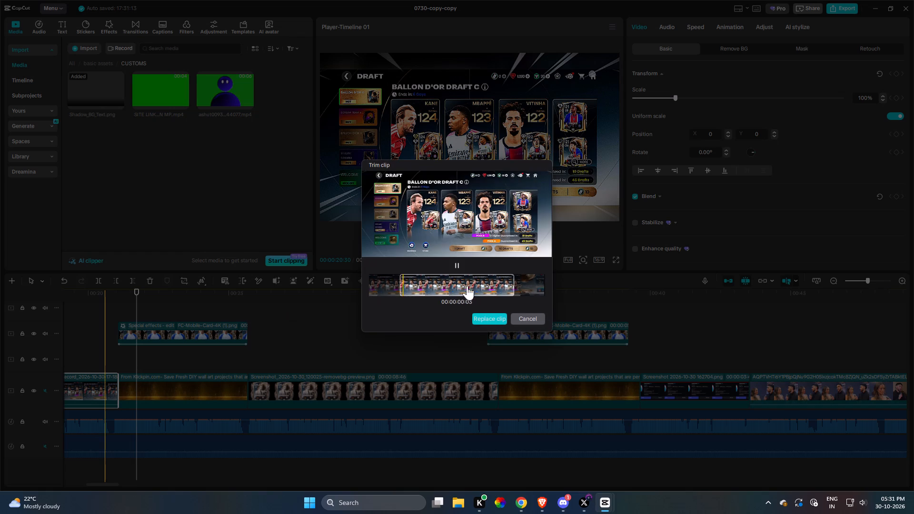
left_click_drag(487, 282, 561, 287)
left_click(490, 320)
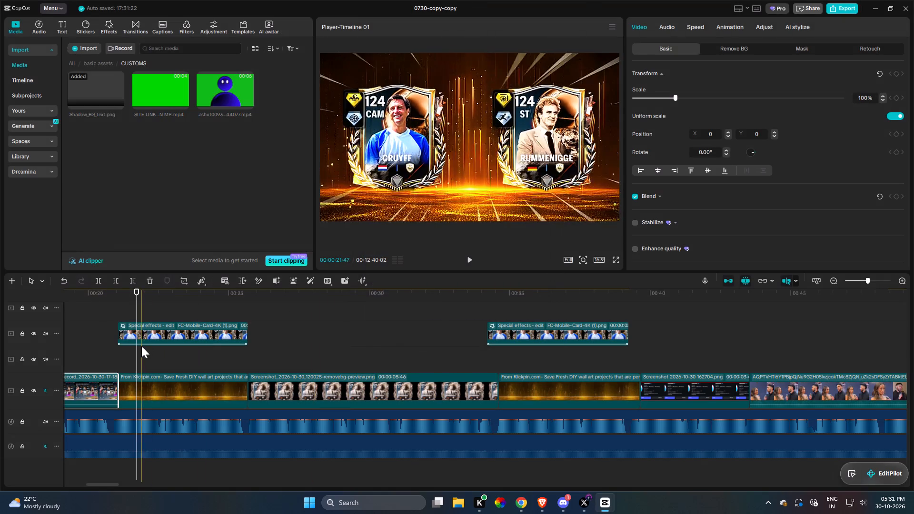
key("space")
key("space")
Replace the Draft clip's footage range with the section scrolling through the Ballon d'Or Draft C cards, and replay it into the two-card section.
key("t")
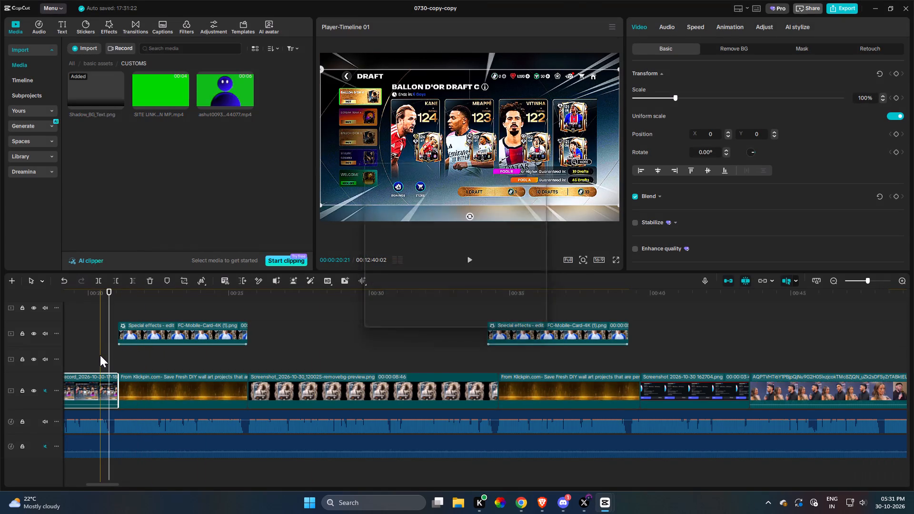
left_click_drag(428, 284, 848, 256)
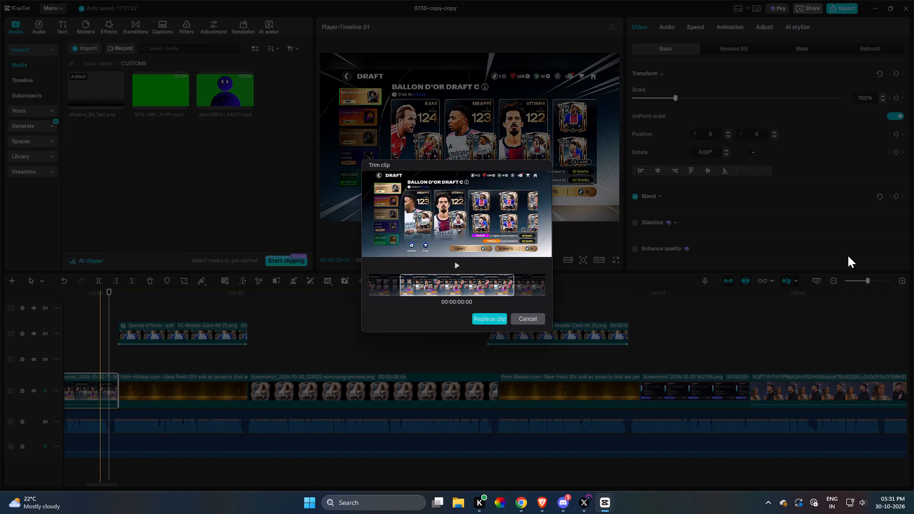
left_click_drag(848, 256, 913, 245)
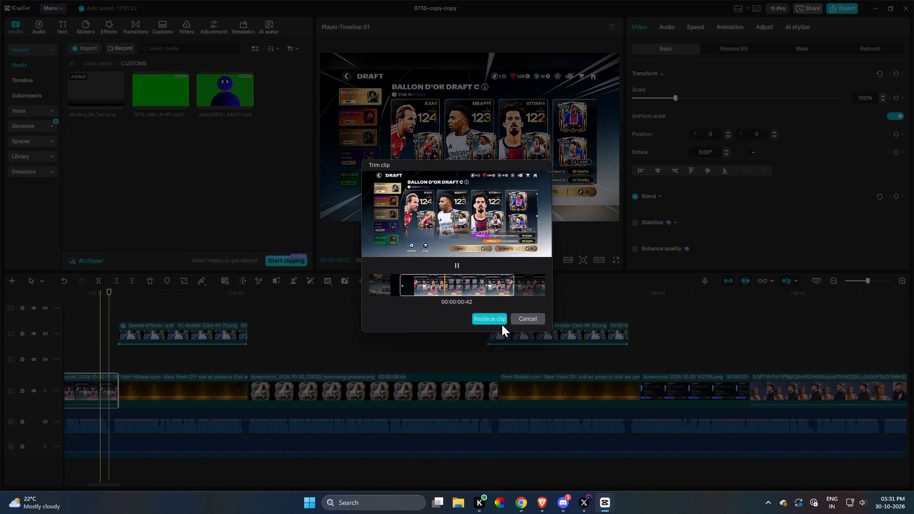
left_click(502, 325)
left_click_drag(486, 278, 398, 287)
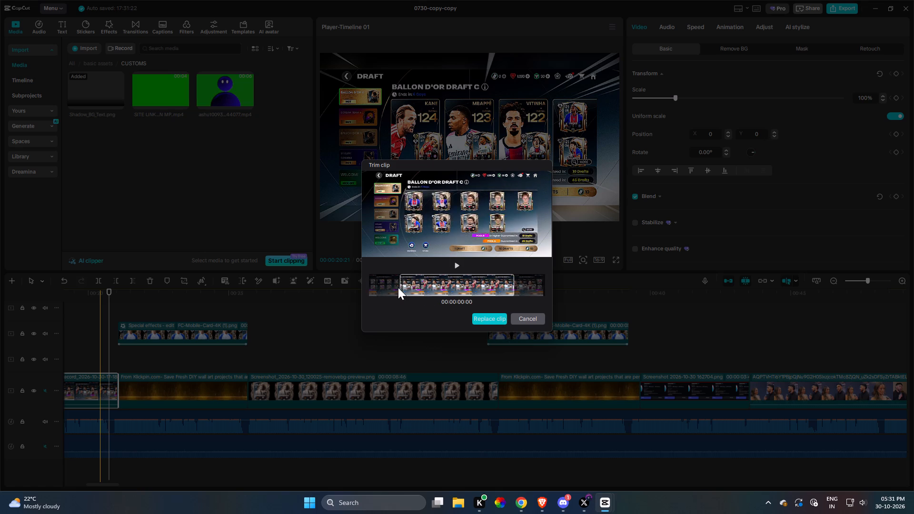
left_click_drag(398, 287, 356, 293)
left_click(495, 316)
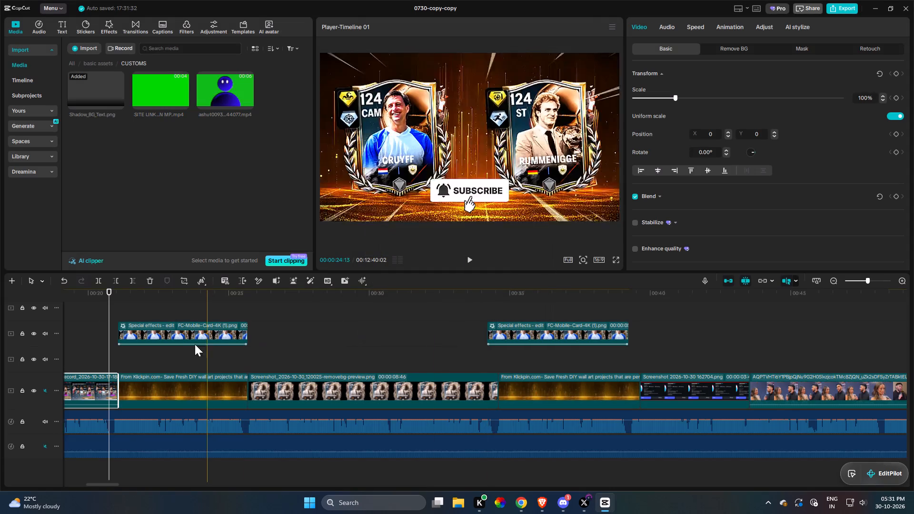
left_click(119, 352)
left_click(111, 357)
key("space")
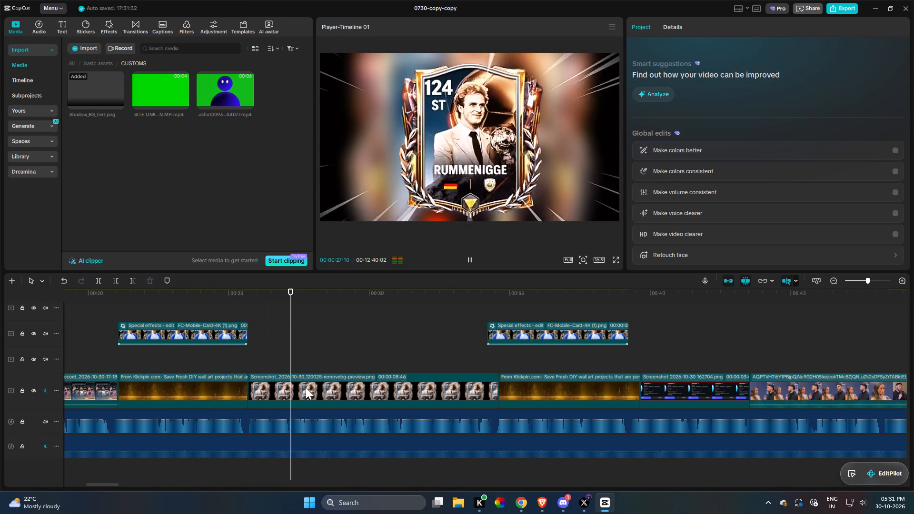
key("space")
Replace the remaining Rummenigge screenshot clip with the A Roll recording section that opens on the Ballon d'Or ceremony home screen.
left_click(279, 376)
left_click(69, 64)
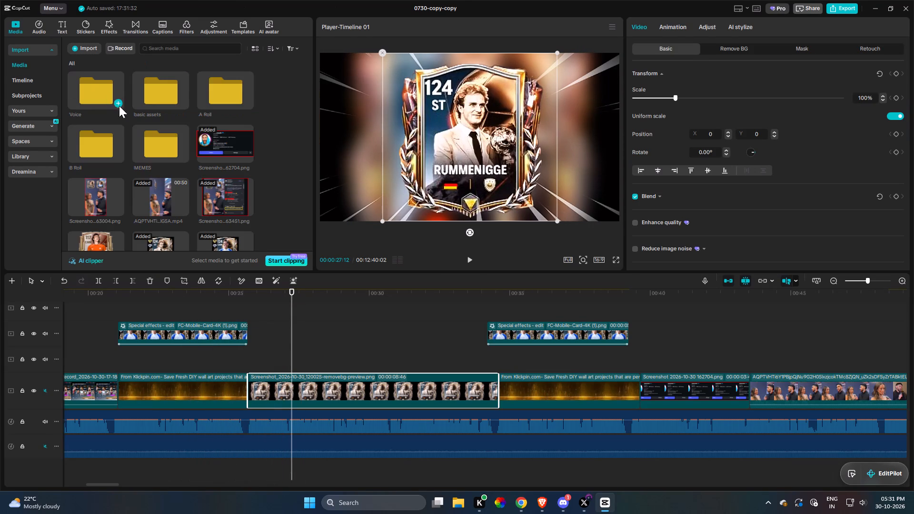
double_click(204, 87)
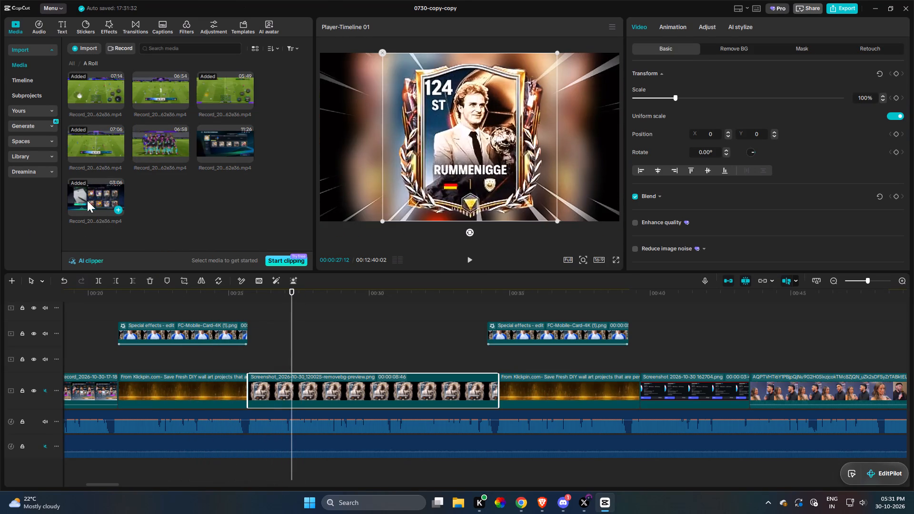
left_click_drag(88, 200, 308, 382)
left_click_drag(467, 278, 0, 326)
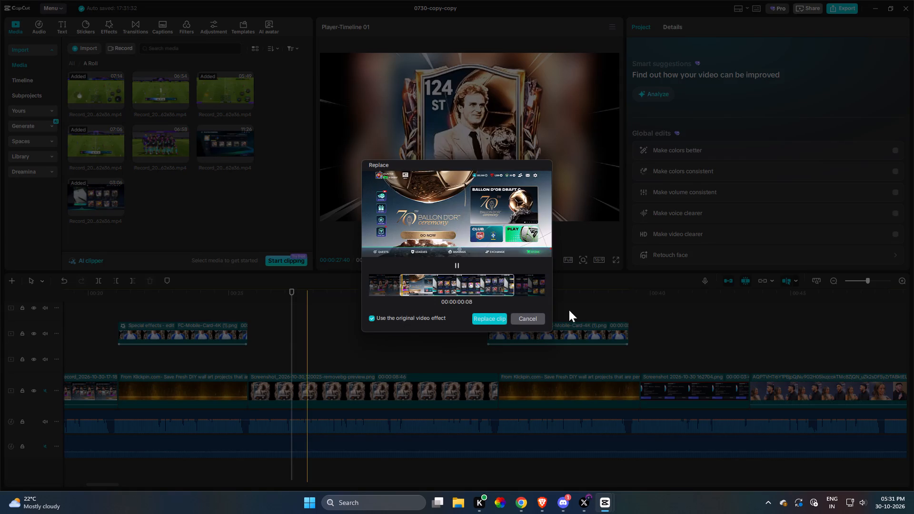
left_click_drag(487, 284, 0, 324)
left_click_drag(463, 289, 705, 273)
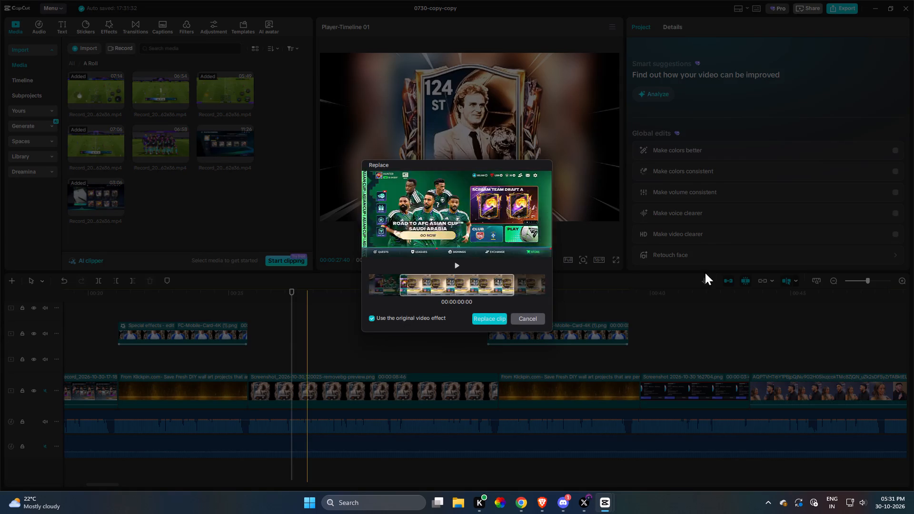
left_click_drag(705, 273, 775, 258)
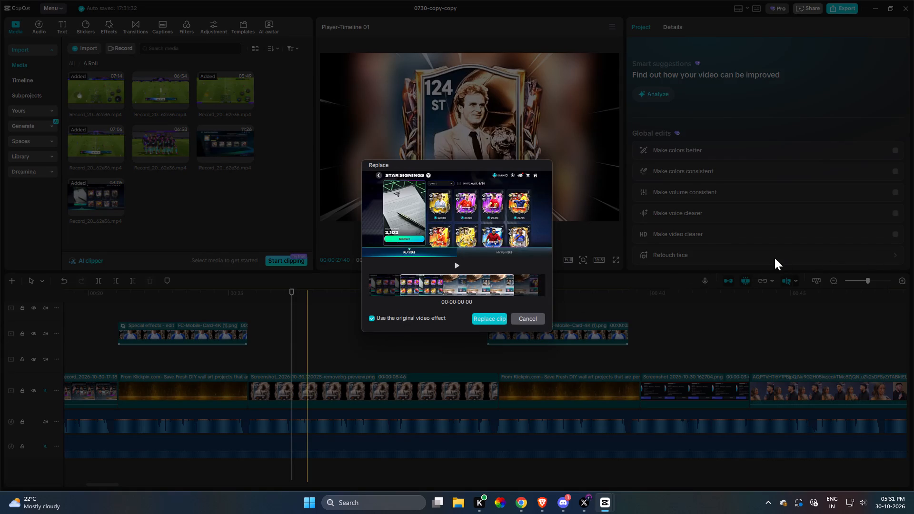
left_click_drag(775, 258, 739, 267)
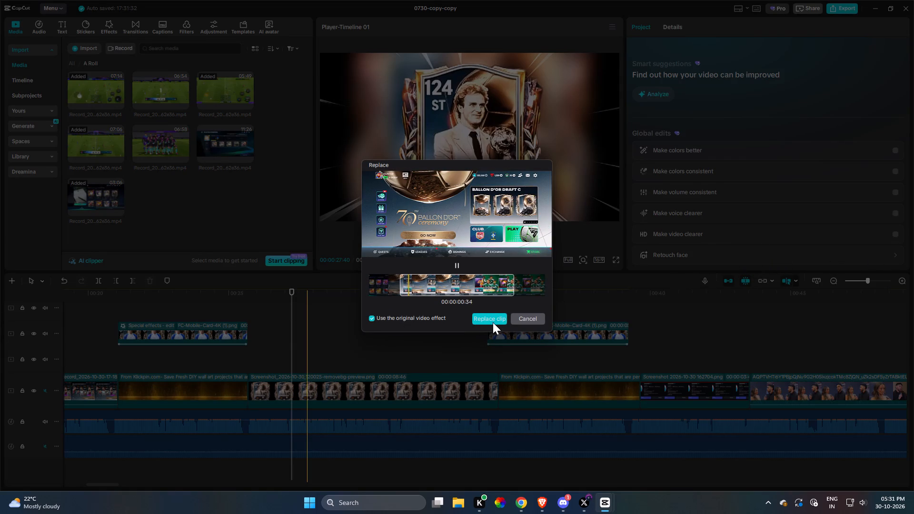
left_click(489, 321)
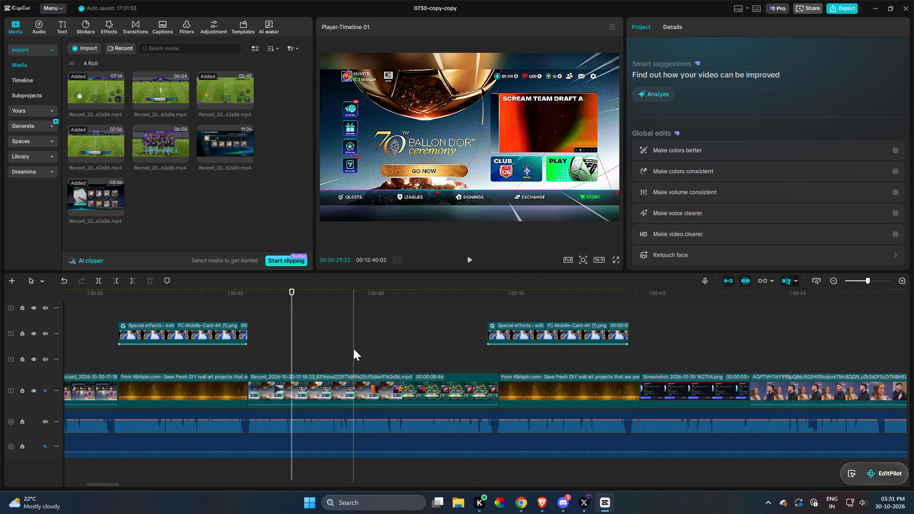
Copy the Film Frame, Blur and Disco Ball 2 effects onto the new home-screen clip and extend them to its end.
scroll(357, 347, "up", 9)
left_click_drag(340, 346, 296, 344)
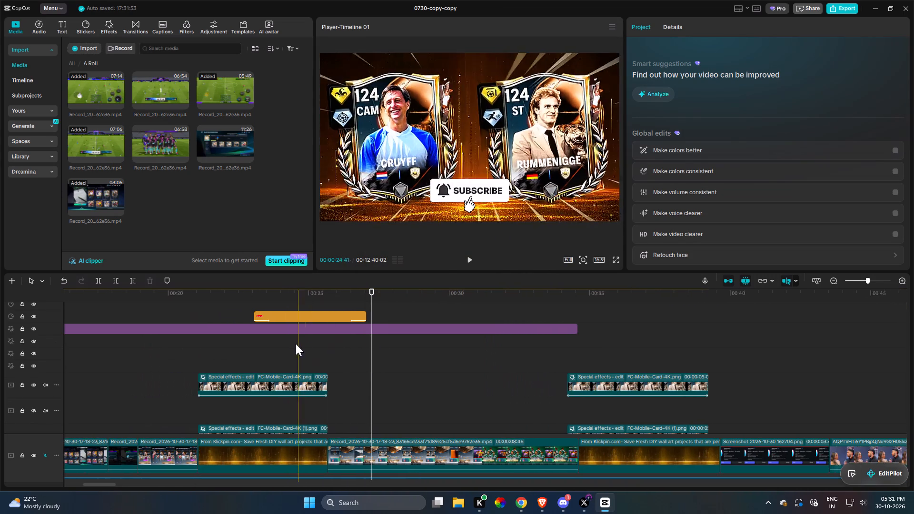
left_click_drag(296, 344, 254, 347)
left_click_drag(273, 383, 235, 333)
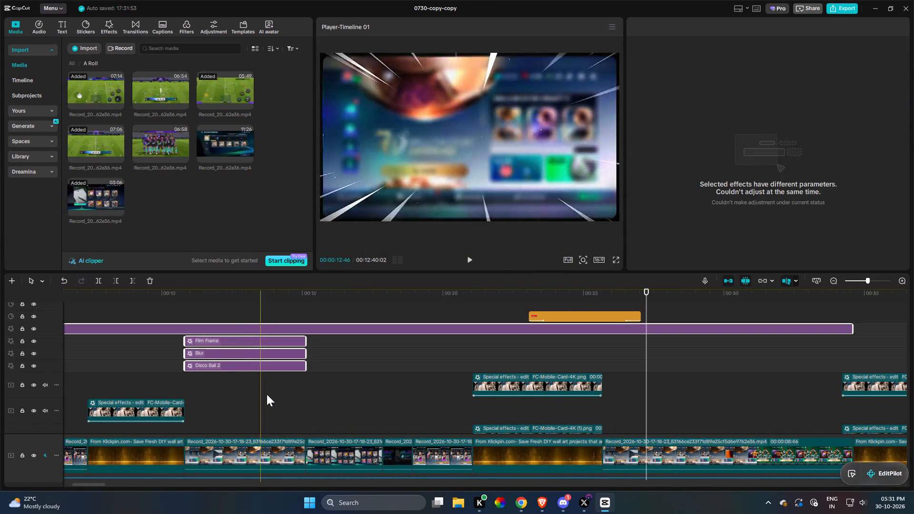
left_click_drag(267, 396, 259, 390)
left_click_drag(300, 390, 248, 341)
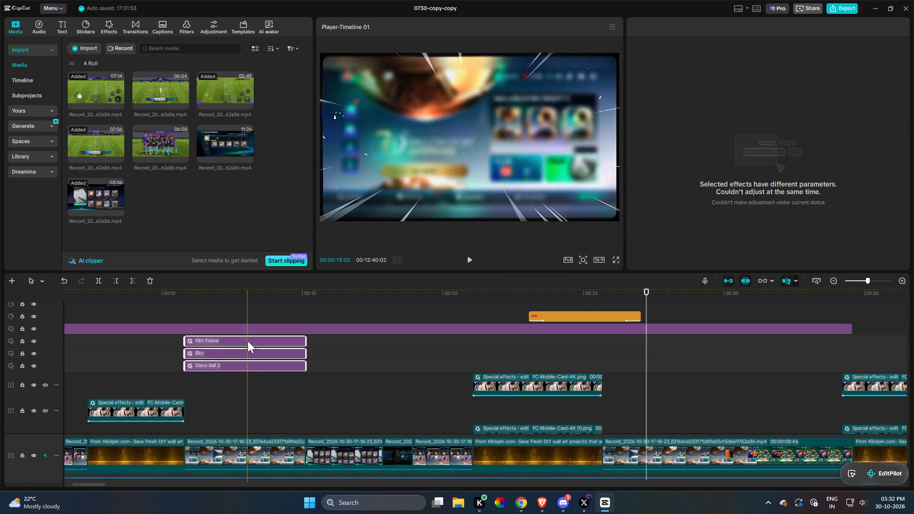
key("ctrl+c")
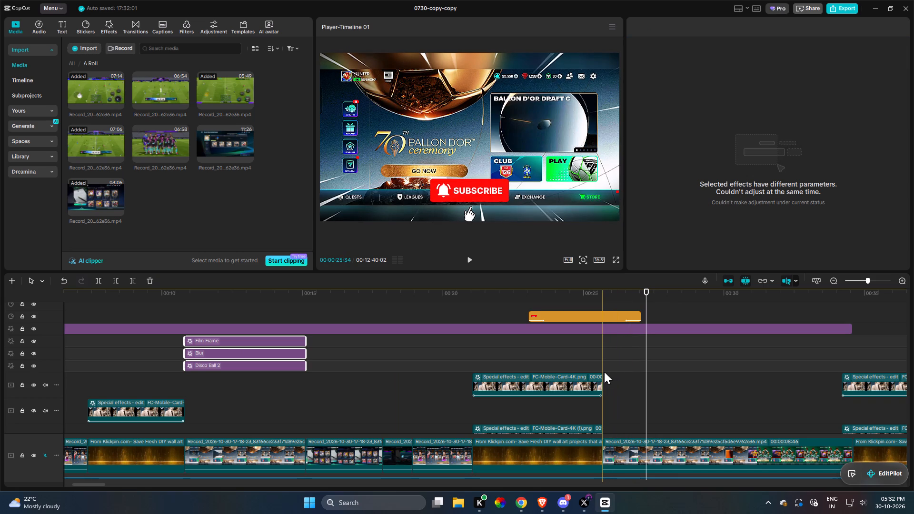
key("ctrl+v")
scroll(616, 372, "down", 4)
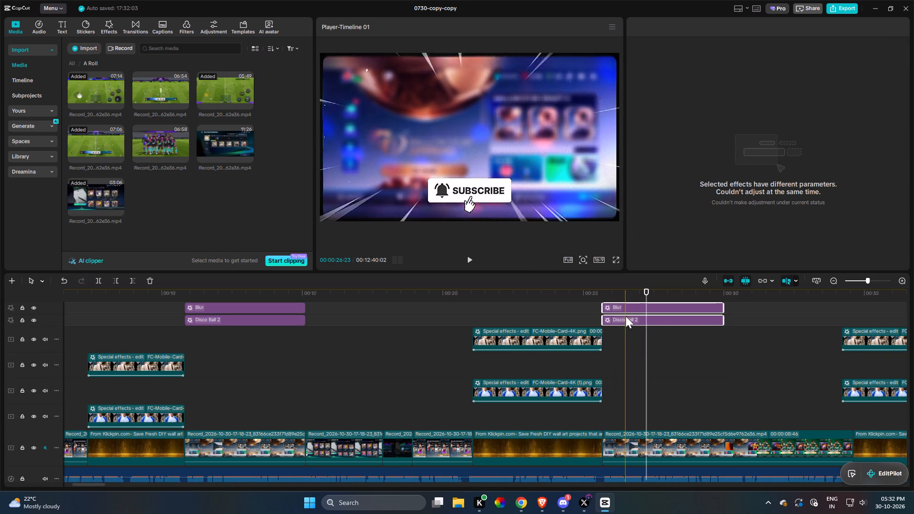
left_click_drag(725, 312, 840, 335)
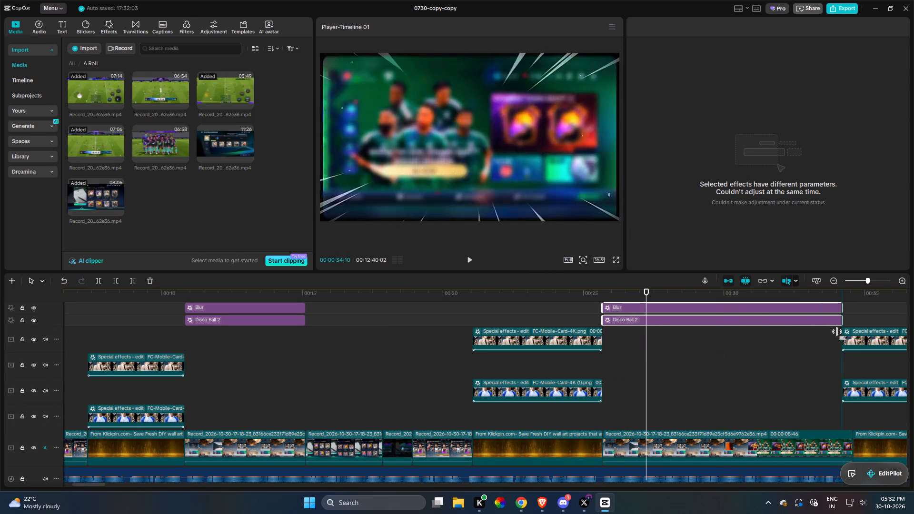
left_click_drag(840, 335, 853, 332)
Replay the new home-screen clip and move the Subscribe sticker so it starts shortly after that clip begins.
left_click(601, 362)
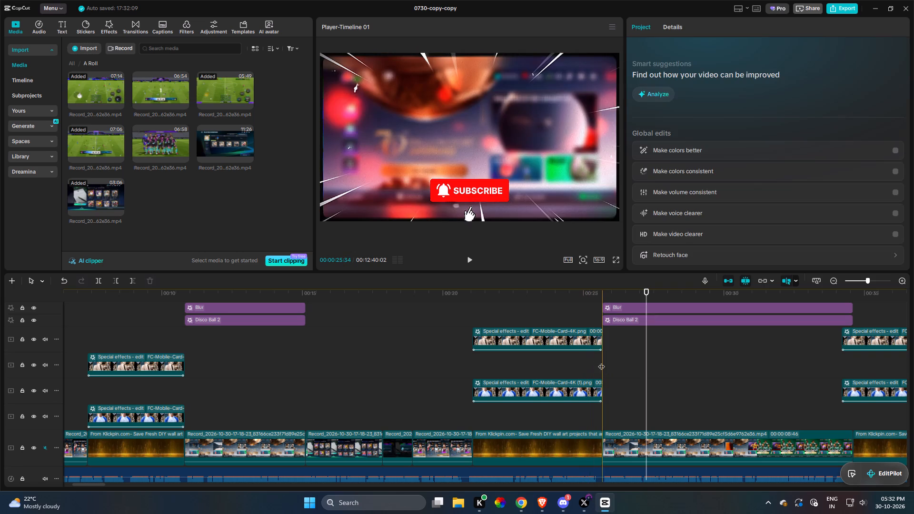
key("space")
left_click_drag(670, 357, 500, 358)
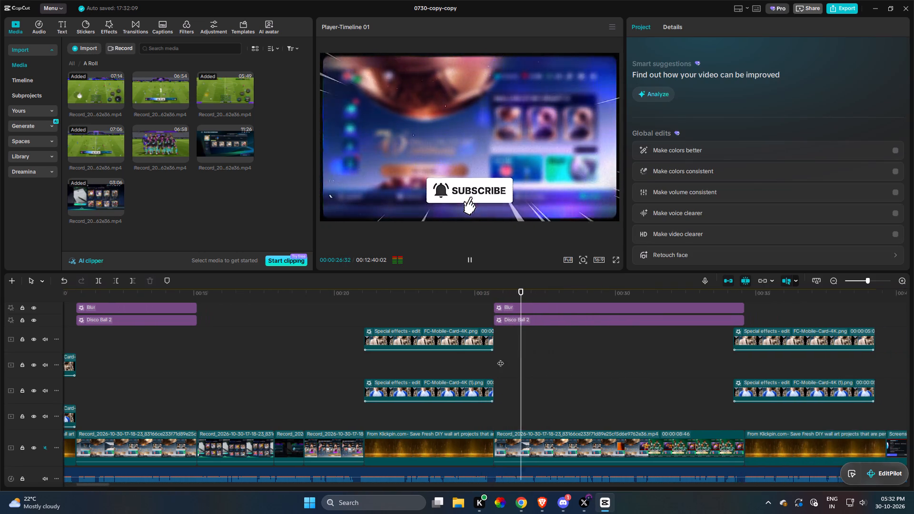
left_click_drag(500, 358, 532, 356)
scroll(452, 321, "up", 4)
left_click_drag(404, 313, 480, 312)
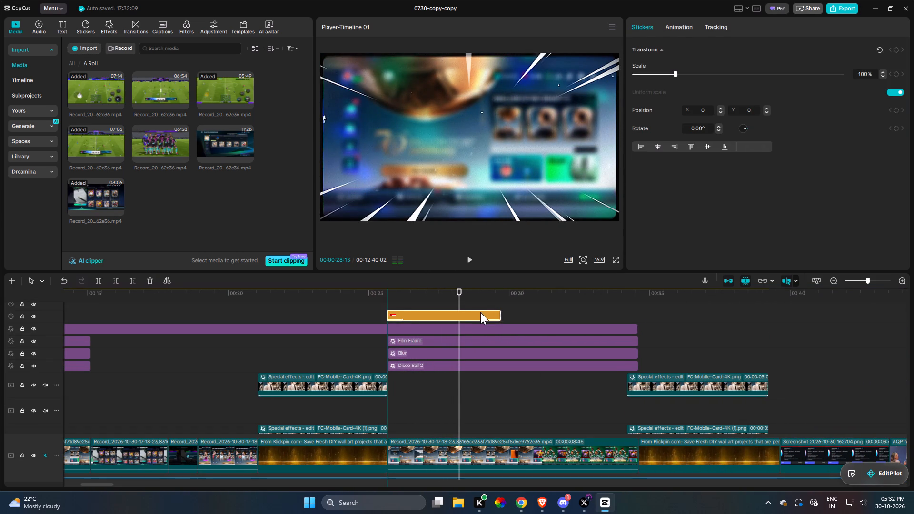
left_click_drag(480, 312, 514, 311)
key("space")
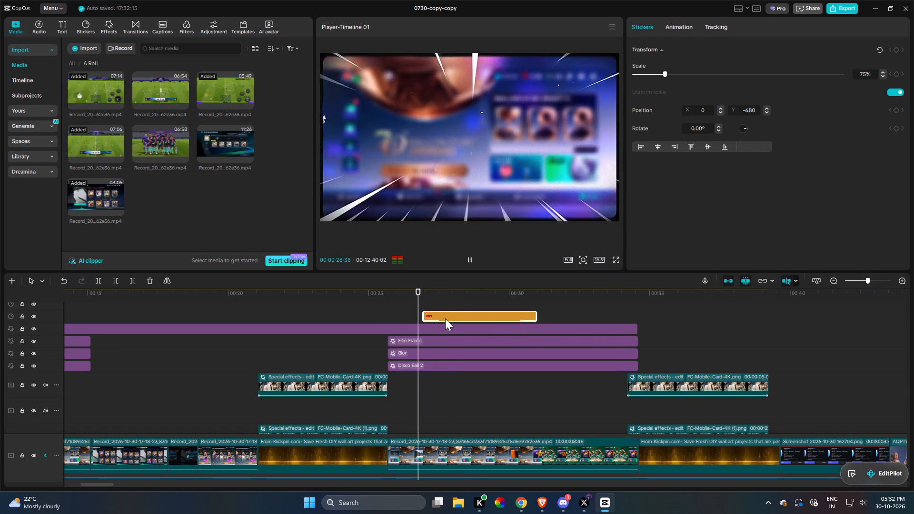
left_click_drag(445, 318, 430, 319)
key("space")
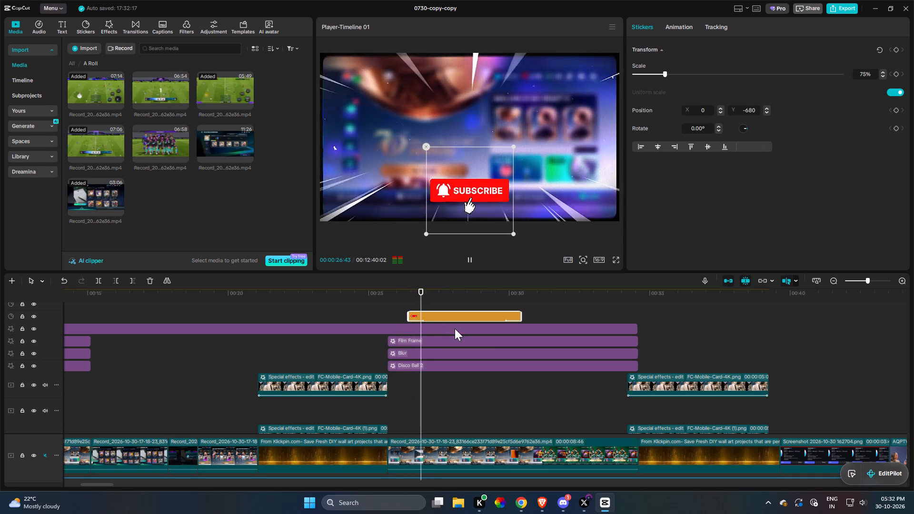
Shift the Cruyff and Rummenigge card overlays to line up with the gold background that follows the home-screen clip.
left_click_drag(507, 350, 546, 399)
scroll(556, 336, "down", 2)
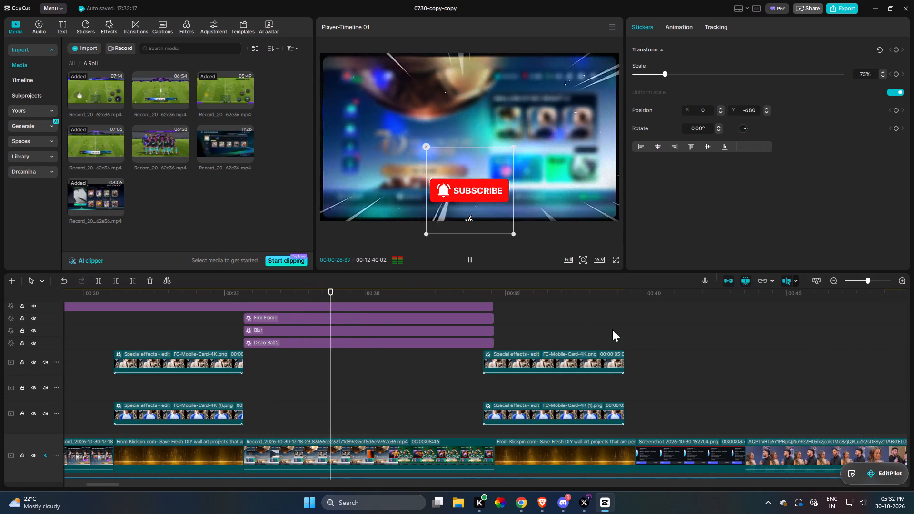
scroll(611, 324, "down", 2)
key("space")
left_click_drag(603, 316, 605, 393)
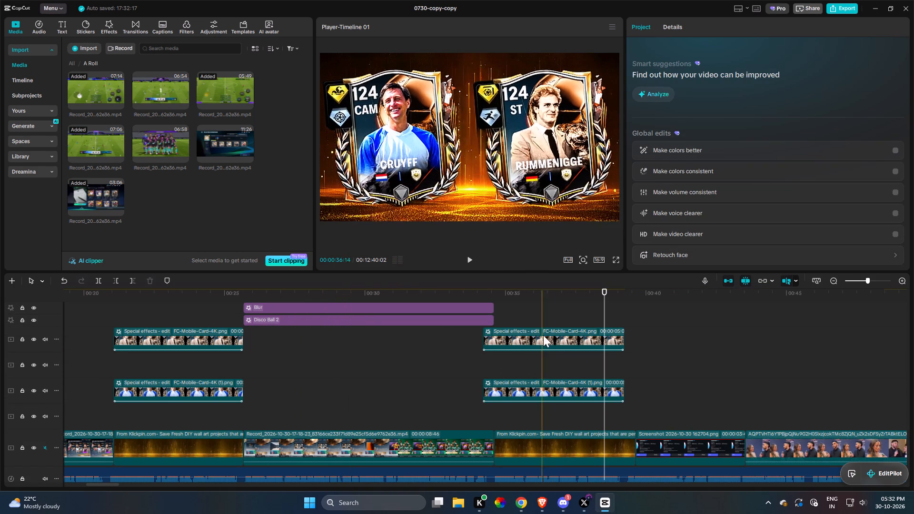
left_click_drag(547, 312, 562, 386)
left_click(562, 386)
left_click_drag(562, 386, 566, 386)
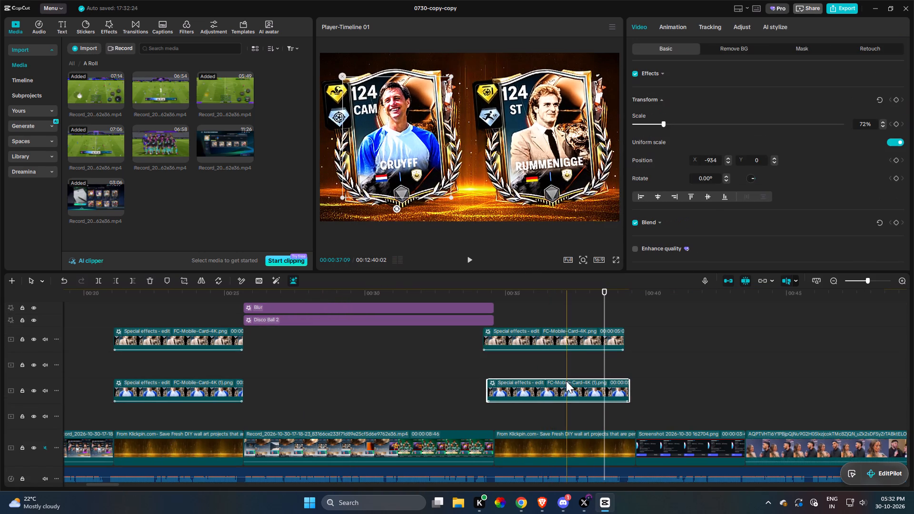
left_click_drag(577, 389, 585, 389)
left_click_drag(558, 339, 569, 338)
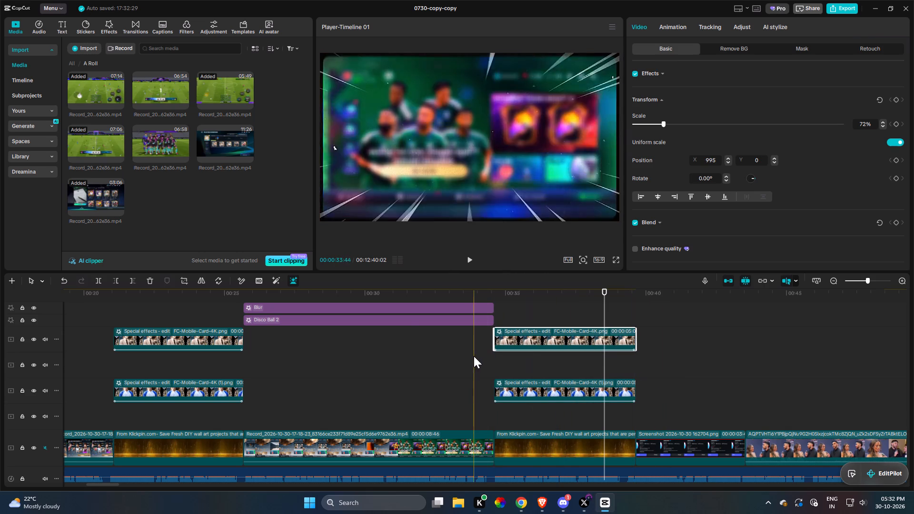
Play back from the home-screen clip through the two-card section and the interview footage to check the sequence.
left_click(474, 356)
key("space")
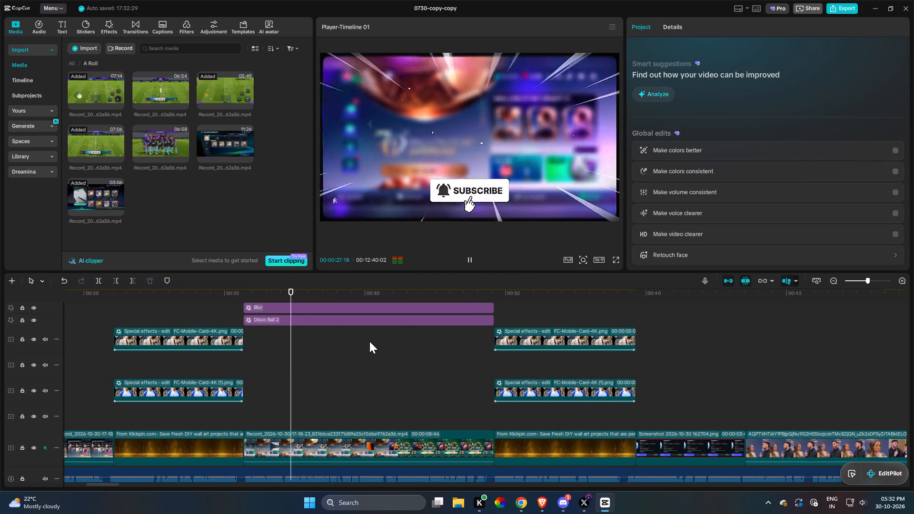
left_click(834, 280)
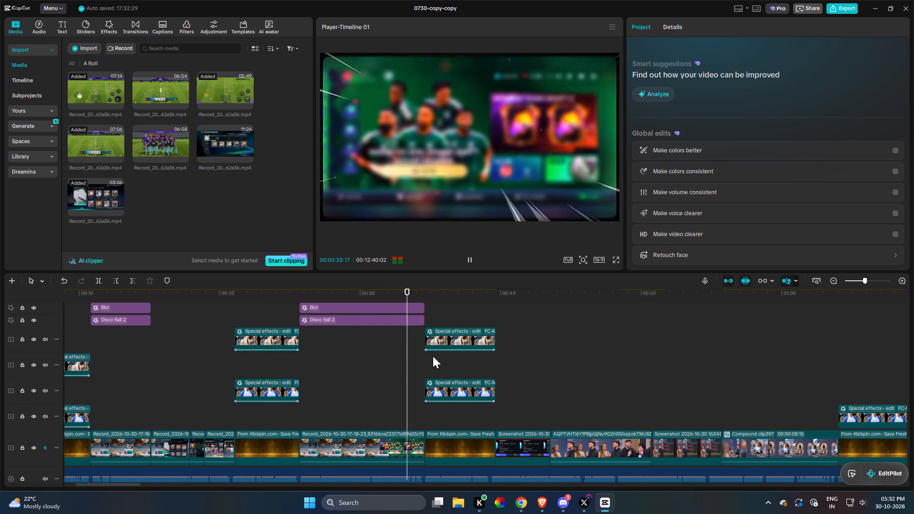
left_click_drag(512, 350, 480, 370)
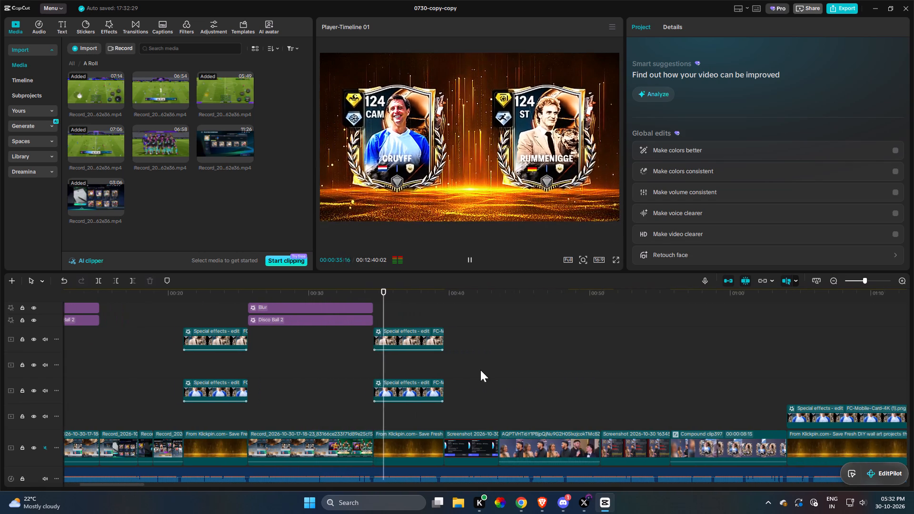
left_click_drag(480, 370, 394, 368)
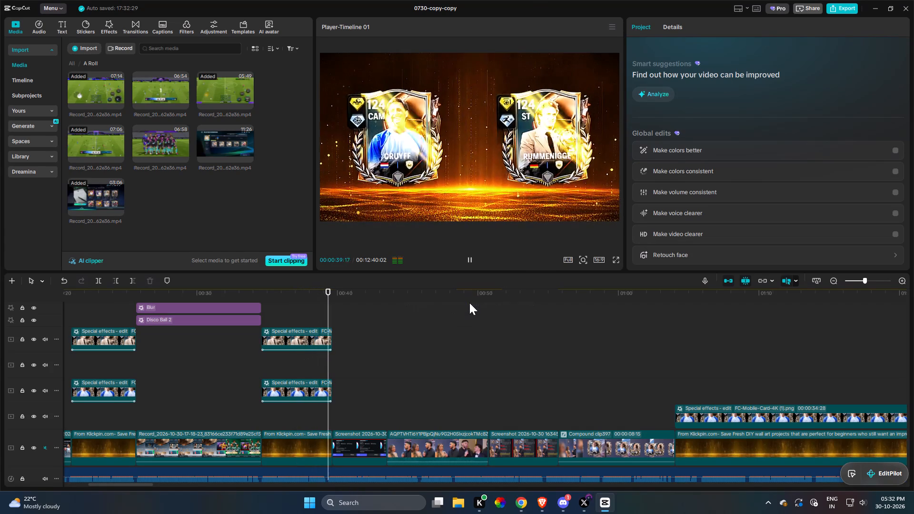
scroll(383, 315, "down", 2)
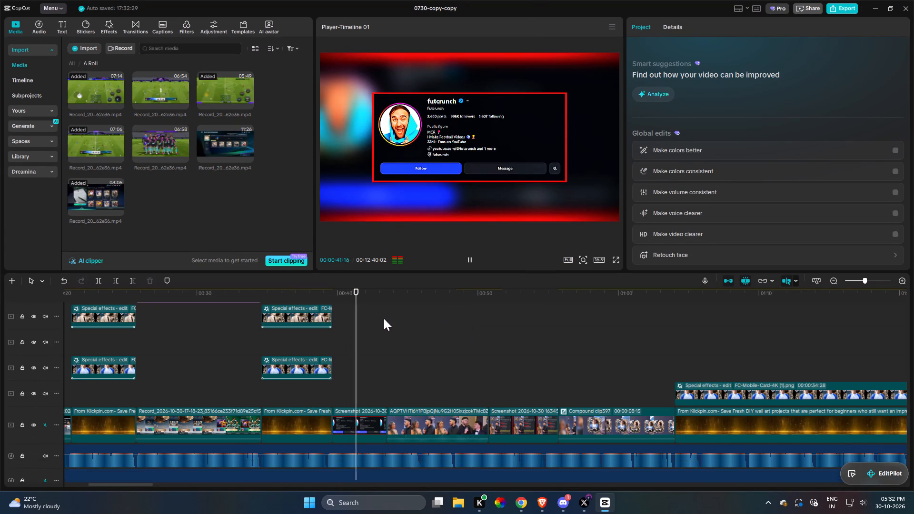
scroll(384, 318, "down", 4)
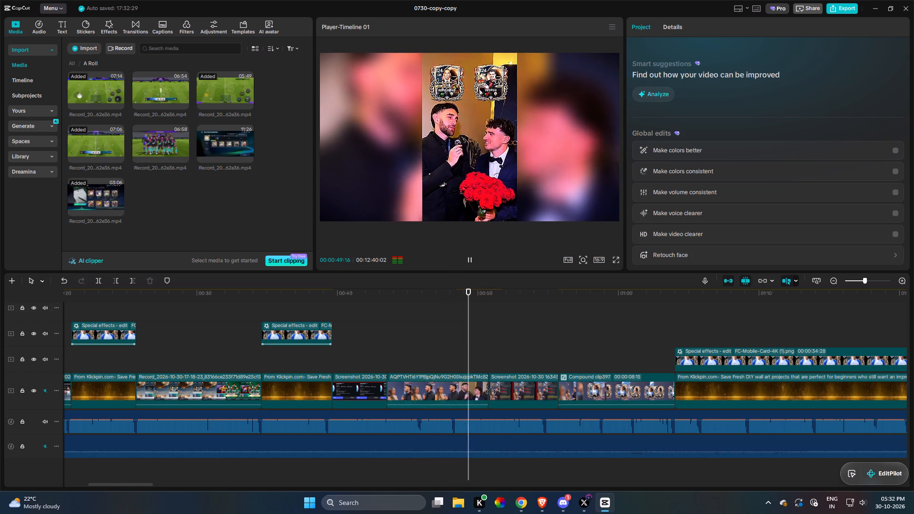
key("space")
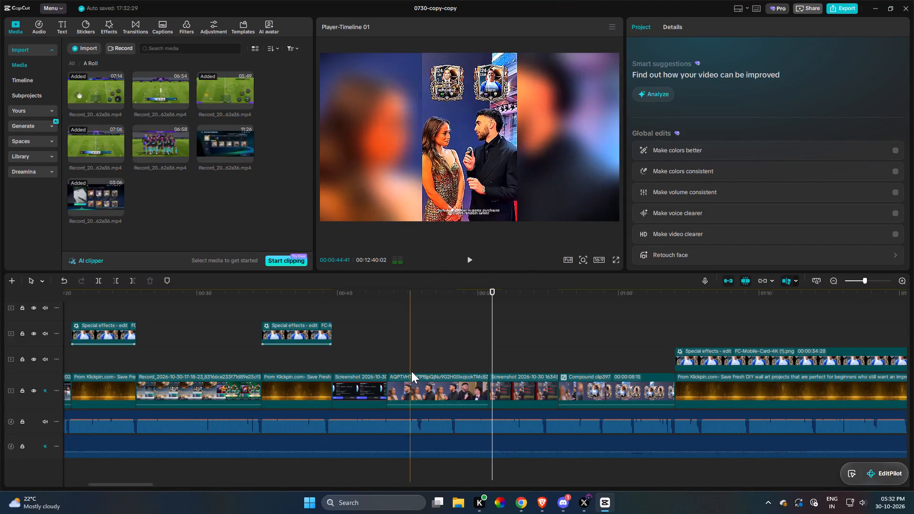
Play back from the interview footage through the Ronaldinho and Cruyff compound clip into the long Cruyff card section to review it.
key("space")
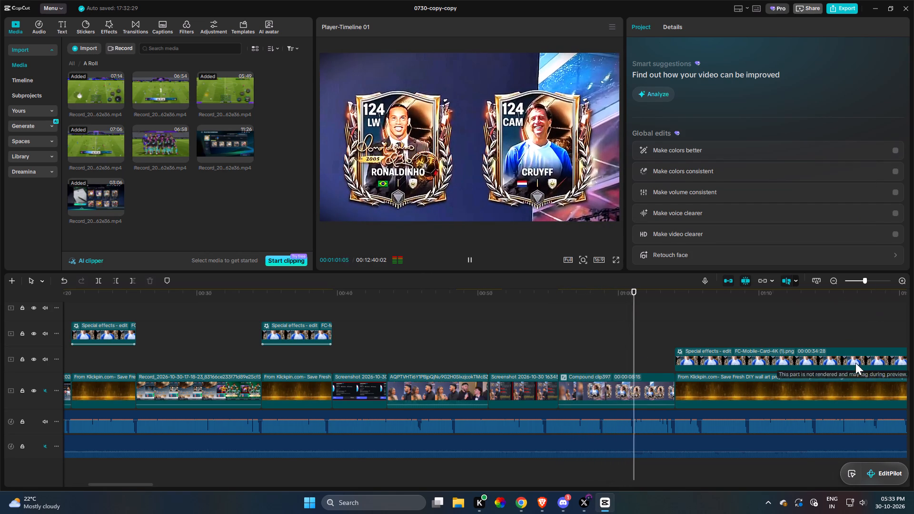
left_click_drag(779, 389, 764, 408)
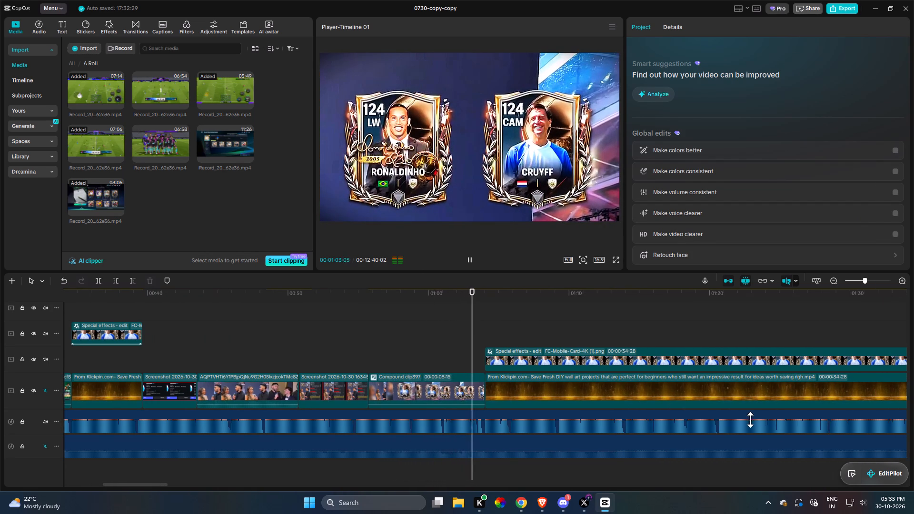
left_click_drag(666, 387, 806, 433)
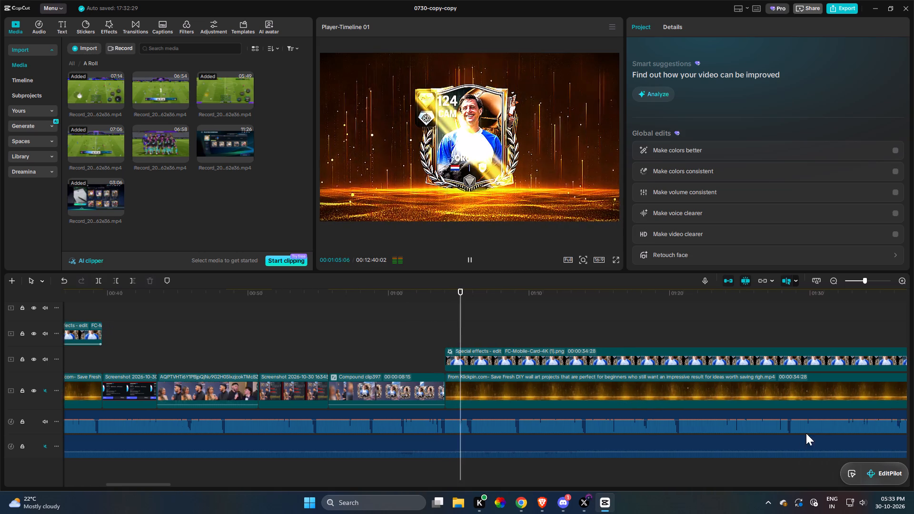
left_click_drag(806, 433, 830, 436)
left_click_drag(866, 449, 620, 401)
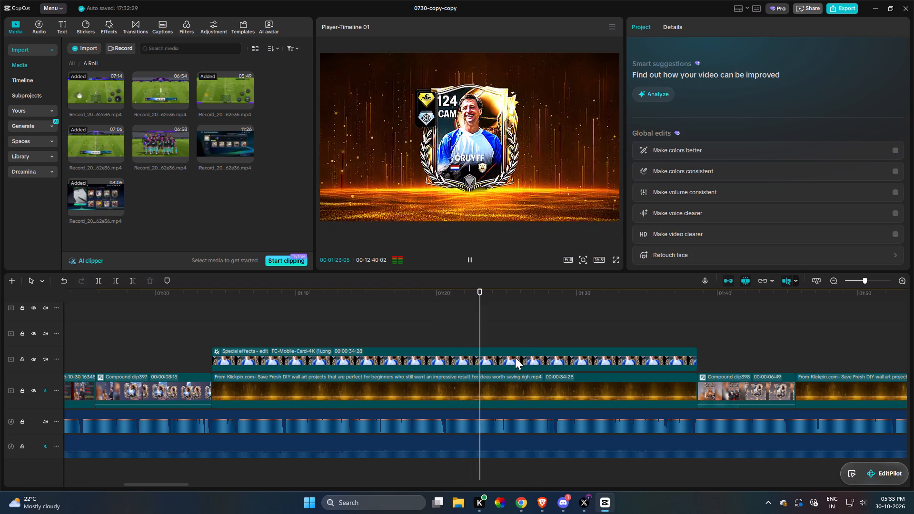
key("space")
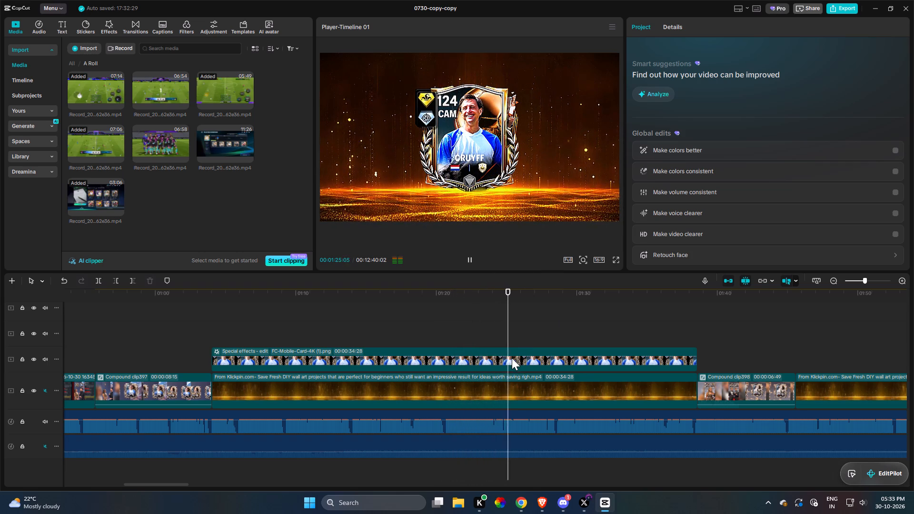
key("space")
key("space")
left_click_drag(547, 340, 545, 401)
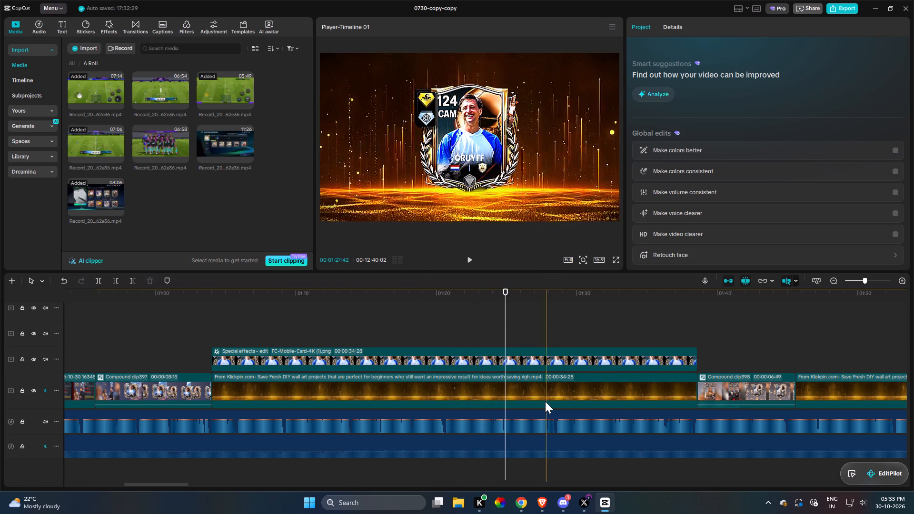
Split the Cruyff card section at about 1:25 and replace the gold background after the cut with the 03:06 Star Signings recording.
left_click_drag(545, 401, 543, 402)
key("r")
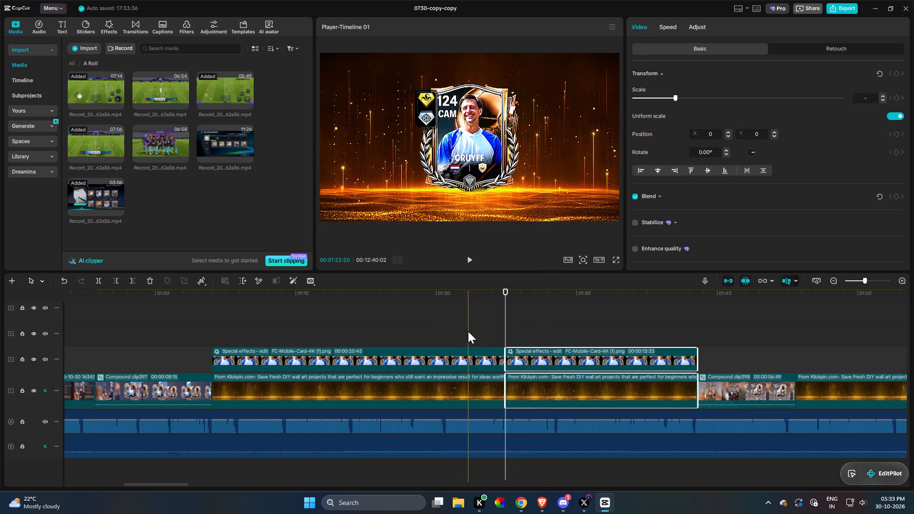
left_click(467, 340)
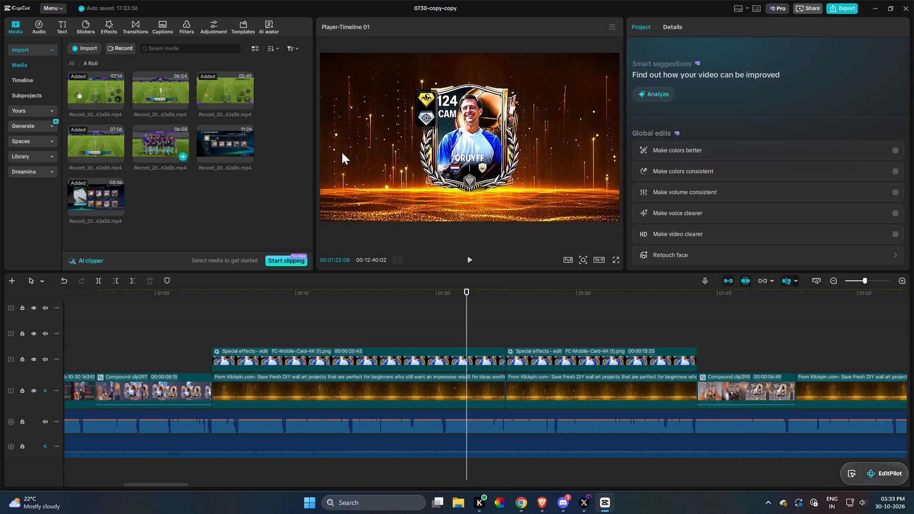
left_click_drag(99, 203, 537, 408)
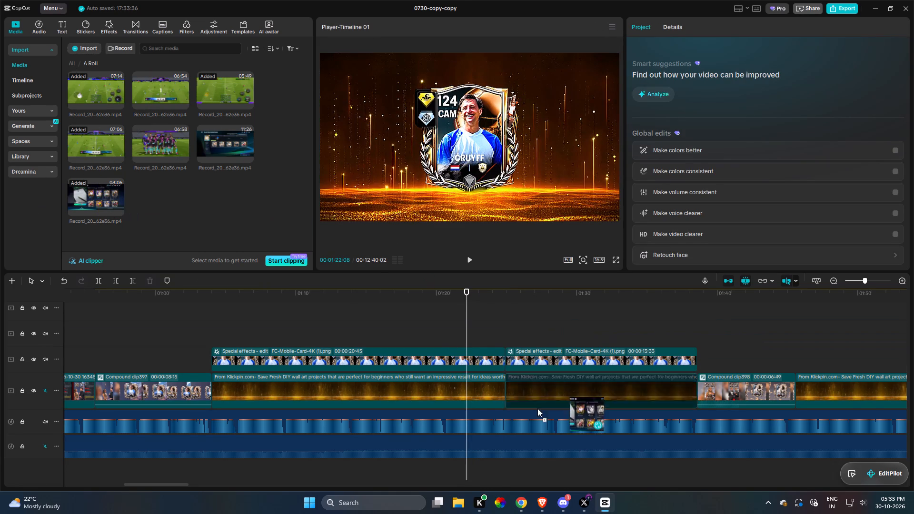
left_click_drag(537, 408, 519, 393)
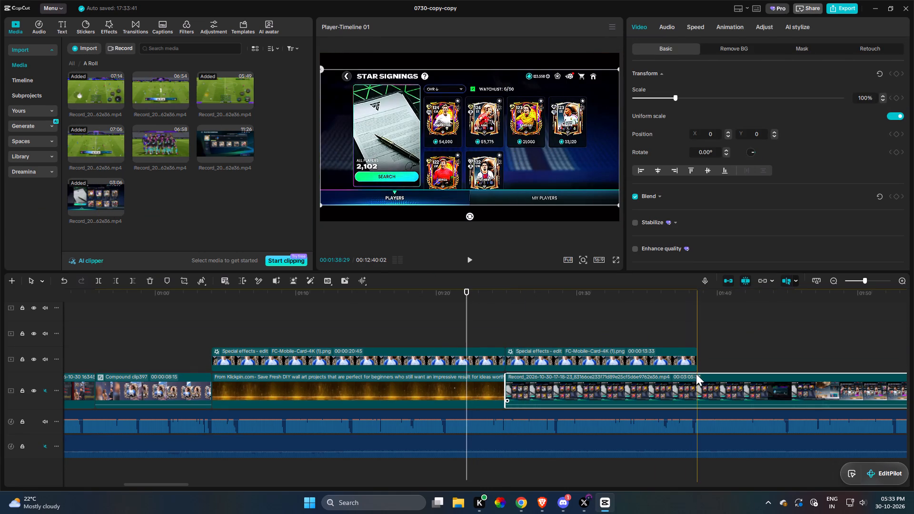
Trim the start of the inserted recording so it opens on the Ballon d'Or Draft screen right after the gold background.
type("qqqq")
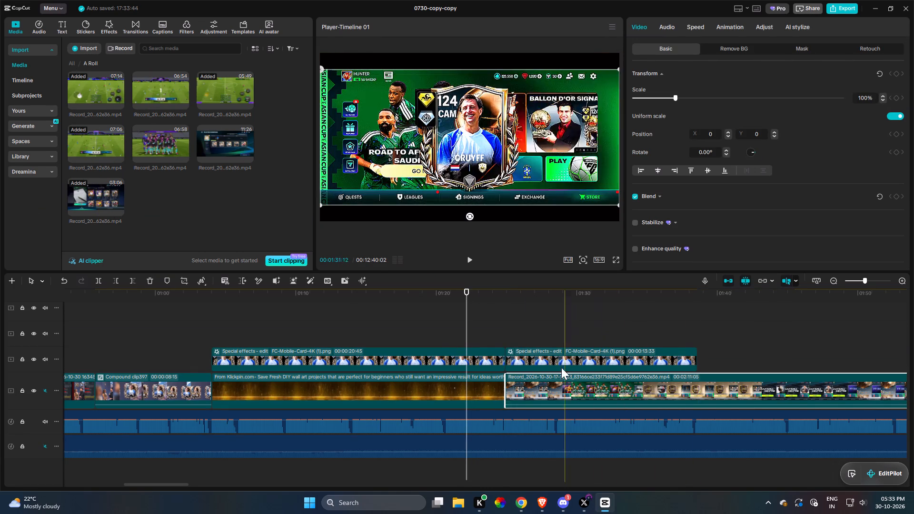
type("qq")
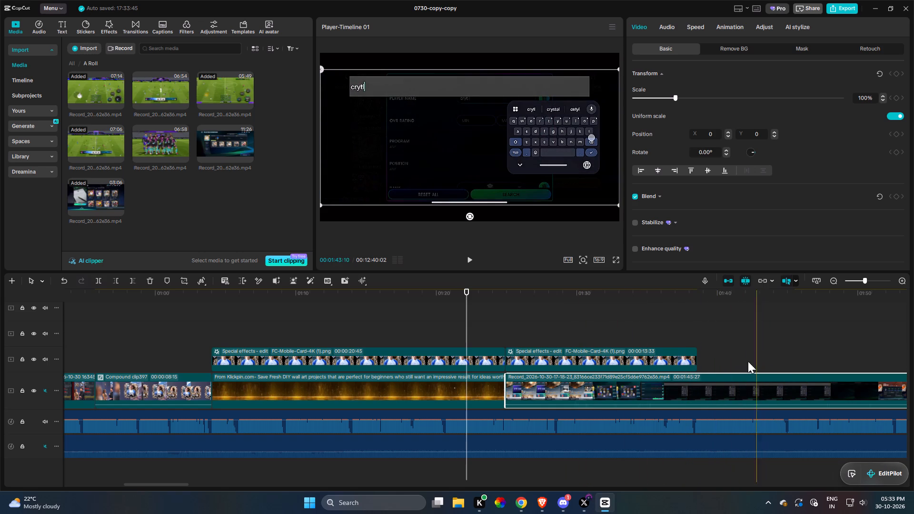
left_click_drag(504, 385, 286, 395)
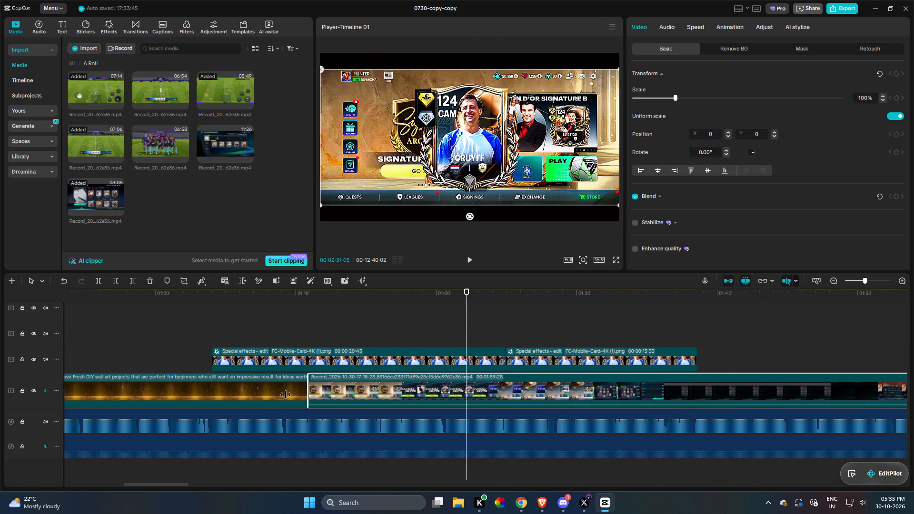
left_click_drag(286, 395, 913, 378)
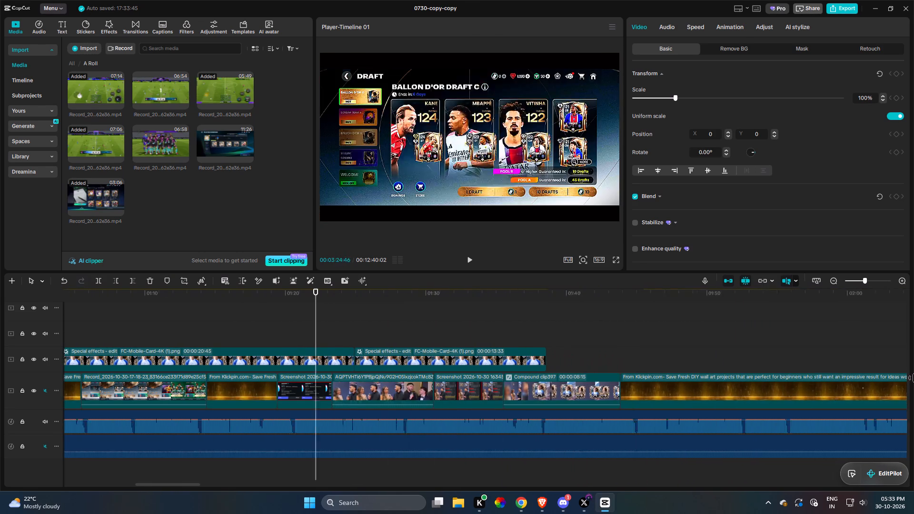
left_click_drag(913, 378, 463, 392)
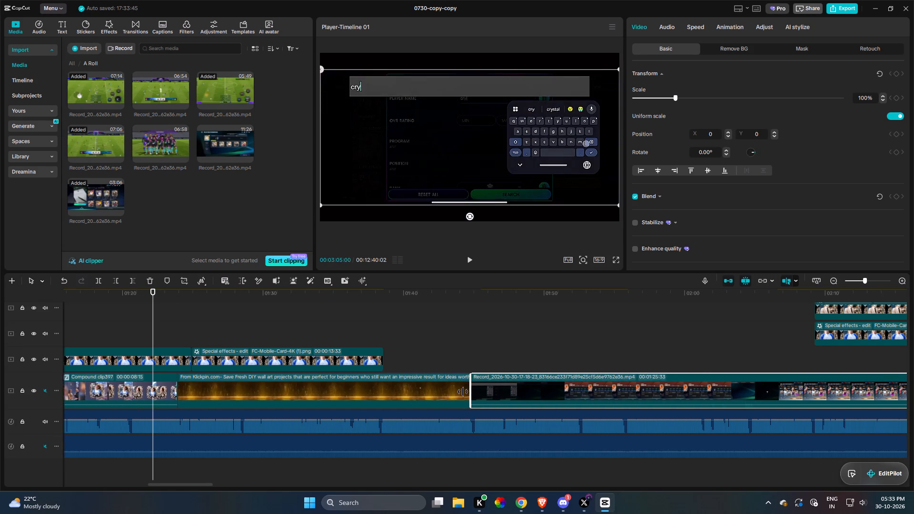
left_click_drag(463, 392, 788, 387)
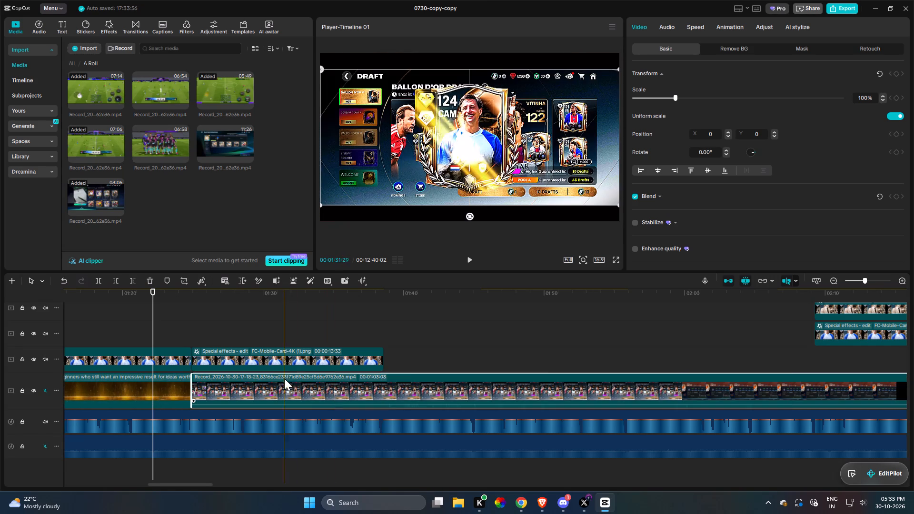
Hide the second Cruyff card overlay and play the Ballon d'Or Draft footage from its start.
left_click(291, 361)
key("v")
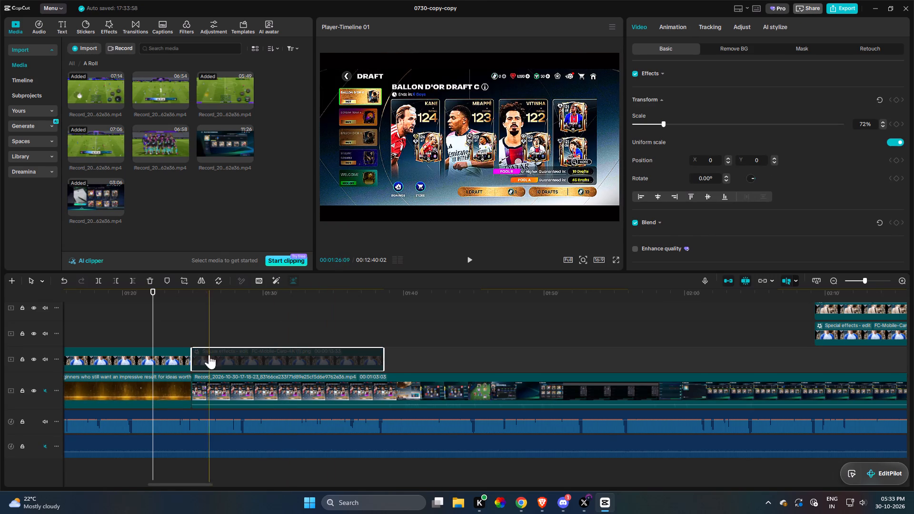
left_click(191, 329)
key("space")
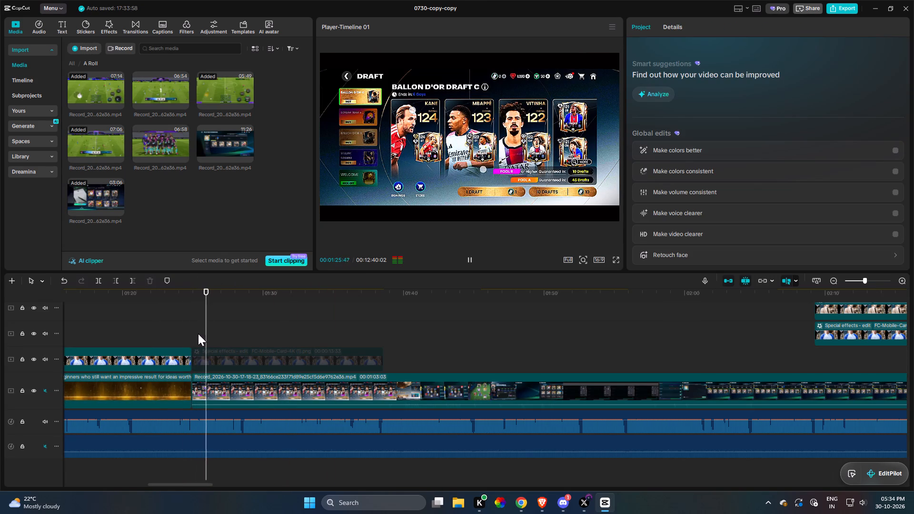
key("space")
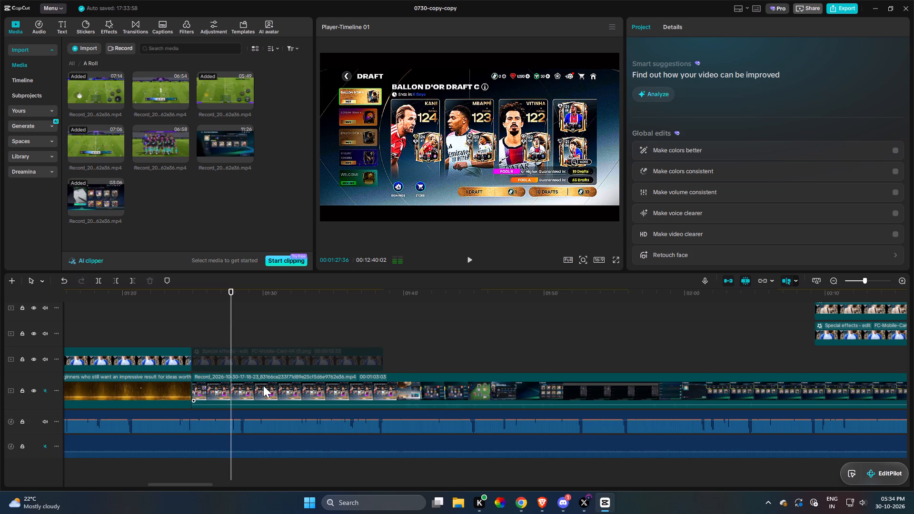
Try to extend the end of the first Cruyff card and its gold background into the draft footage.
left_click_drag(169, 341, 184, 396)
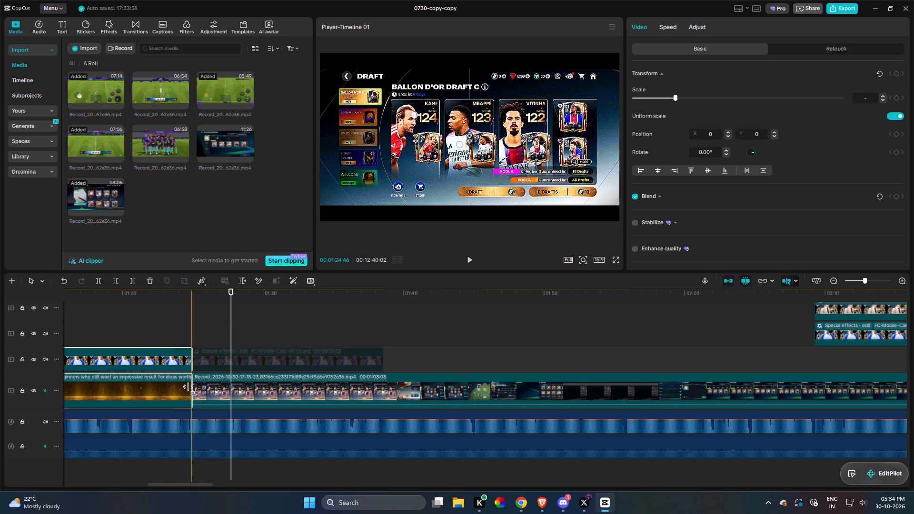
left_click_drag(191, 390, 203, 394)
Delete the hidden second Cruyff card overlay above the draft footage.
left_click(268, 358)
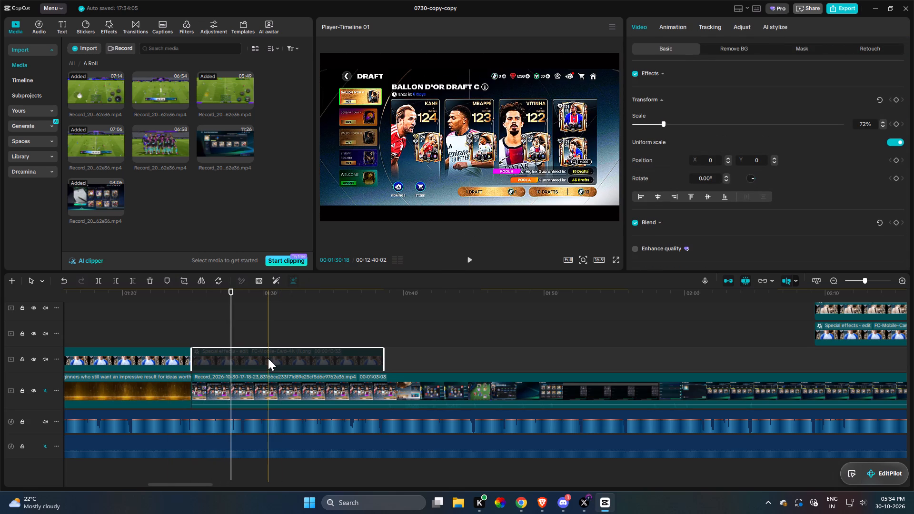
key("f")
Lengthen the first Cruyff card and its gold background so both end at about 1:26:46, where the narration moves on.
left_click_drag(163, 330, 189, 396)
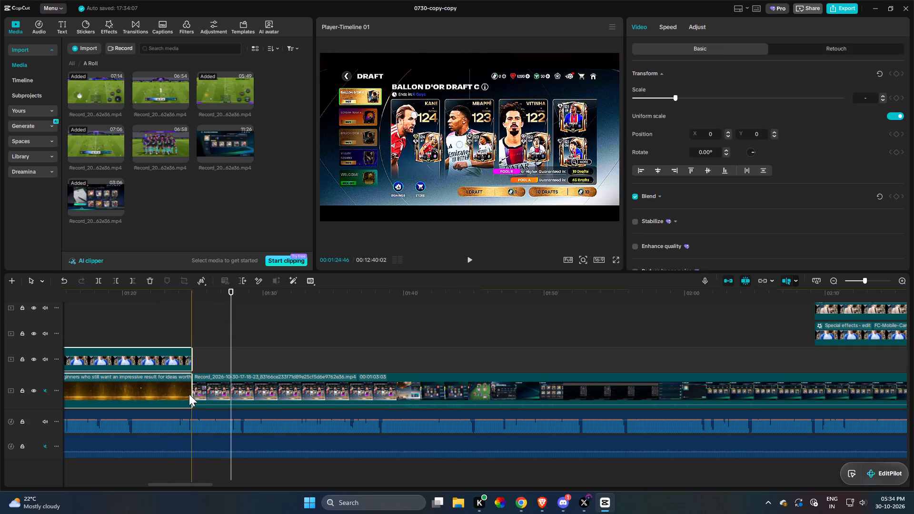
left_click_drag(190, 391, 233, 400)
key("space")
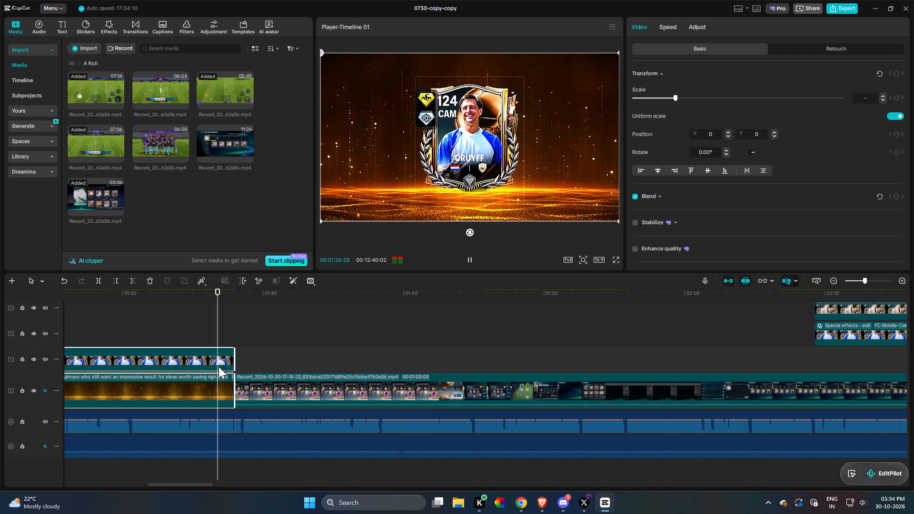
key("space")
type("w")
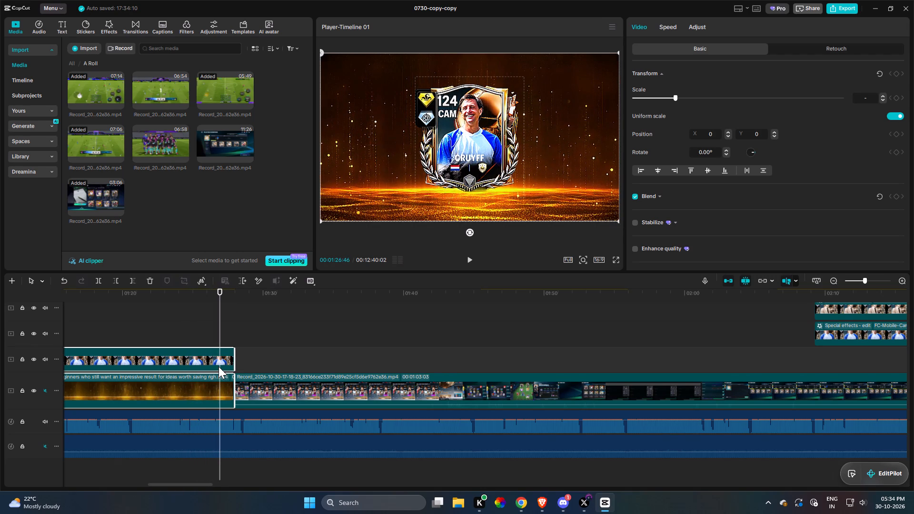
Play the draft footage against the narration and split it at about 1:30:30.
key("space")
left_click(257, 386)
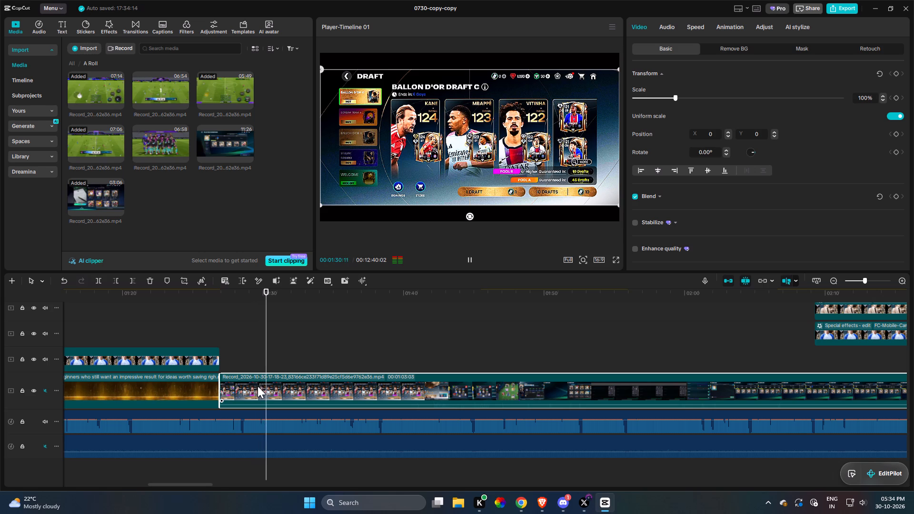
key("space")
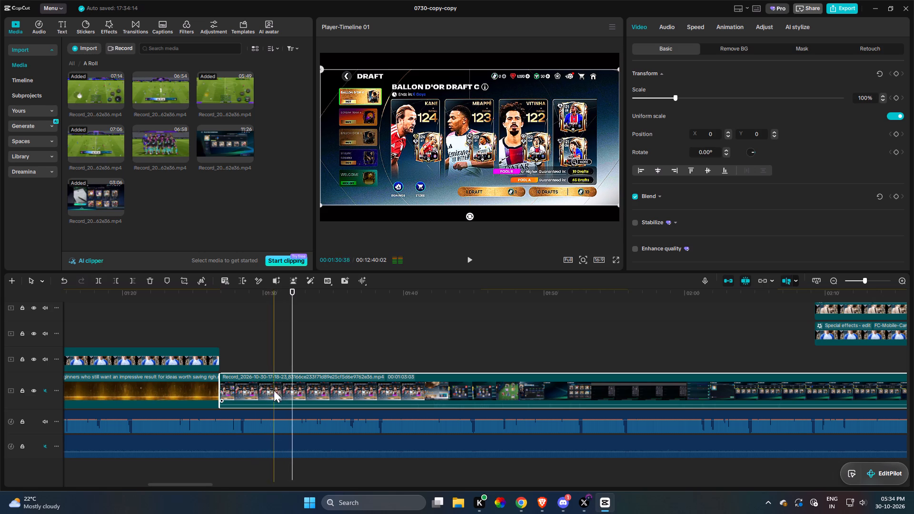
key("space")
key("space")
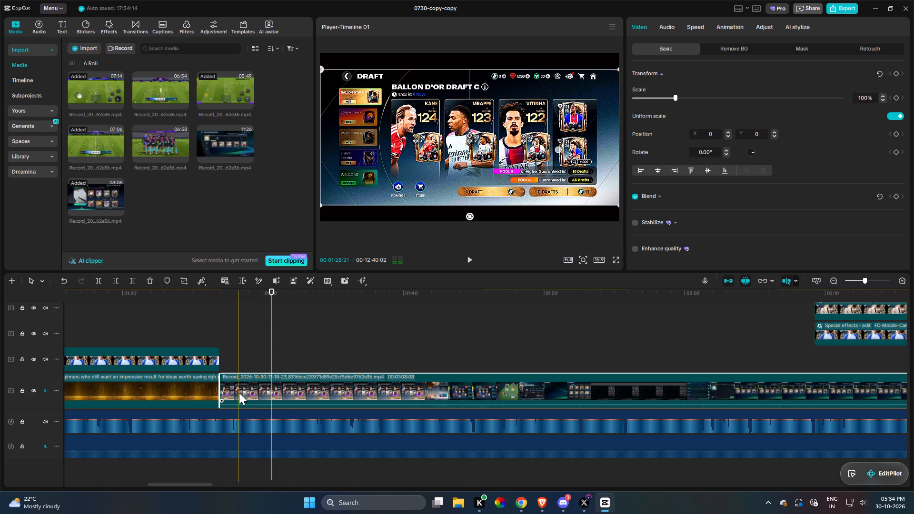
key("r")
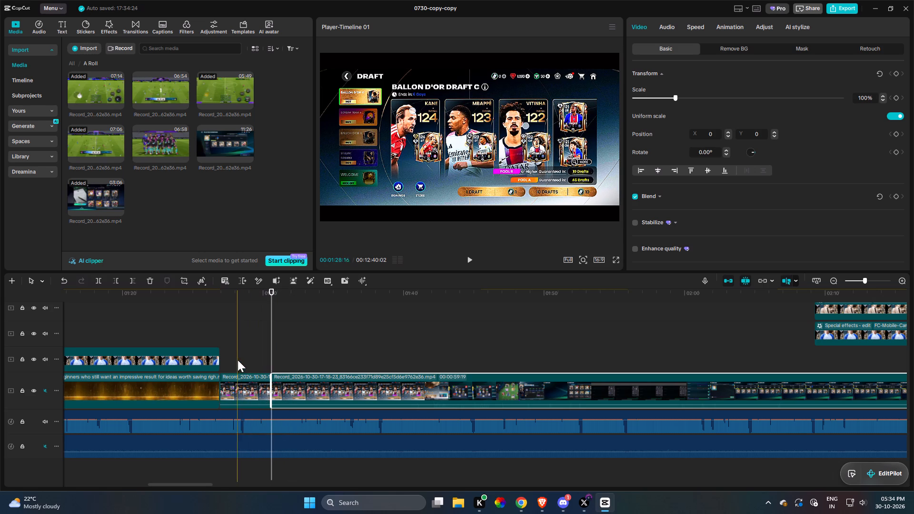
Scale the short draft piece to 202% and reposition it at X -324, Y 534 to frame the player cards, checking it in playback.
left_click(251, 394)
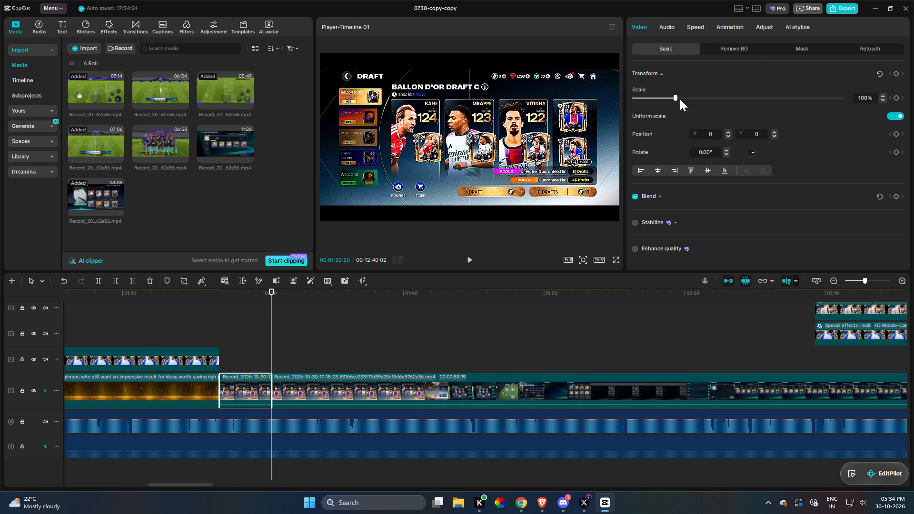
left_click_drag(678, 99, 697, 98)
left_click(238, 344)
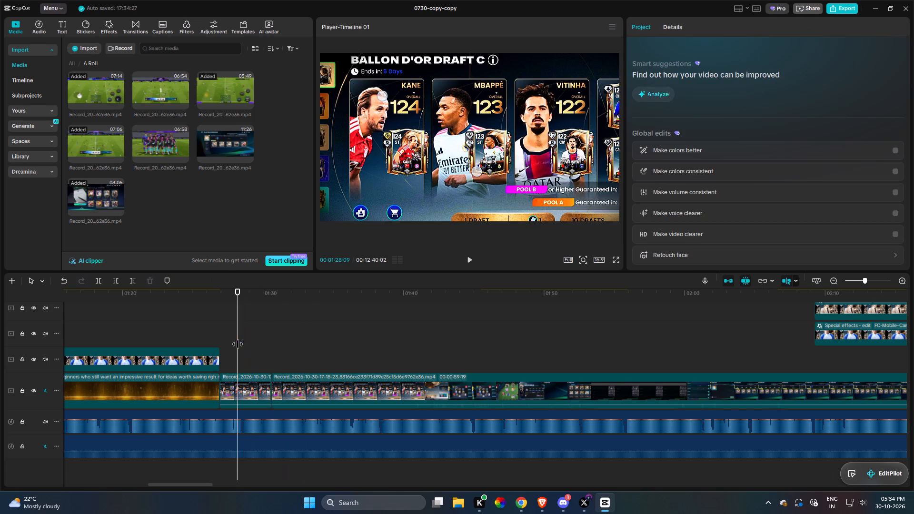
key("space")
key("space")
left_click(256, 392)
left_click_drag(698, 98, 717, 101)
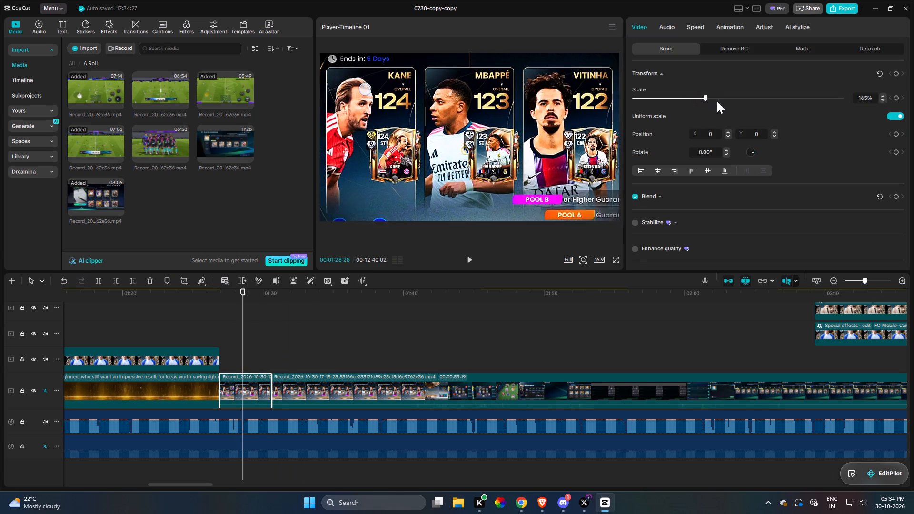
left_click_drag(717, 101, 719, 103)
left_click_drag(513, 184, 483, 154)
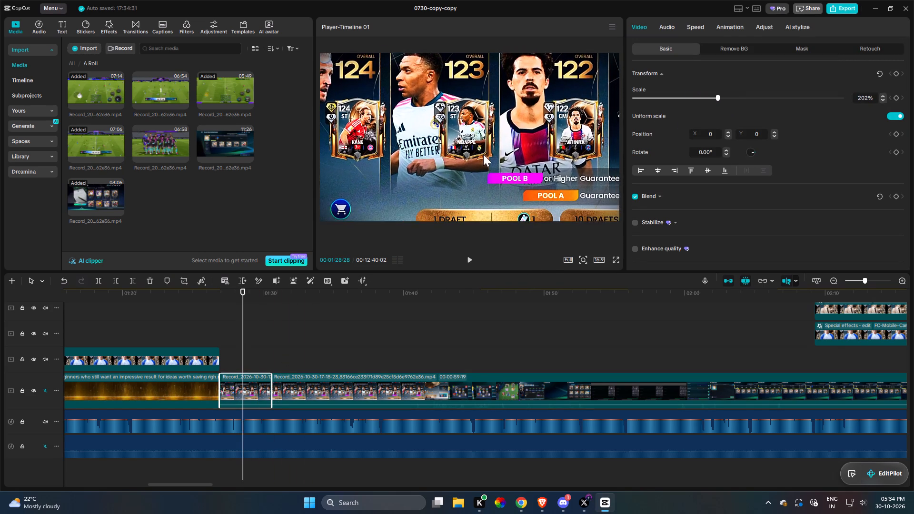
left_click_drag(483, 154, 487, 143)
key("space")
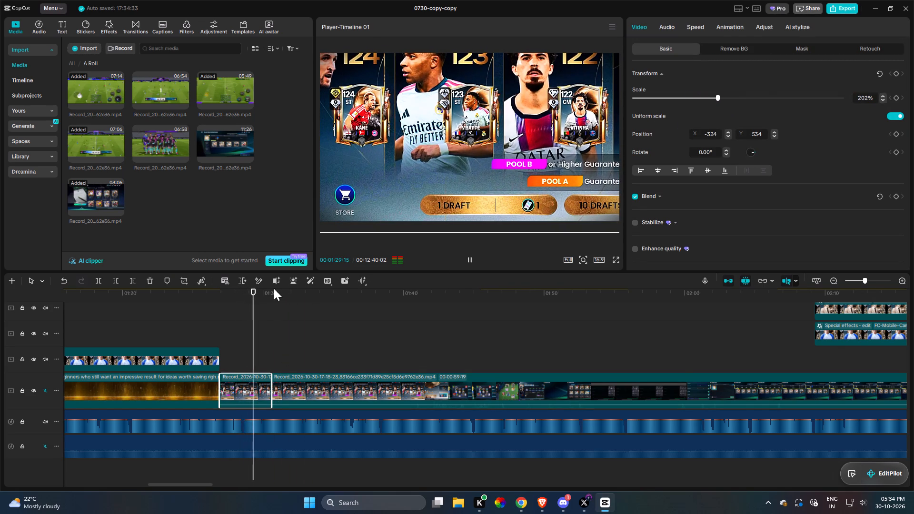
Copy the preceding Cruyff card and gold background and insert the copy right after the short draft piece.
left_click_drag(164, 318, 171, 368)
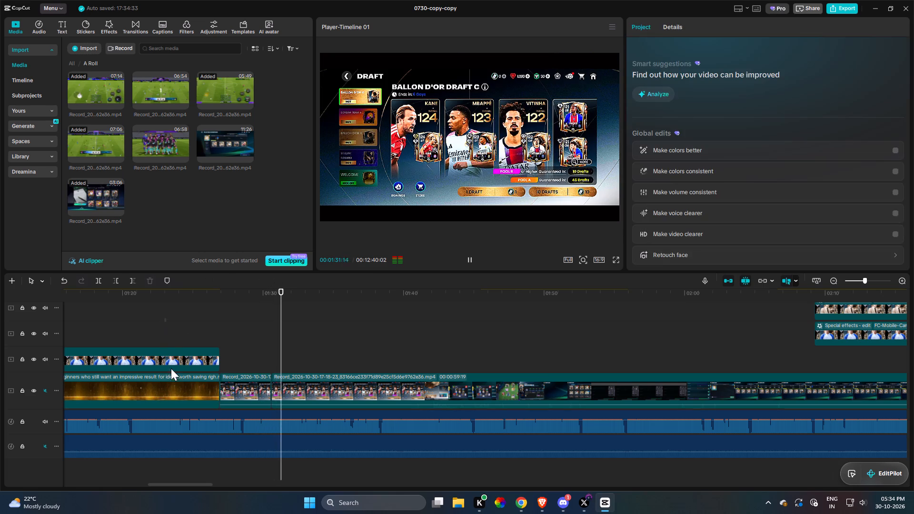
left_click_drag(171, 368, 174, 385)
key("ctrl+c")
key("ctrl+v")
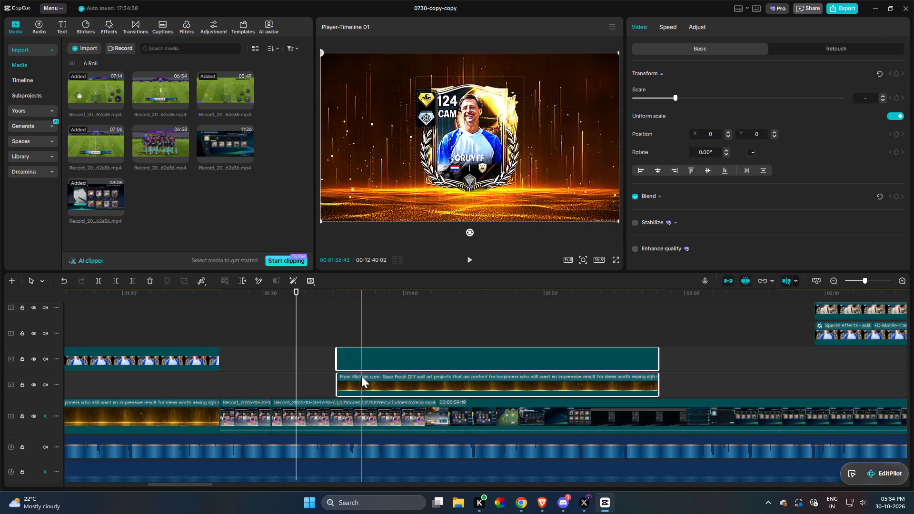
left_click_drag(364, 383, 319, 417)
Play around the new cut and trim the end of the short draft piece to about 1:29:05.
key("space")
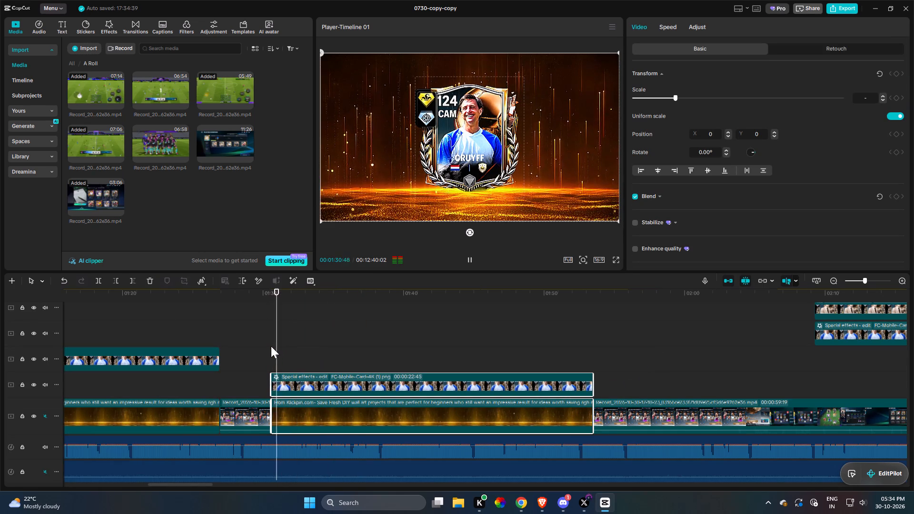
scroll(344, 350, "down", 4)
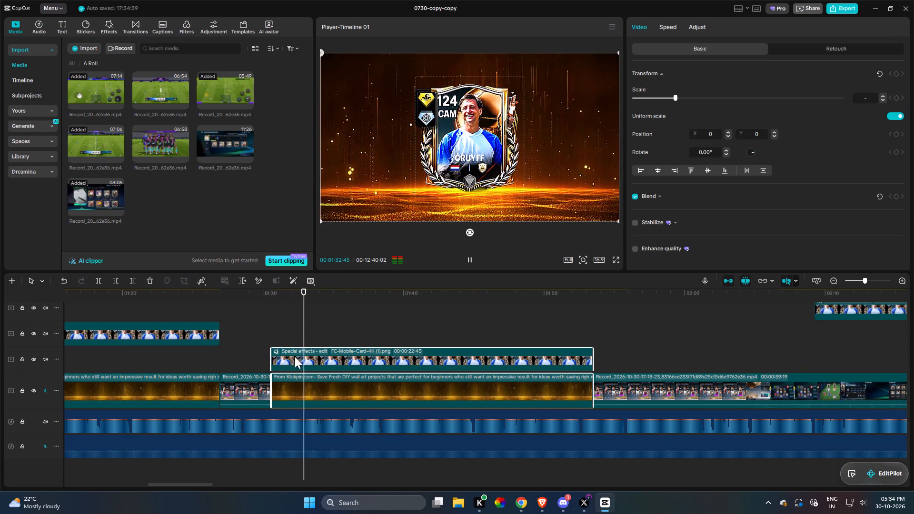
key("space")
key("space")
key("space")
key("space")
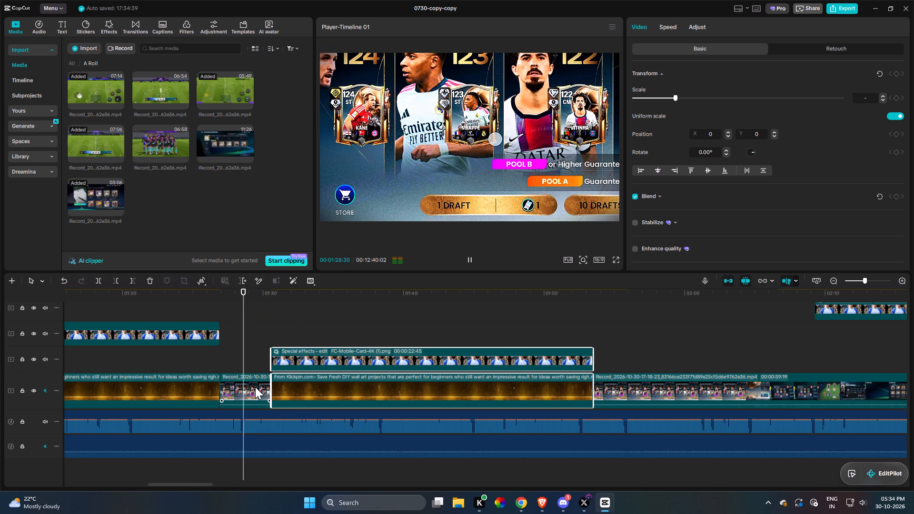
key("space")
left_click(249, 388)
key("space")
key("space")
type("w")
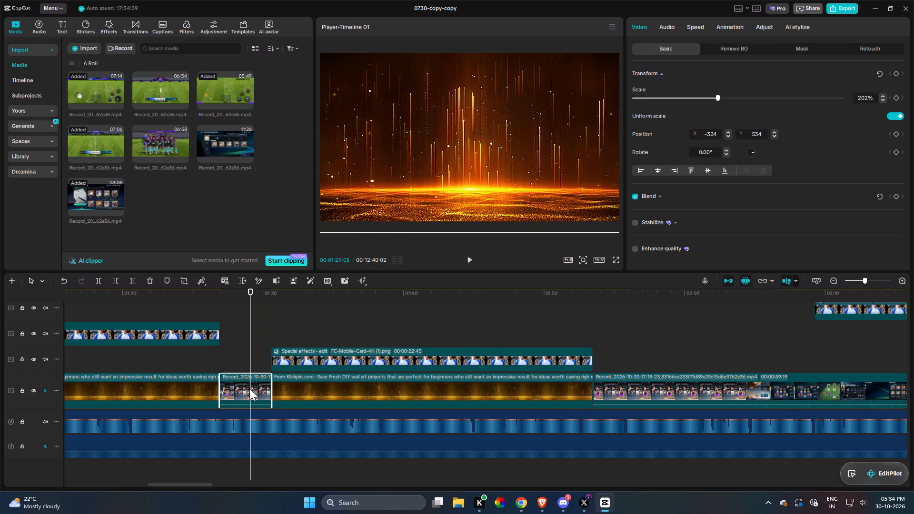
Shift the copied Cruyff card overlay earlier so it lines up with the gold background beneath it.
key("space")
left_click_drag(320, 354, 287, 354)
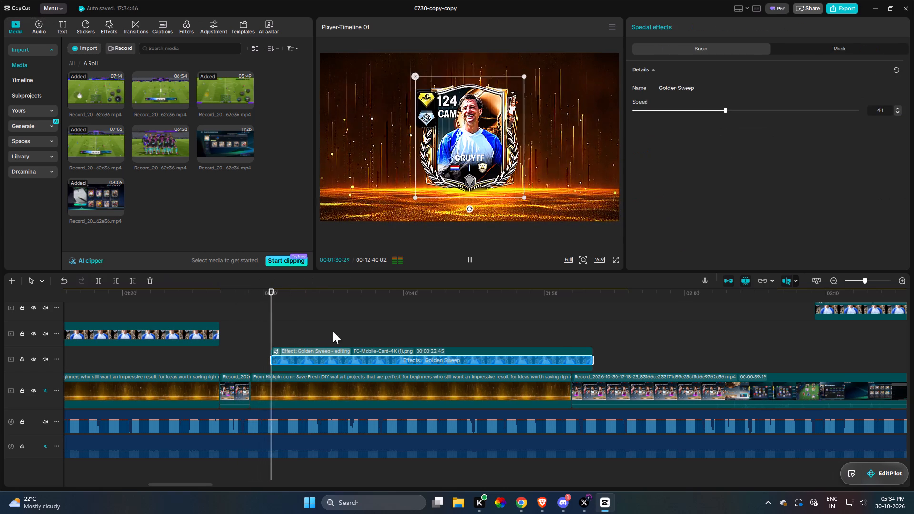
left_click(333, 331)
left_click_drag(341, 361, 321, 361)
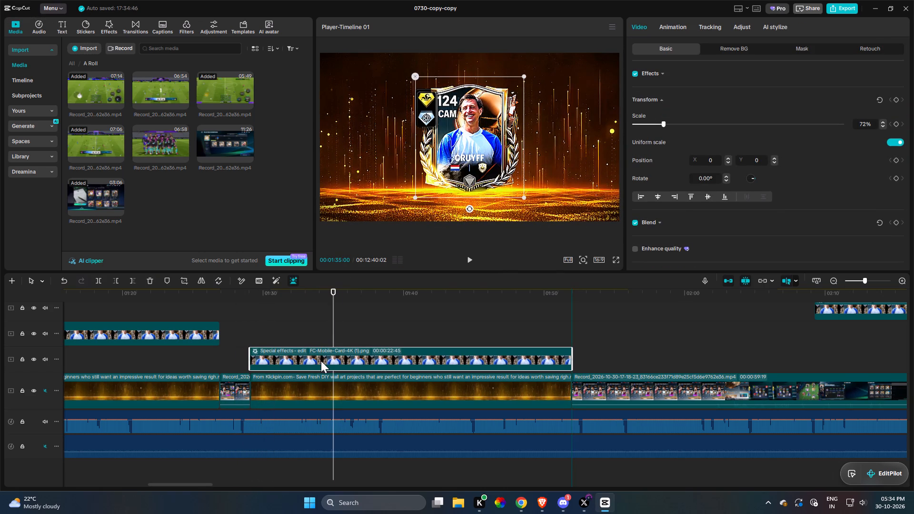
Play the copied Cruyff card section and trim the ends of its card overlay and gold background to about 1:33:21.
left_click_drag(321, 361, 322, 361)
left_click(253, 326)
key("space")
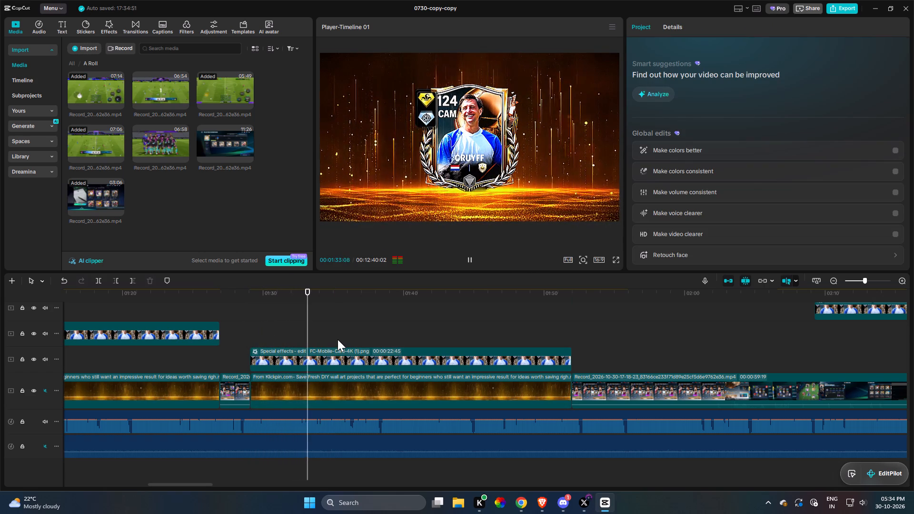
key("space")
key("space")
key("space")
left_click_drag(370, 331, 363, 354)
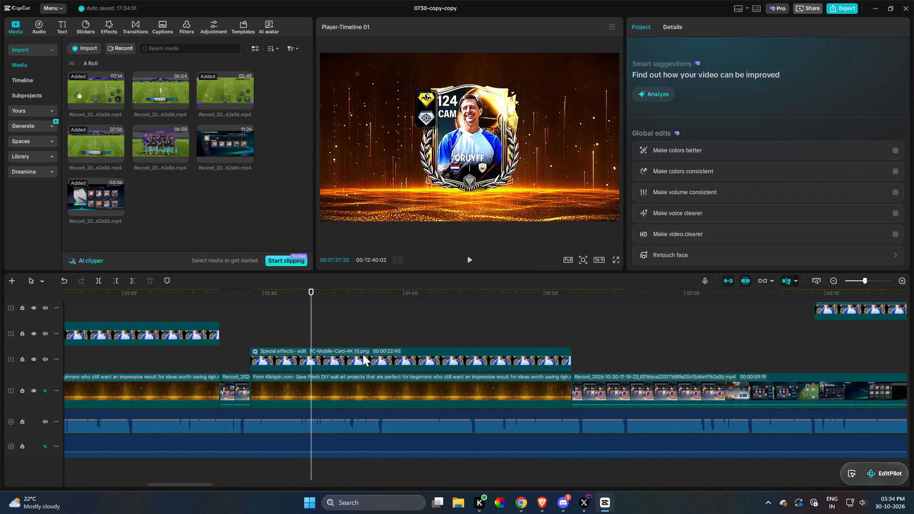
left_click_drag(363, 354, 355, 391)
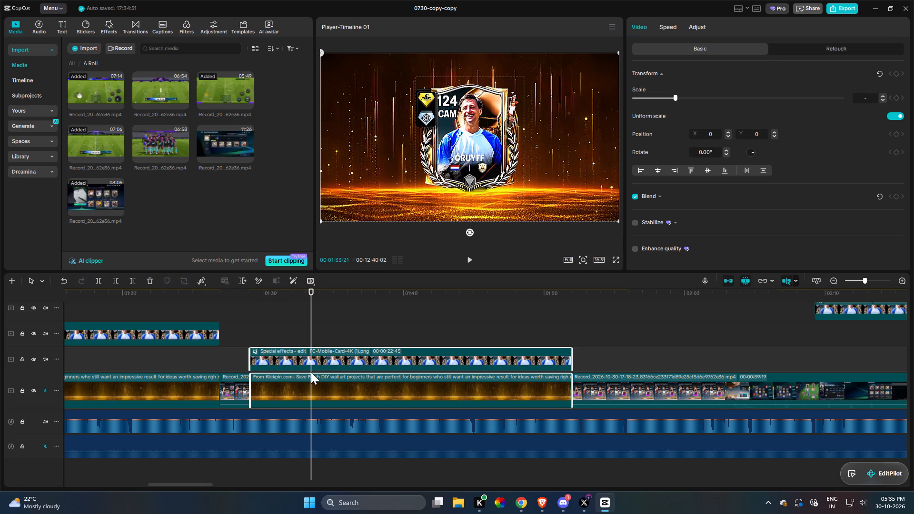
key("w")
left_click(360, 395)
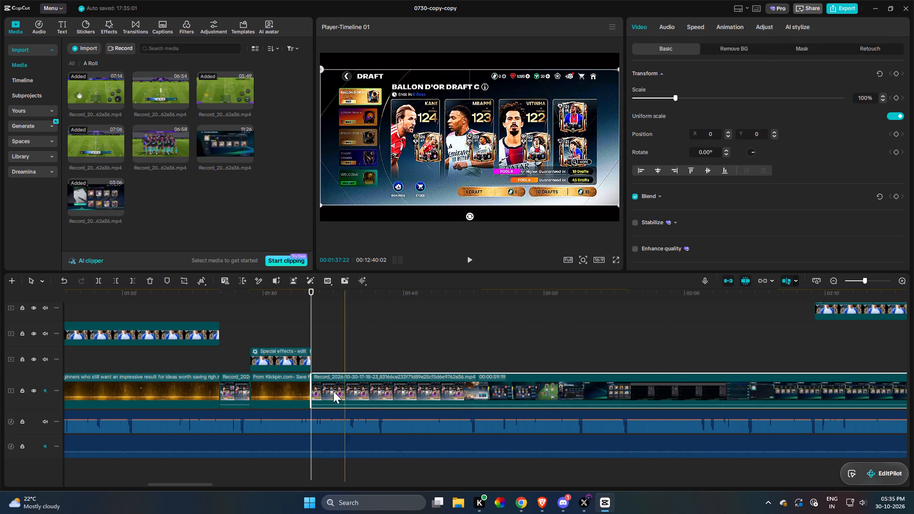
Insert the 03:06 recording right after the shortened gold background and trim its start so it opens on Cruyff's player stats page.
left_click_drag(93, 203, 292, 286)
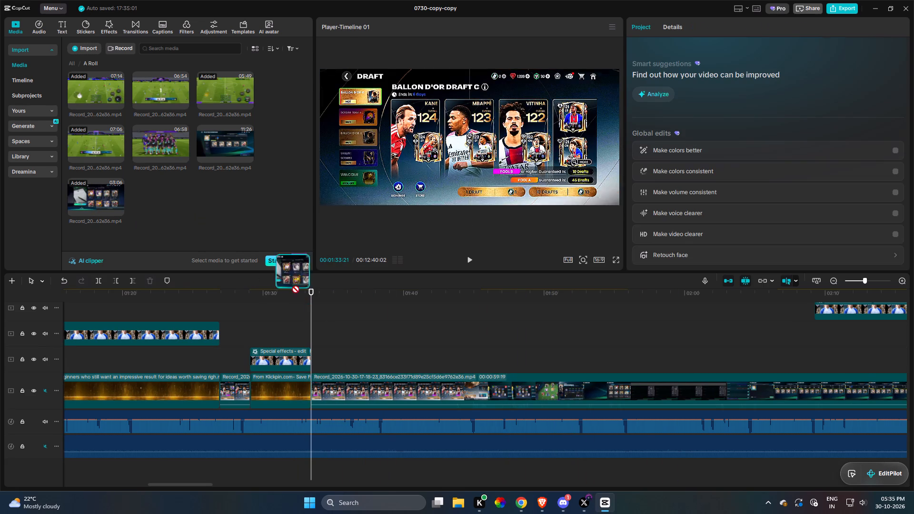
left_click_drag(292, 286, 309, 389)
key("q")
type("qqqq")
key("q")
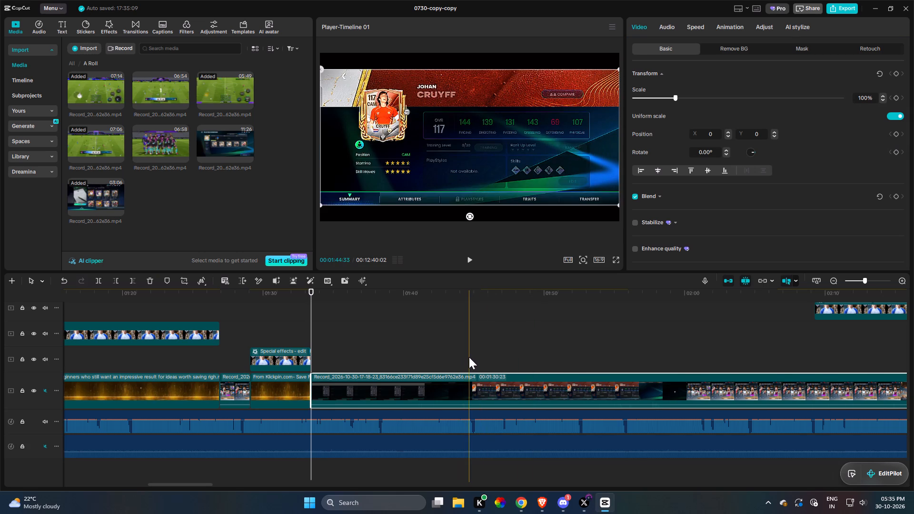
key("q")
Play the Cruyff stats piece against the narration and trim its end to about 1:38.
key("space")
left_click_drag(363, 332, 387, 367)
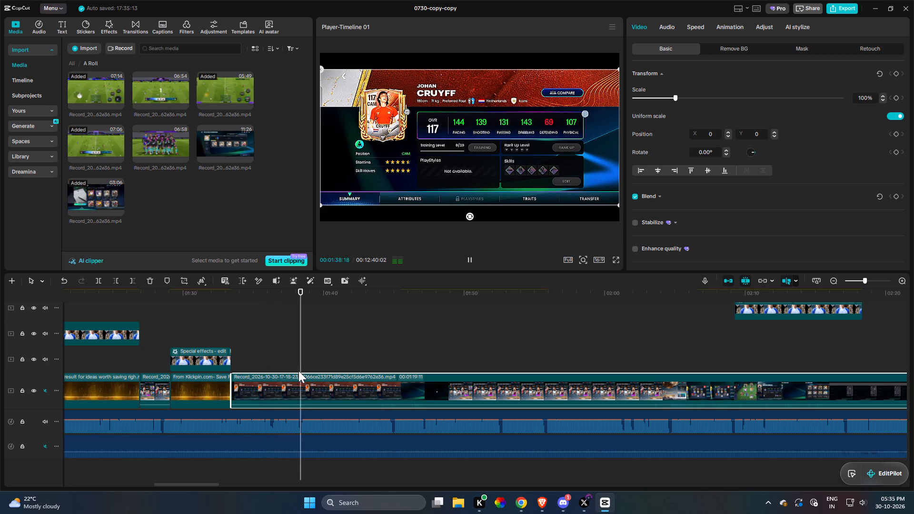
key("space")
key("space")
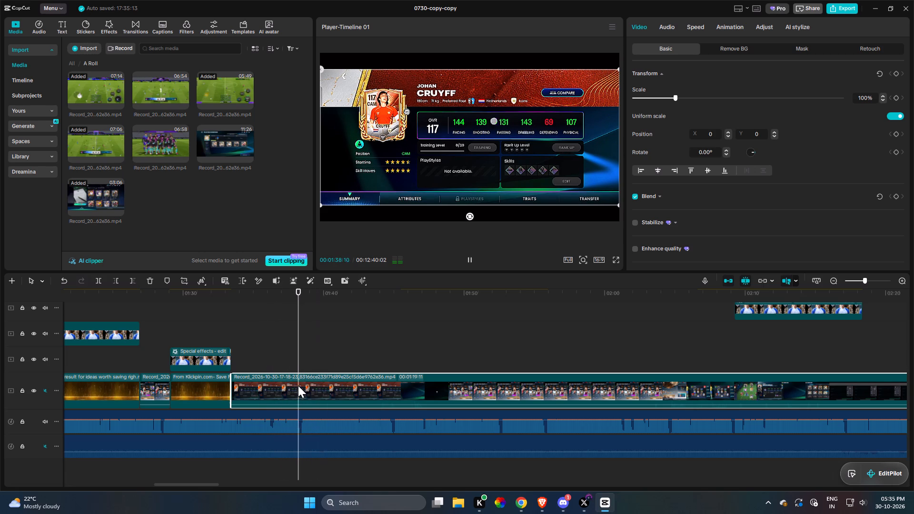
key("space")
key("w")
Delete the leftover draft recording, the gold background following it, and the separate Cruyff card overlay near 2:10.
left_click(319, 390)
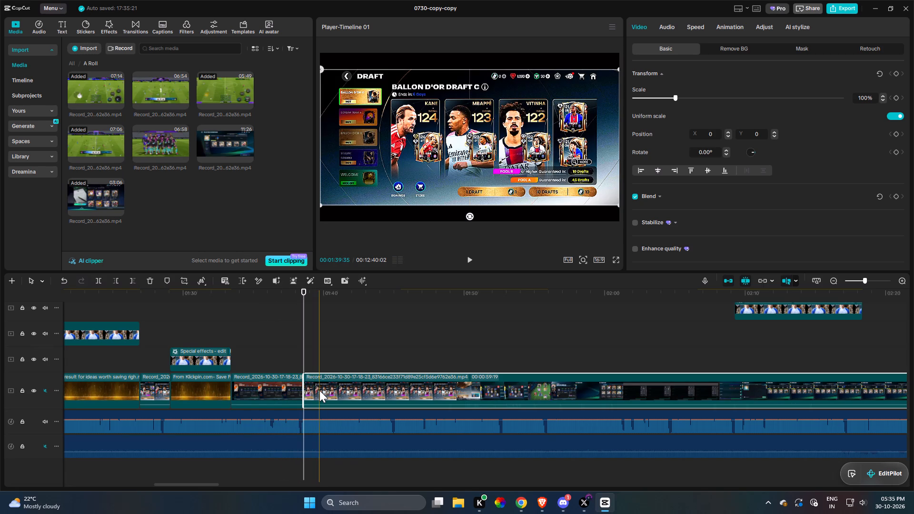
key("f")
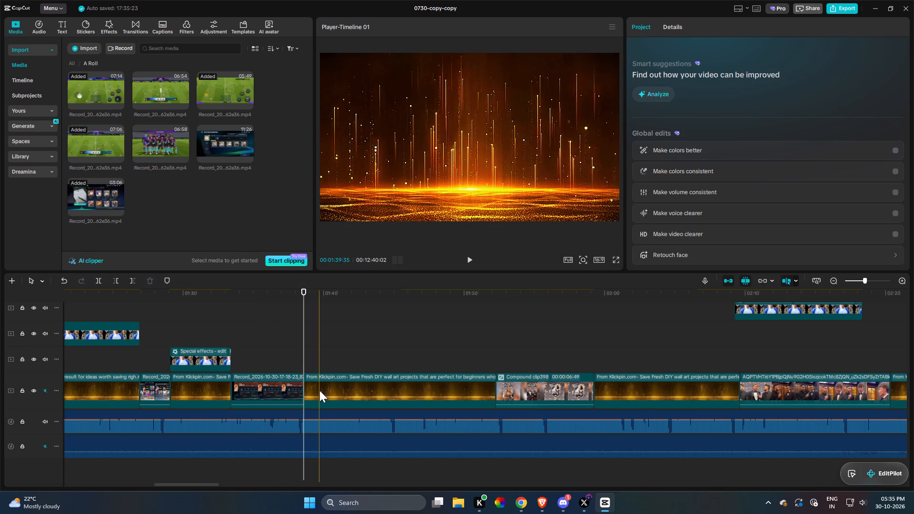
key("space")
key("space")
left_click(327, 392)
key("f")
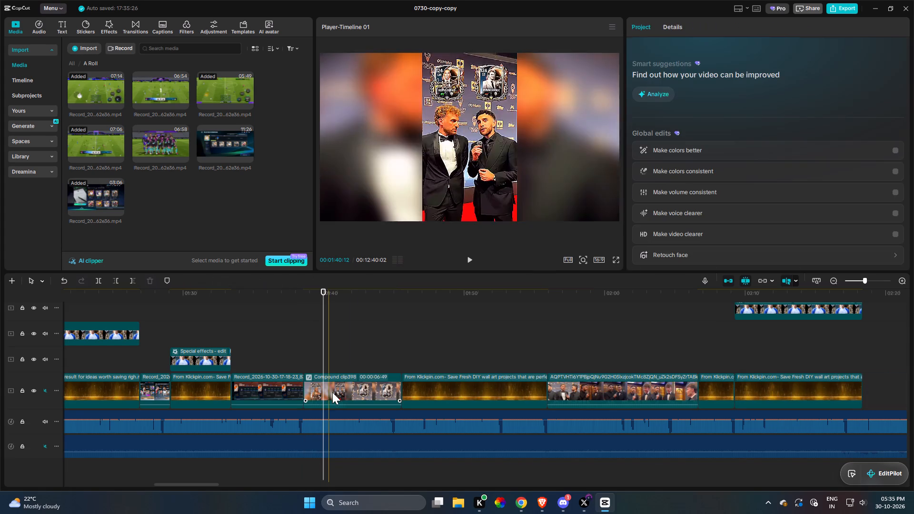
left_click(817, 305)
key("f")
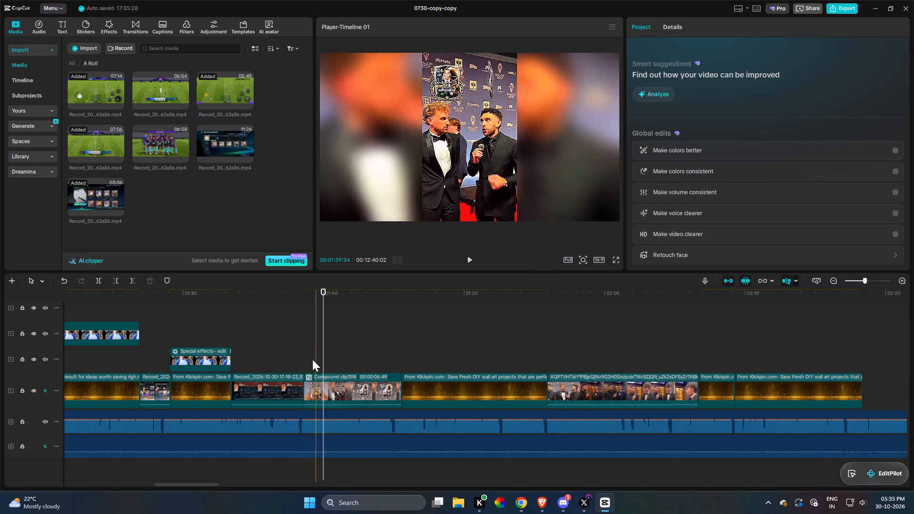
Play through the compound clip, the Rummenigge card section and the following interview clip to check them against the narration.
key("space")
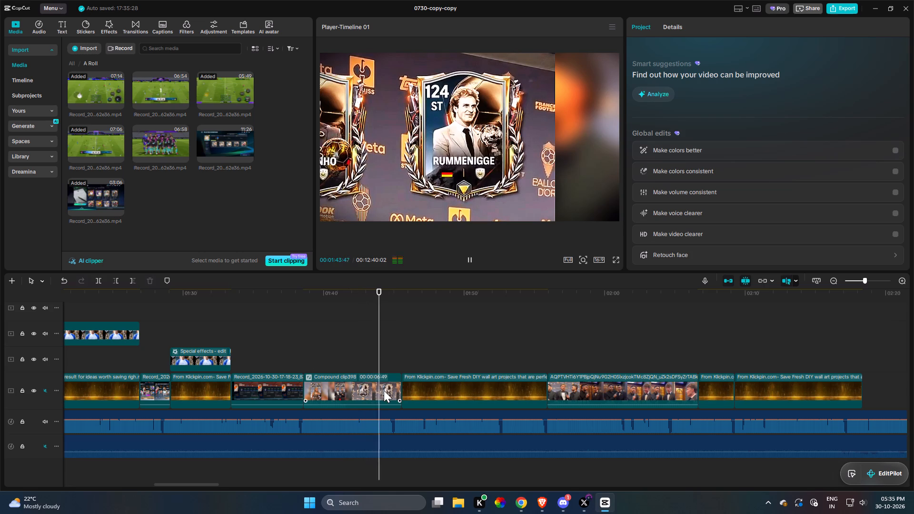
scroll(501, 364, "up", 4)
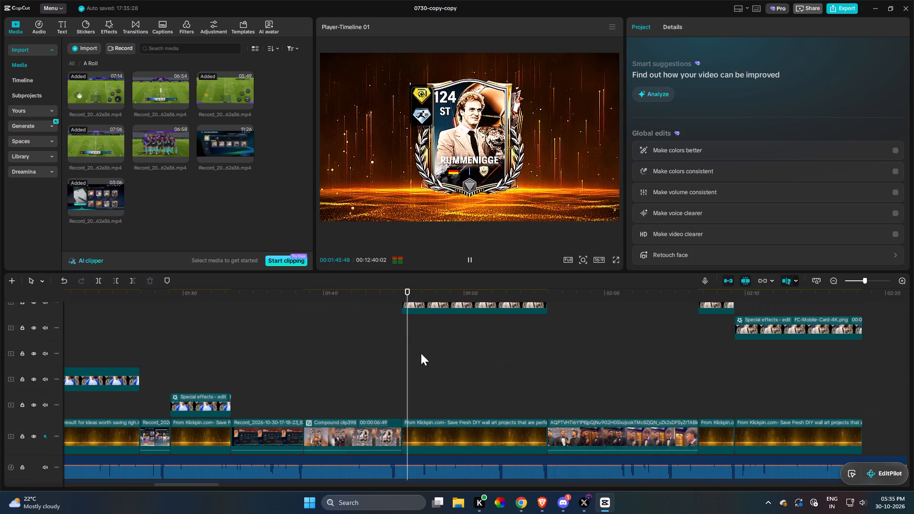
key("space")
left_click(402, 352)
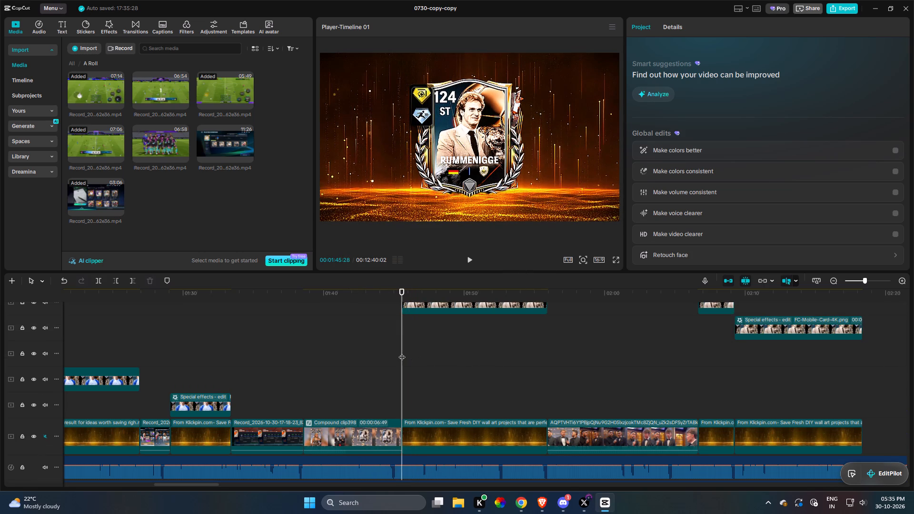
key("space")
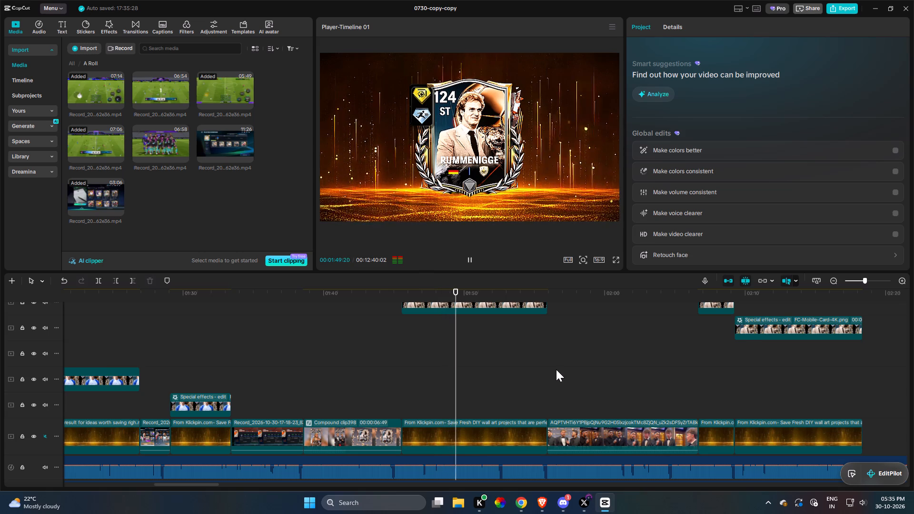
scroll(556, 369, "down", 4)
left_click_drag(566, 388, 421, 395)
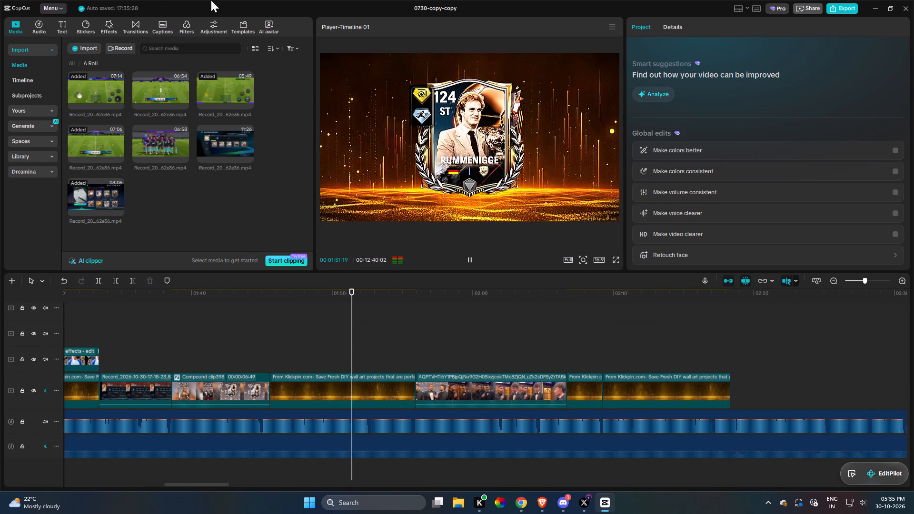
scroll(457, 322, "up", 5)
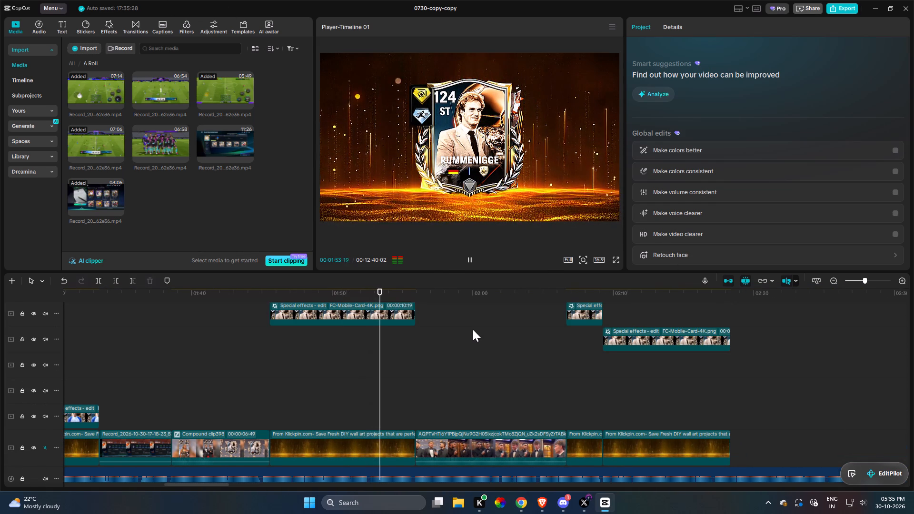
left_click_drag(511, 377, 509, 401)
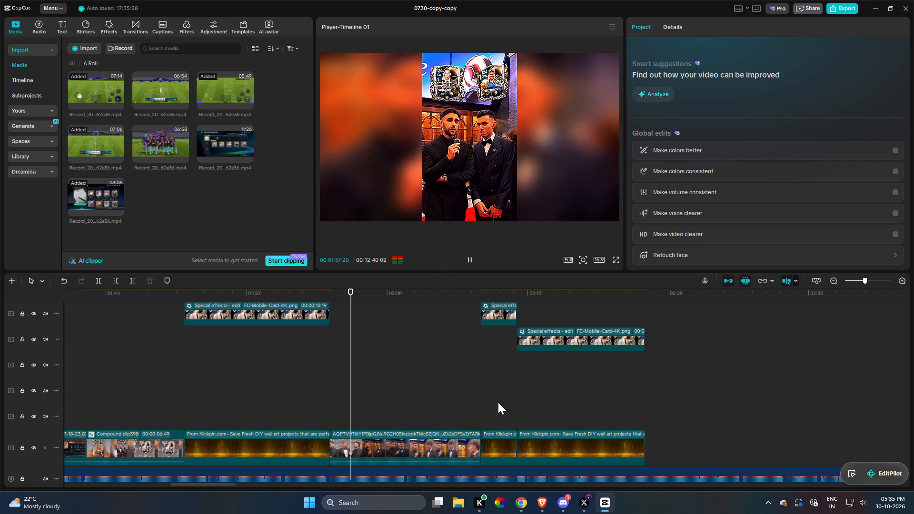
scroll(450, 395, "down", 2)
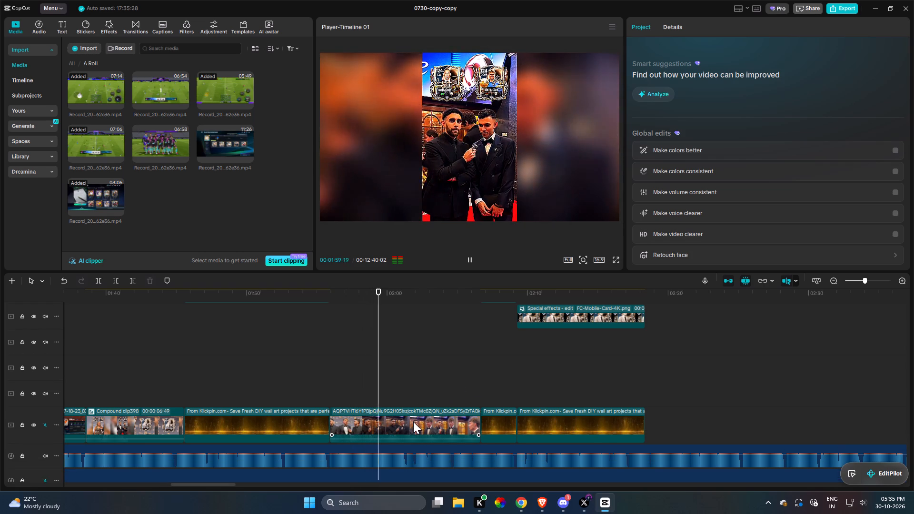
Delete the interview clip that follows the Rummenigge card's gold background.
left_click(413, 422)
key("space")
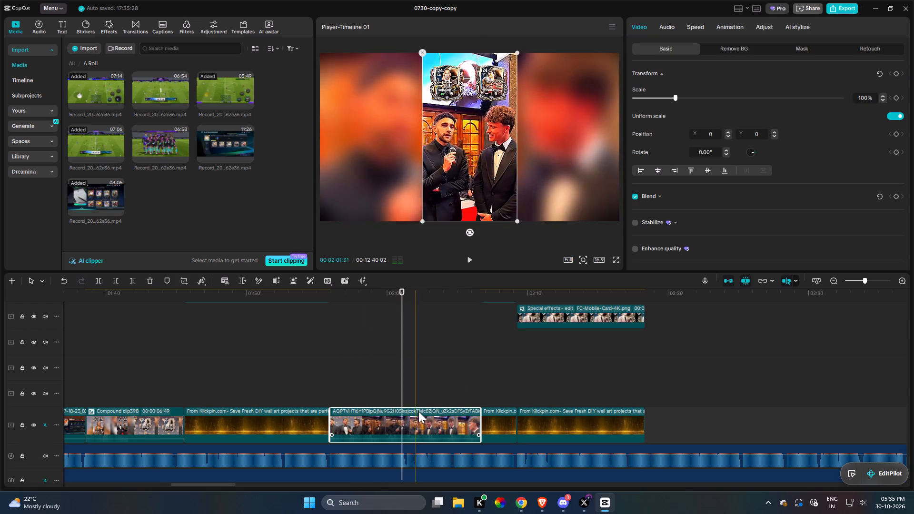
key("f")
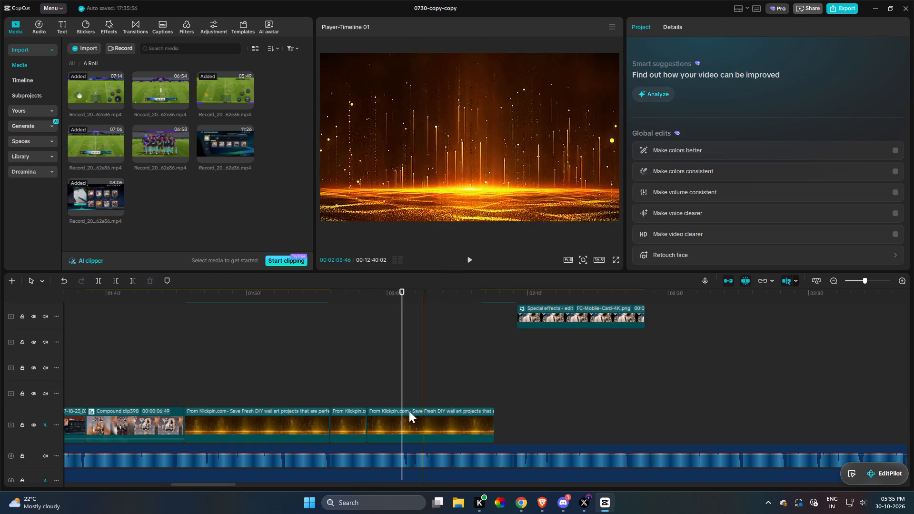
Insert the 03:06 recording on the main track directly after the first Rummenigge card's gold background.
key("space")
scroll(348, 378, "up", 7)
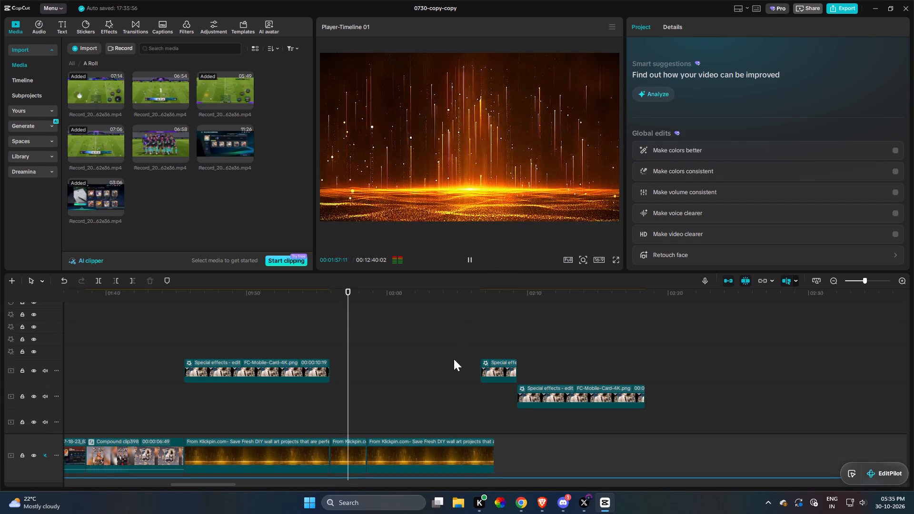
key("space")
scroll(479, 365, "down", 2)
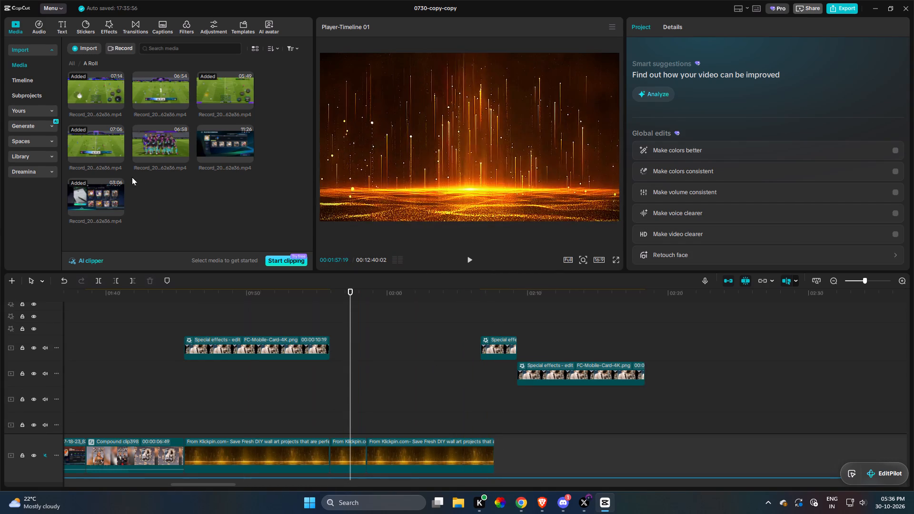
left_click_drag(100, 194, 332, 449)
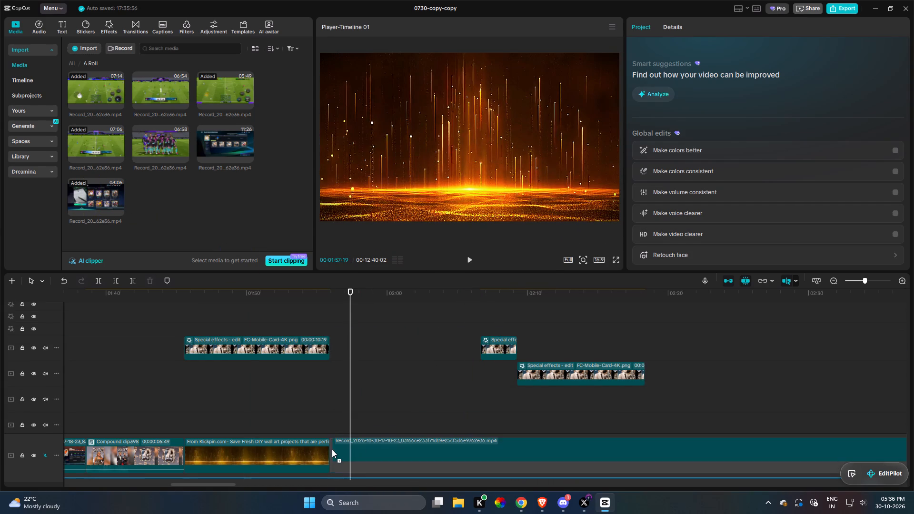
left_click_drag(332, 449, 329, 449)
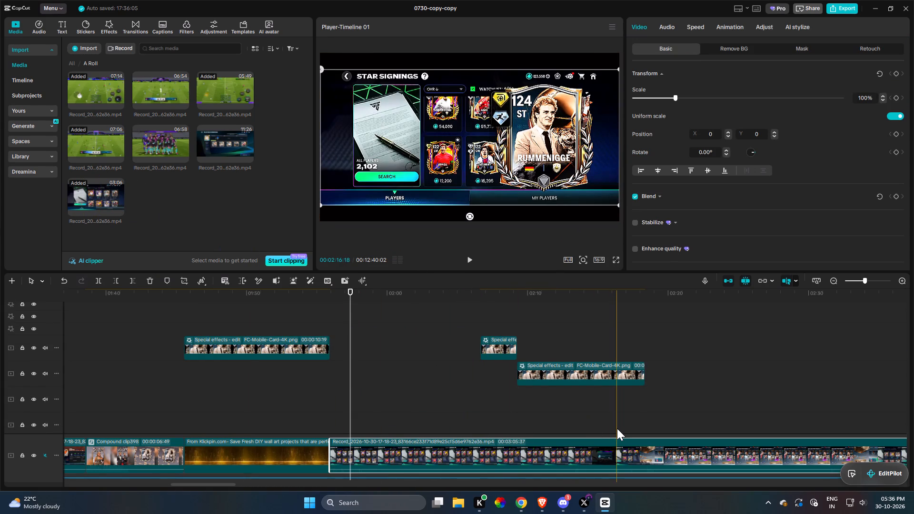
Trim the start of the inserted recording so it opens on the Player Compare basic stats page.
type("qq")
key("q")
type("qq")
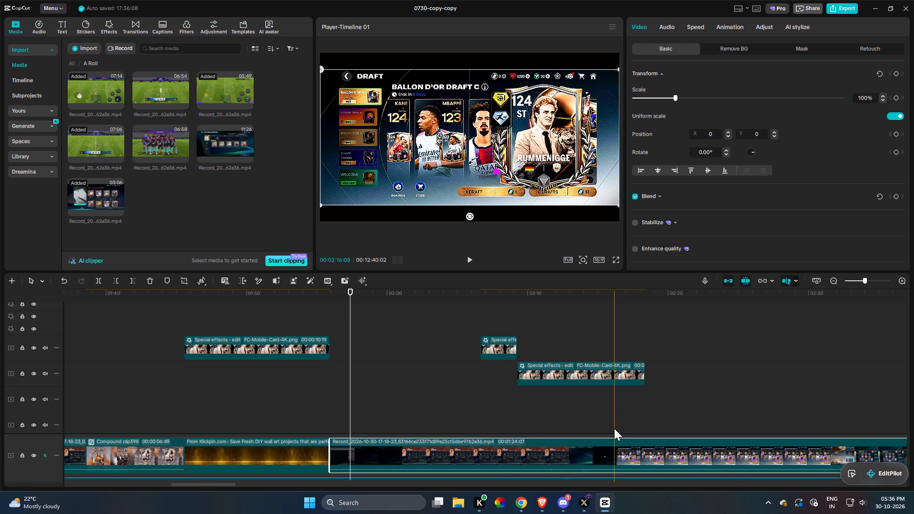
key("q")
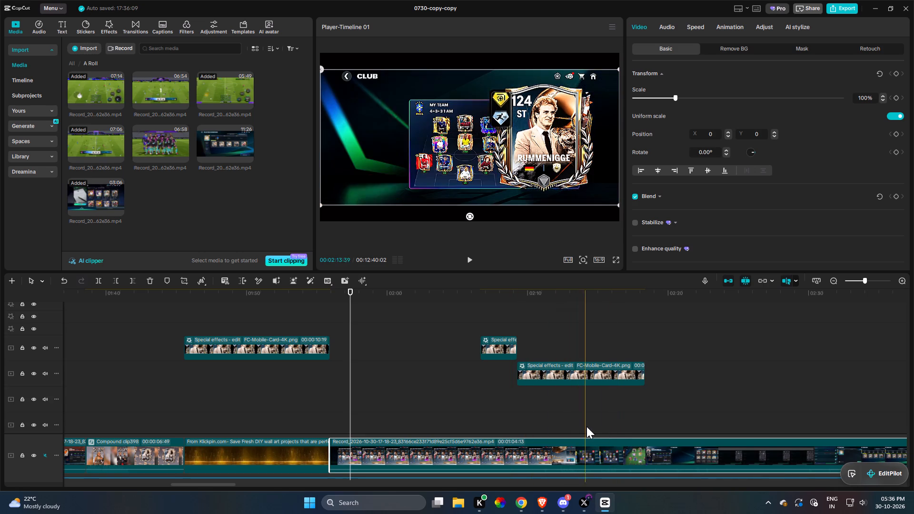
key("q")
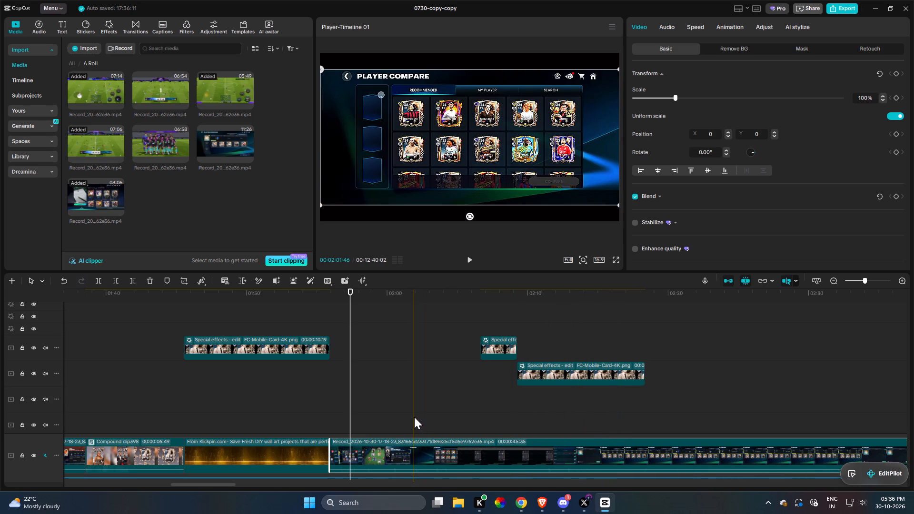
type("qqq")
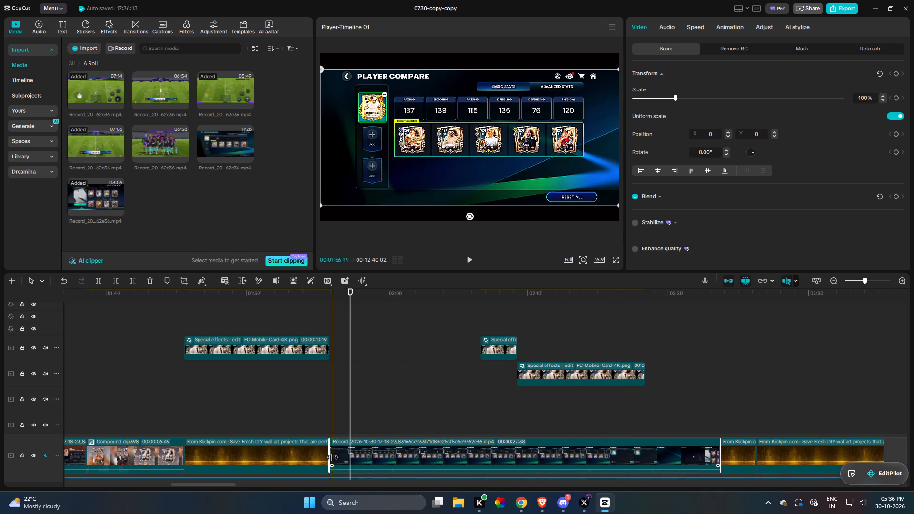
left_click_drag(328, 455, 316, 447)
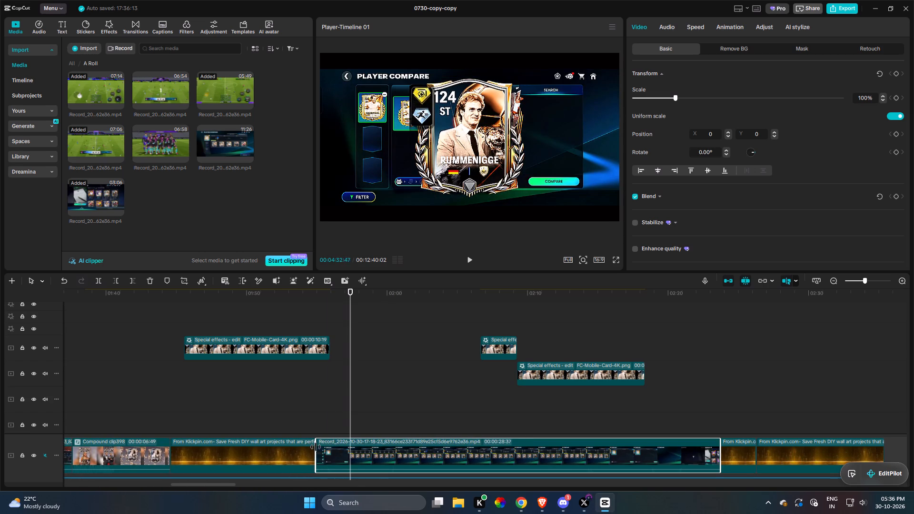
left_click_drag(316, 447, 338, 444)
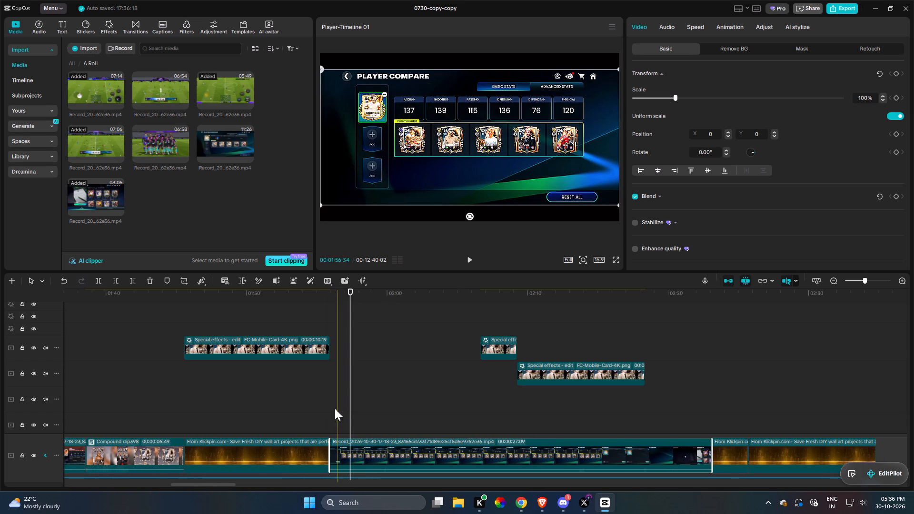
Play the inserted Player Compare recording and trim its end at about 02:06:15, before the second Rummenigge card appears.
left_click(325, 407)
key("space")
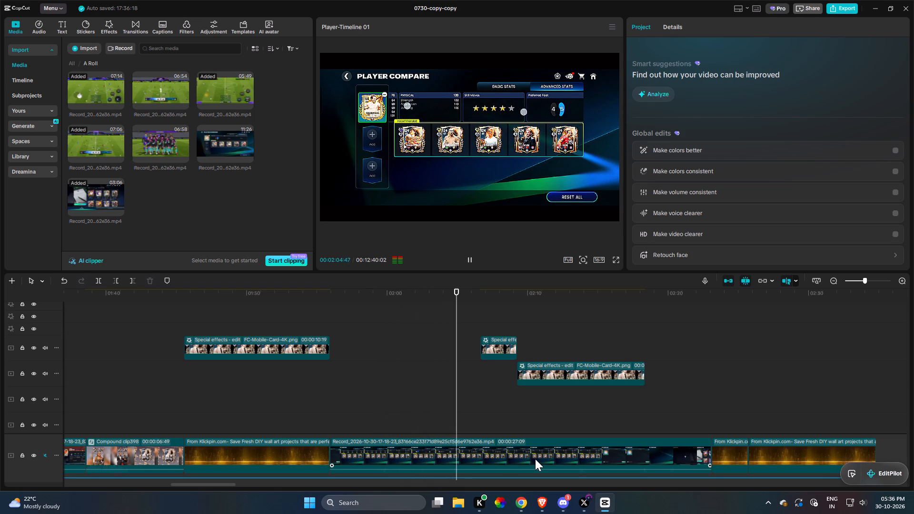
scroll(448, 388, "down", 4)
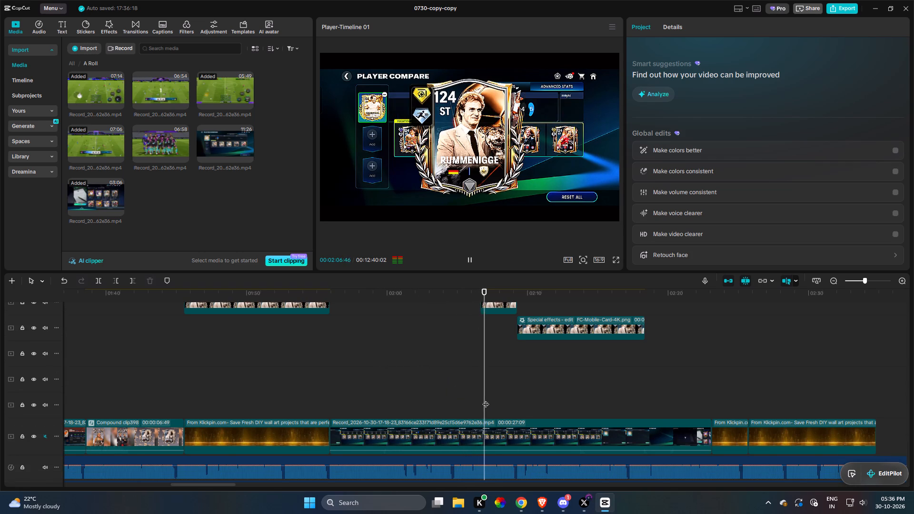
scroll(486, 399, "up", 2)
key("space")
key("space")
key("space")
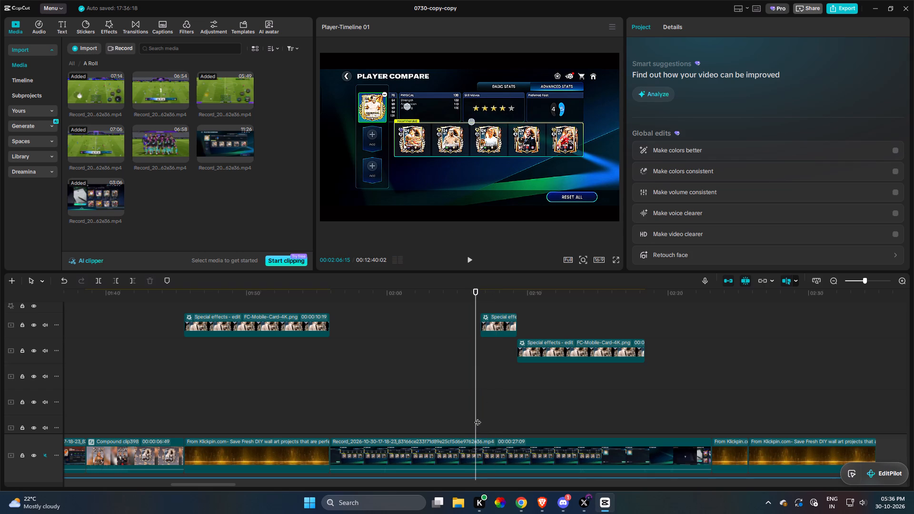
left_click(480, 440)
type("w")
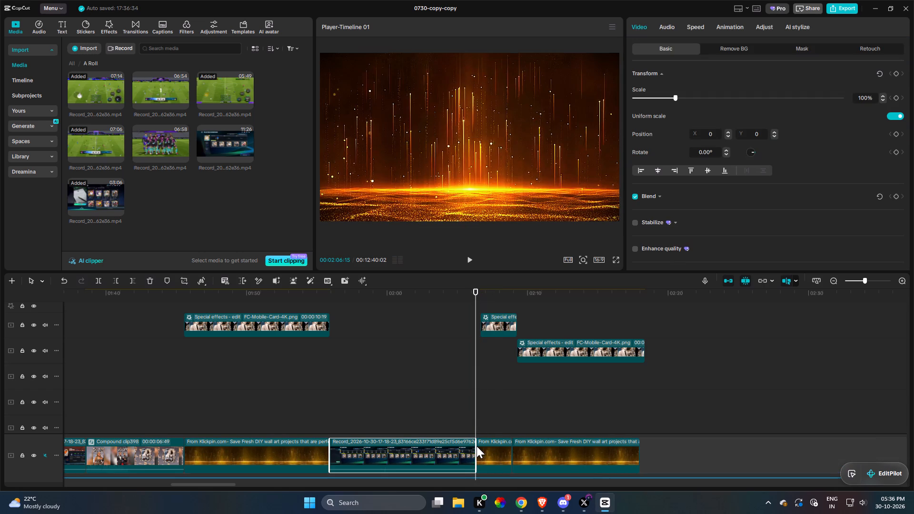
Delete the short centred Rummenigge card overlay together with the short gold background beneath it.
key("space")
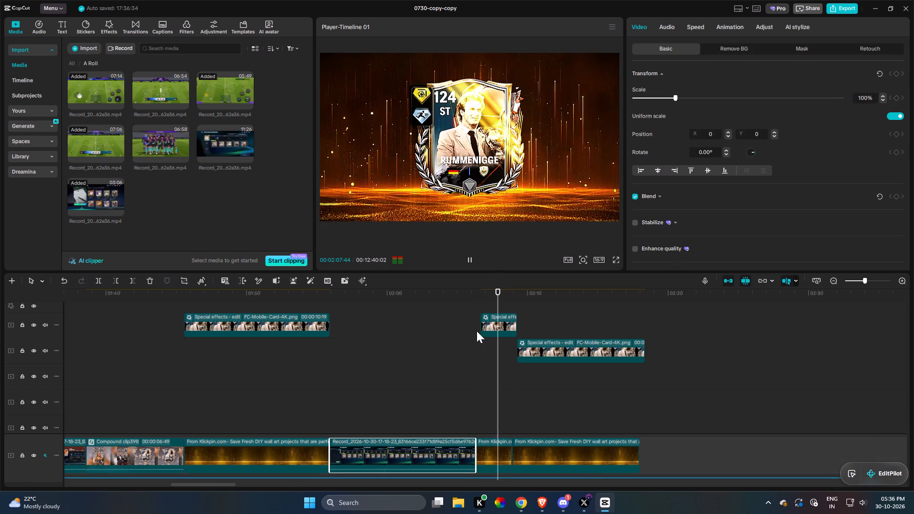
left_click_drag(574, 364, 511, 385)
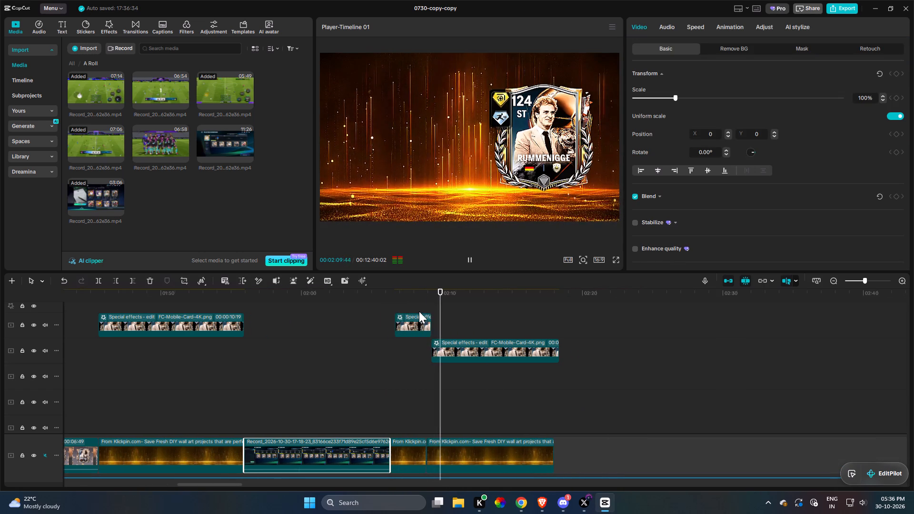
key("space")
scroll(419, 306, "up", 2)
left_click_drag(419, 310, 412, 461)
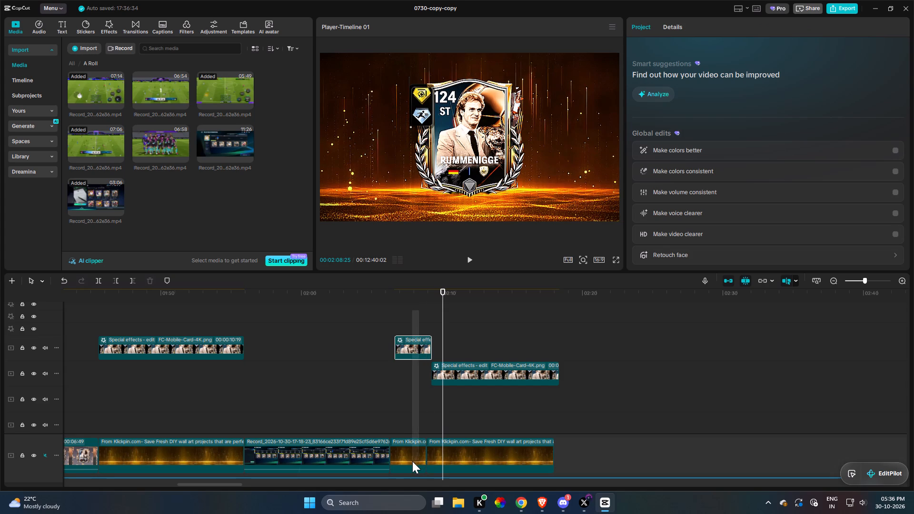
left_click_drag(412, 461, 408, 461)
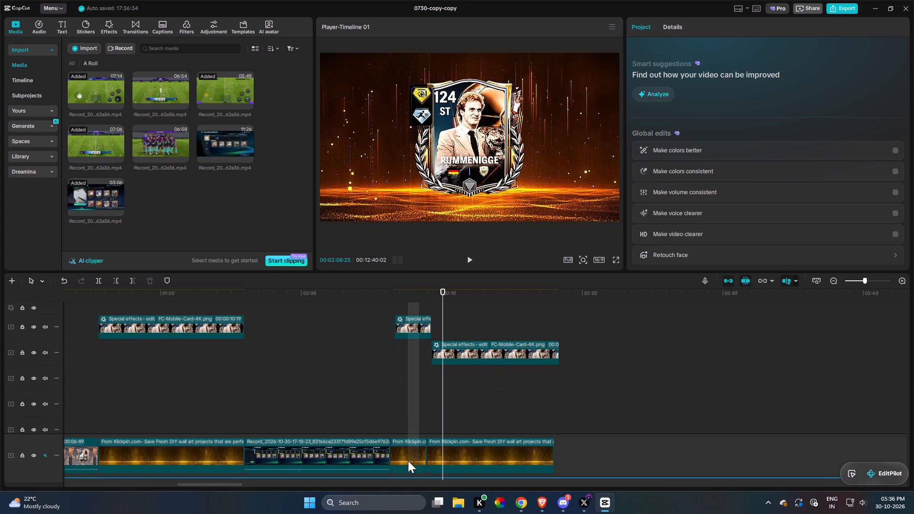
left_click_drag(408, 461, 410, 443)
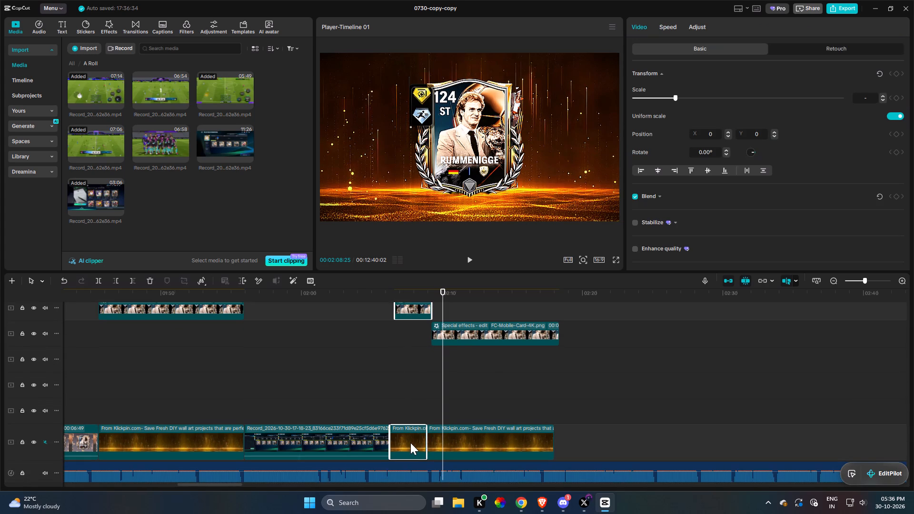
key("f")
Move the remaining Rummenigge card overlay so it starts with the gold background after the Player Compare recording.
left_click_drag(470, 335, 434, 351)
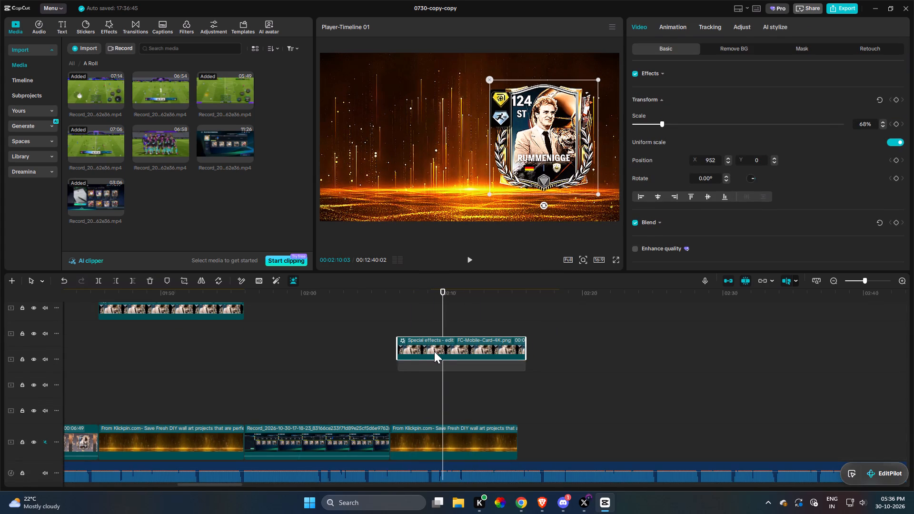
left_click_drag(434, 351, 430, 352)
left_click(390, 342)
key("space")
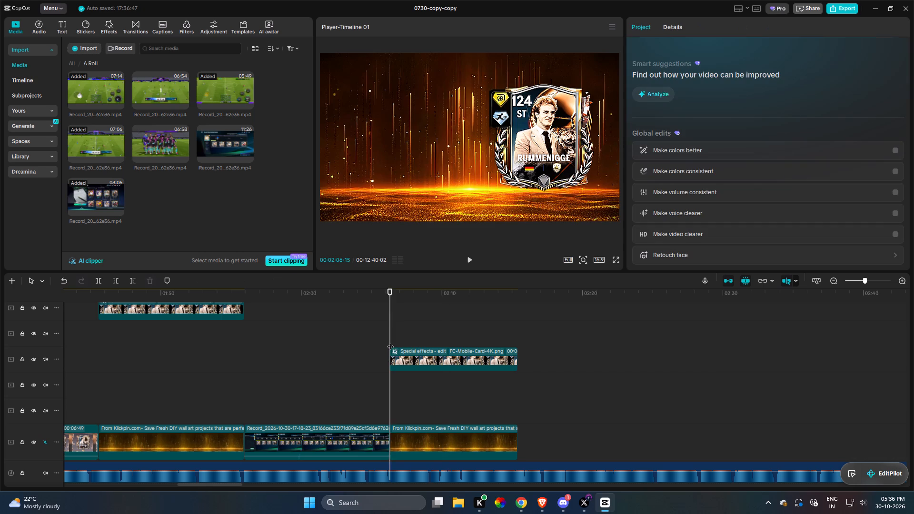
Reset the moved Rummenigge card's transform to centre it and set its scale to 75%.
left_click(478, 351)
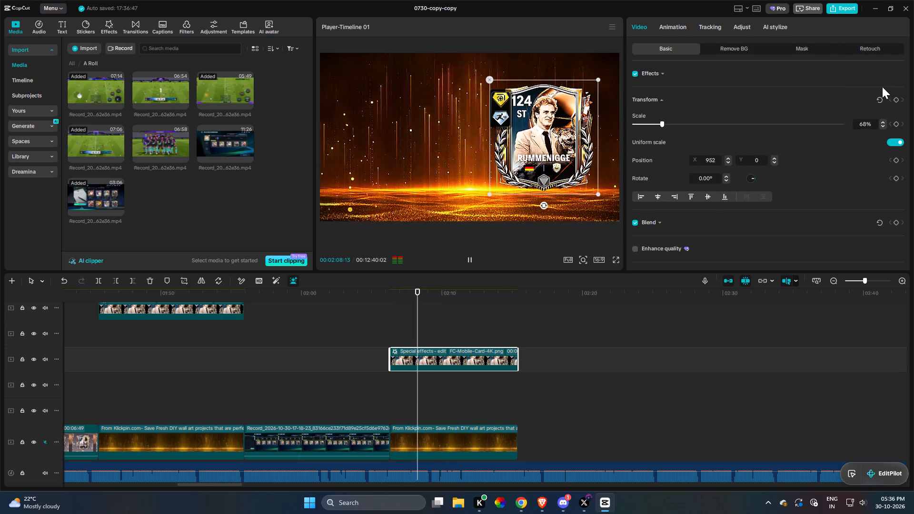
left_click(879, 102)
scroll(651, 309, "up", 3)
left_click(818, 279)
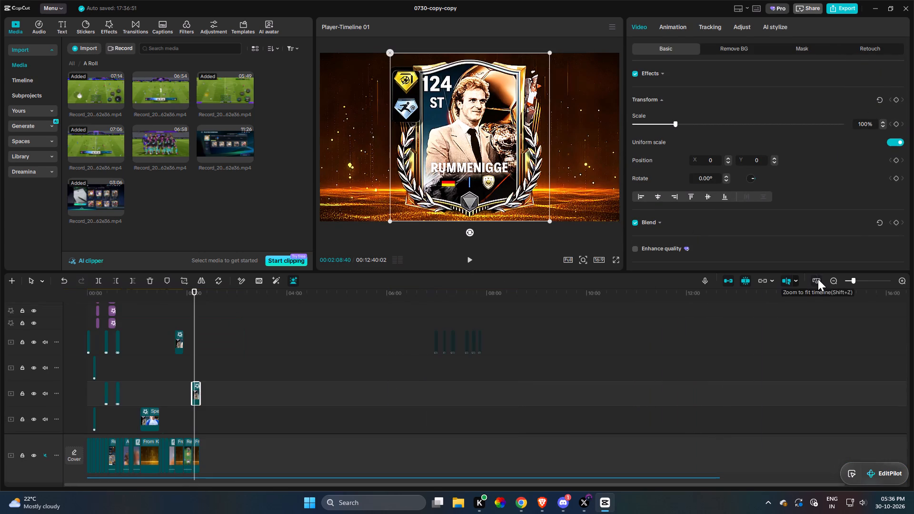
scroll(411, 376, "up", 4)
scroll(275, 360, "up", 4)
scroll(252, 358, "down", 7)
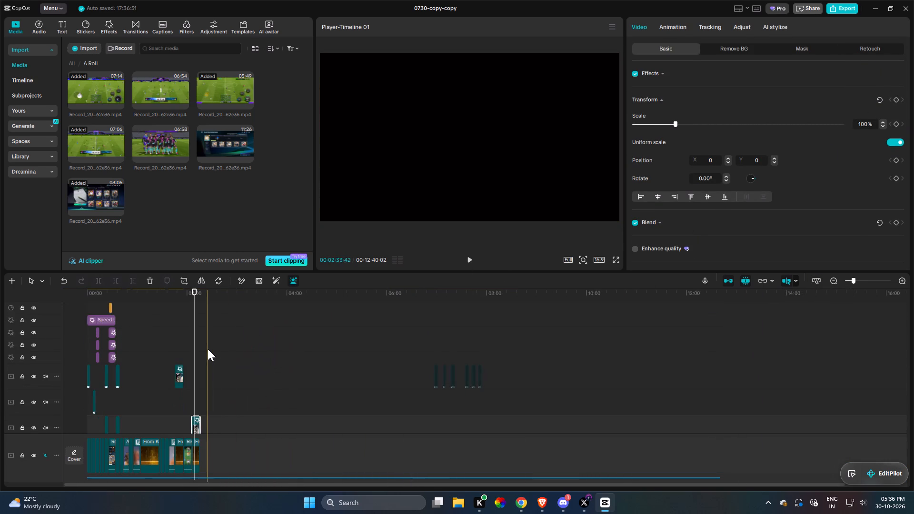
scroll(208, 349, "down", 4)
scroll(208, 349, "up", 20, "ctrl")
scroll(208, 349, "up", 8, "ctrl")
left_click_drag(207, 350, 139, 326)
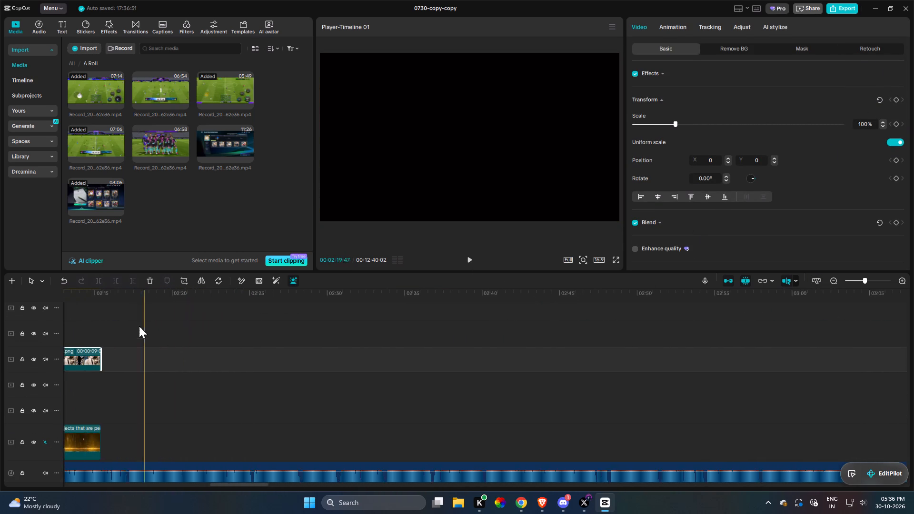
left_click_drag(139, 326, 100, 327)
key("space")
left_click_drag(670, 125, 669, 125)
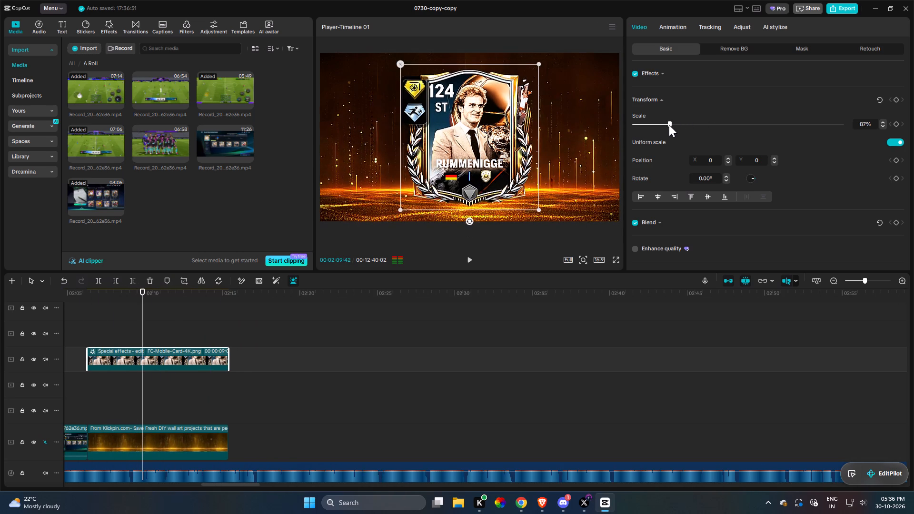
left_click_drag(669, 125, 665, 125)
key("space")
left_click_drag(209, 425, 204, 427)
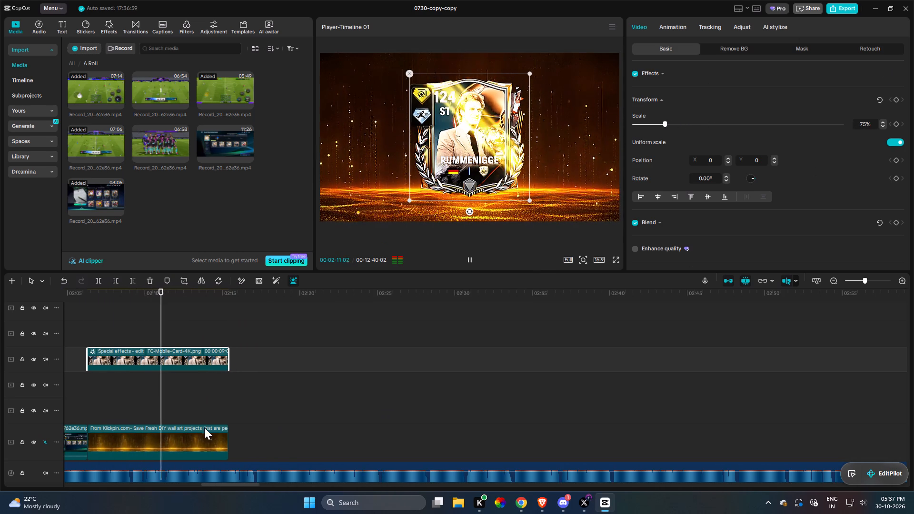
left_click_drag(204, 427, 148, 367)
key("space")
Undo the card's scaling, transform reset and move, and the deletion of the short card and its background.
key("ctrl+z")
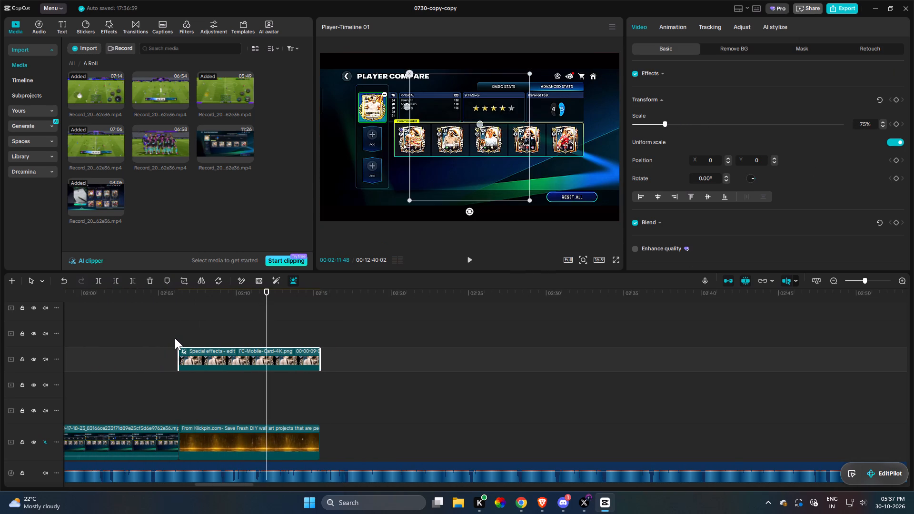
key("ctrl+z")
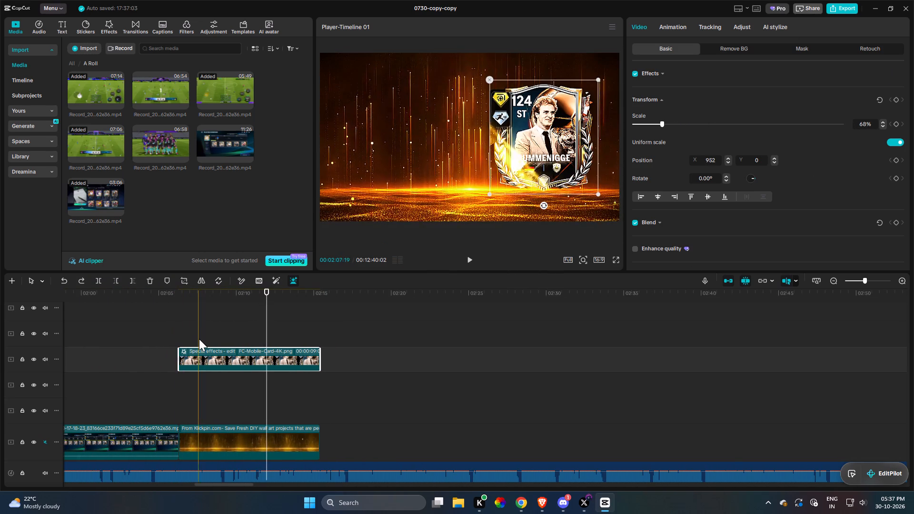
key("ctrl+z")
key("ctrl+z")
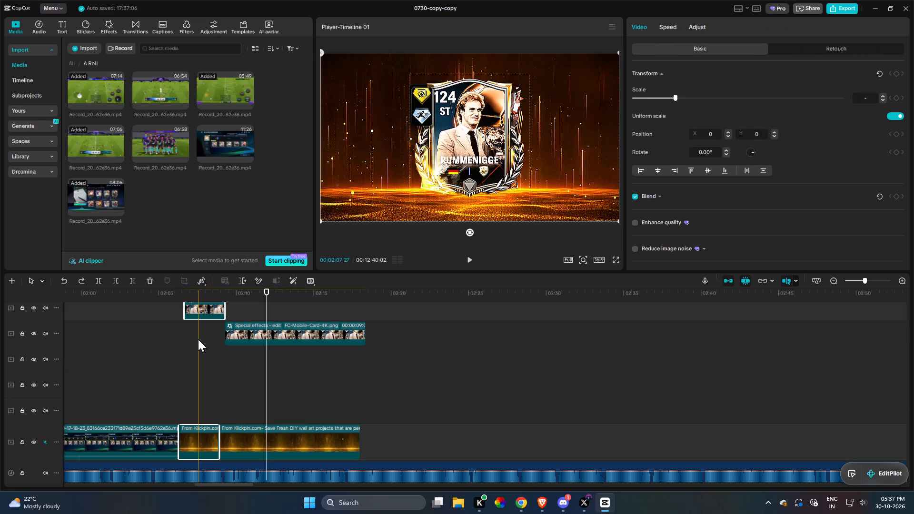
Shift the short centred Rummenigge card overlay to start with the gold background at about 02:06:15.
left_click(186, 359)
key("space")
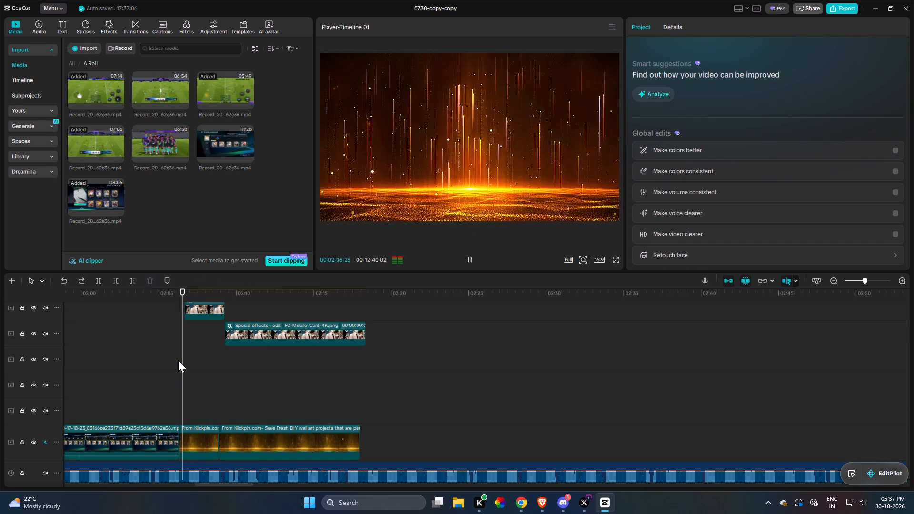
key("space")
left_click_drag(195, 311, 189, 311)
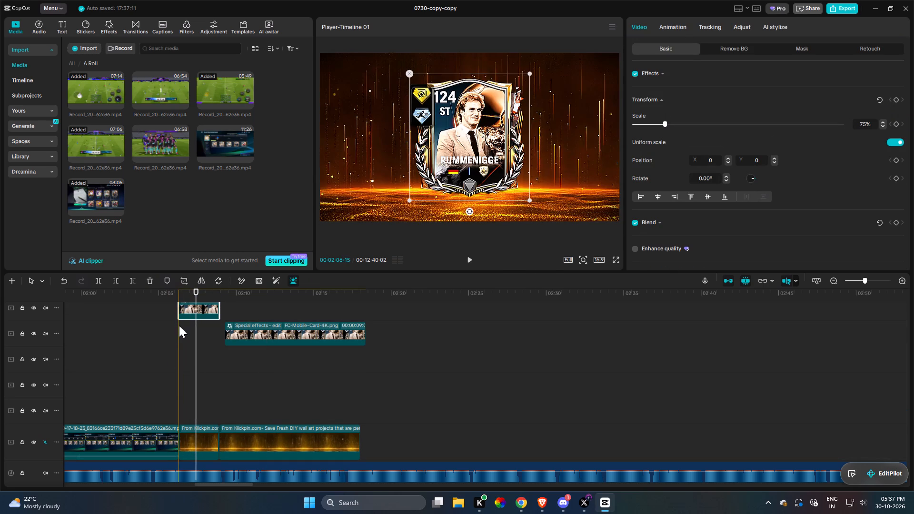
Extend the short gold background and the centred Rummenigge card above it to meet the start of the following card overlay.
left_click(179, 326)
key("space")
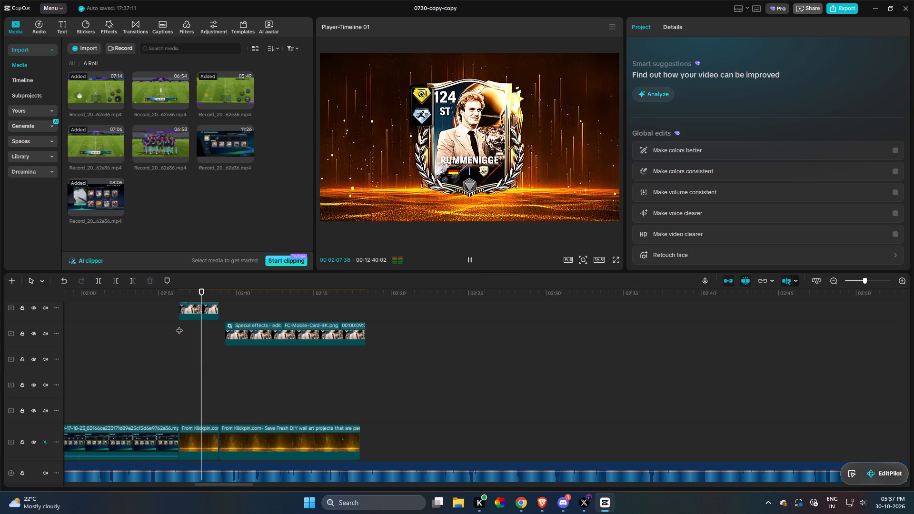
key("space")
left_click(230, 336)
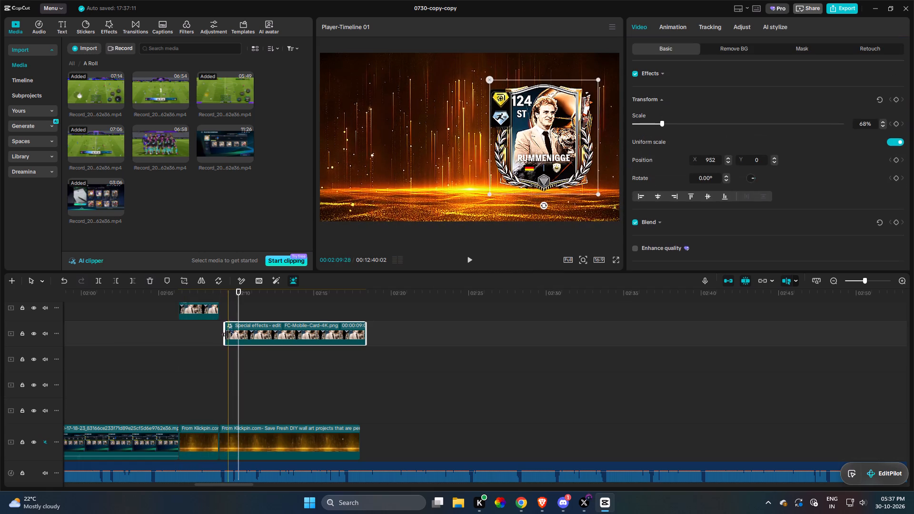
key("space")
key("space")
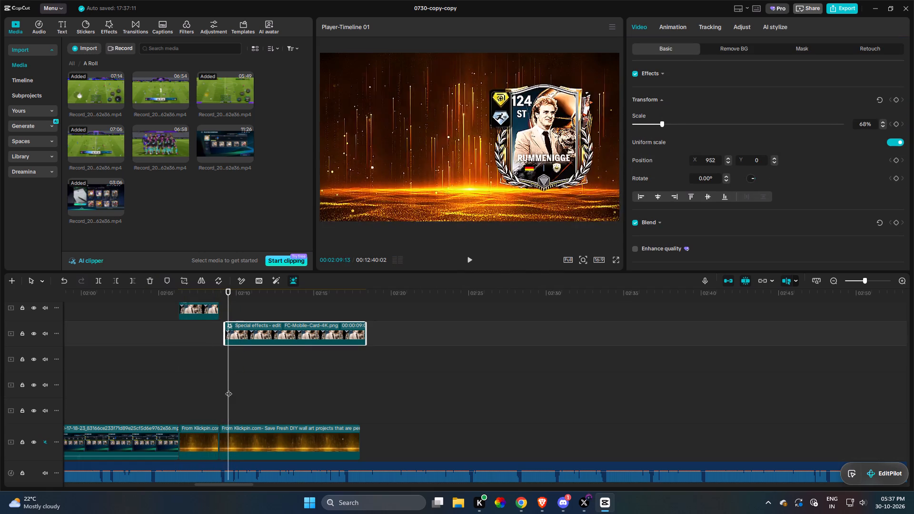
left_click(212, 438)
left_click(220, 439)
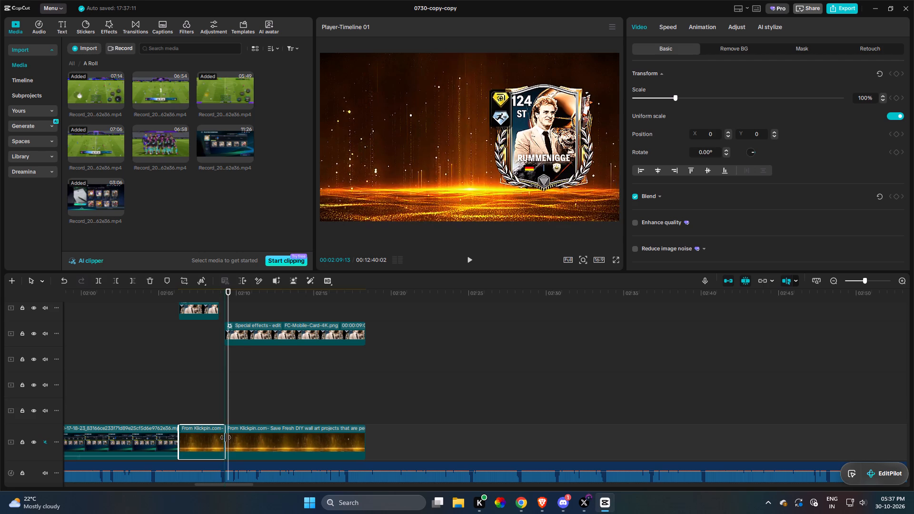
scroll(209, 385, "up", 2)
left_click(211, 336)
left_click_drag(218, 332, 223, 332)
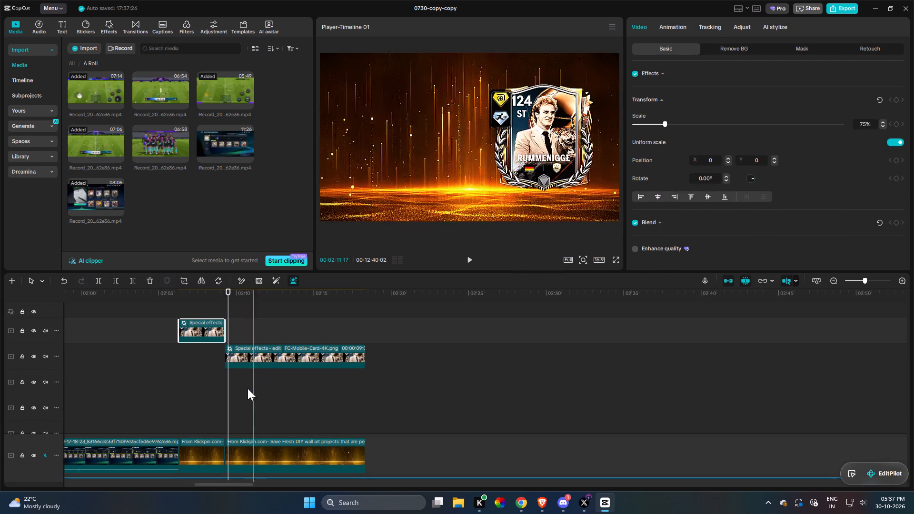
Replace the gold background under the offset Rummenigge card with black bg.mp4 from the animated backgrounds folder, keeping the original video effect.
left_click(210, 390)
left_click(77, 65)
left_click(73, 65)
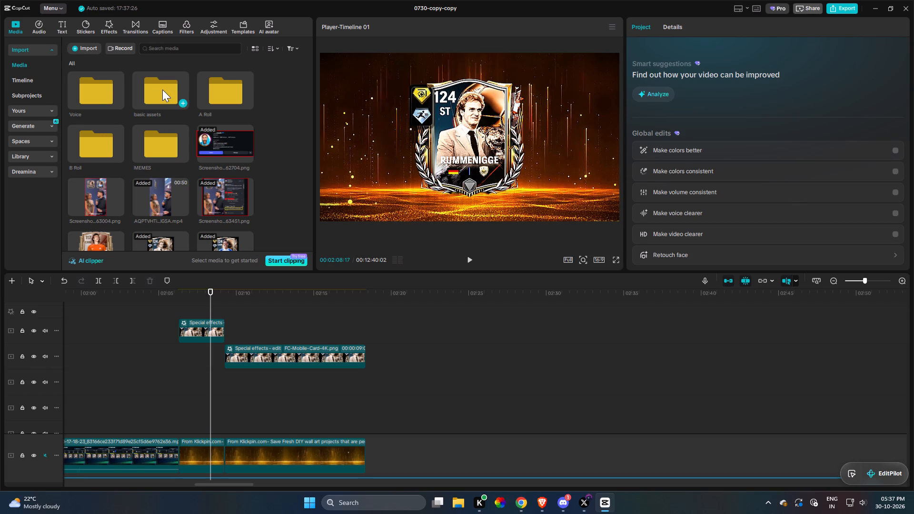
left_click(162, 89)
left_click(162, 90)
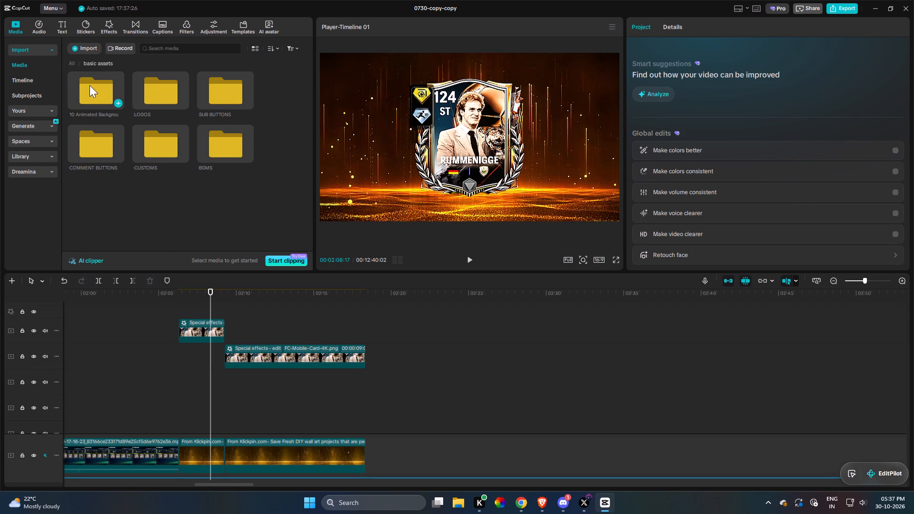
double_click(89, 85)
scroll(199, 155, "down", 3)
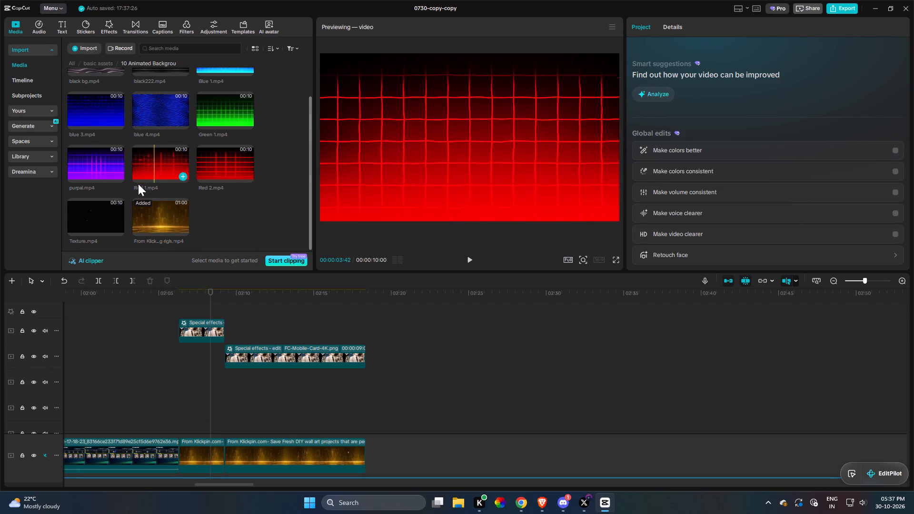
scroll(102, 127, "up", 4)
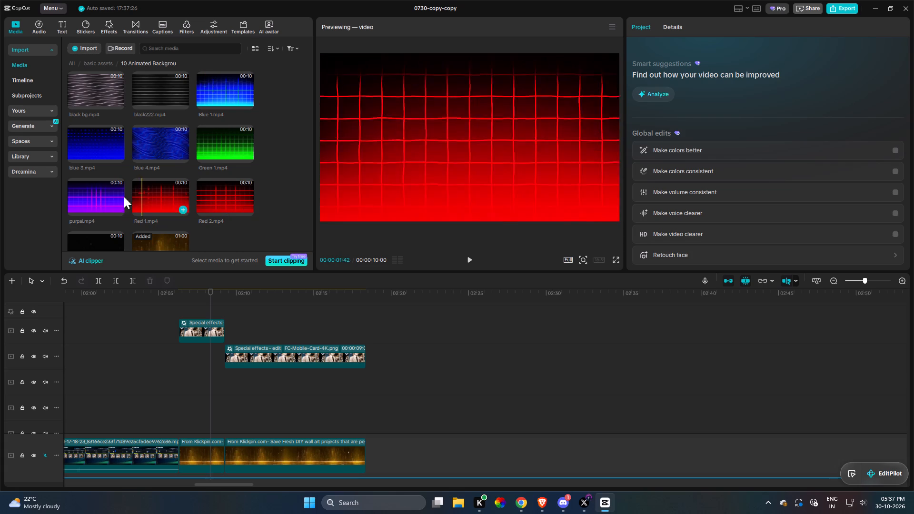
left_click_drag(94, 99, 266, 459)
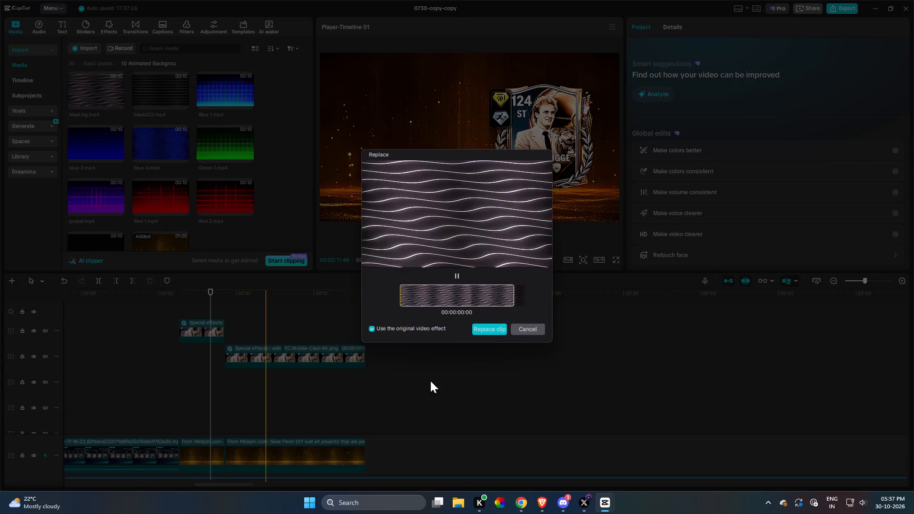
left_click(503, 329)
key("space")
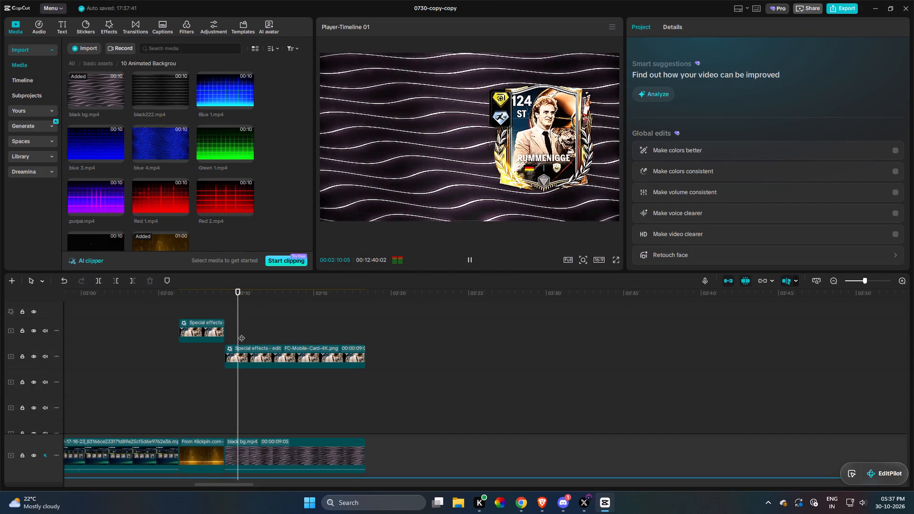
key("space")
Copy the offset Cruyff card overlay from about 00:38 and paste it under the offset Rummenigge card, aligned with the start of black bg.mp4.
left_click_drag(231, 322, 245, 342)
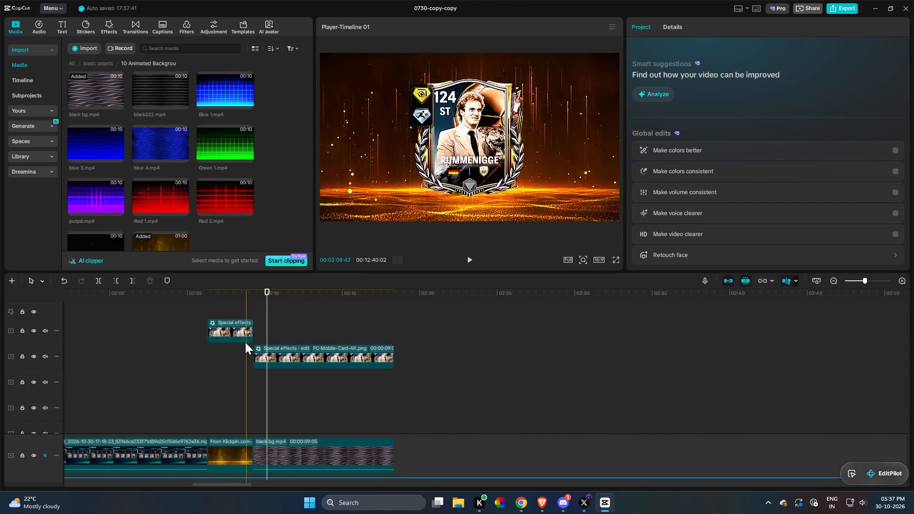
left_click_drag(245, 342, 221, 345)
left_click_drag(192, 327, 248, 329)
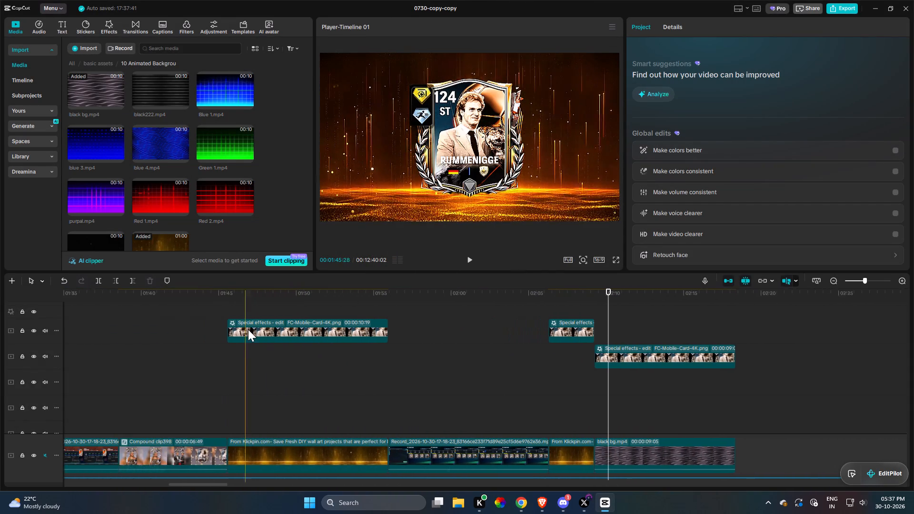
left_click_drag(248, 329, 253, 334)
left_click(258, 411)
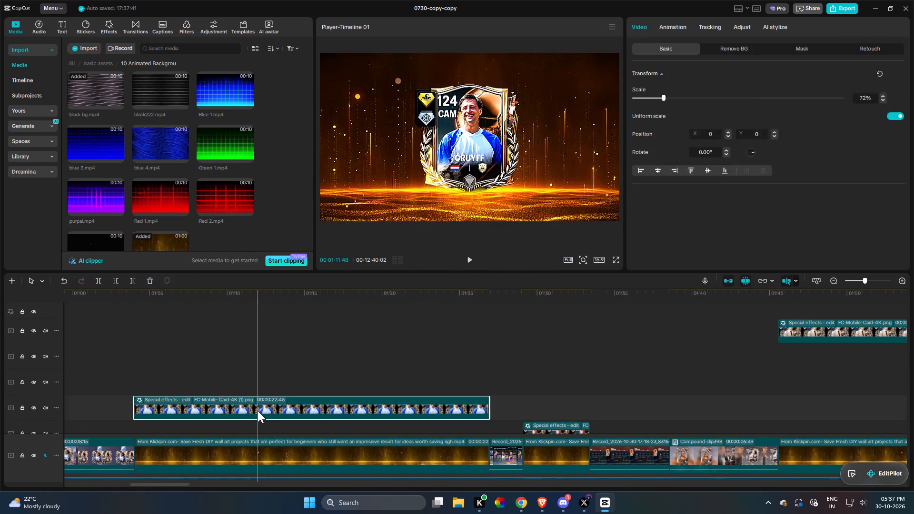
scroll(618, 356, "down", 5)
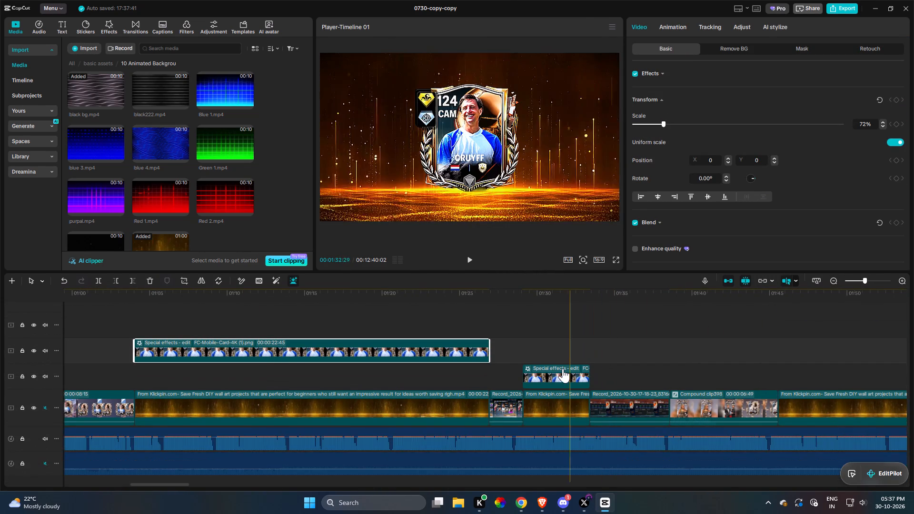
left_click_drag(304, 354, 269, 356)
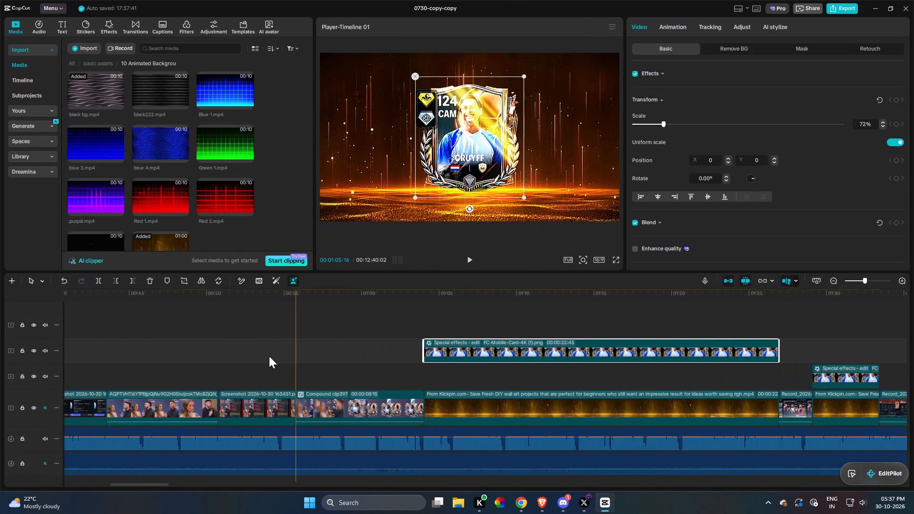
left_click_drag(269, 356, 269, 356)
left_click(264, 324)
scroll(264, 324, "up", 1)
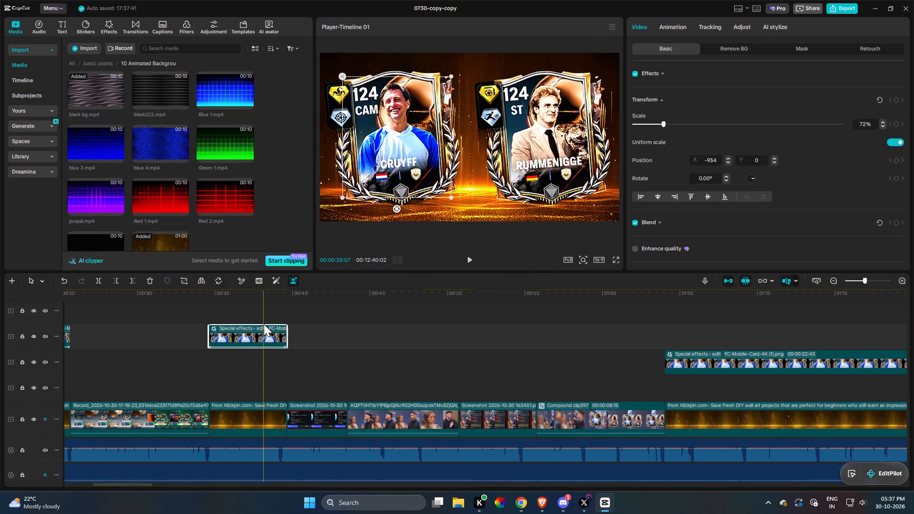
scroll(264, 324, "up", 3)
key("ctrl+c")
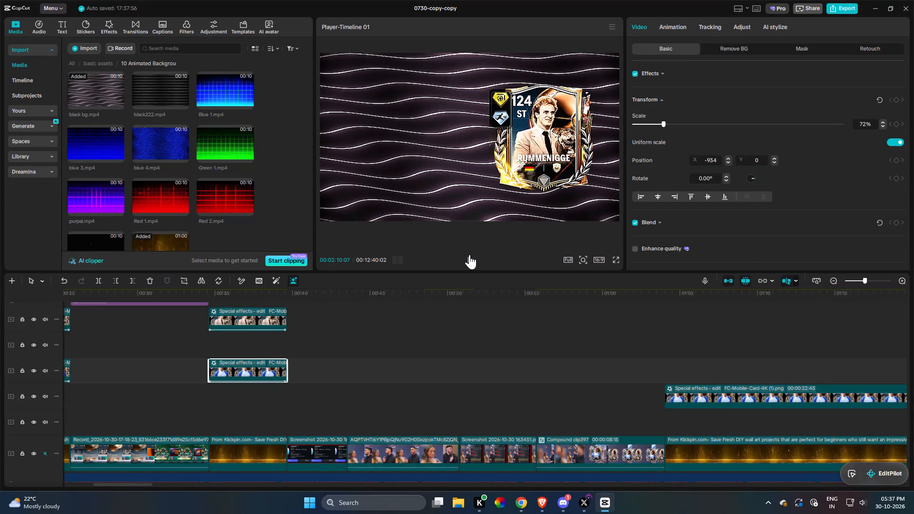
double_click(469, 255)
key("ctrl+v")
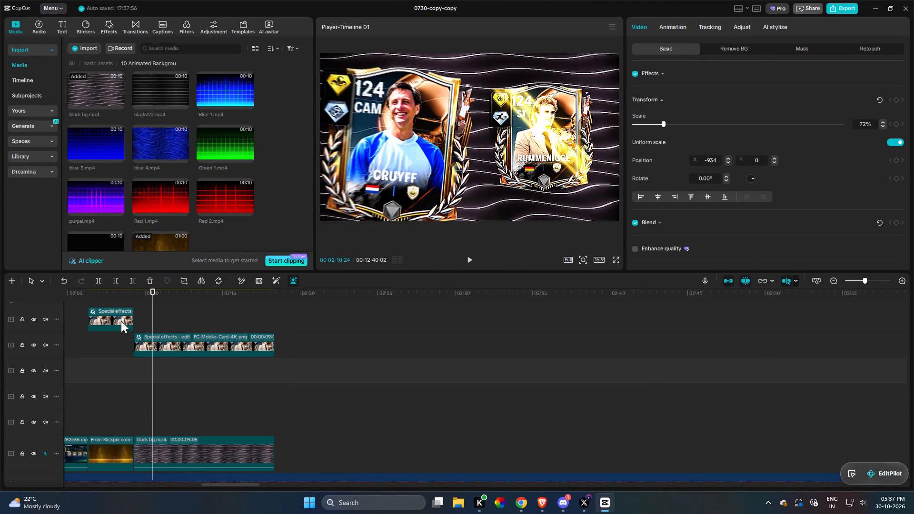
left_click_drag(165, 372, 149, 372)
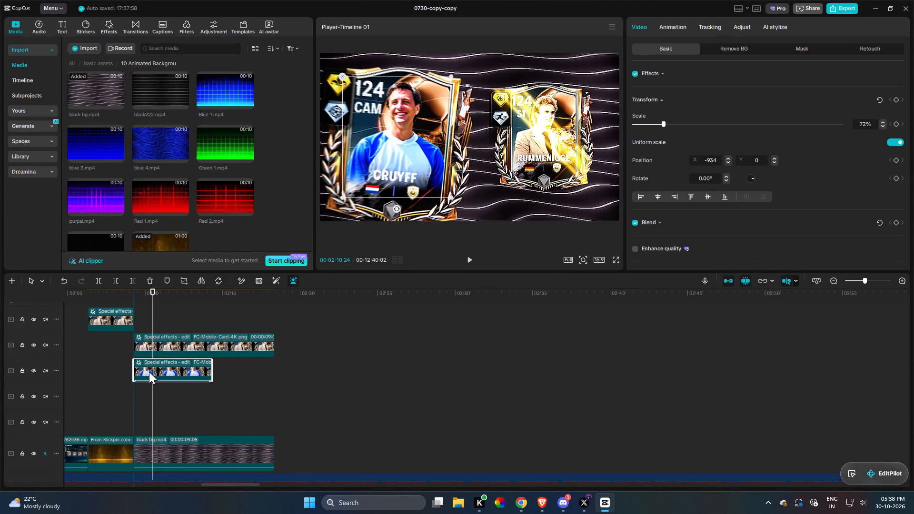
left_click_drag(149, 372, 148, 372)
Extend the pasted Cruyff card overlay to the end of the Rummenigge card and black background.
left_click(209, 371)
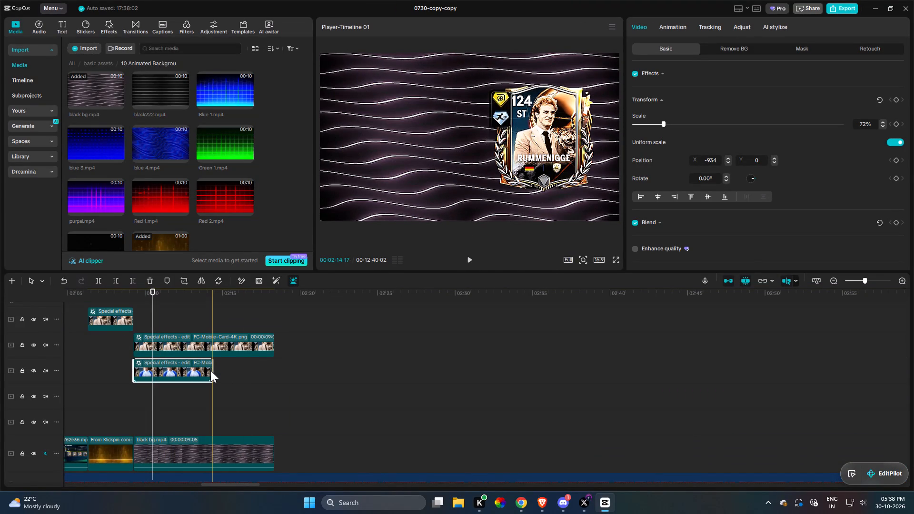
left_click_drag(211, 368, 271, 367)
Set the pasted Cruyff card's combo animation to None and play back the two-card section.
left_click(744, 47)
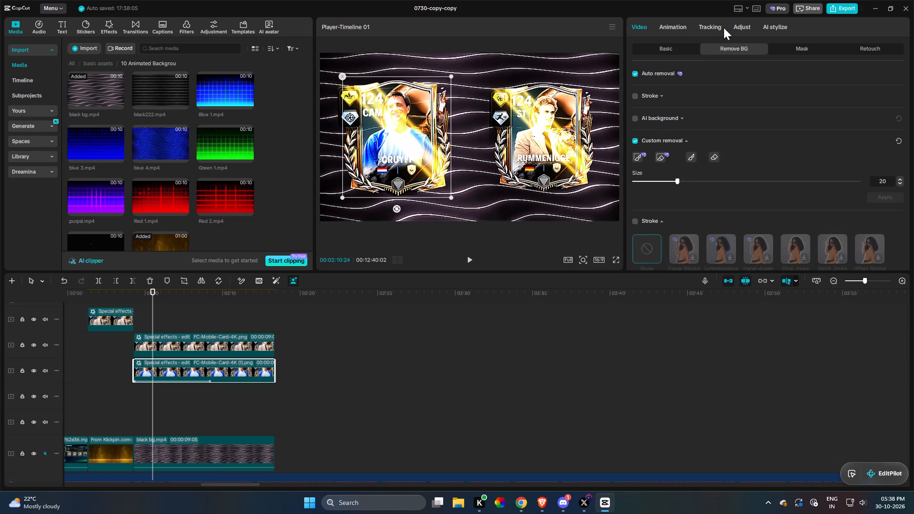
left_click(683, 30)
left_click(645, 116)
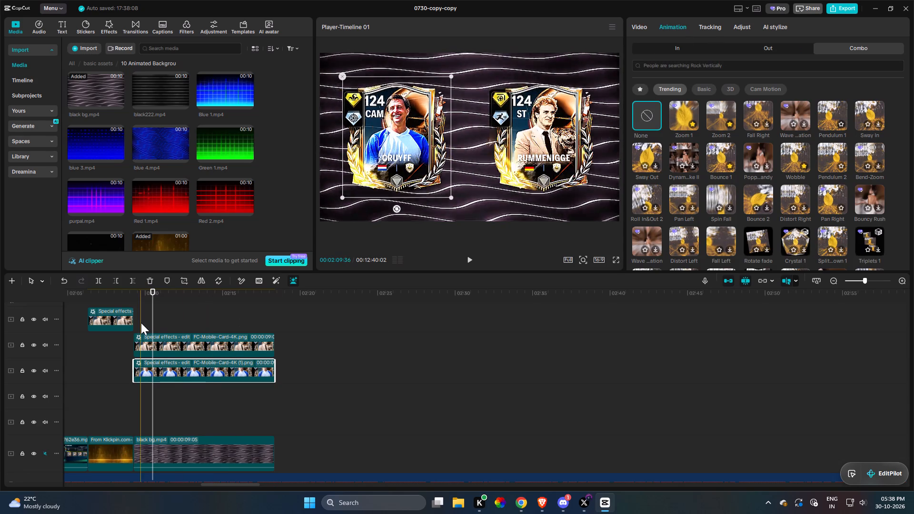
left_click(137, 317)
key("space")
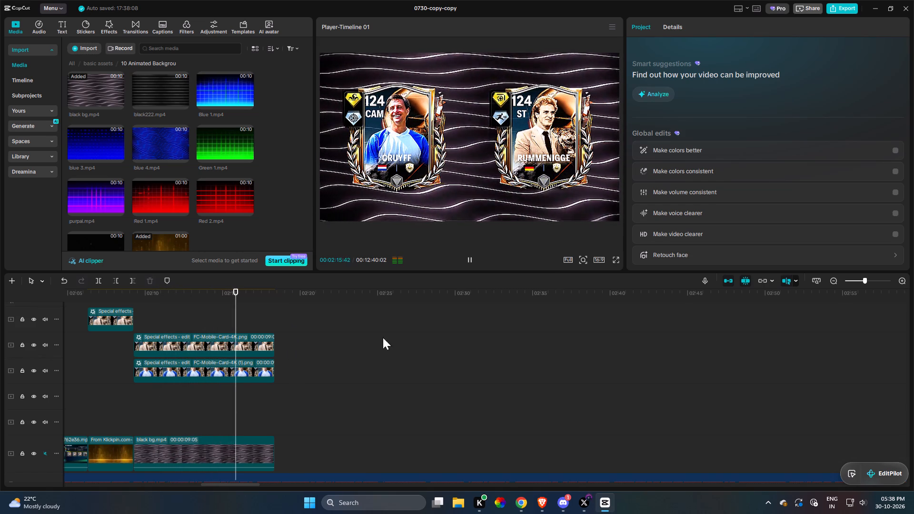
Extend both offset card overlays and black bg.mp4 together to a duration of about 9:33, checking the end against the narration.
left_click(834, 281)
scroll(301, 362, "down", 3)
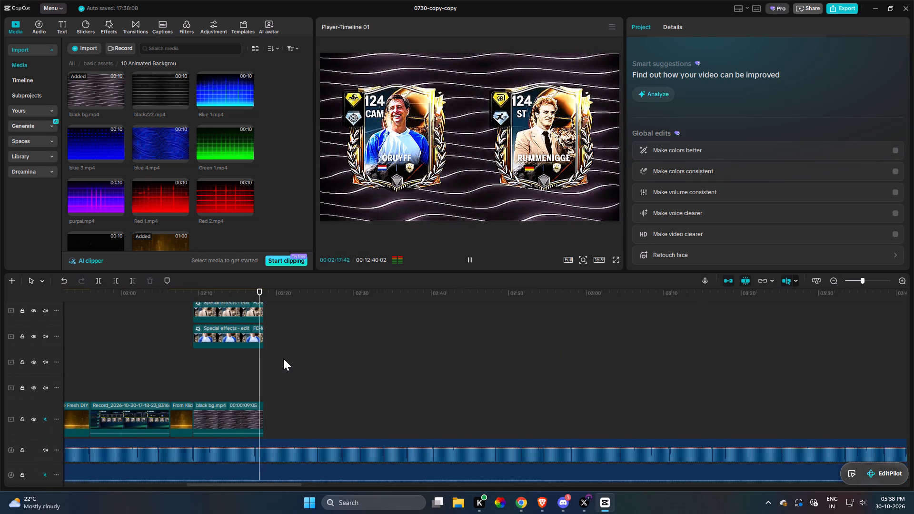
scroll(283, 358, "up", 3)
key("space")
key("space")
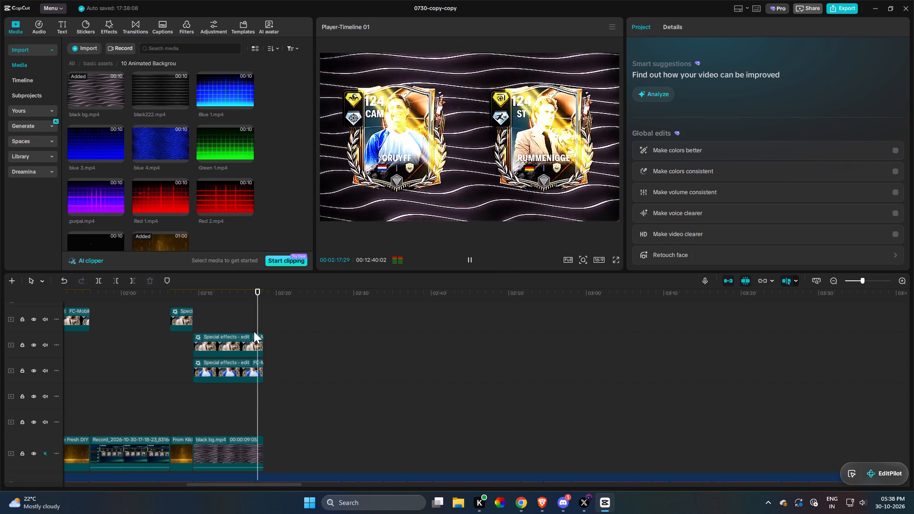
key("space")
left_click_drag(244, 327, 261, 456)
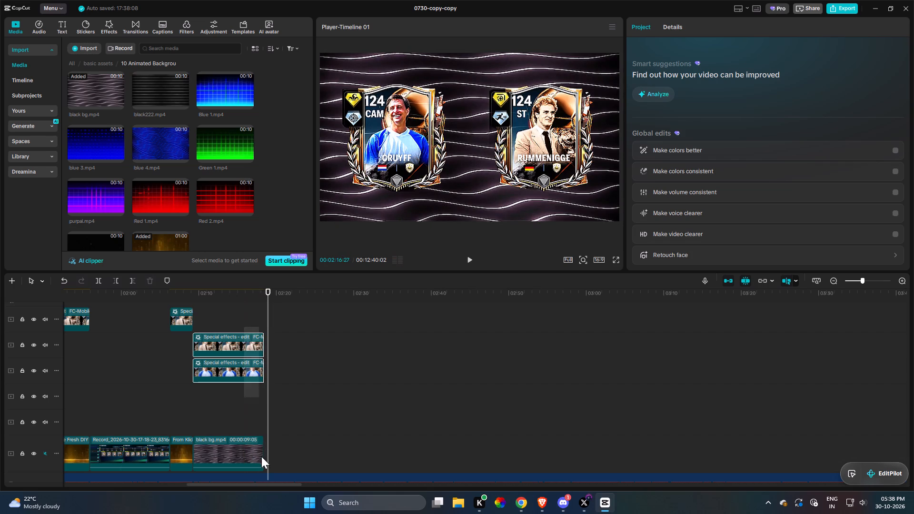
left_click_drag(261, 456, 258, 456)
left_click(264, 448)
left_click(260, 417)
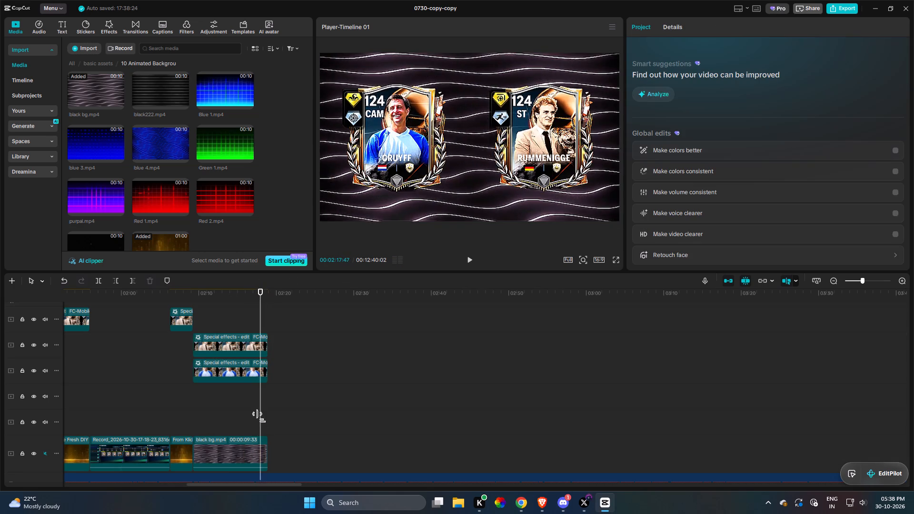
key("space")
key("space")
key("space")
key("space")
key("space")
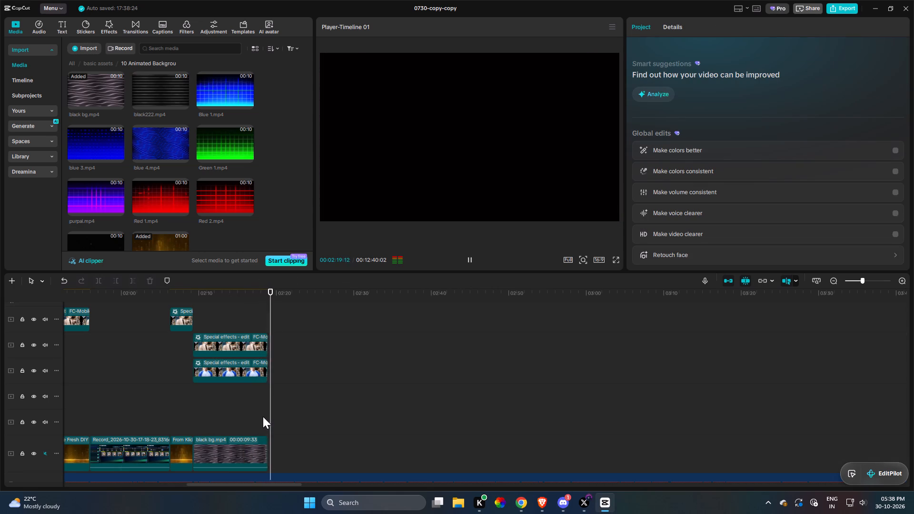
key("space")
Copy the three consecutive Star Signings and draft recording clips from about 00:15 to 00:21 and paste them directly after black bg.mp4.
scroll(277, 418, "down", 6)
left_click_drag(290, 485, 0, 484)
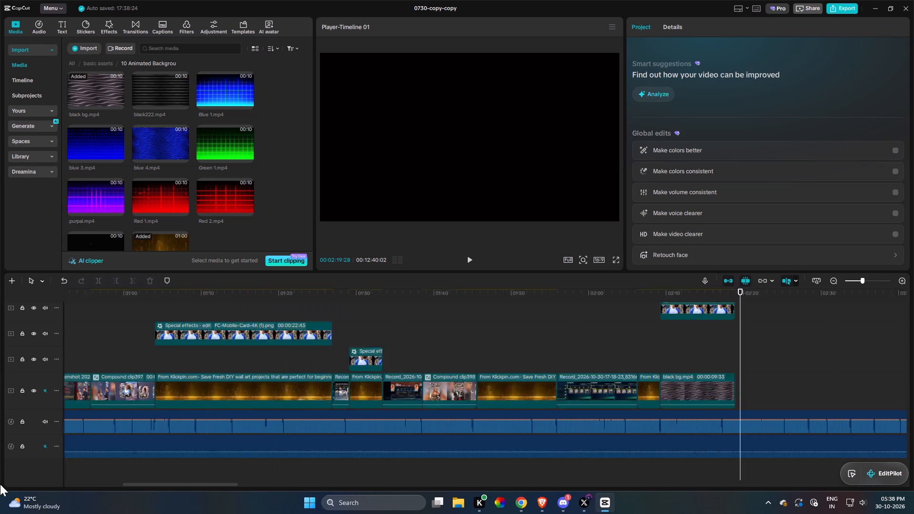
left_click_drag(0, 484, 0, 483)
scroll(373, 385, "up", 4)
scroll(274, 381, "up", 3)
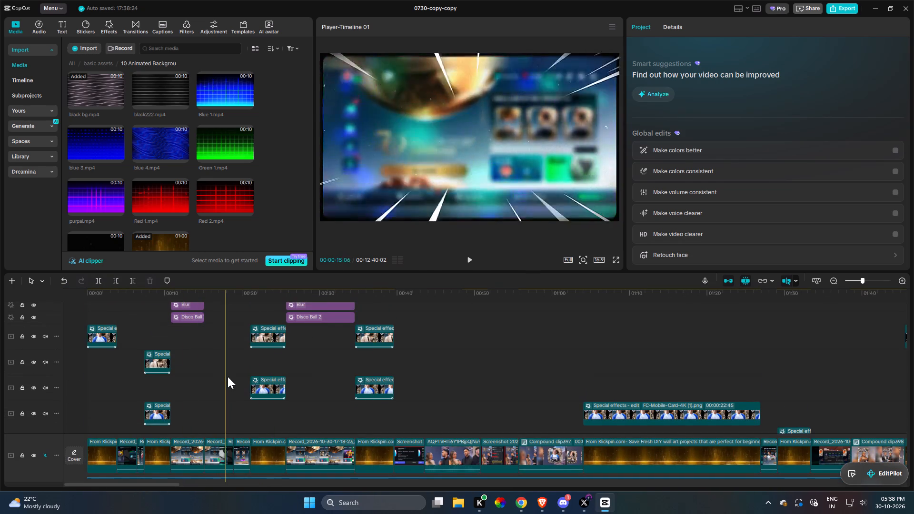
key("space")
scroll(218, 375, "down", 5)
scroll(219, 375, "up", 7, "ctrl")
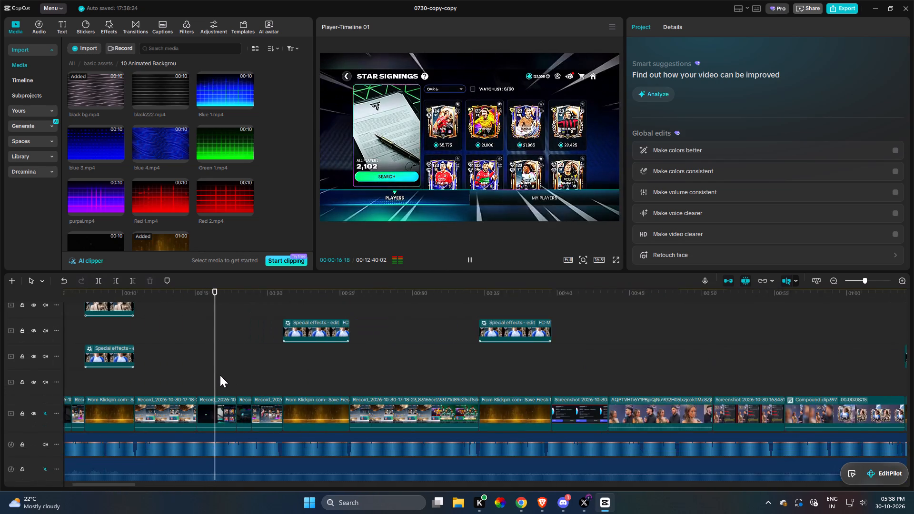
scroll(220, 375, "up", 3, "ctrl")
key("space")
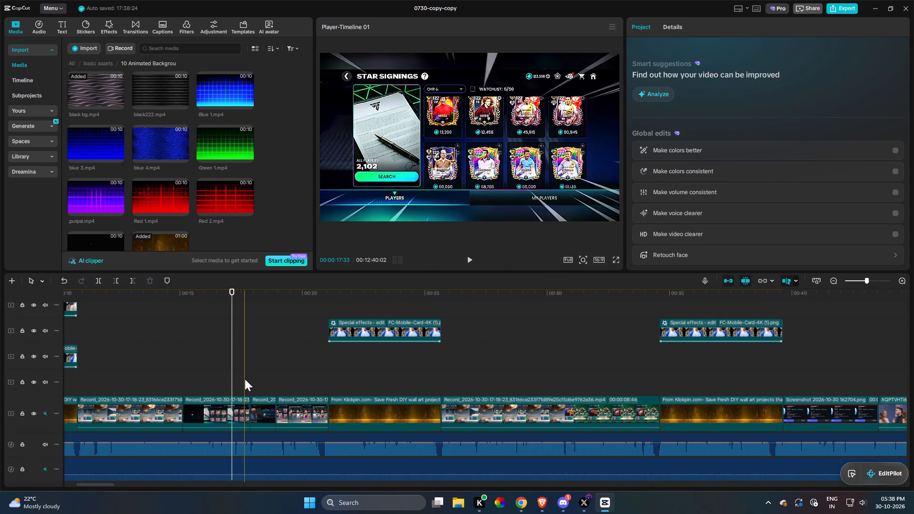
left_click_drag(244, 379, 300, 412)
key("ctrl+c")
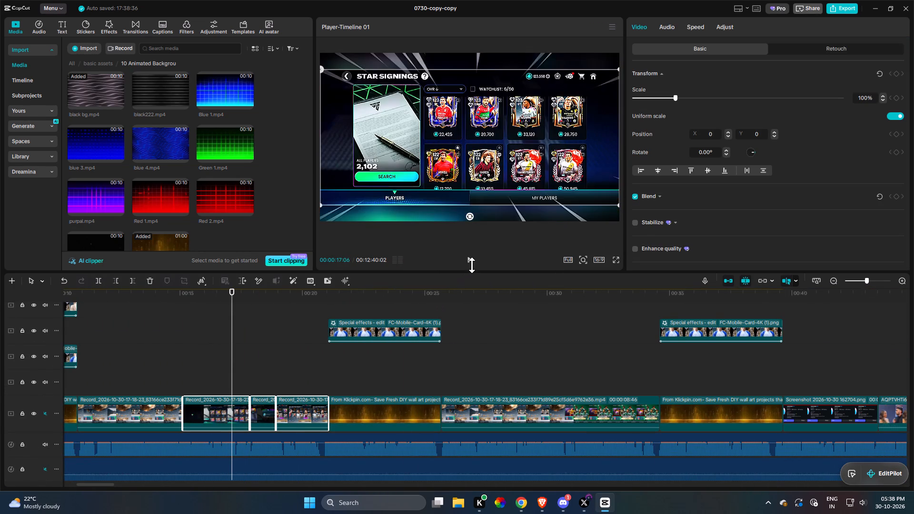
left_click(472, 265)
key("space")
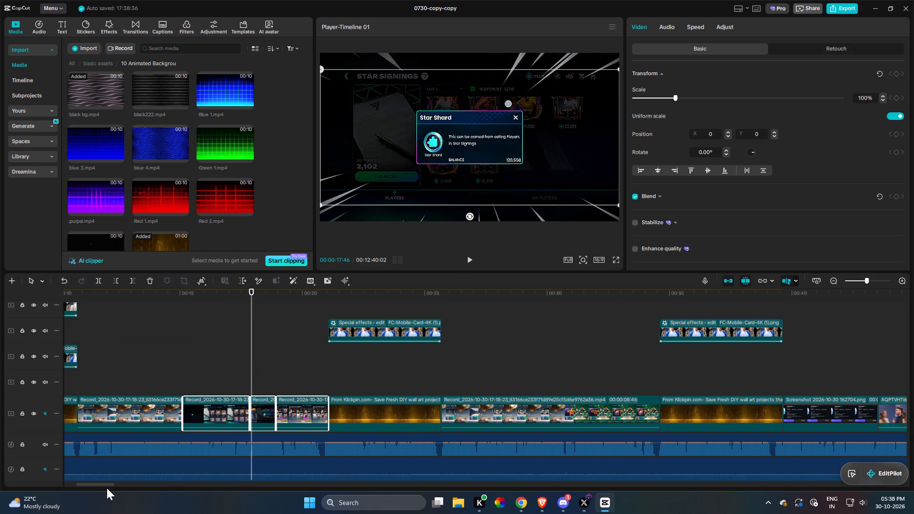
left_click_drag(107, 486, 245, 470)
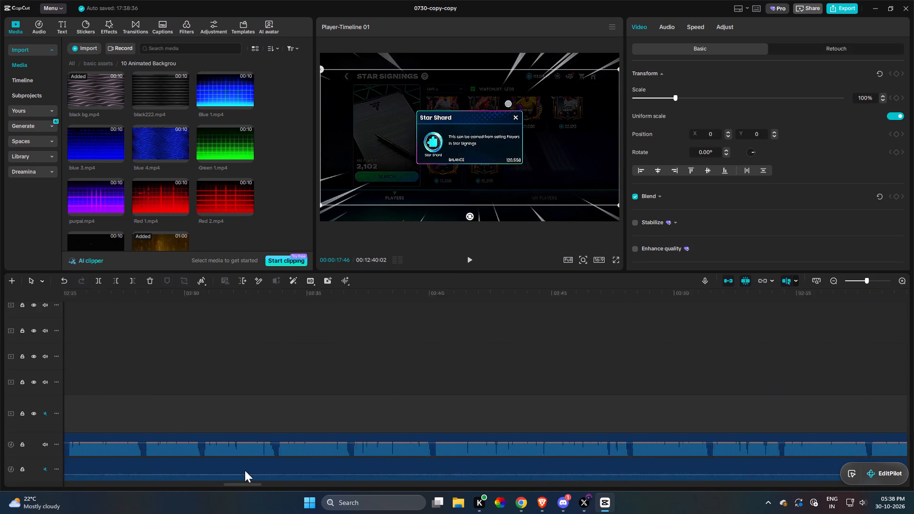
left_click_drag(245, 470, 239, 464)
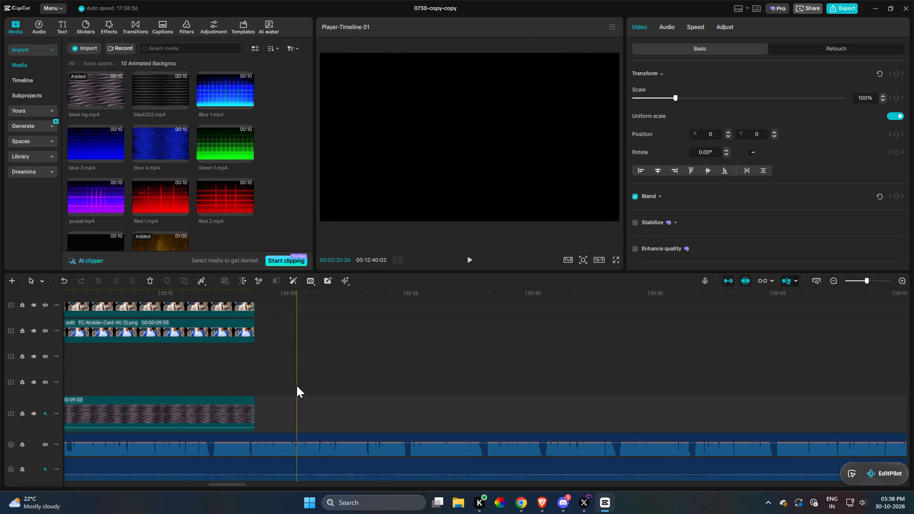
key("ctrl+v")
left_click_drag(317, 389, 296, 420)
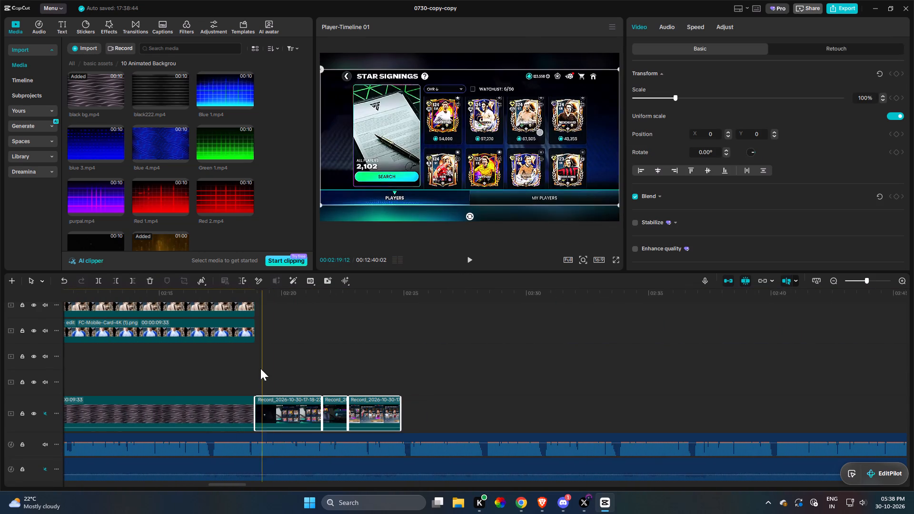
Extend the last pasted Ballon d'Or draft clip to about 02:25:15, matching it to the narration.
key("space")
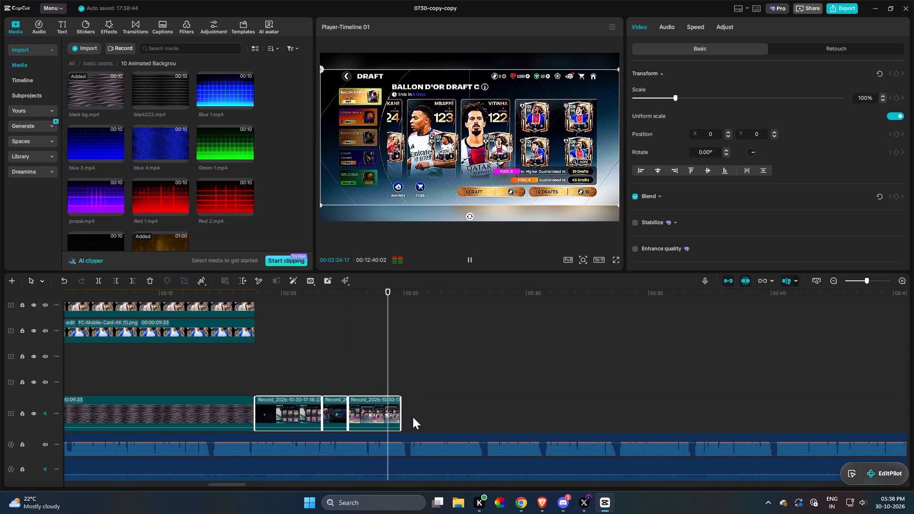
left_click(392, 380)
left_click(393, 414)
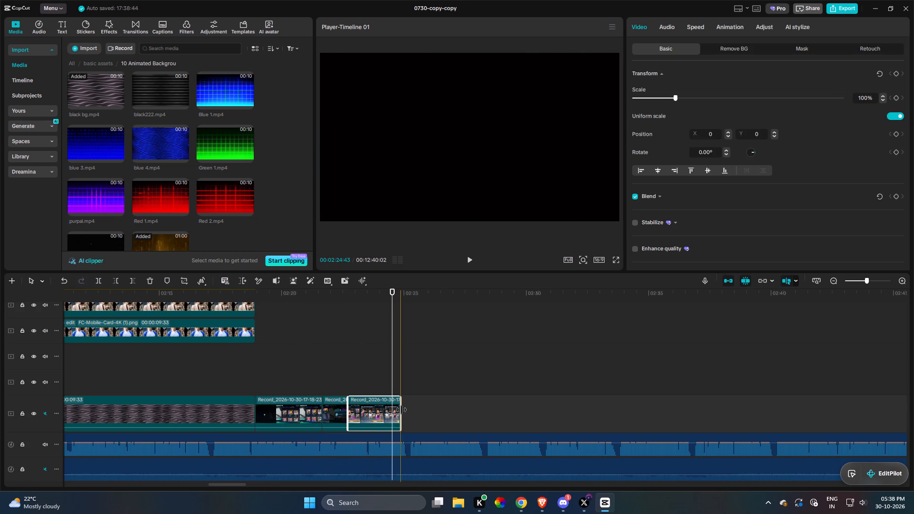
left_click_drag(401, 410, 406, 409)
left_click(399, 384)
key("space")
key("space")
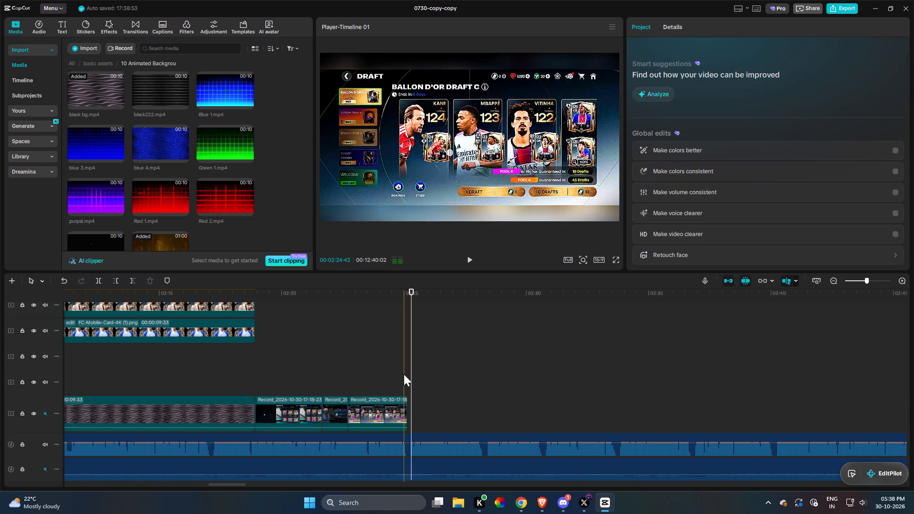
left_click(404, 413)
left_click(406, 410)
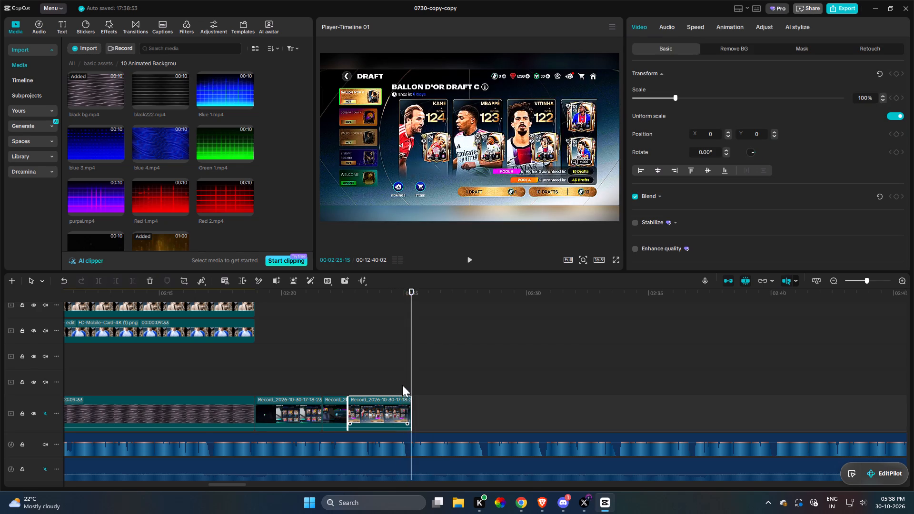
left_click(402, 385)
key("space")
key("space")
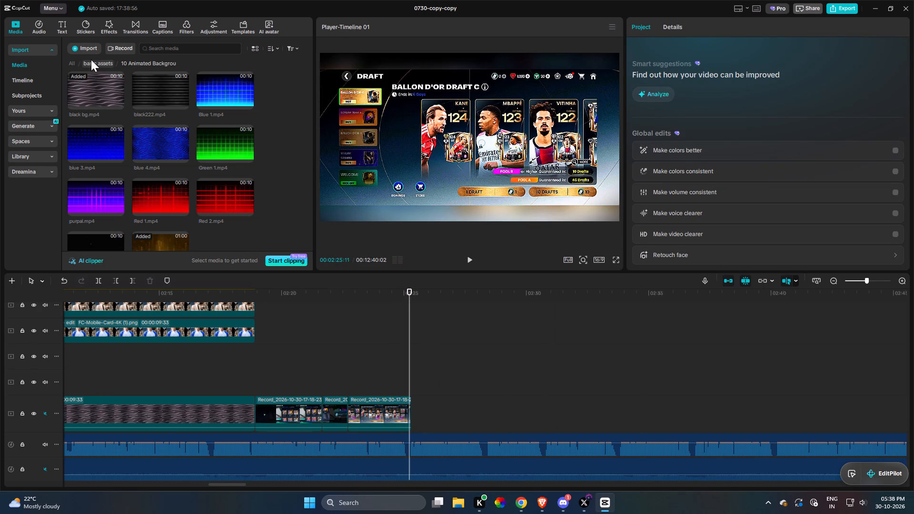
Add the 11:26 Player Compare recording from the A Roll folder after the extended draft clip and play it.
left_click(91, 63)
left_click(75, 65)
double_click(210, 91)
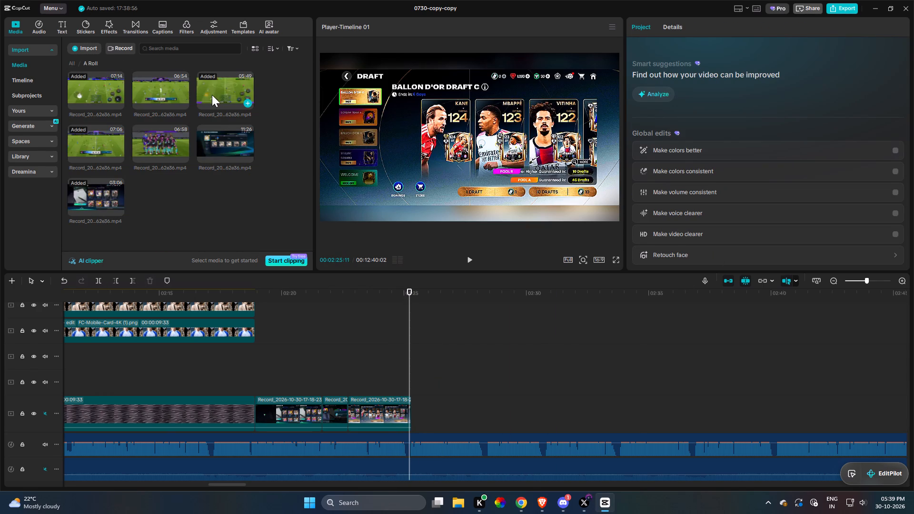
left_click_drag(218, 150, 424, 424)
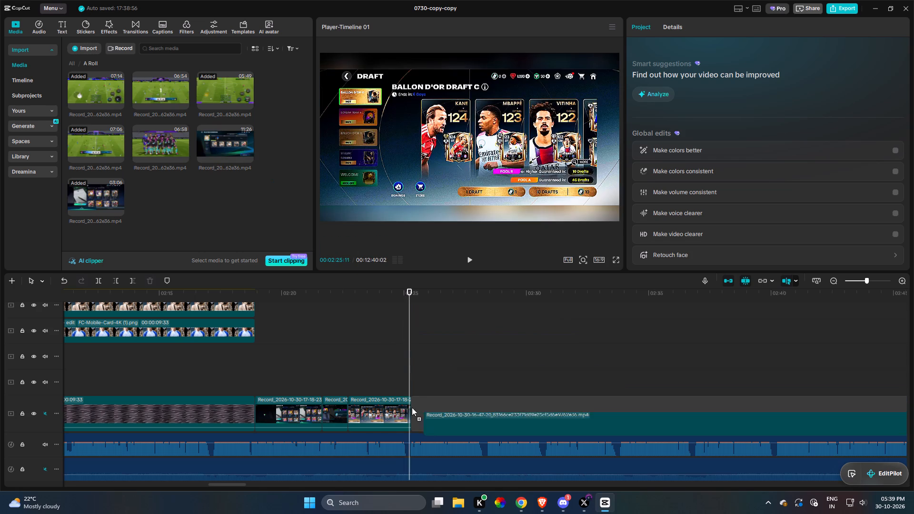
key("space")
left_click_drag(565, 347, 474, 368)
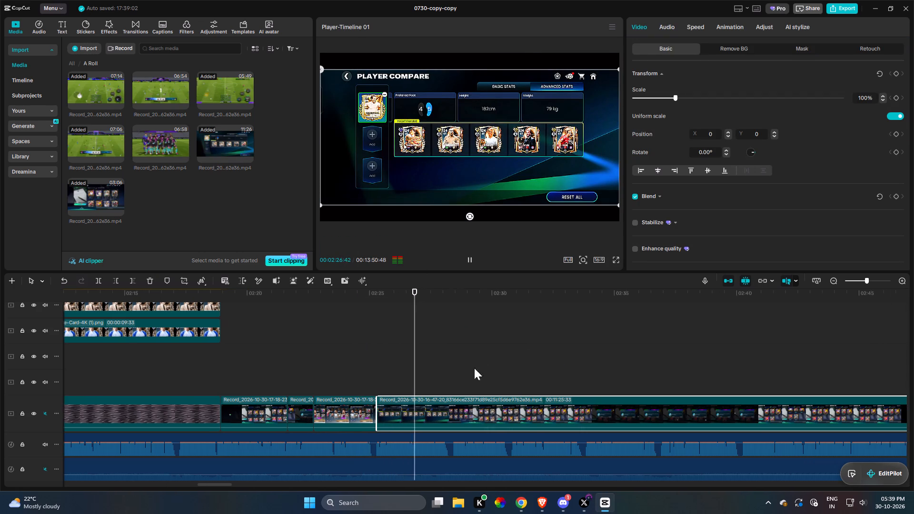
Trim the start of the Player Compare recording to its Star Signings screen, adjusting the remaining length to about 11:10:22 against the narration.
left_click_drag(474, 368, 448, 374)
key("space")
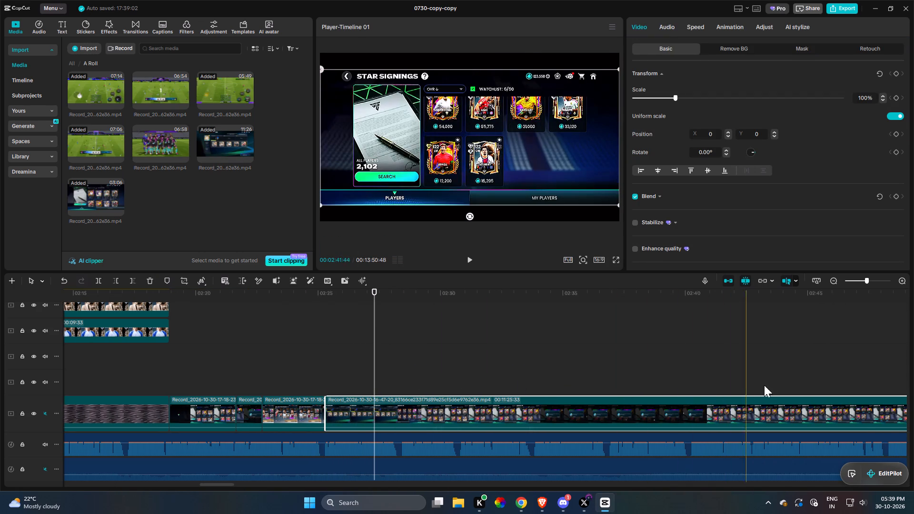
key("q")
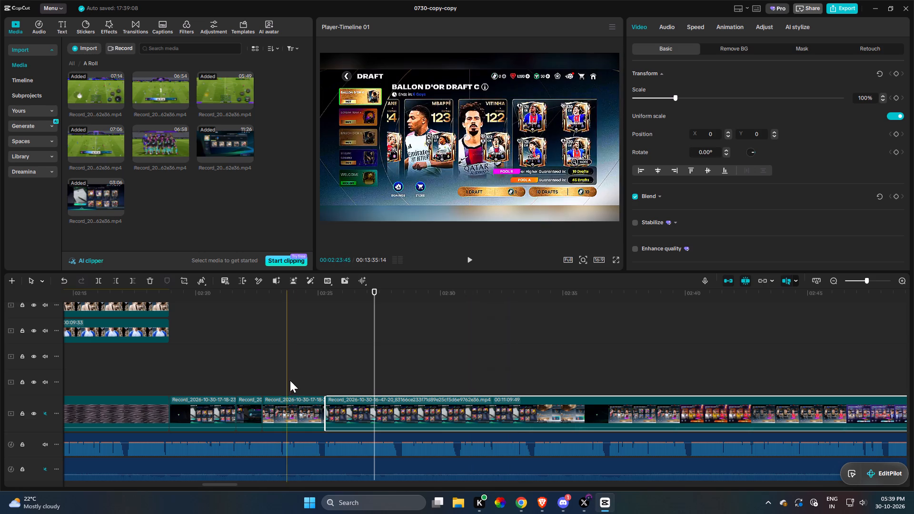
key("space")
key("space")
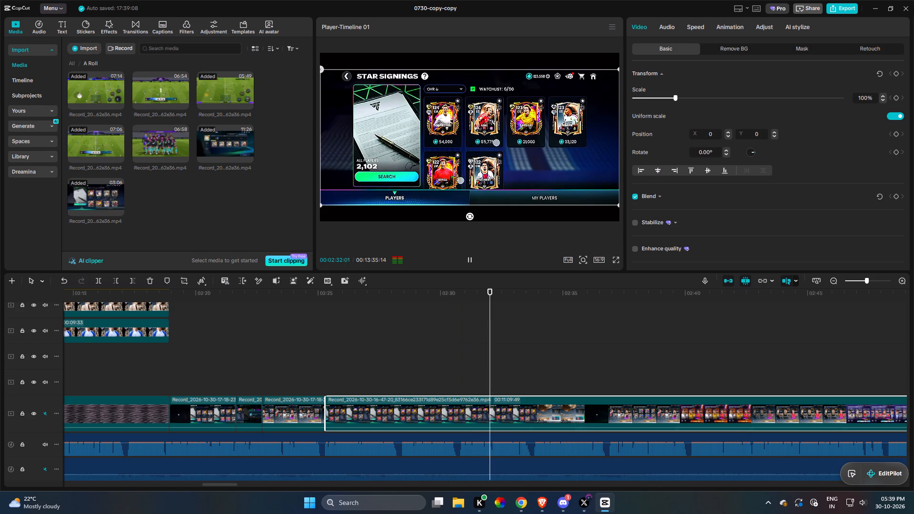
key("space")
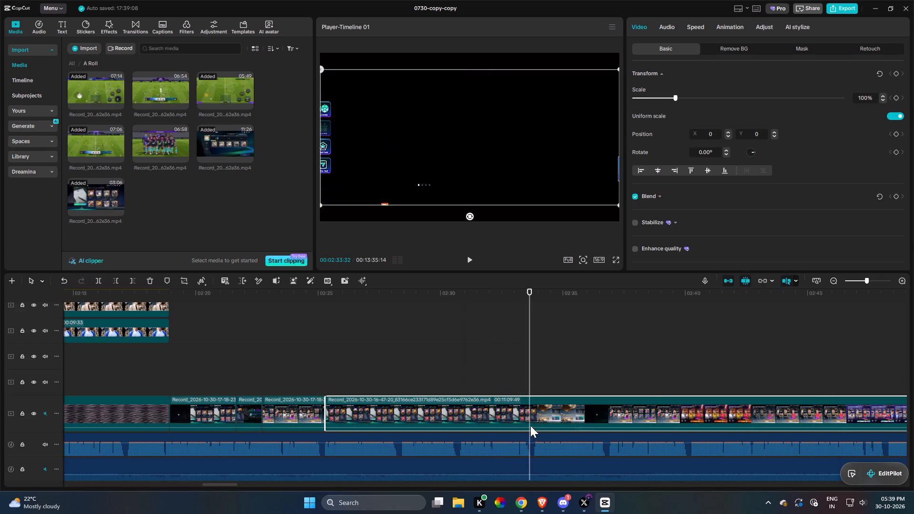
left_click_drag(324, 409, 318, 408)
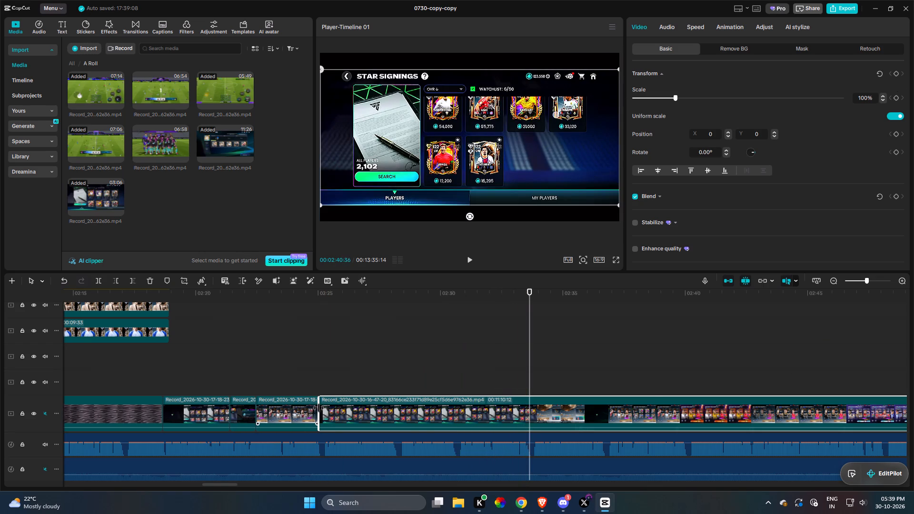
left_click_drag(318, 408, 314, 407)
Split the recording after about 8:22 of Star Signings footage and trim the second piece's start to the Ballon d'Or Draft C screen.
key("space")
key("space")
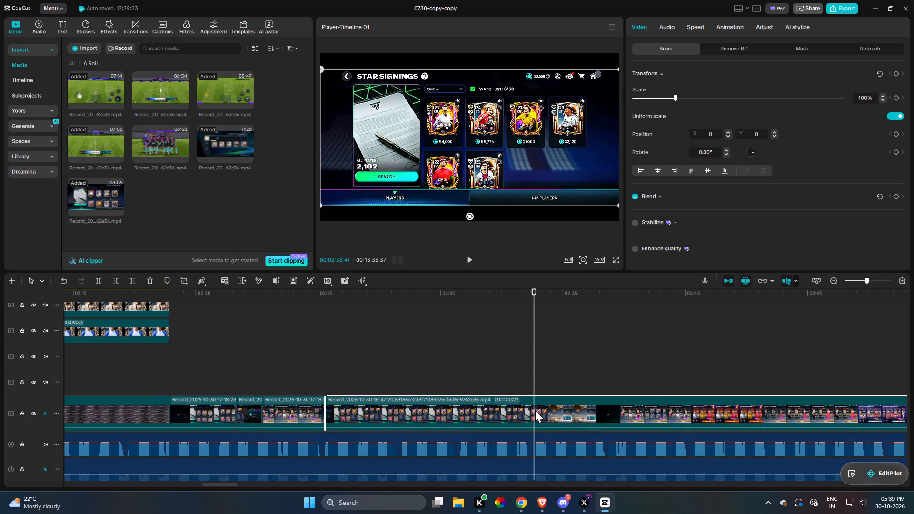
left_click(523, 374)
left_click(533, 403)
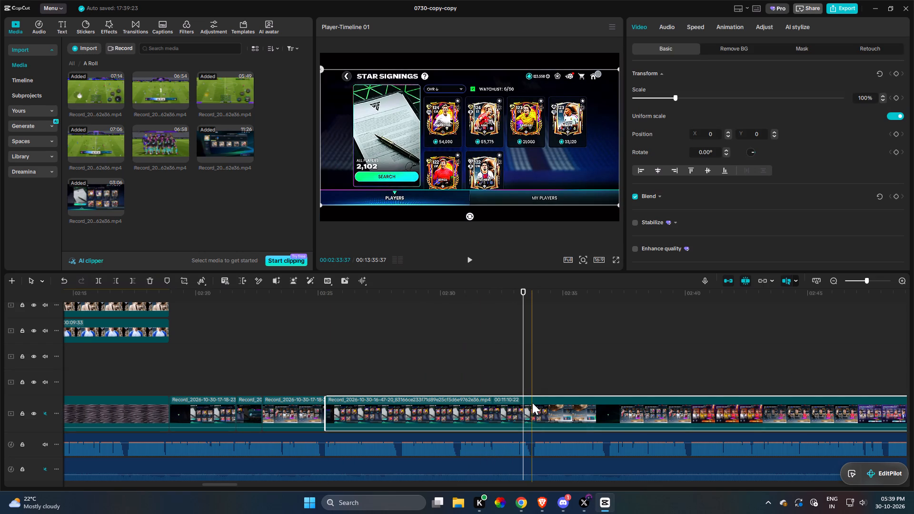
key("r")
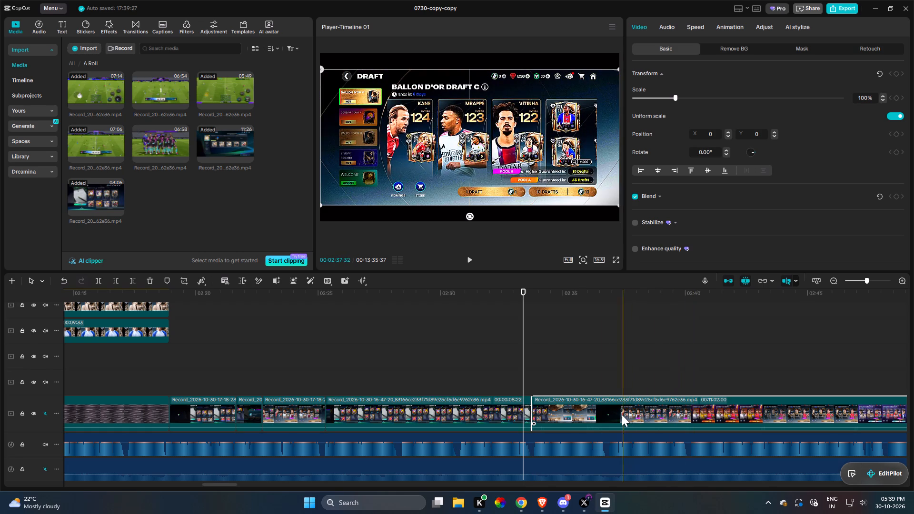
key("q")
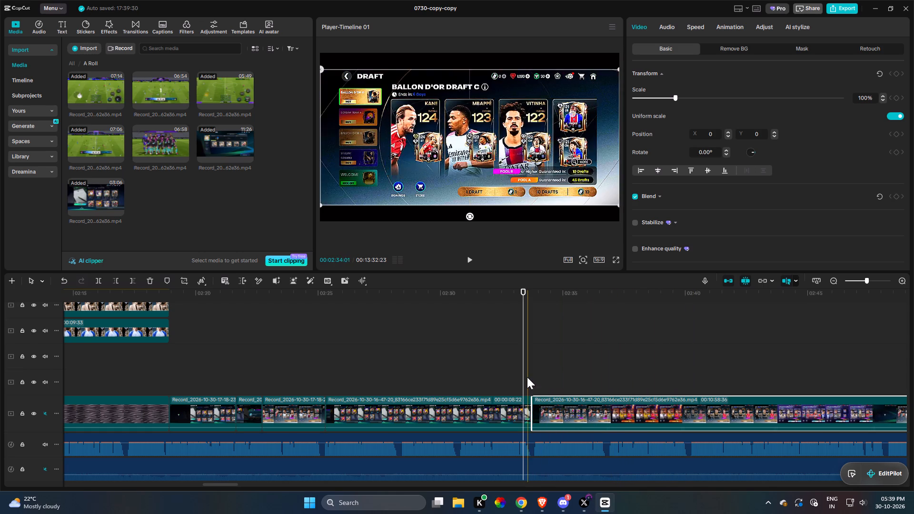
Play the draft footage against the narration and extend its start slightly, to a clip length of about 10:59:06.
key("space")
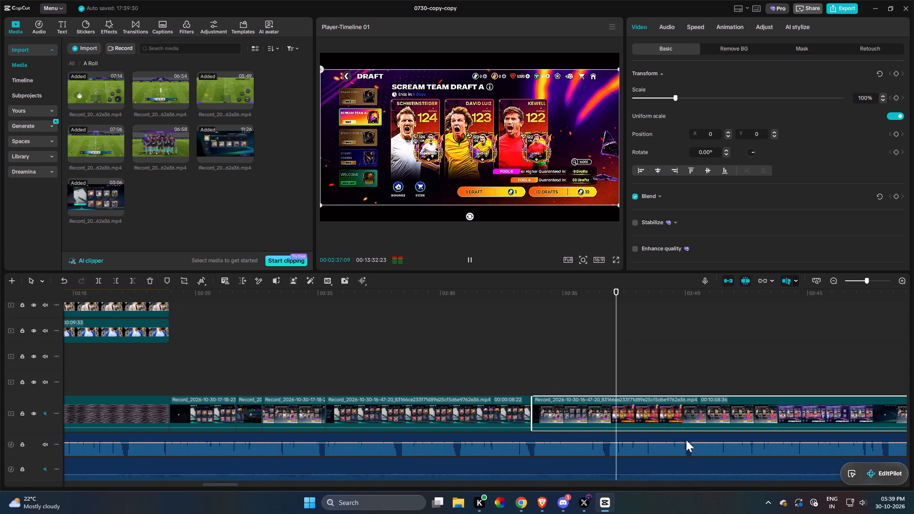
left_click_drag(654, 427, 670, 431)
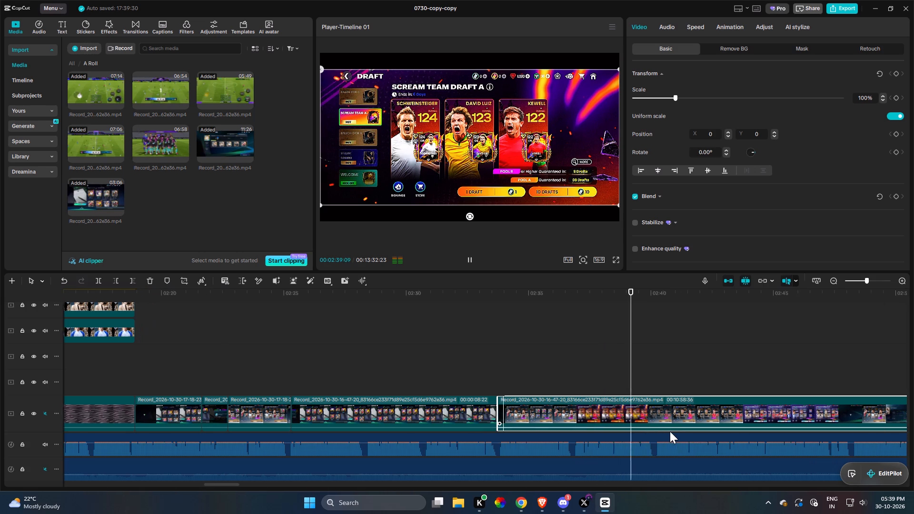
left_click_drag(670, 431, 668, 432)
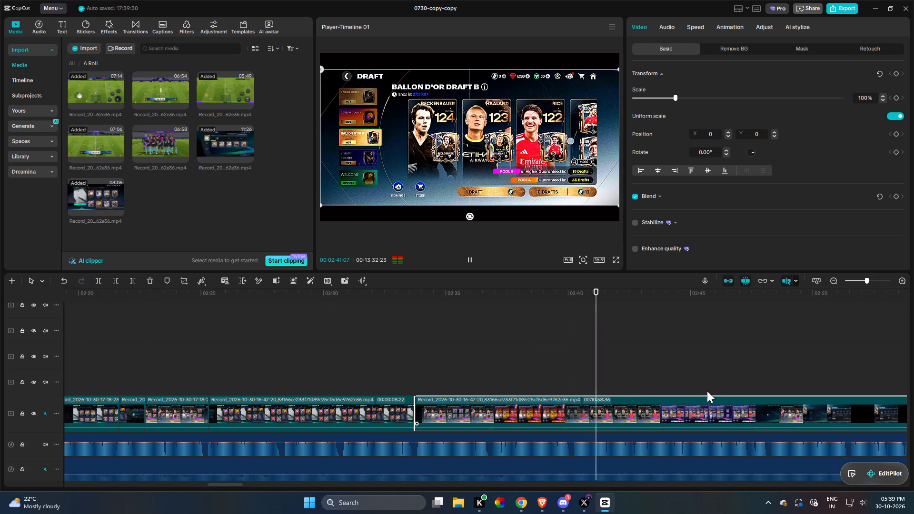
left_click_drag(751, 464, 616, 304)
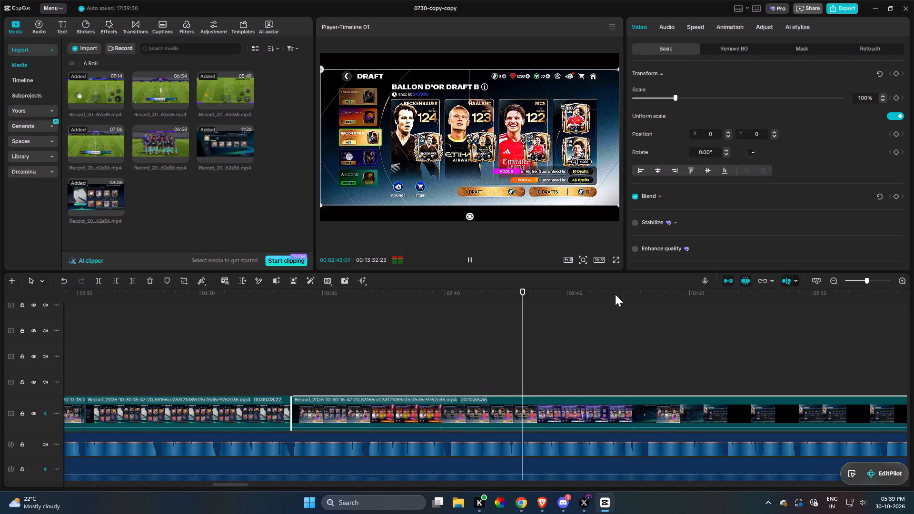
left_click_drag(617, 346, 649, 377)
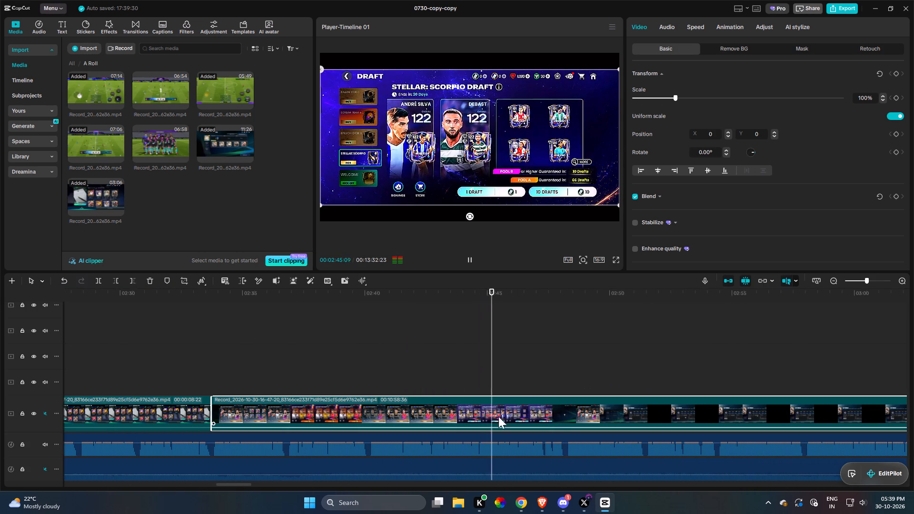
key("space")
left_click_drag(211, 412, 200, 412)
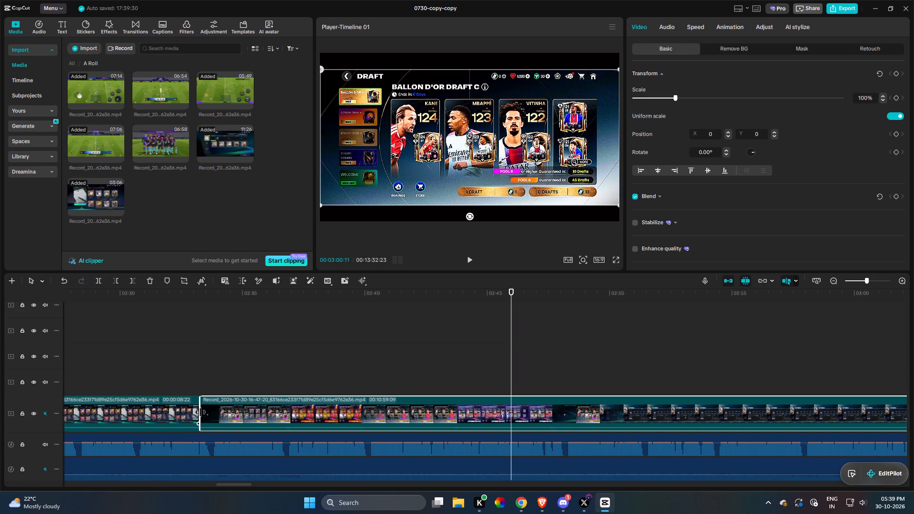
left_click_drag(200, 412, 203, 413)
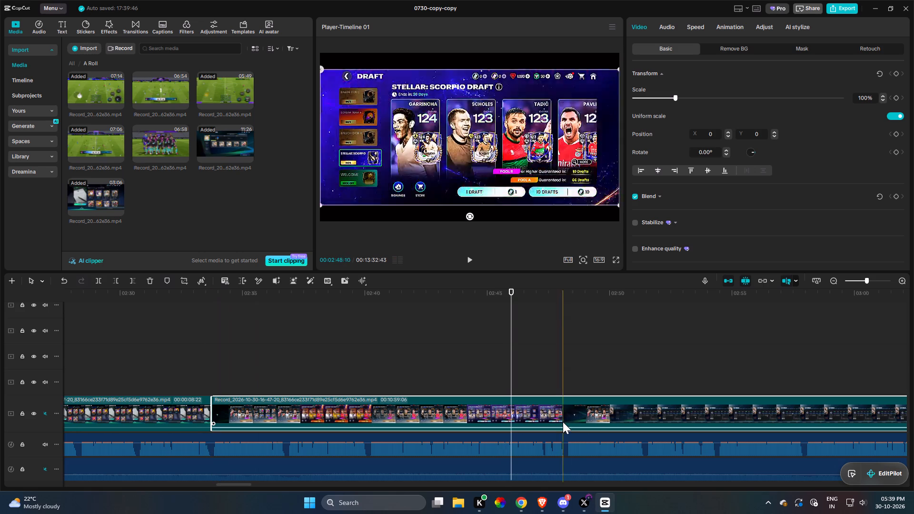
Split the draft footage after about 13:02, during Stellar: Scorpio Draft, and trim the remainder's start to Vitinha's player summary.
key("space")
left_click_drag(532, 403, 536, 406)
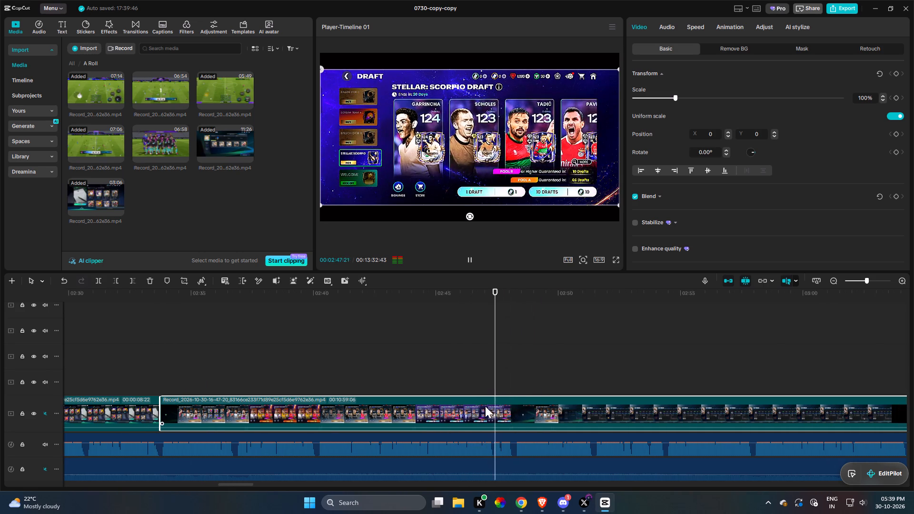
left_click_drag(535, 409, 553, 430)
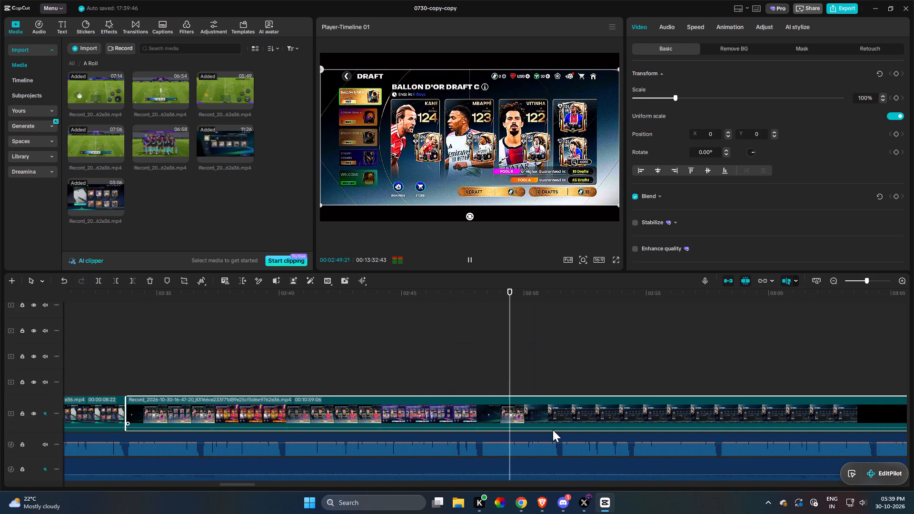
left_click_drag(553, 430, 522, 430)
key("space")
key("space")
key("space")
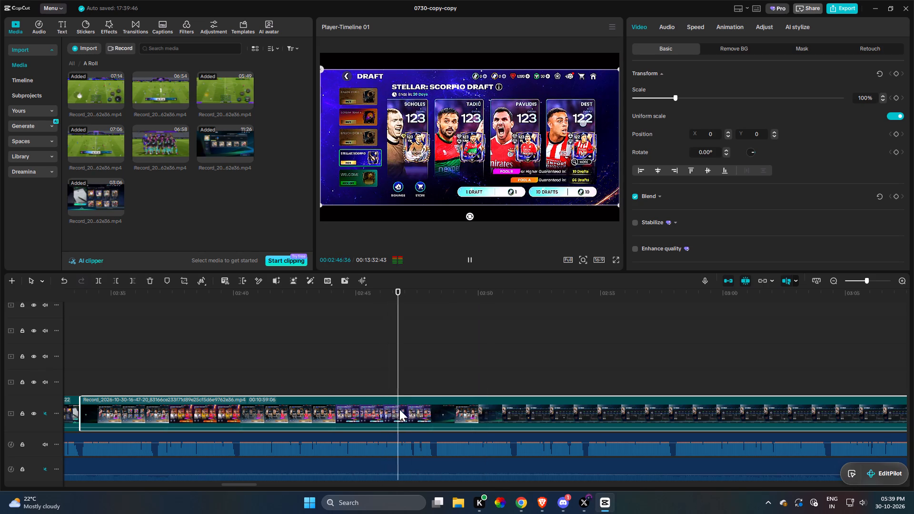
key("r")
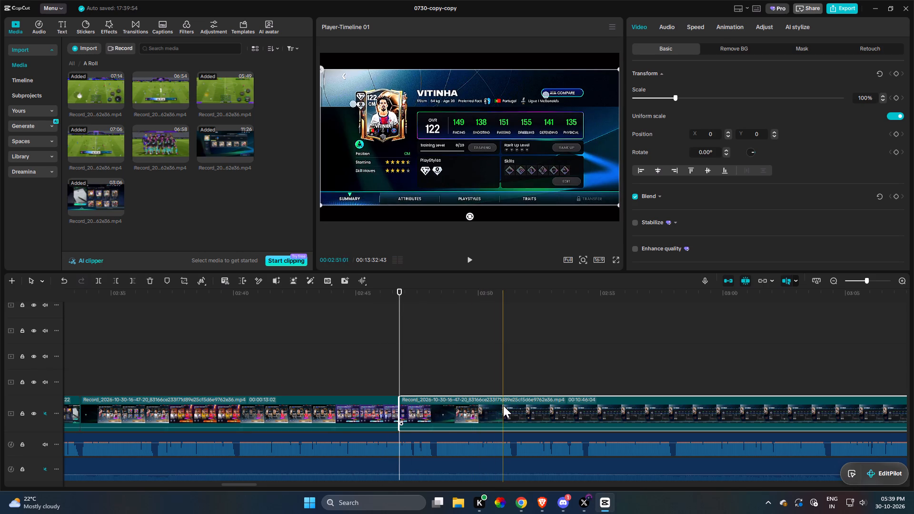
key("q")
Split the Vitinha summary clip at about 02:49 and insert the Rivals National Showdowns tweet image from the B Roll folder there.
left_click(384, 378)
key("space")
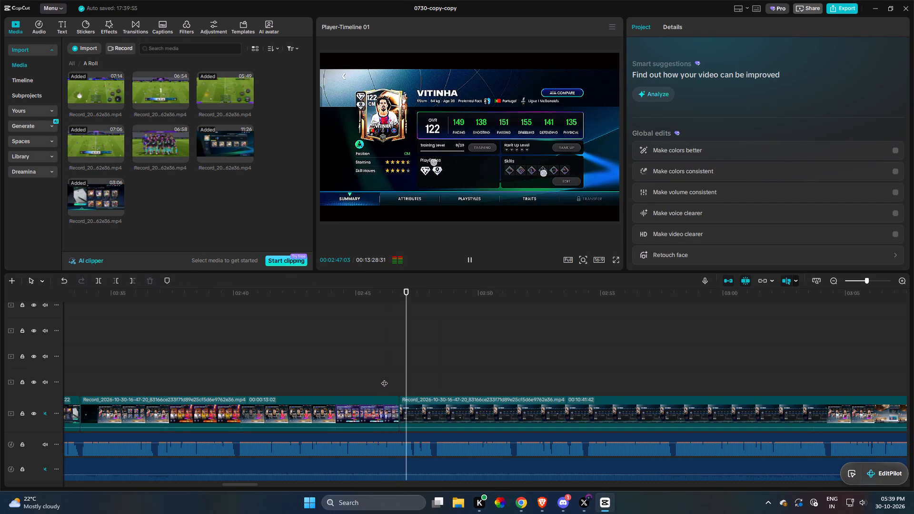
left_click(437, 409)
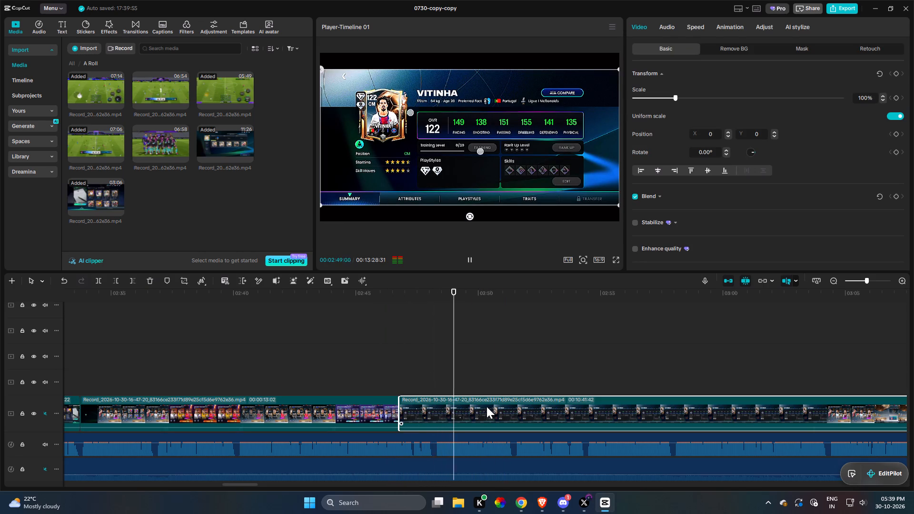
key("space")
key("r")
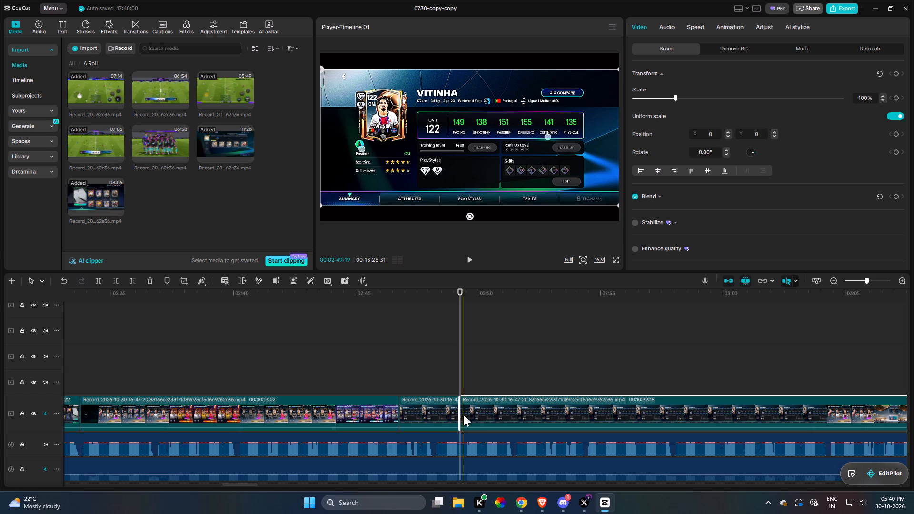
left_click(72, 63)
double_click(101, 130)
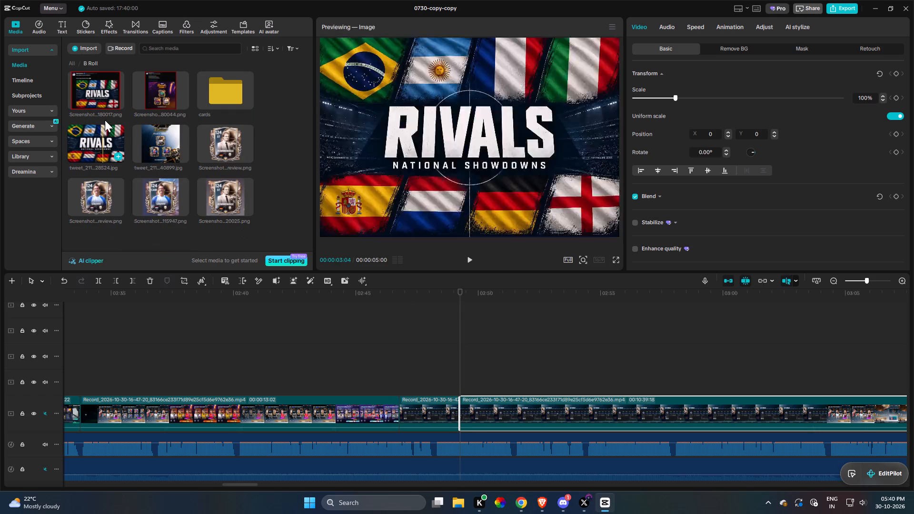
left_click_drag(99, 144, 474, 401)
Set the Rivals image's scale to 80%, checking it during playback.
key("space")
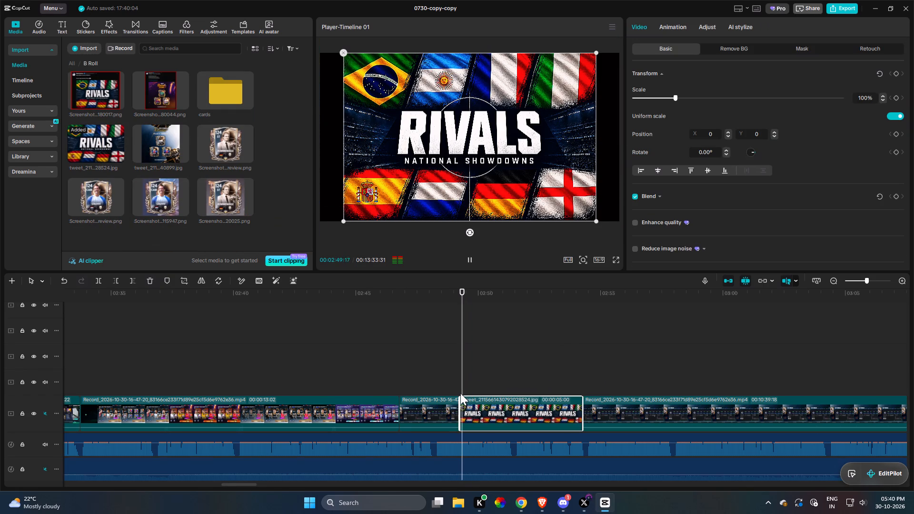
left_click_drag(671, 100, 663, 100)
key("space")
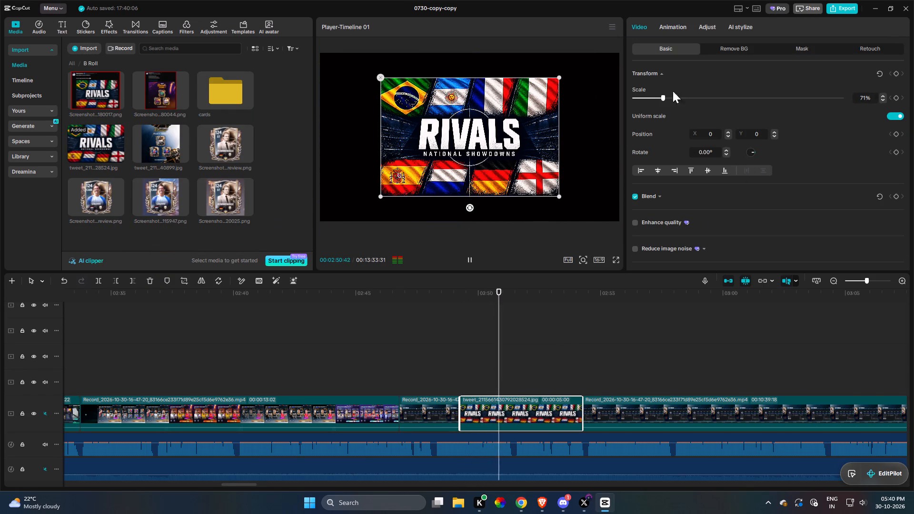
left_click_drag(587, 473, 589, 408)
left_click_drag(575, 421, 583, 425)
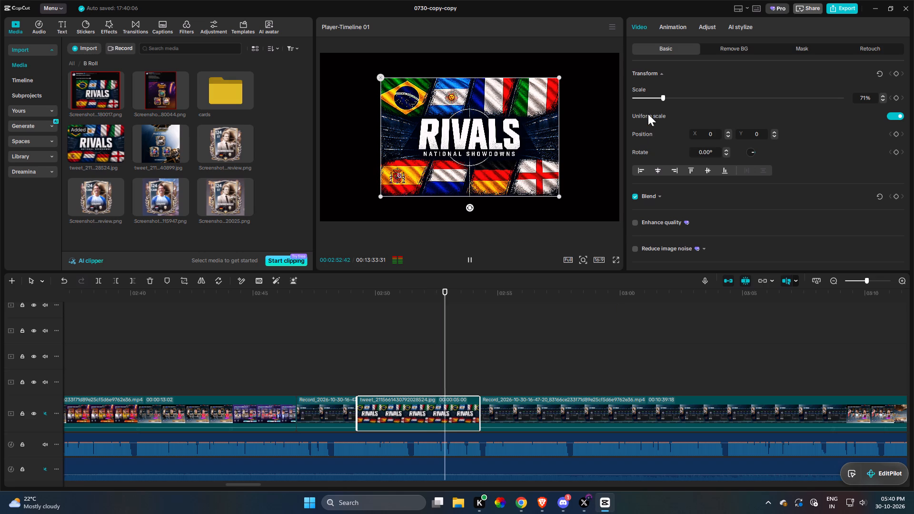
left_click(663, 99)
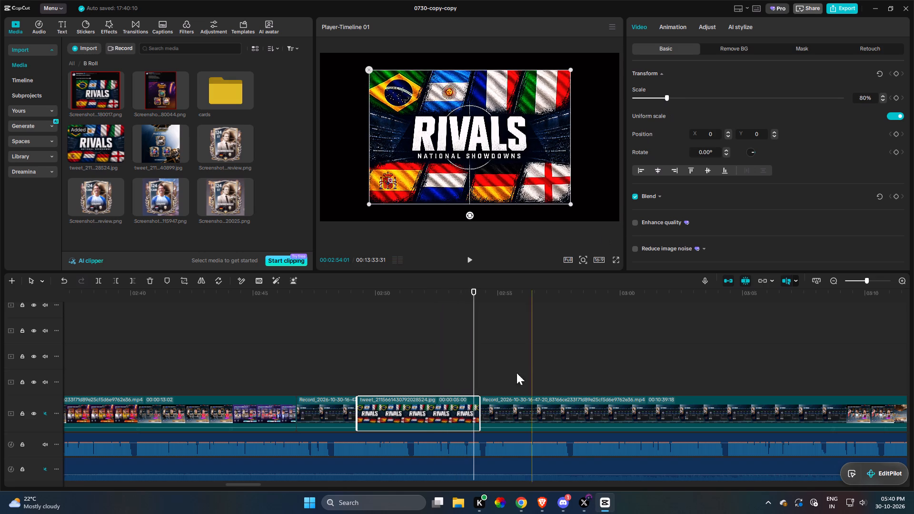
Lengthen the Rivals image over the narration and cut its end at about 03:01, for a duration of about 12:05.
left_click_drag(478, 409, 823, 429)
key("space")
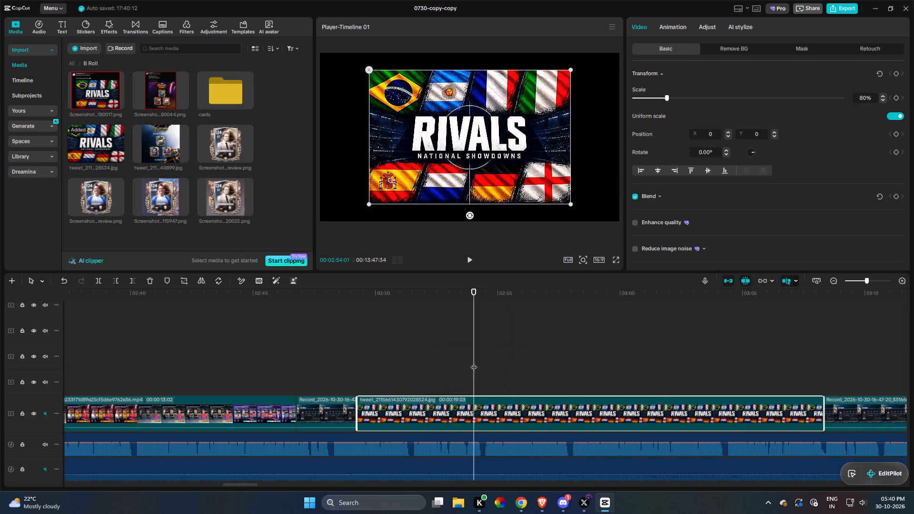
left_click_drag(574, 401, 546, 391)
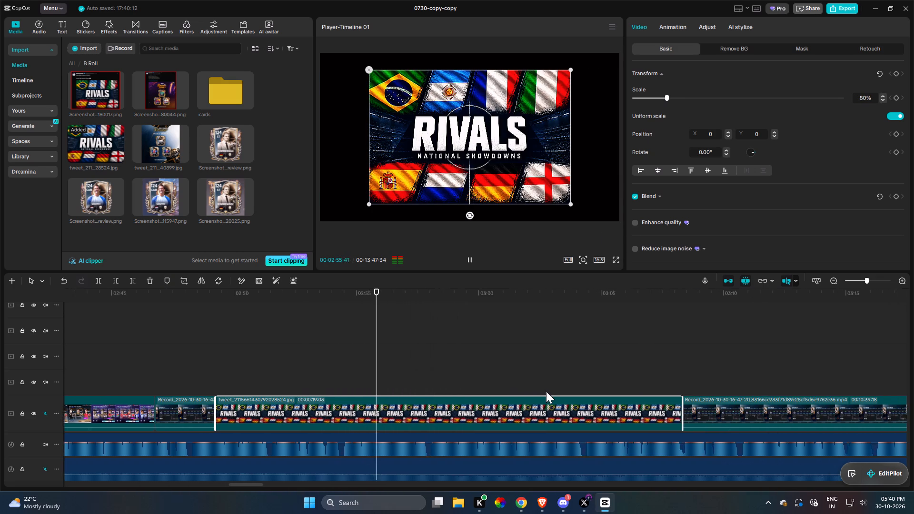
left_click_drag(546, 391, 545, 390)
scroll(368, 388, "down", 2)
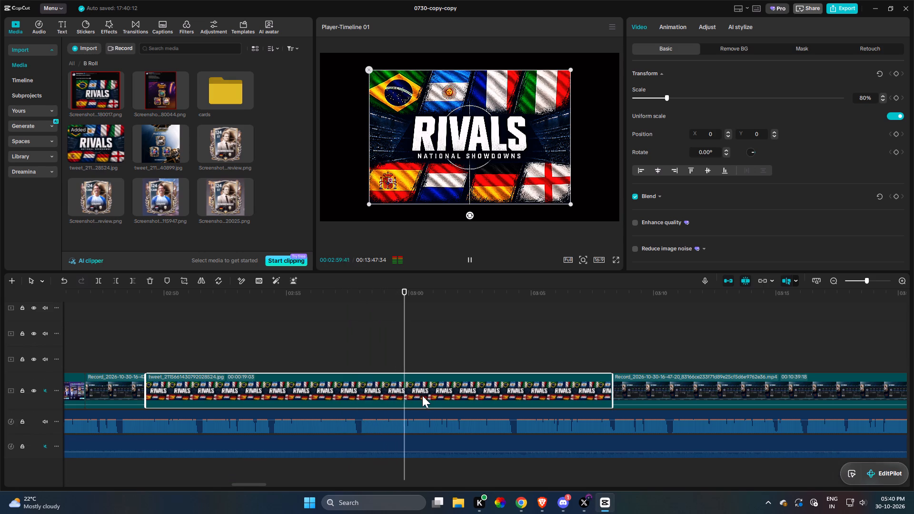
left_click_drag(434, 398, 442, 406)
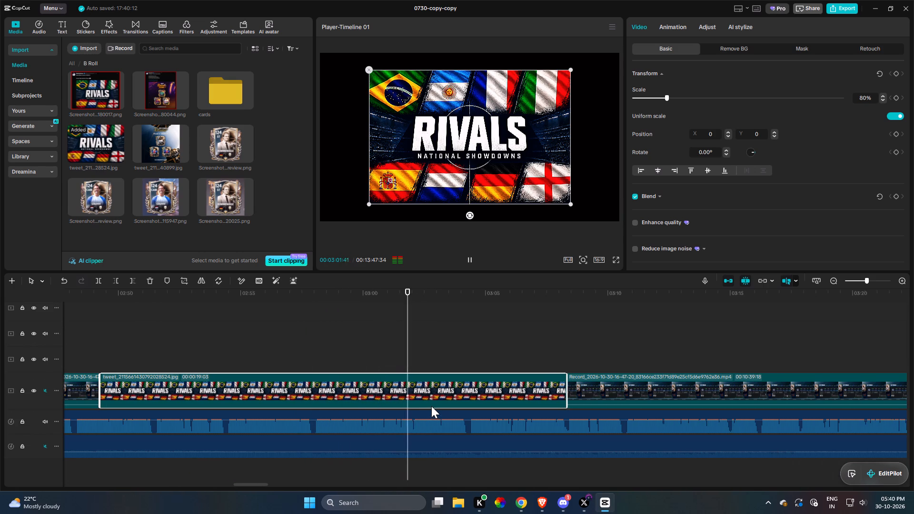
key("space")
key("space")
key("space")
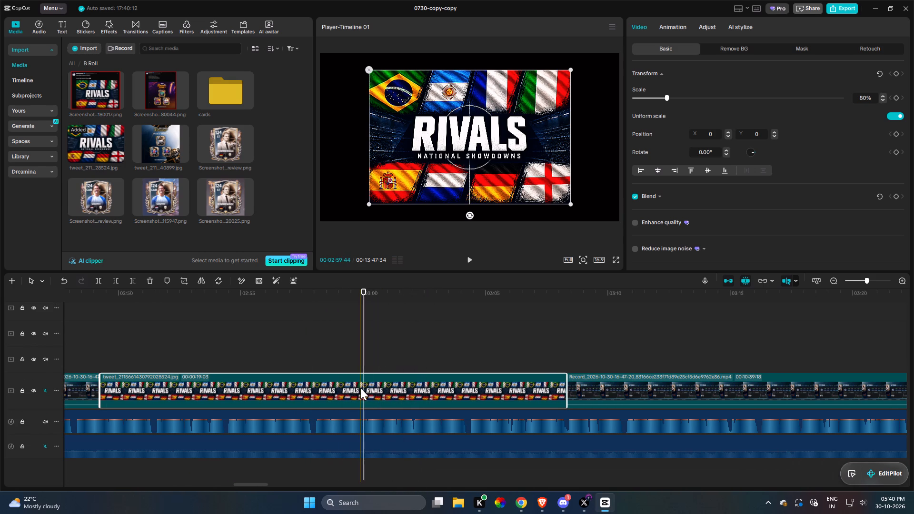
key("space")
key("space")
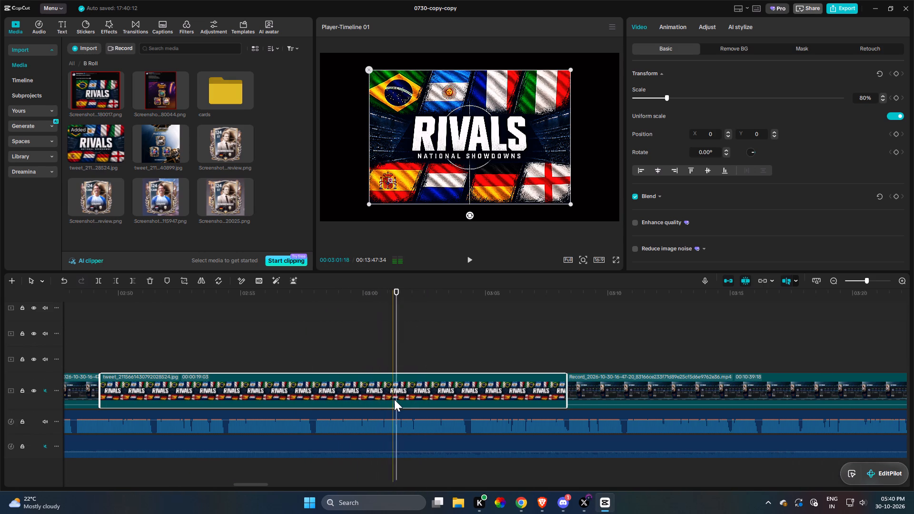
key("w")
key("space")
key("space")
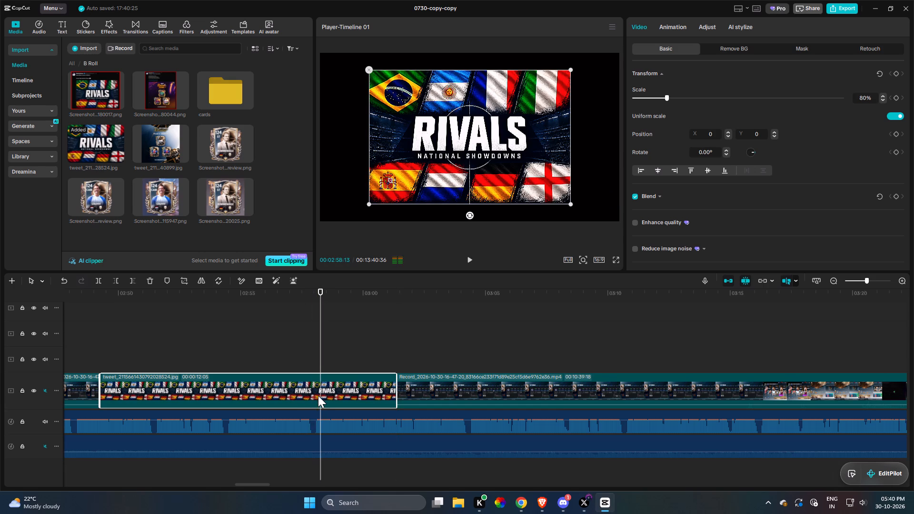
Cut the end of the Rivals image at about 02:58, for a duration of about 09:16.
key("space")
key("space")
type("rf")
Insert the Fool Dork puppet GIF from the MEMES folder directly after the Rivals image on the main track.
left_click(71, 64)
double_click(170, 154)
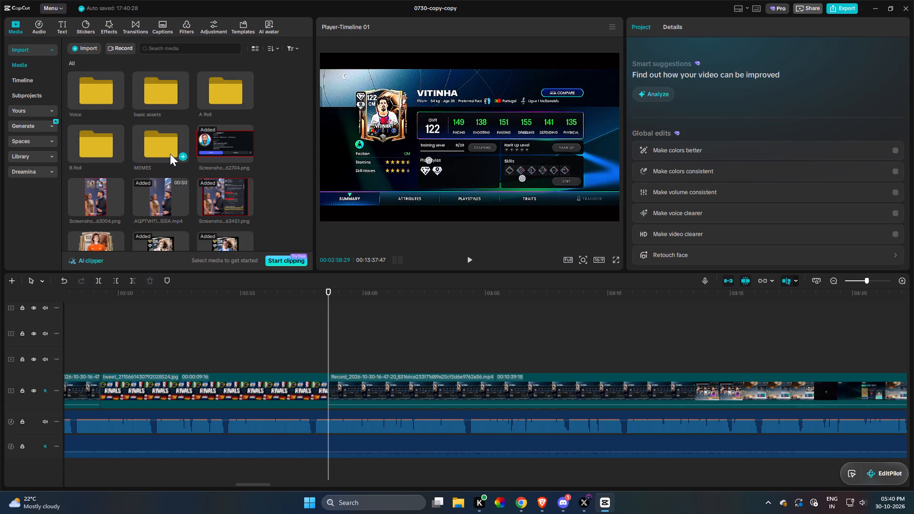
scroll(173, 182, "down", 3)
left_click_drag(169, 126, 322, 395)
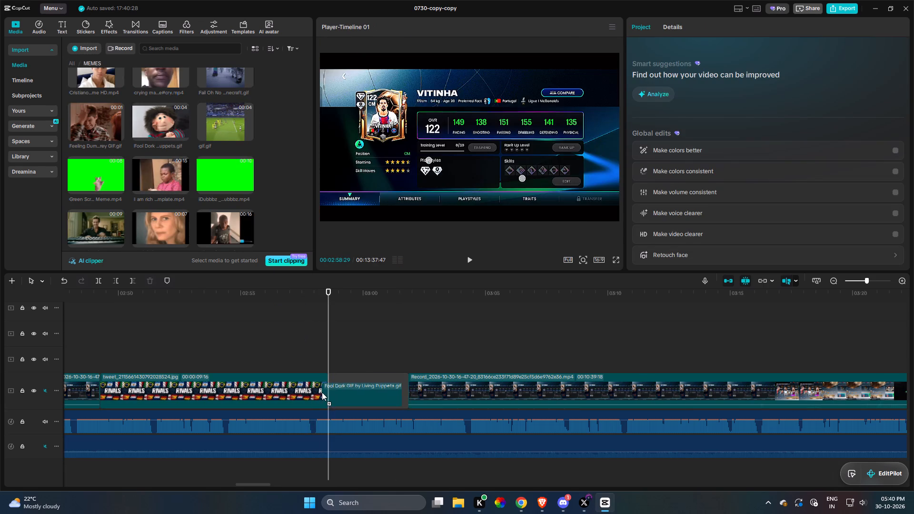
Play the Fool Dork GIF against the narration and trim its end at about 03:01.
key("space")
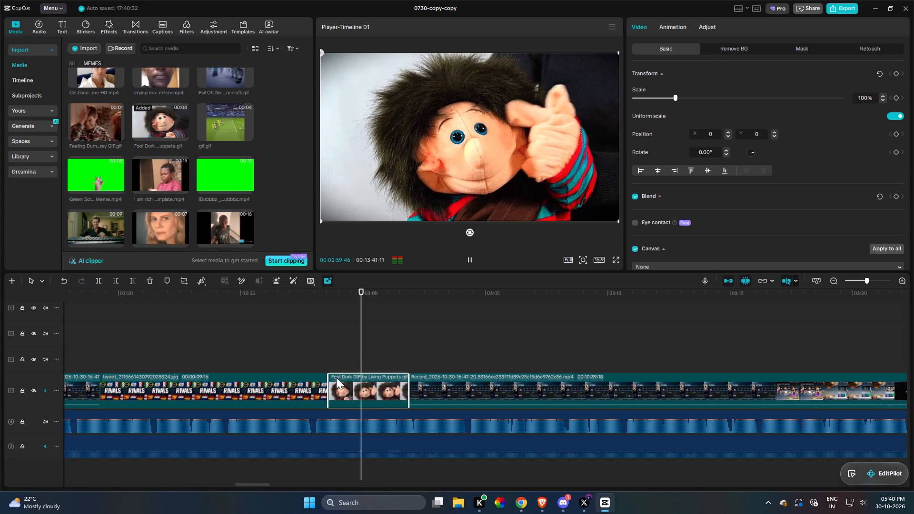
key("space")
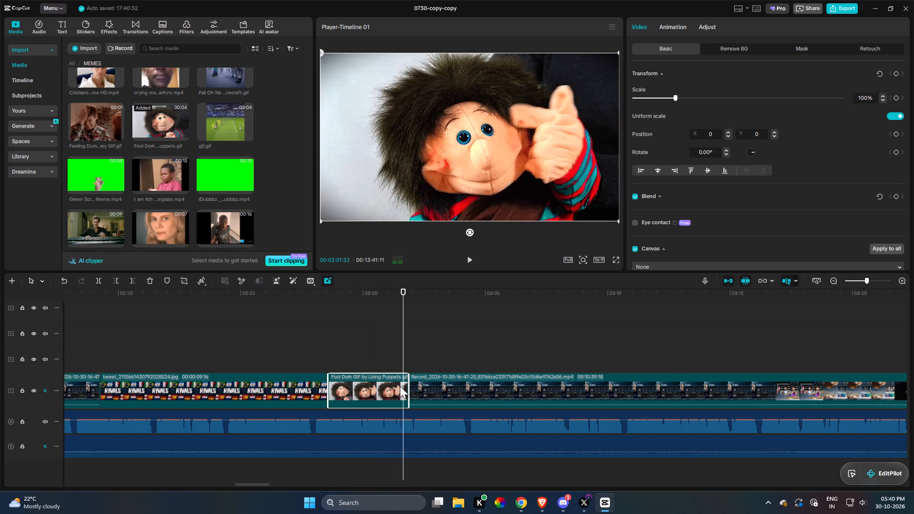
key("space")
key("space")
key("space")
key("space")
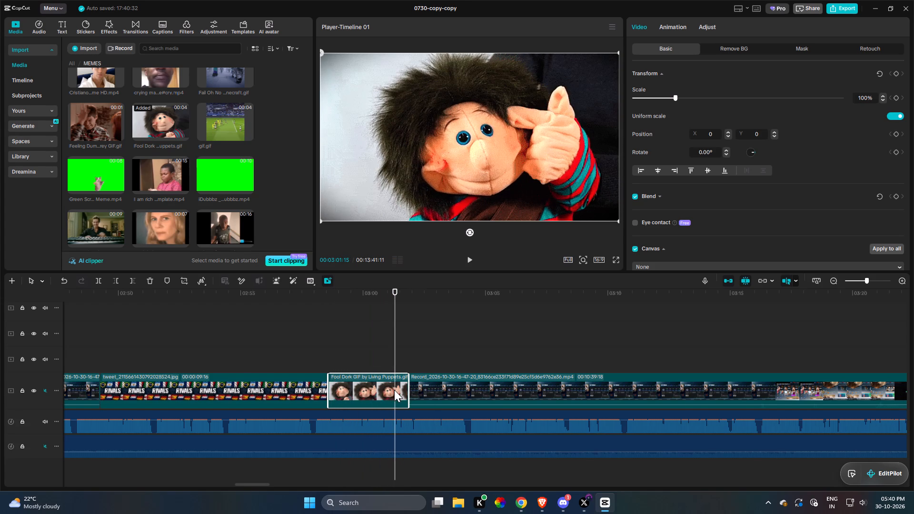
key("w")
Extend the start of the recording clip after the GIF back to the Star Signings player list, for a duration of about 11:21:10.
left_click(434, 388)
left_click_drag(836, 393, 830, 391)
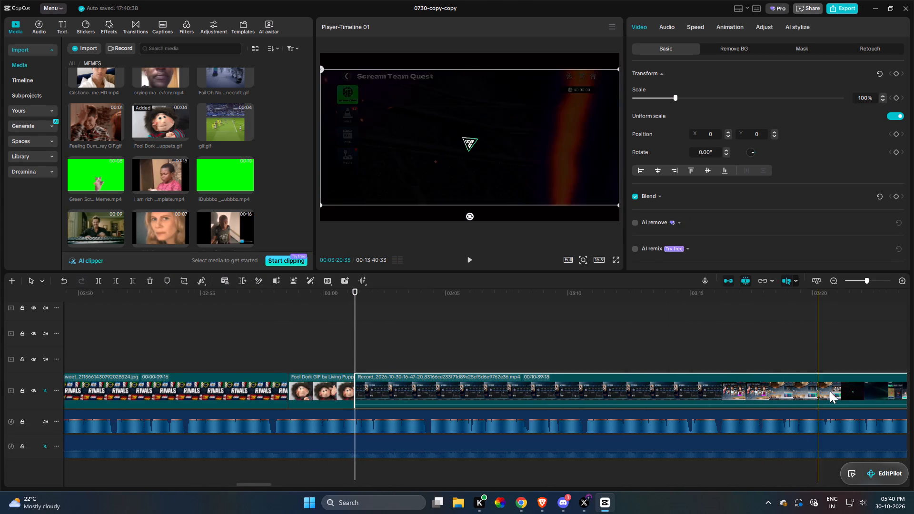
left_click_drag(830, 391, 547, 383)
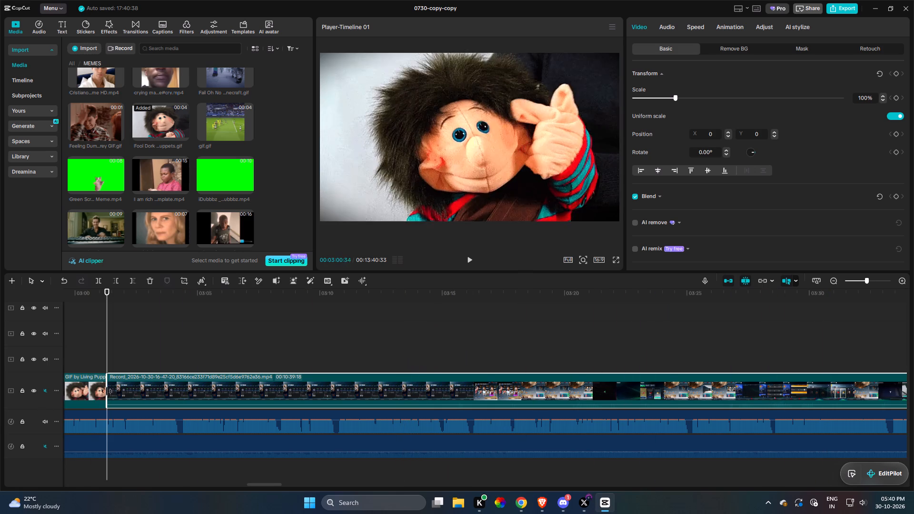
left_click_drag(106, 389, 0, 377)
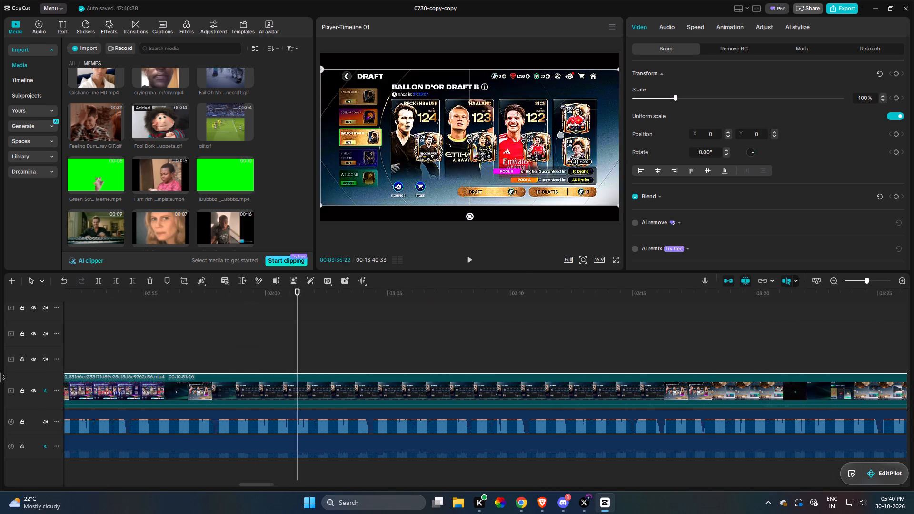
left_click_drag(0, 377, 48, 381)
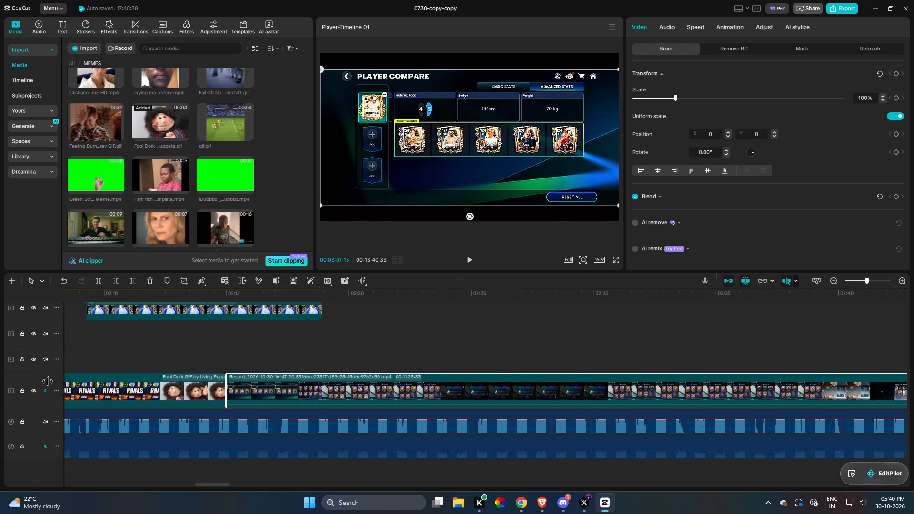
left_click_drag(48, 381, 429, 402)
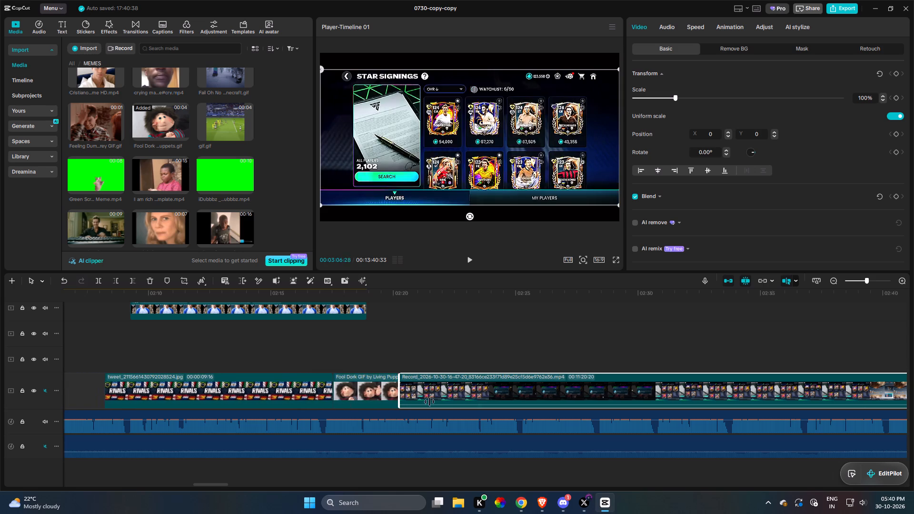
left_click_drag(429, 402, 336, 390)
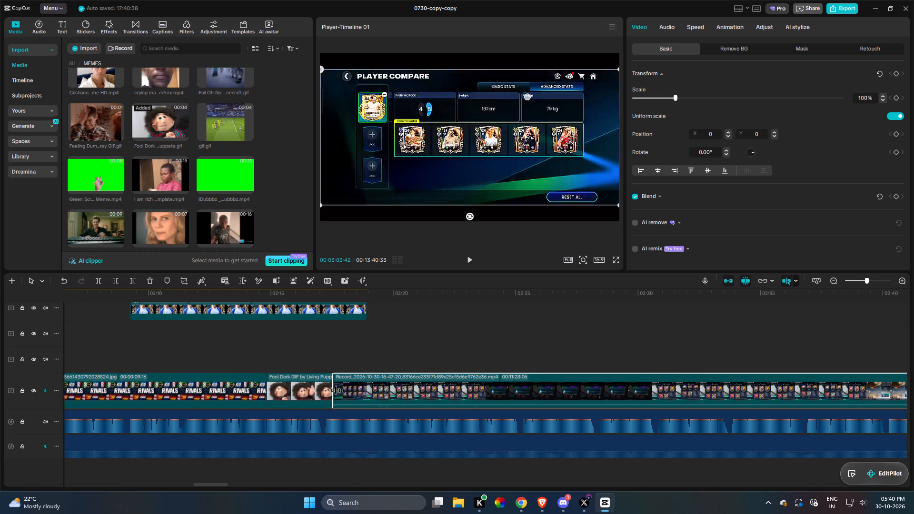
left_click_drag(336, 390, 378, 383)
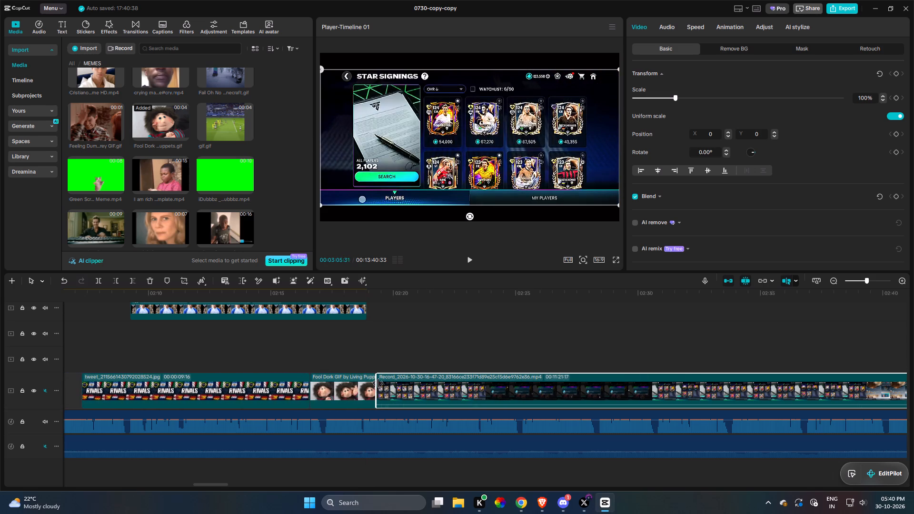
left_click_drag(378, 383, 380, 382)
Trim the Star Signings clip's start to the watchlist view and past the Star Shard pop-up, for a duration of about 11:10:15.
left_click(472, 258)
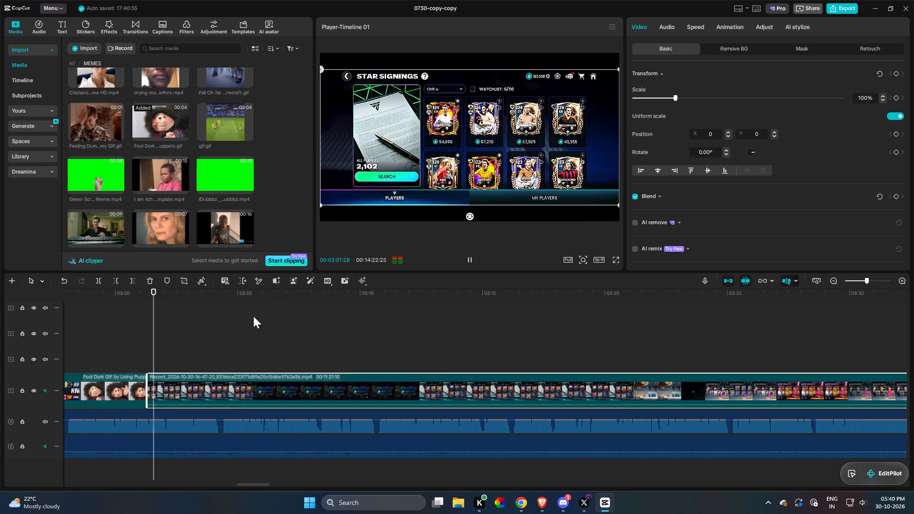
key("space")
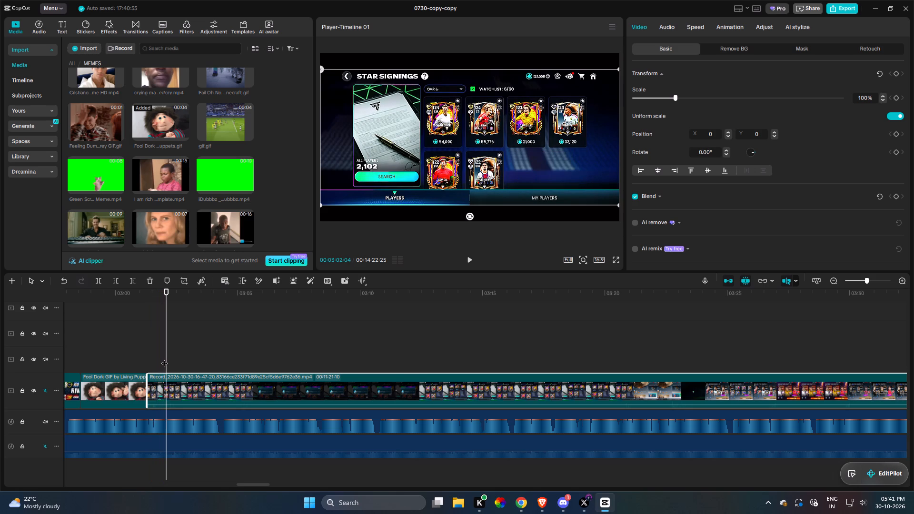
key("q")
key("space")
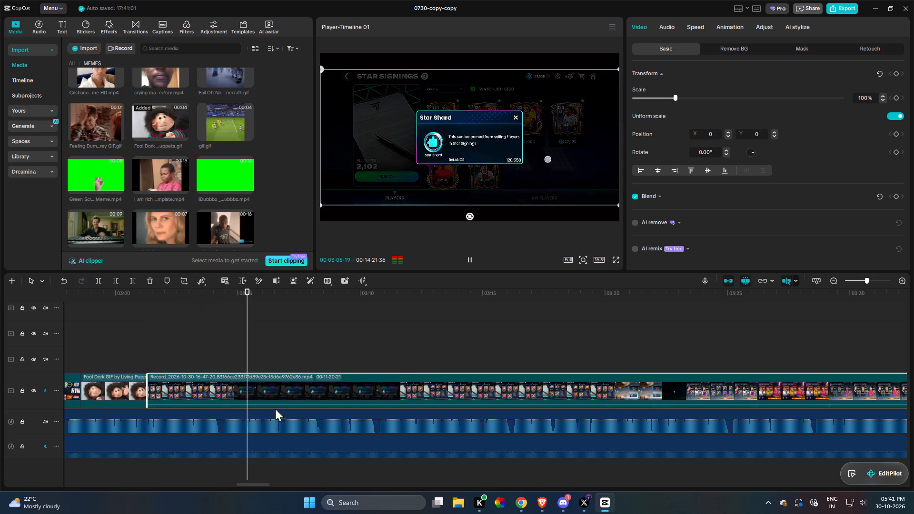
key("space")
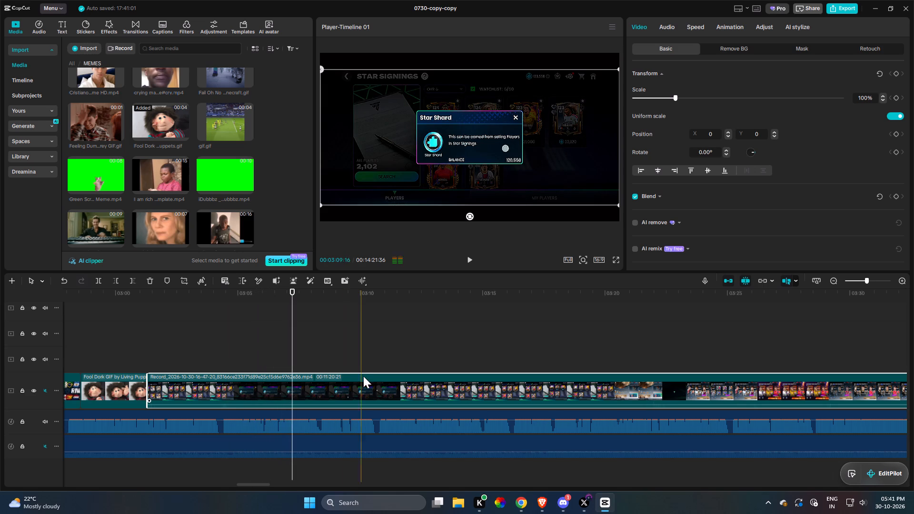
key("q")
key("space")
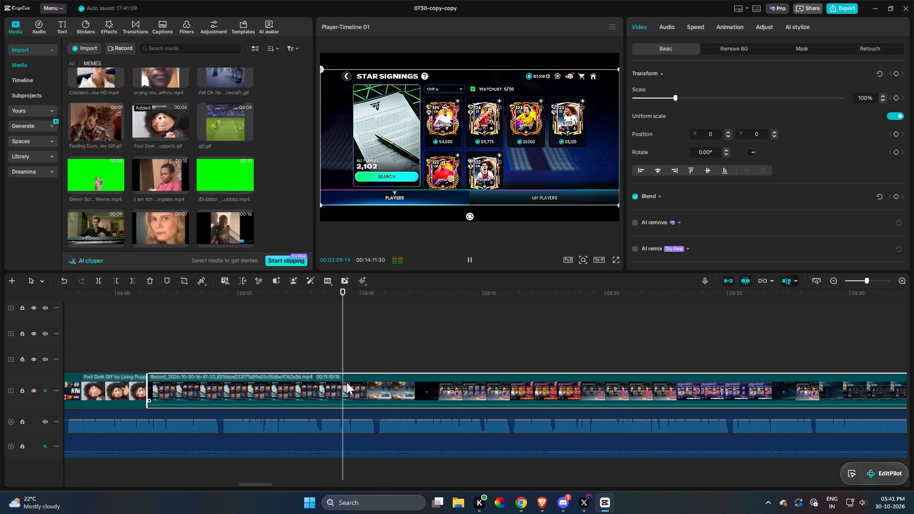
Split the Star Signings clip at about 03:08 and trim the remainder's start to Ballon d'Or Draft C, for a duration of about 10:57:33.
key("space")
key("space")
key("space")
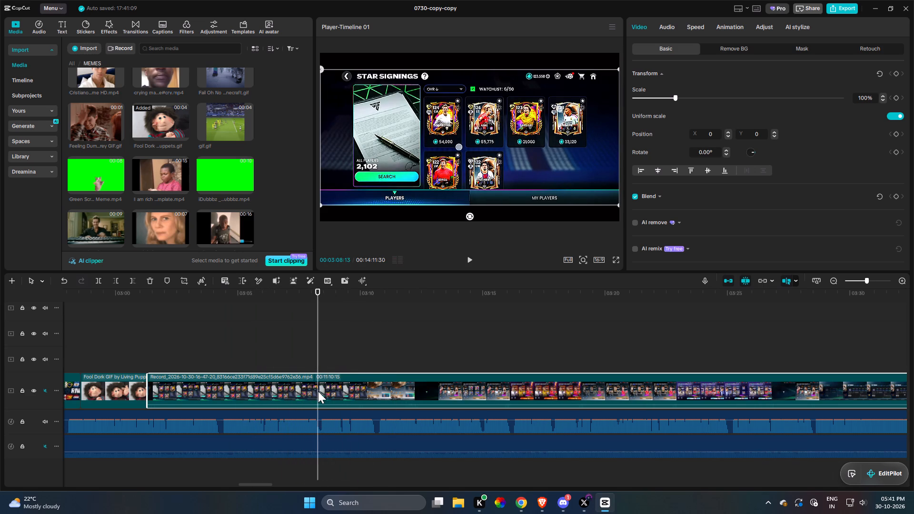
key("space")
key("space")
left_click(303, 346)
left_click(319, 392)
key("r")
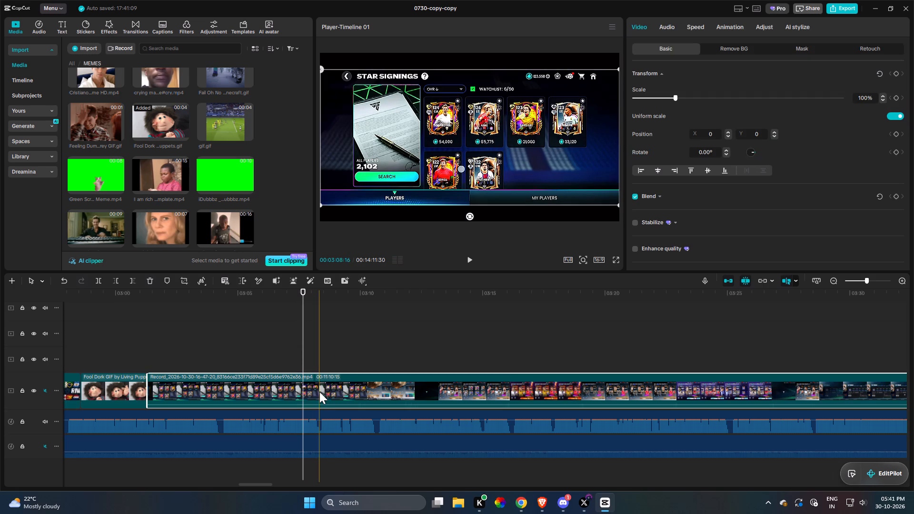
key("q")
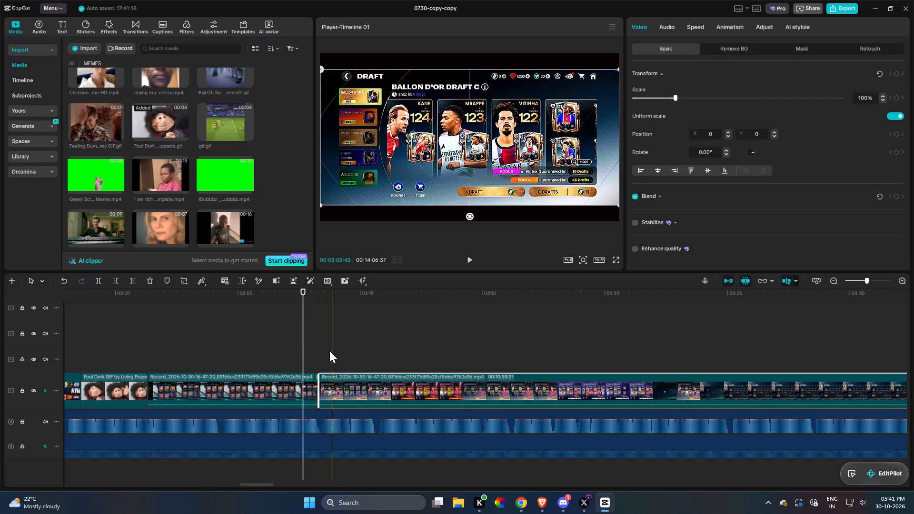
key("space")
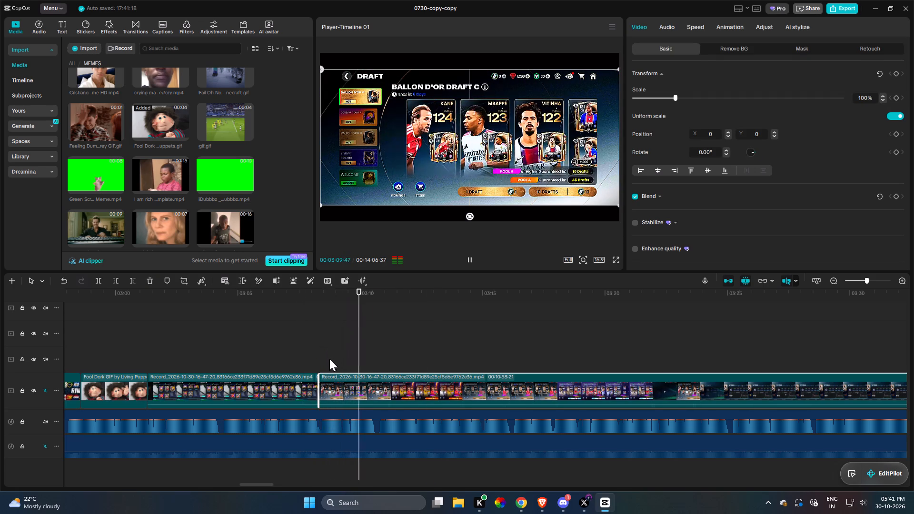
key("space")
key("q")
Play the draft footage against the narration and split it at about 03:12, during Scream Team Draft A.
key("space")
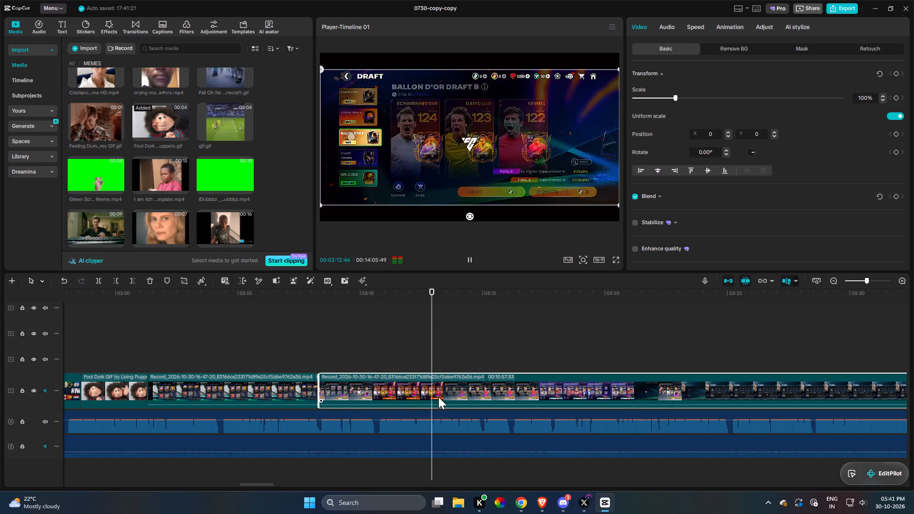
key("space")
key("space")
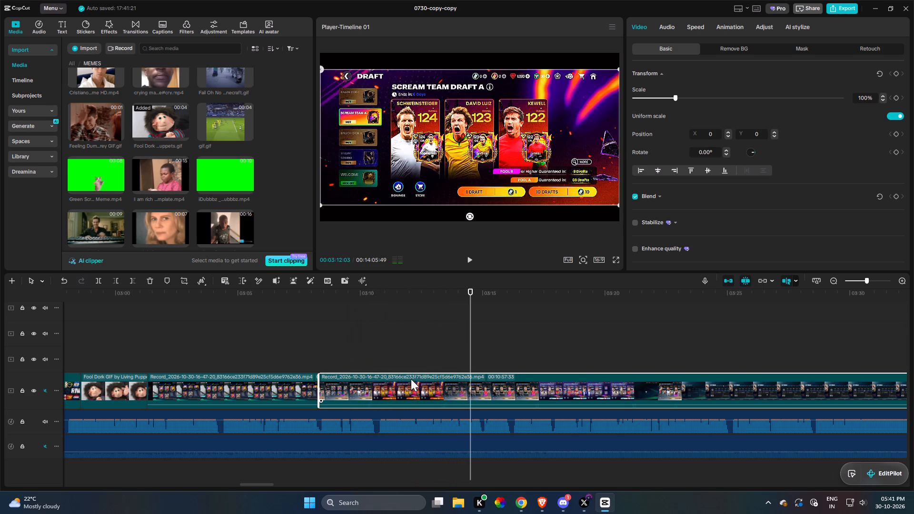
key("space")
key("space")
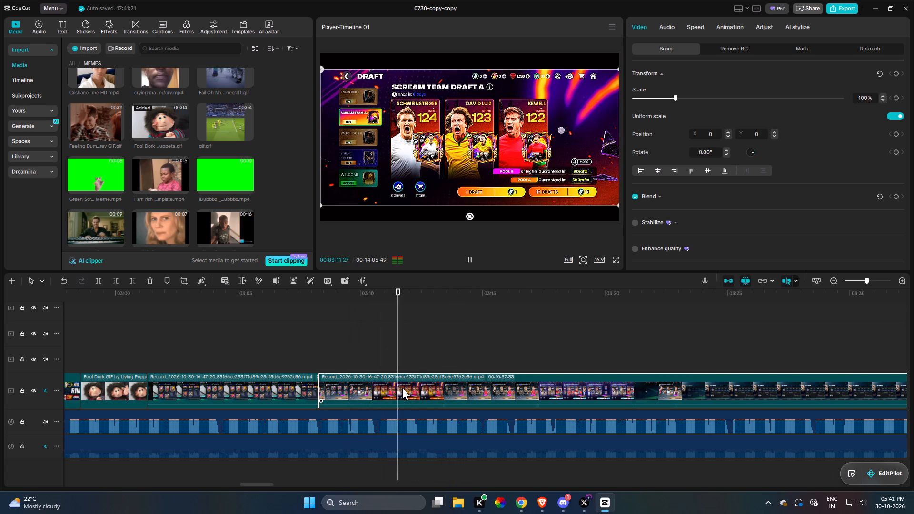
key("space")
key("r")
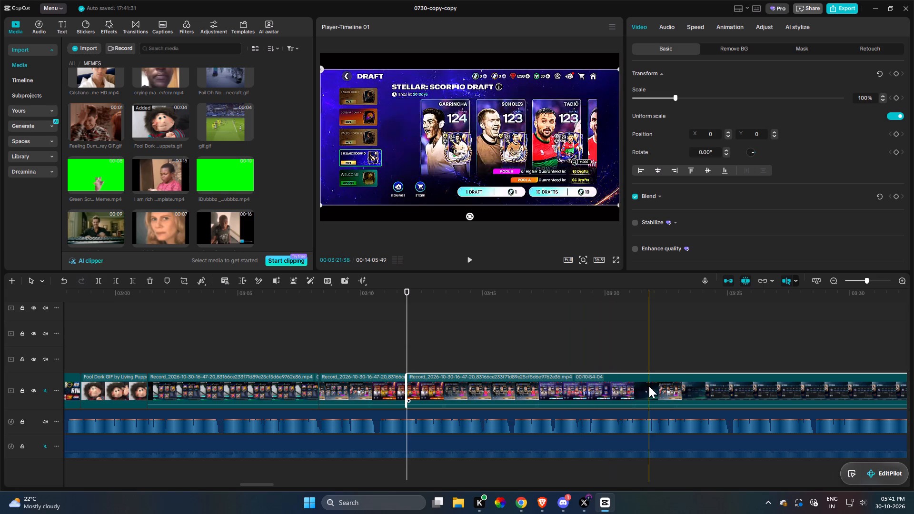
Trim the start of the clip after the Scream Team split to Harry Kane's player summary, for a duration of about 10:02:28.
key("q")
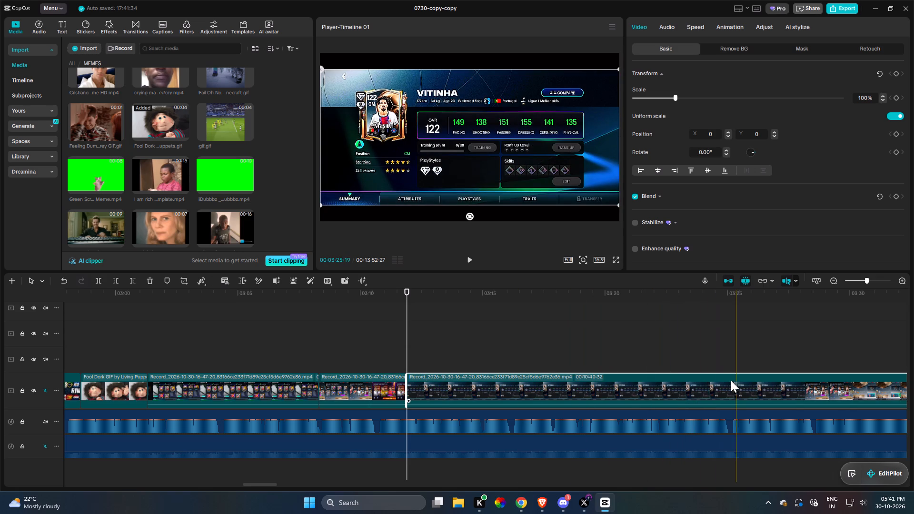
key("q")
key("q")
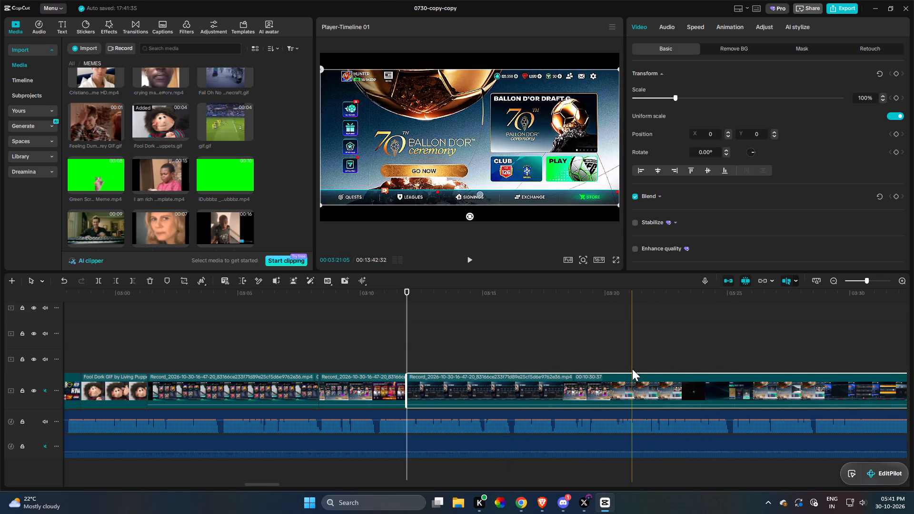
key("q")
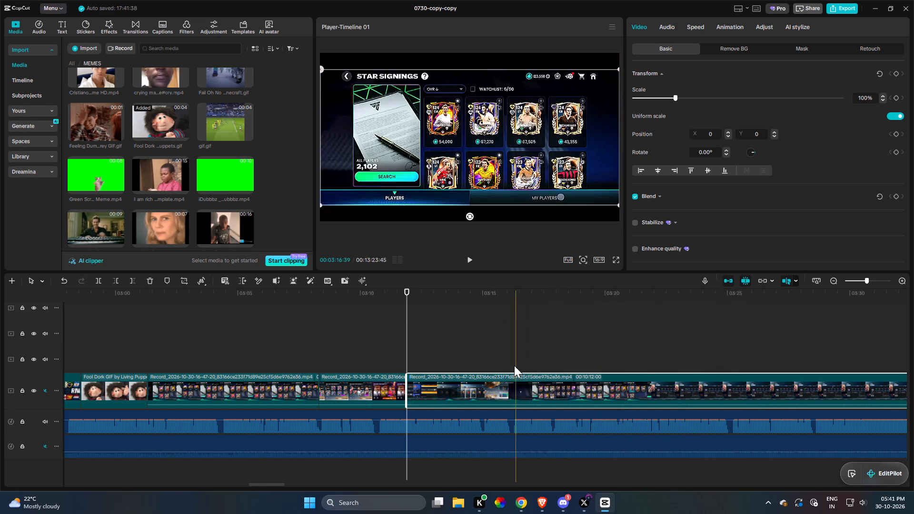
key("q")
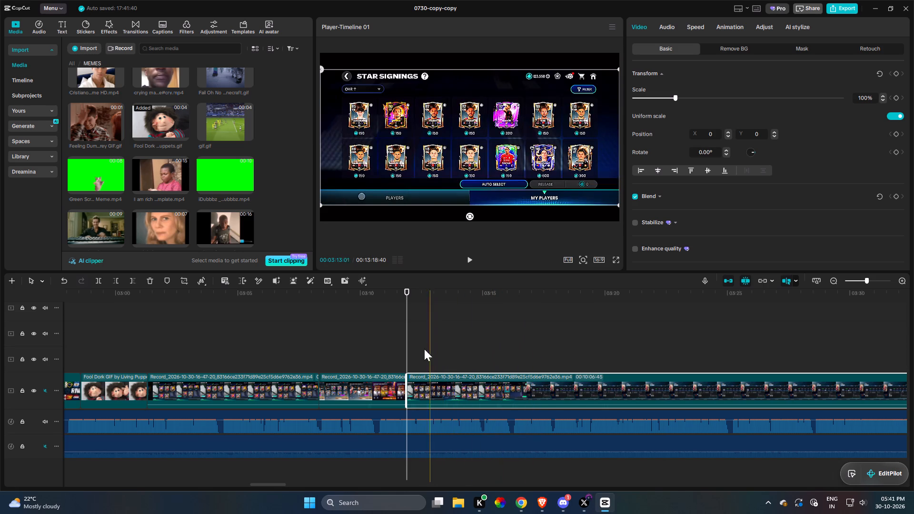
key("q")
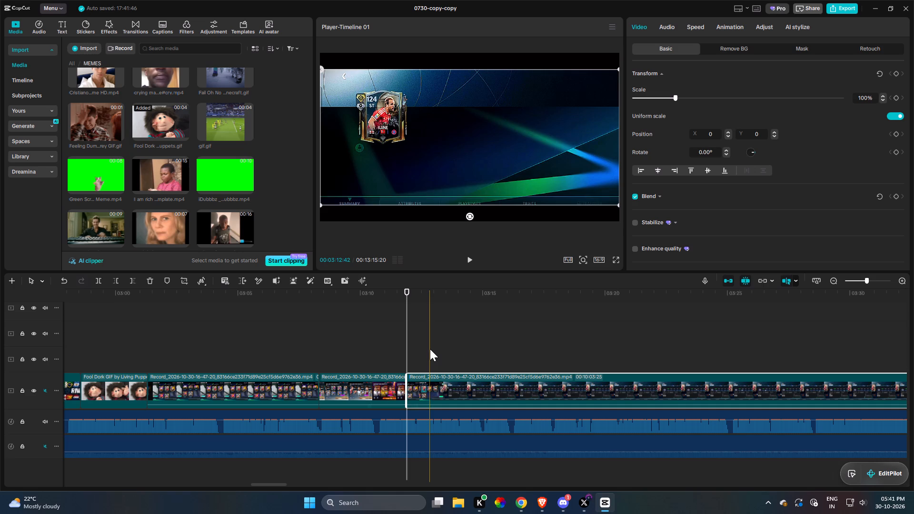
key("q")
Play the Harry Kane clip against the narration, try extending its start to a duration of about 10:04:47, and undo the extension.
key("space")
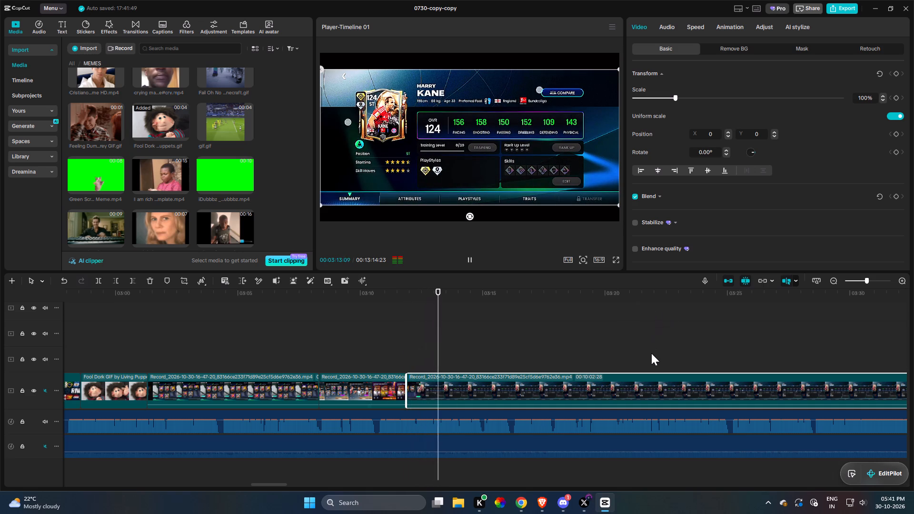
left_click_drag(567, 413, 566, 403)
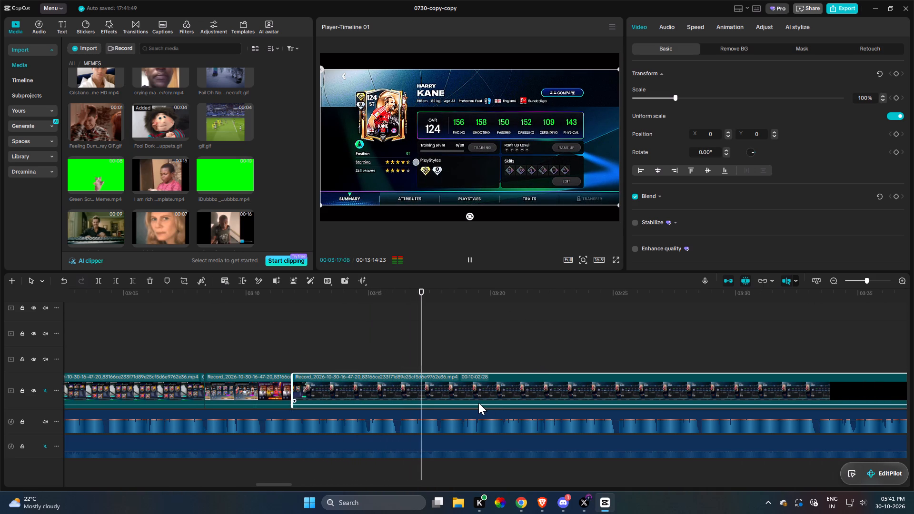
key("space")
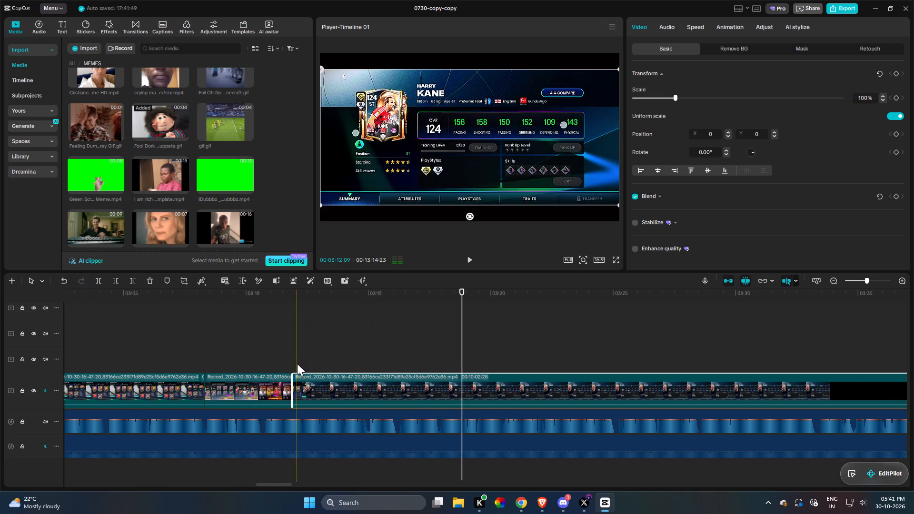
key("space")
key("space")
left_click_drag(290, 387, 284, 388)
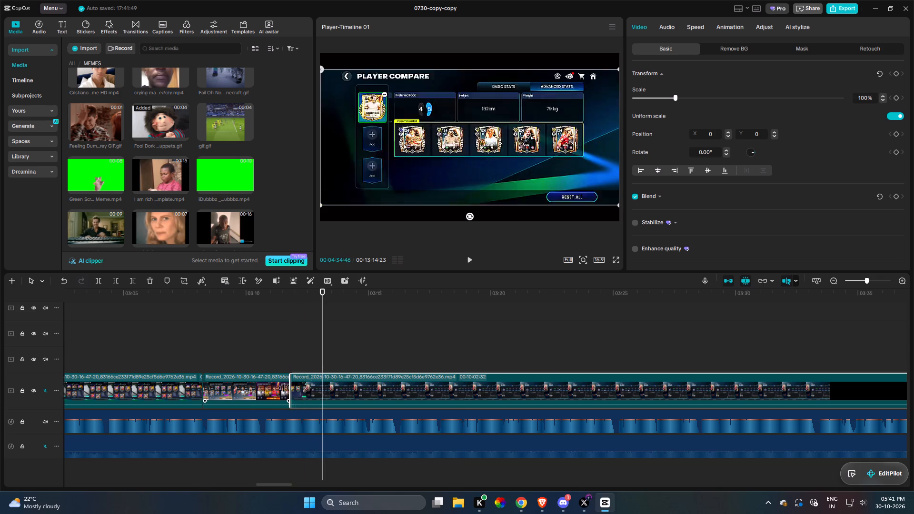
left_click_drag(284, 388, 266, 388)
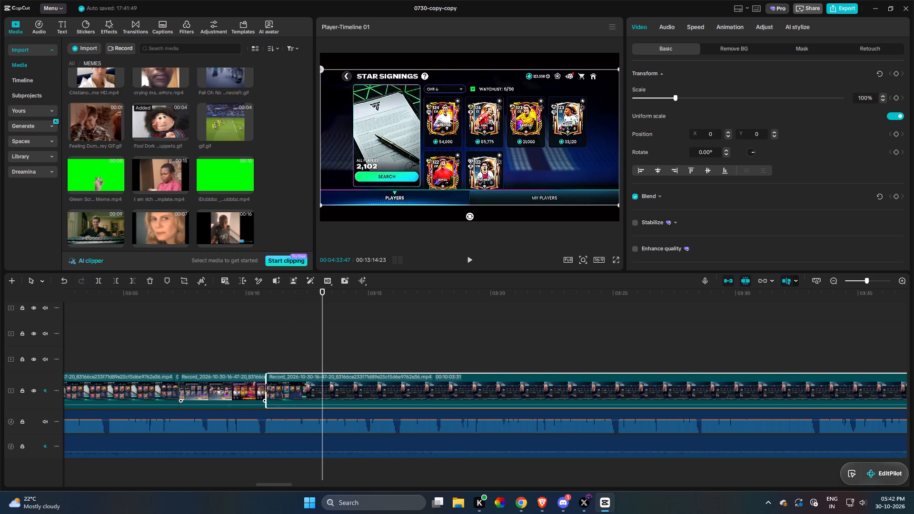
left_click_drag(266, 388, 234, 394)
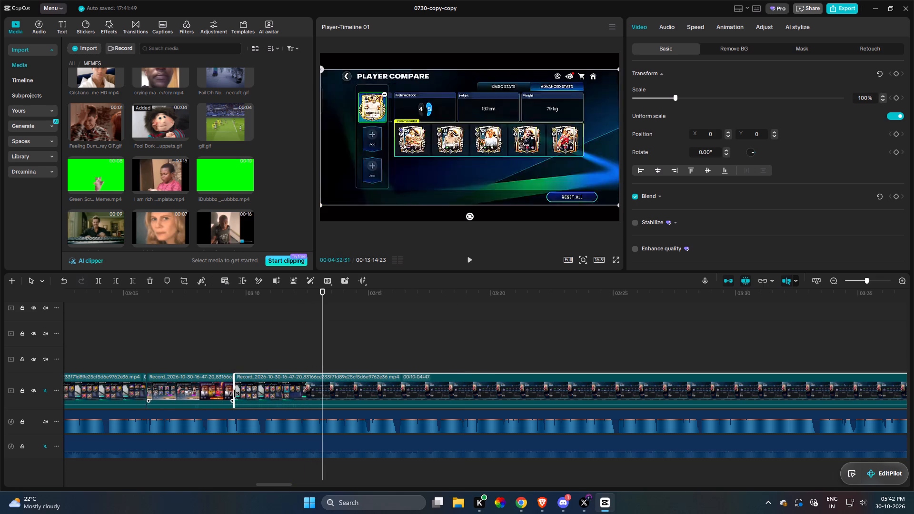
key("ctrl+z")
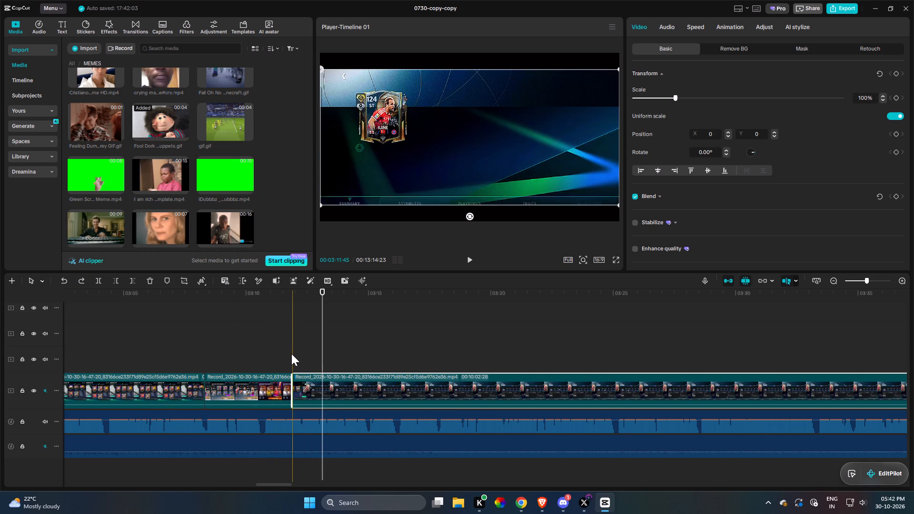
Extend the draft clip before the Harry Kane footage at its end and start to about 5.1 s, and play the result.
key("space")
left_click(283, 387)
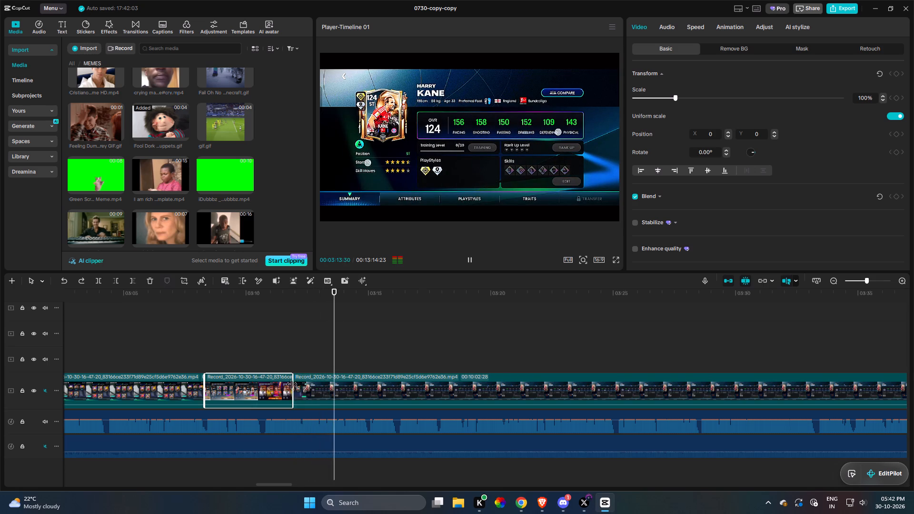
key("space")
left_click_drag(293, 385, 310, 387)
key("space")
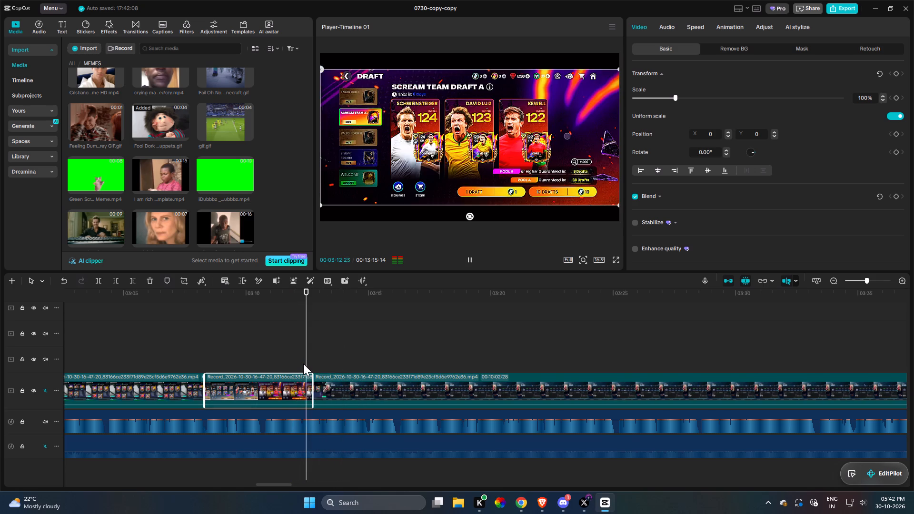
key("space")
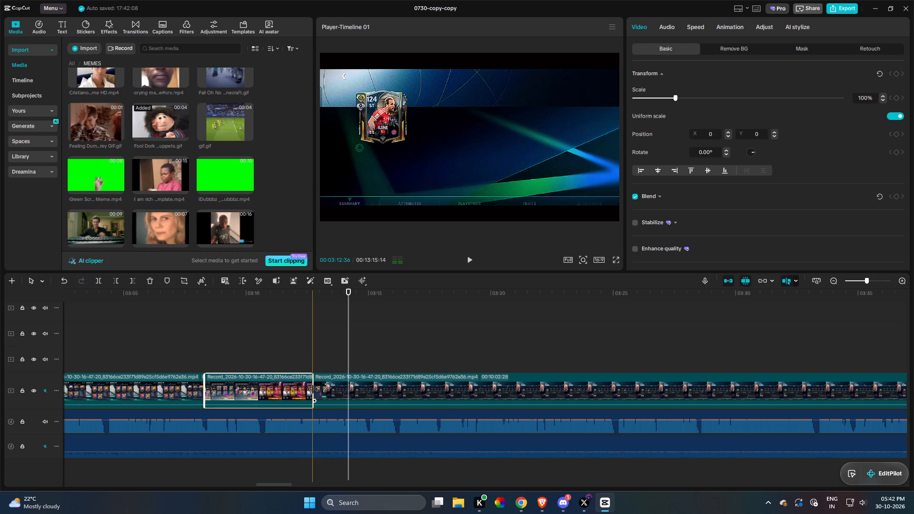
left_click(313, 389)
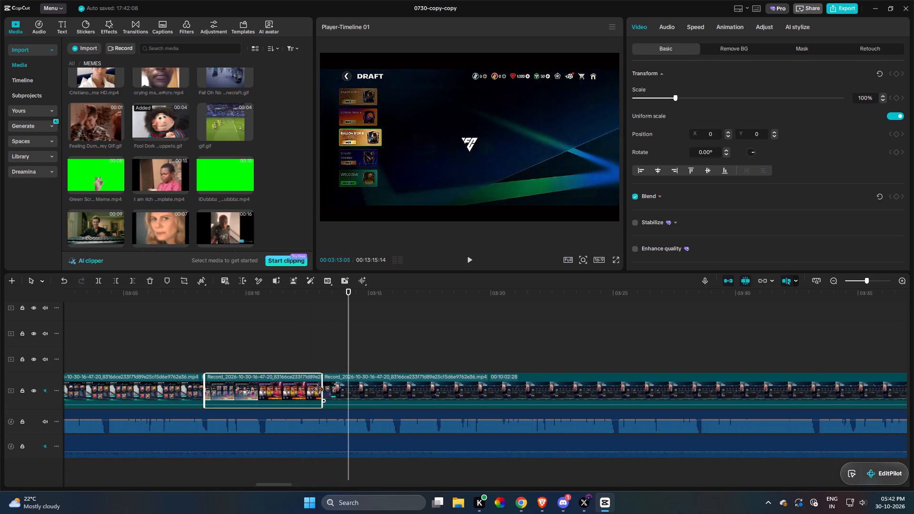
left_click_drag(206, 391, 202, 391)
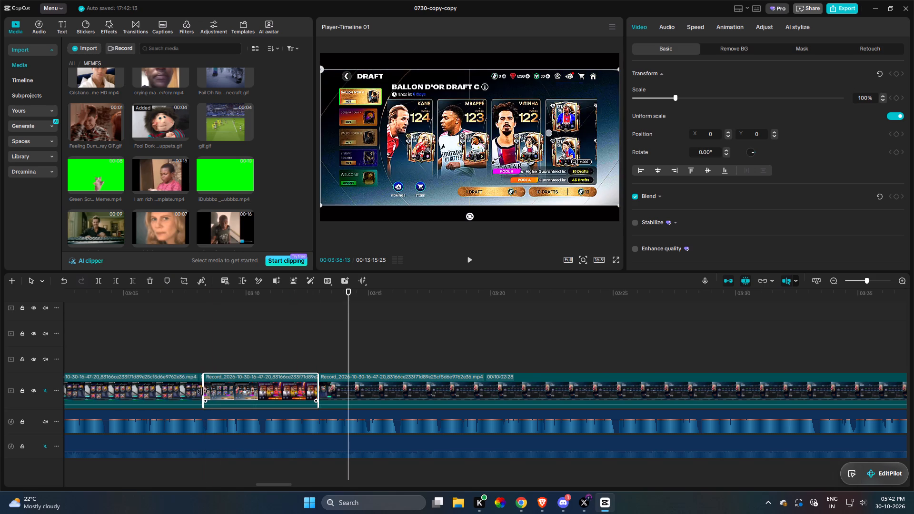
left_click_drag(202, 391, 196, 391)
key("space")
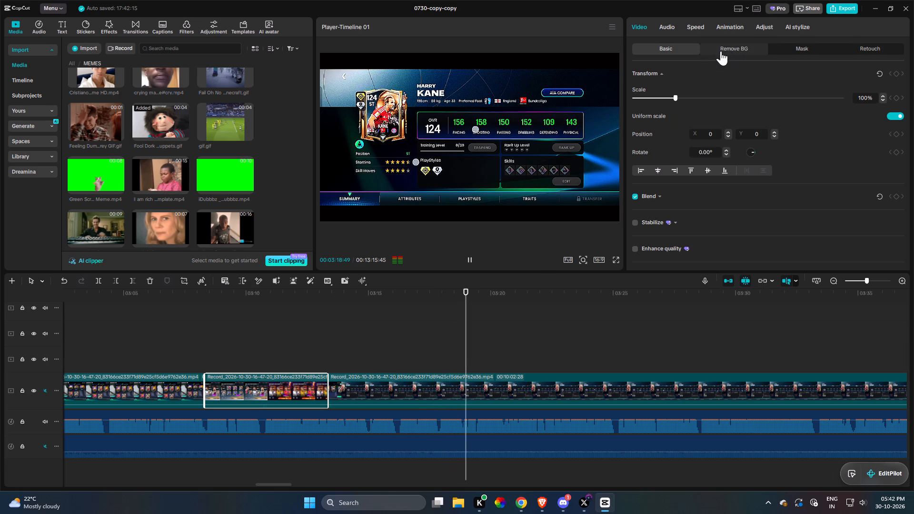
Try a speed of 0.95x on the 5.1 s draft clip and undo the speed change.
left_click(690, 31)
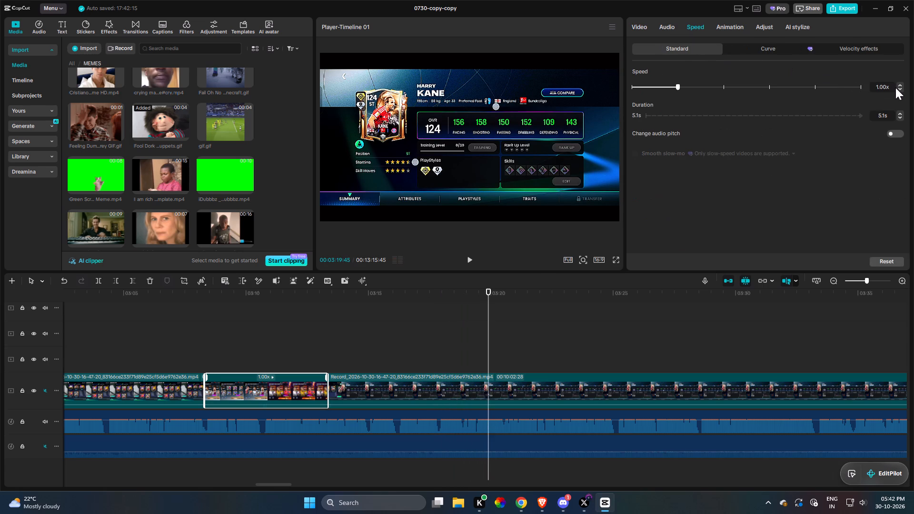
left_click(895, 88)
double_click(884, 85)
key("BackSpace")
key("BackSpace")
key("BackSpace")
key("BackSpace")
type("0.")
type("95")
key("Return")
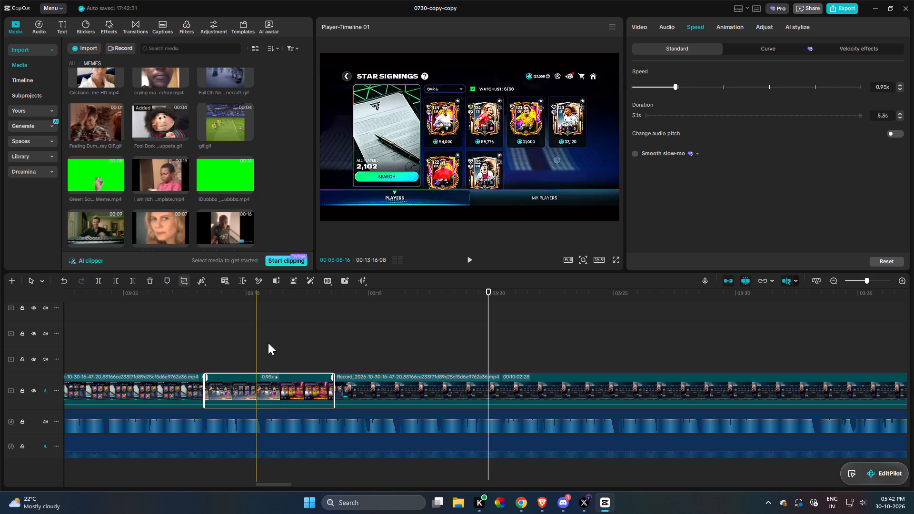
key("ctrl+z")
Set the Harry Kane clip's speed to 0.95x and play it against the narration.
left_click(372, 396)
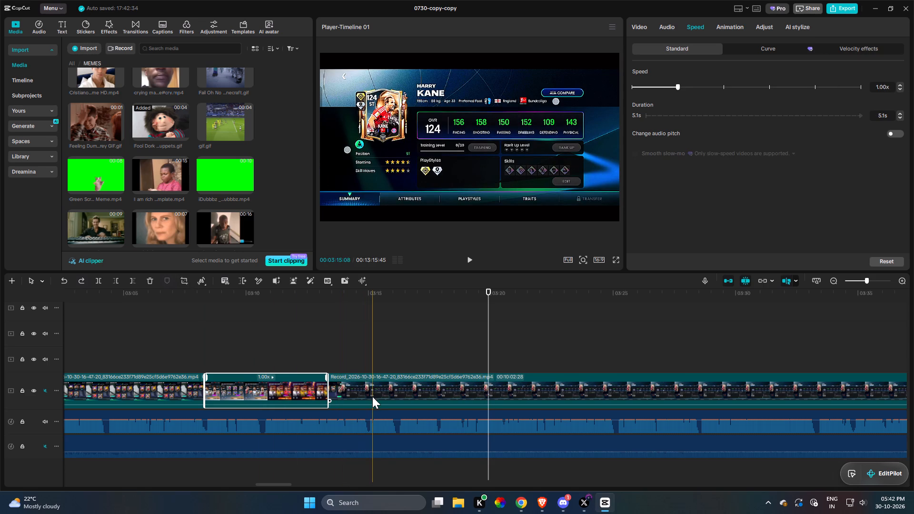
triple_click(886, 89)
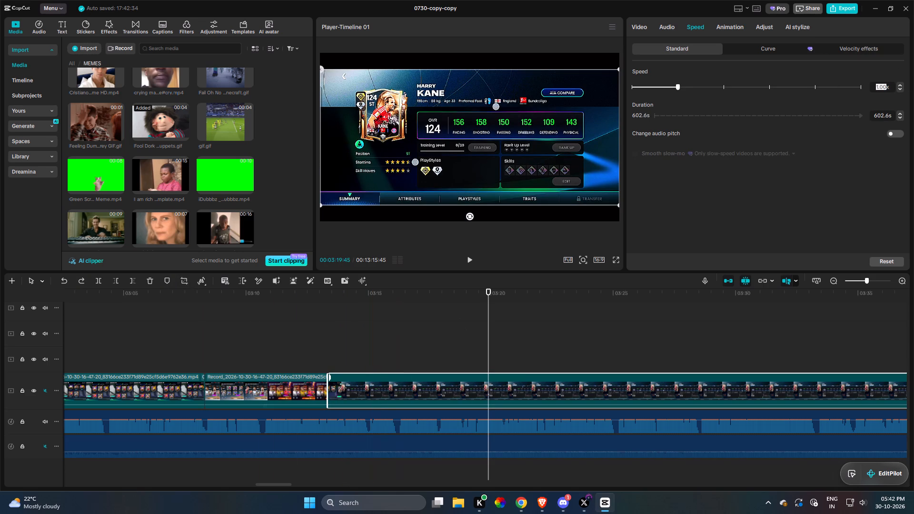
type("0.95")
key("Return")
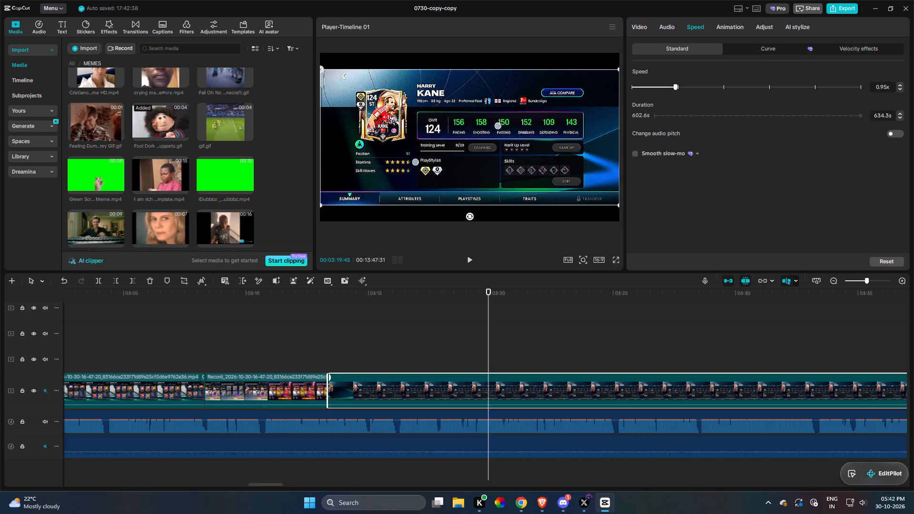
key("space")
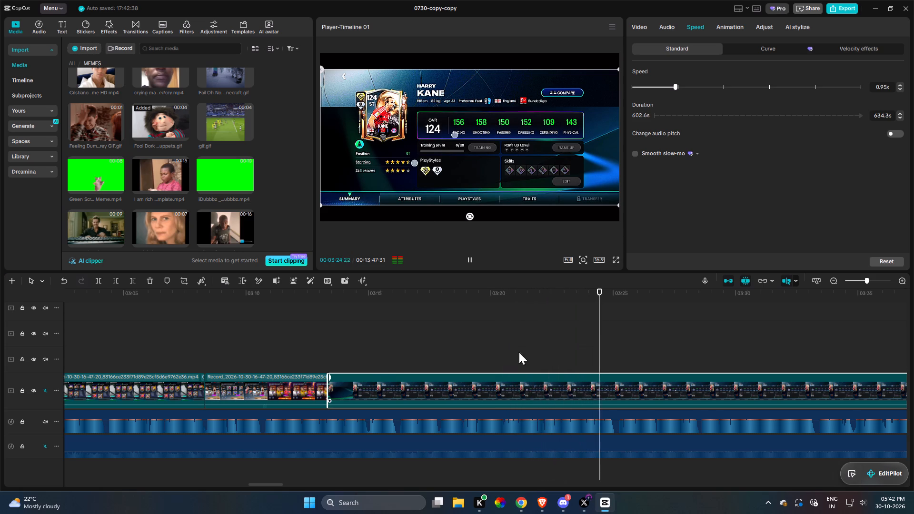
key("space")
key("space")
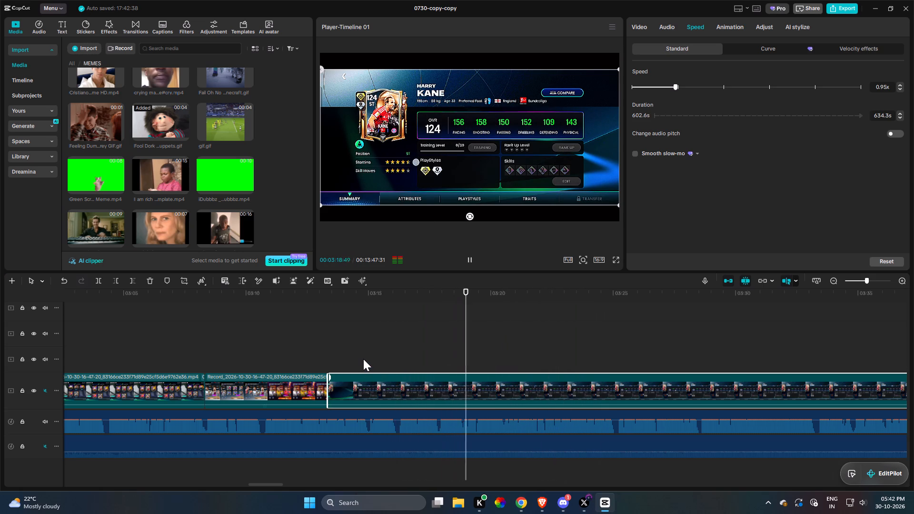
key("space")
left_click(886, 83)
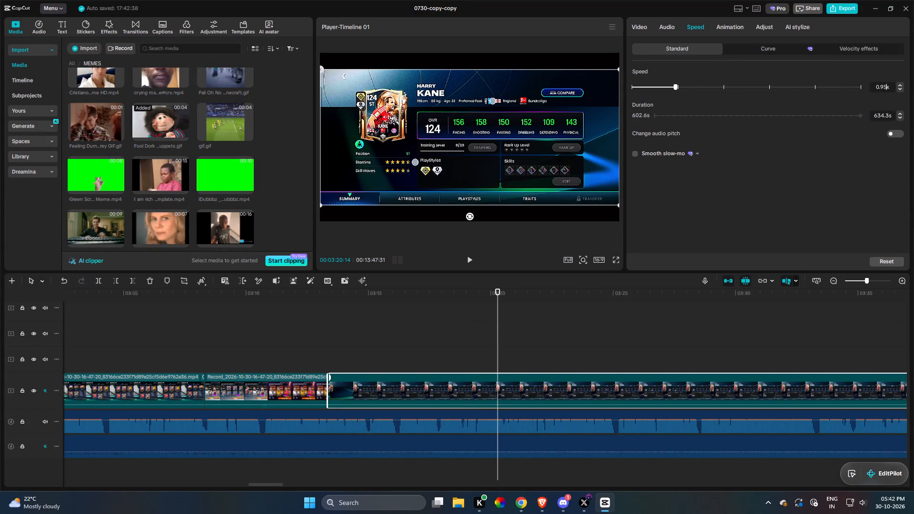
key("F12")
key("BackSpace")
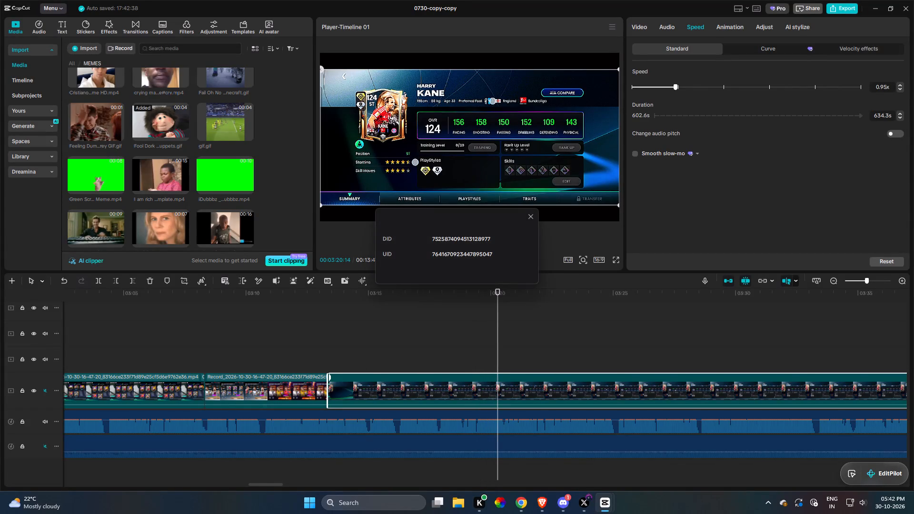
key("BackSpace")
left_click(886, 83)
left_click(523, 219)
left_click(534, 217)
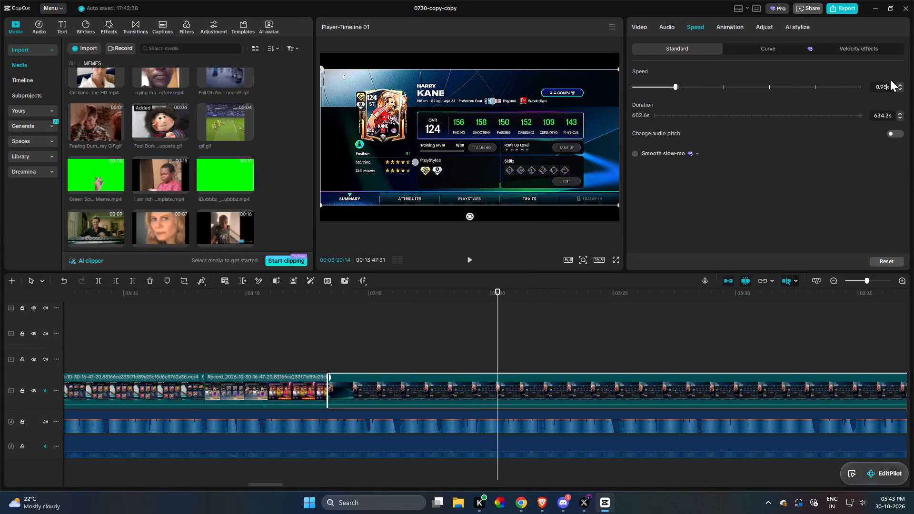
Set the Harry Kane clip's speed to 0.90x and play it from the clip's start.
left_click(888, 83)
key("BackSpace")
key("0")
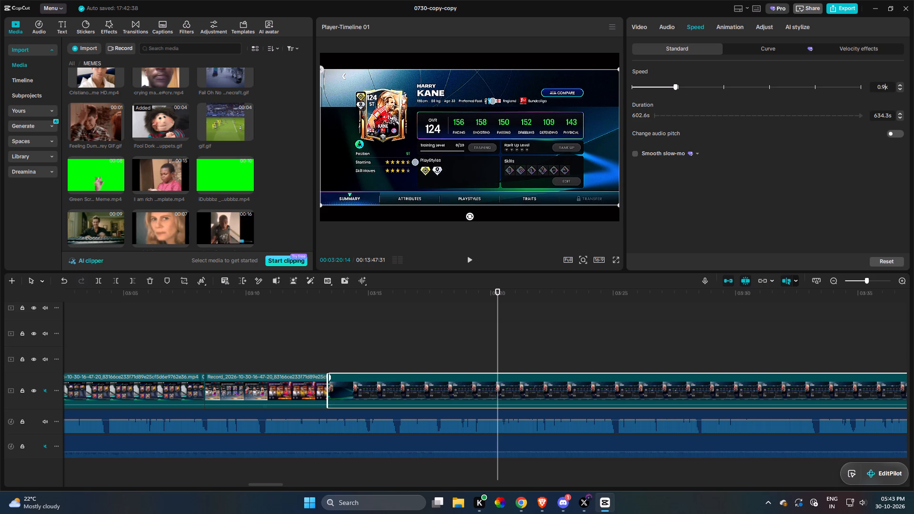
key("Return")
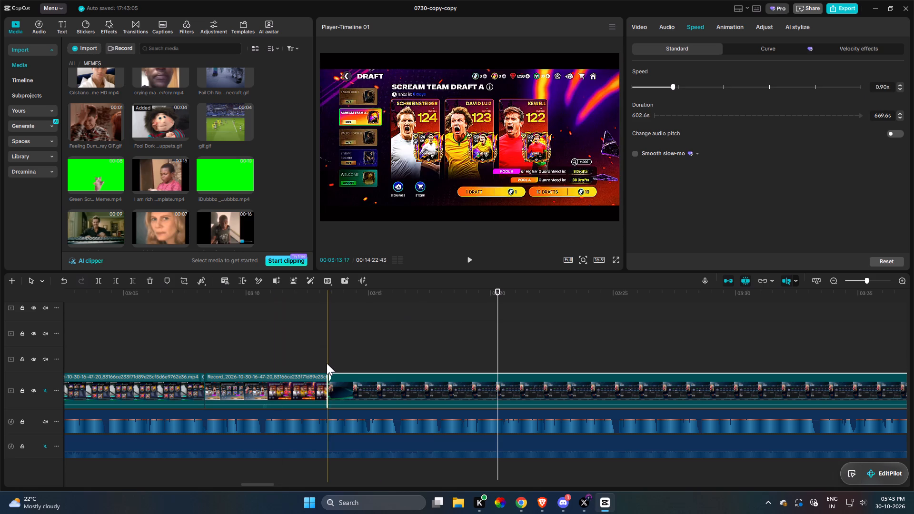
key("space")
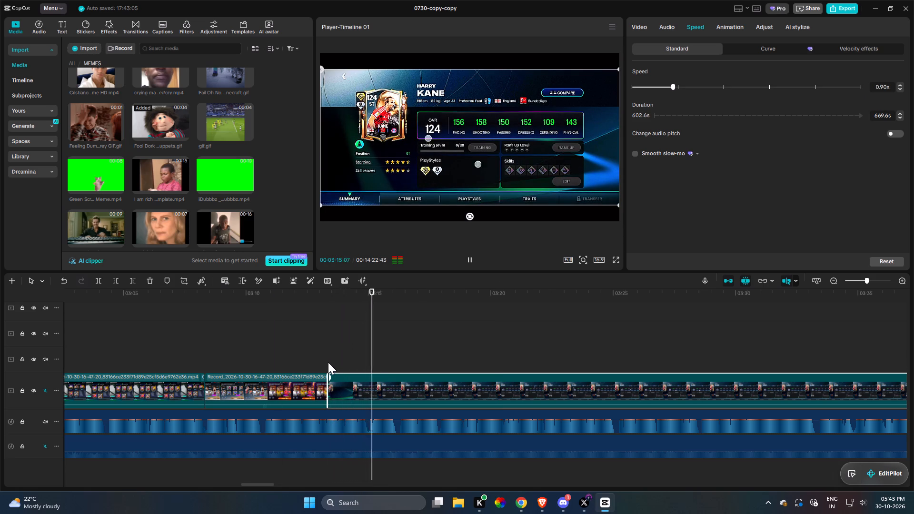
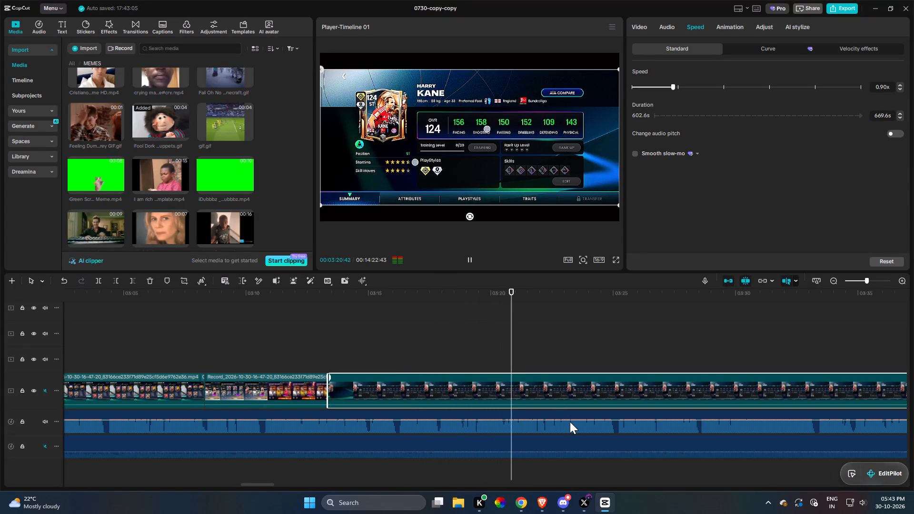
Play the Harry Kane clip against the narration and split it at about 03:30:39.
left_click_drag(575, 428, 467, 412)
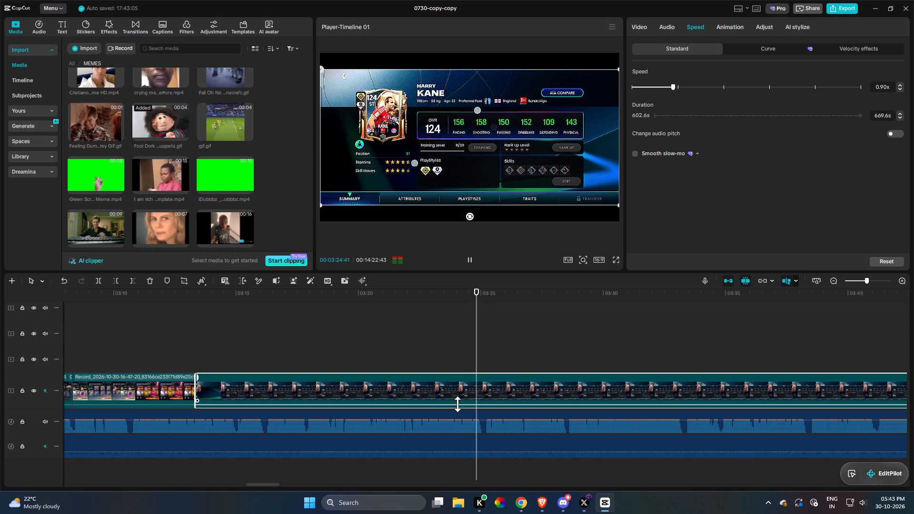
left_click_drag(456, 407, 462, 418)
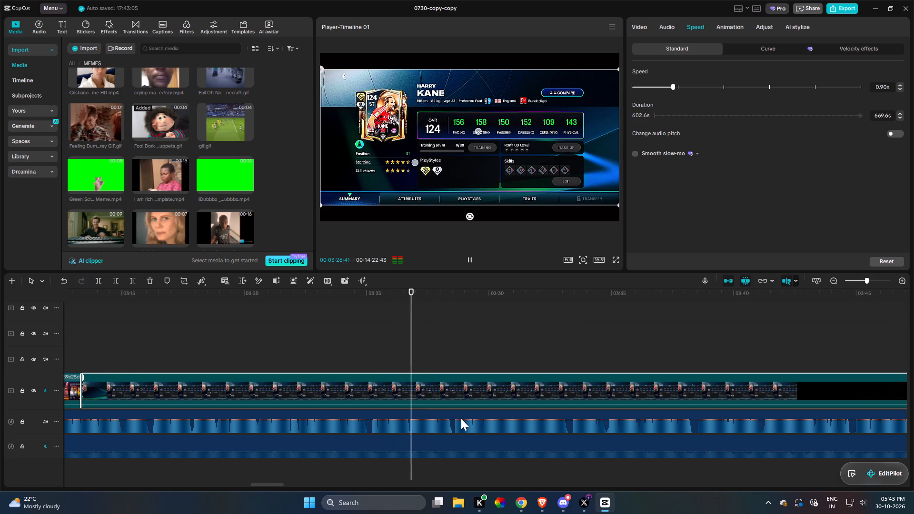
left_click_drag(461, 418, 455, 420)
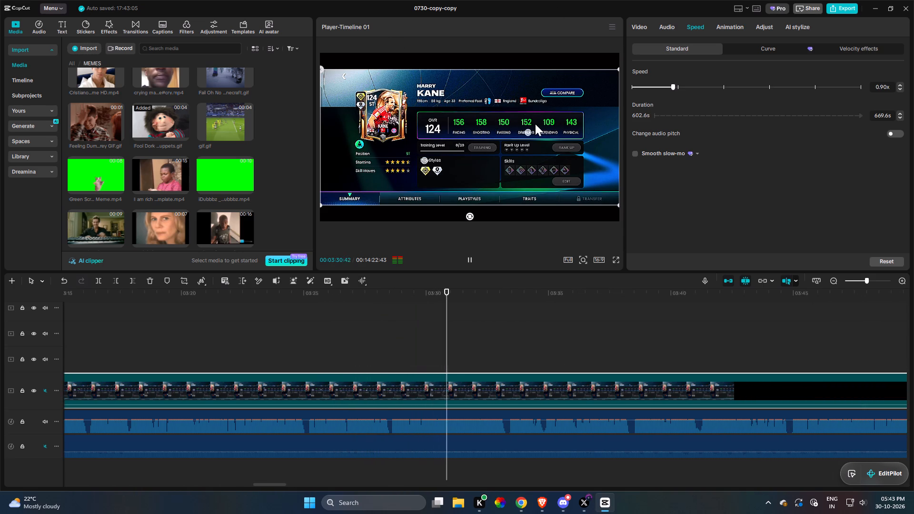
left_click(837, 280)
left_click(455, 392)
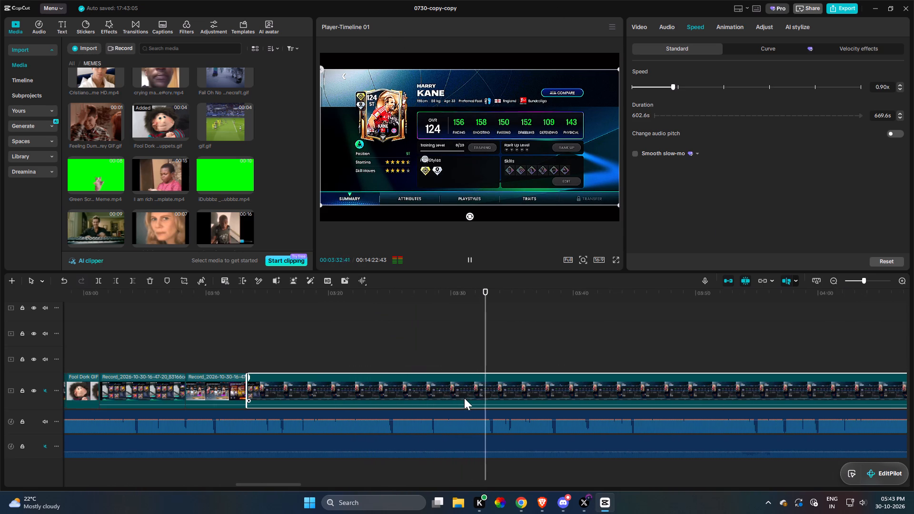
key("space")
key("space")
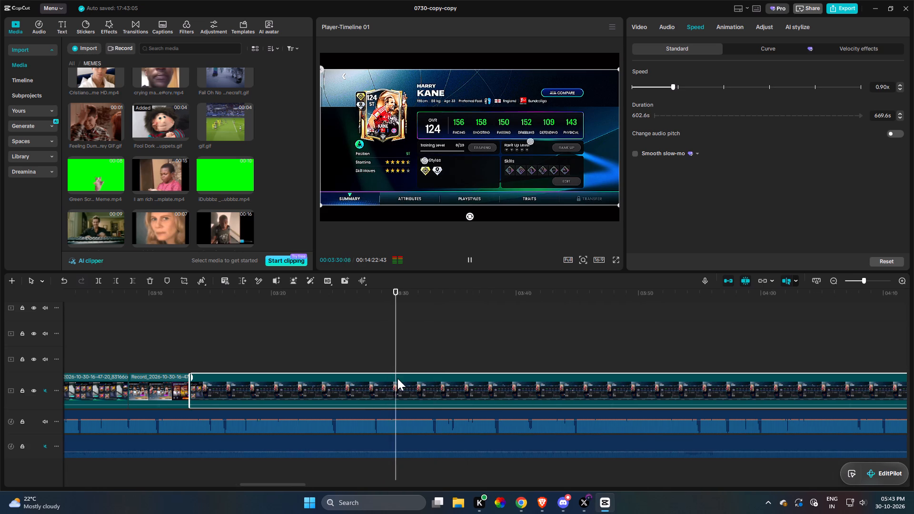
key("space")
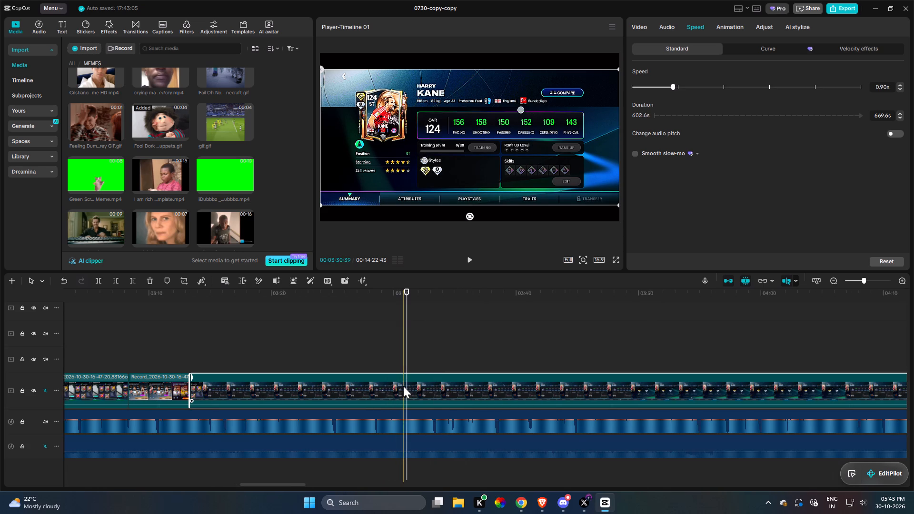
key("r")
left_click(392, 347)
Insert the 07:14 match recording from the A Roll folder at the split after the Harry Kane clip.
scroll(103, 130, "up", 4)
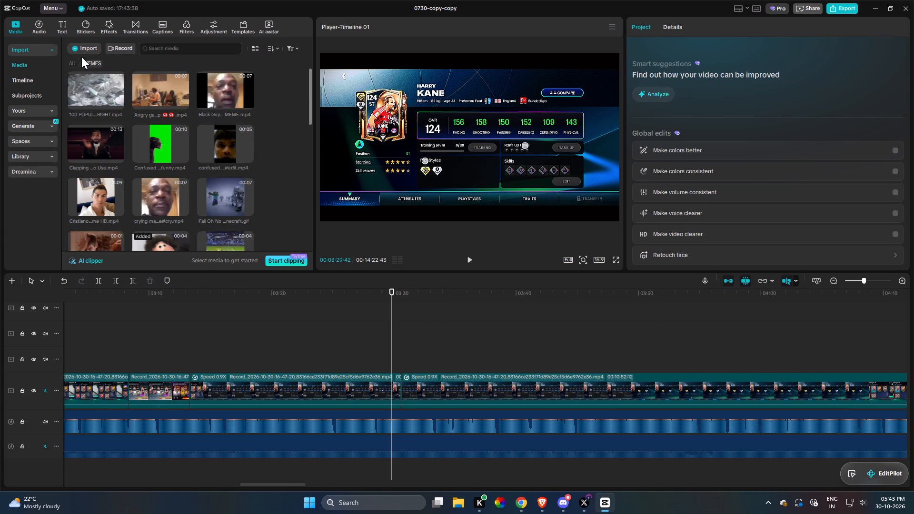
left_click(72, 64)
double_click(209, 88)
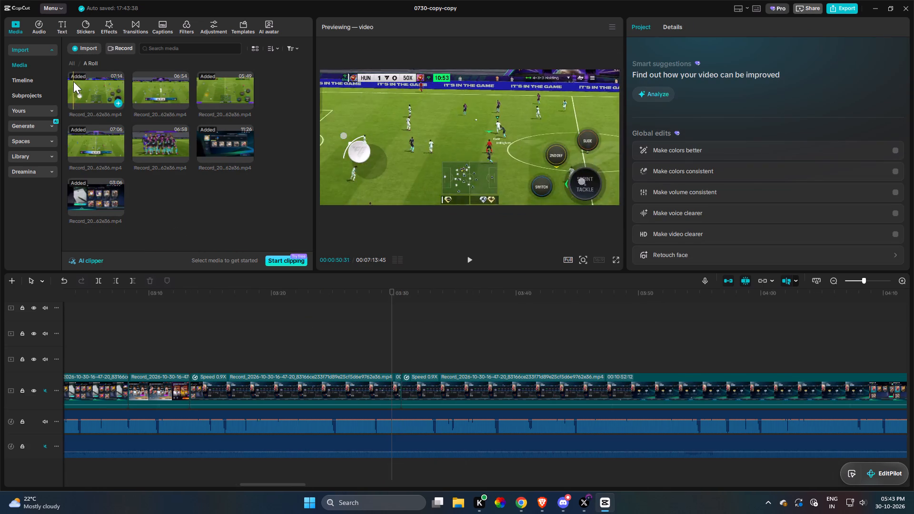
left_click_drag(101, 94, 432, 395)
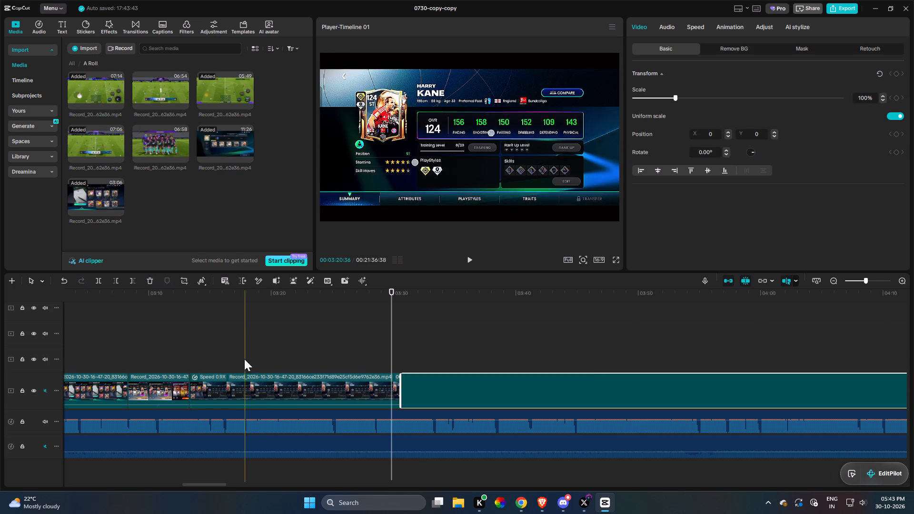
Add two transform keyframes to the Harry Kane clip, at about 03:16:22 and 03:17:04.
key("space")
left_click(226, 385)
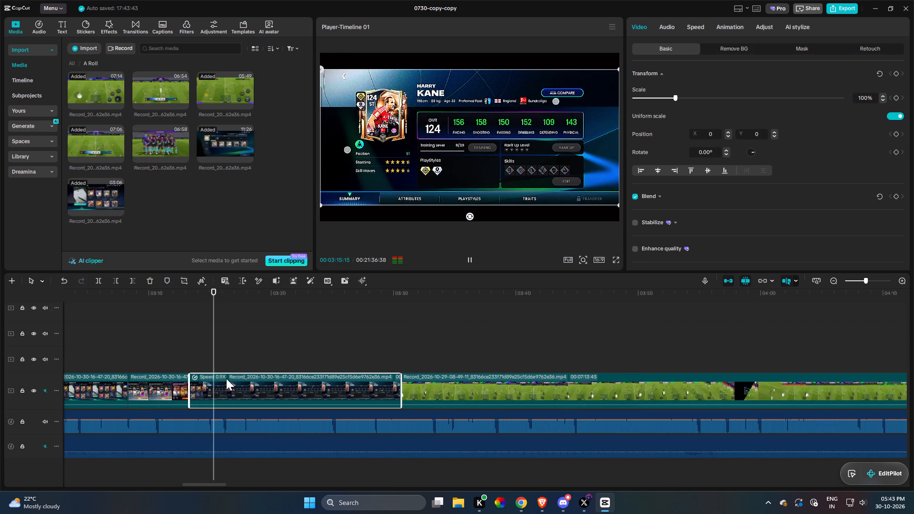
key("space")
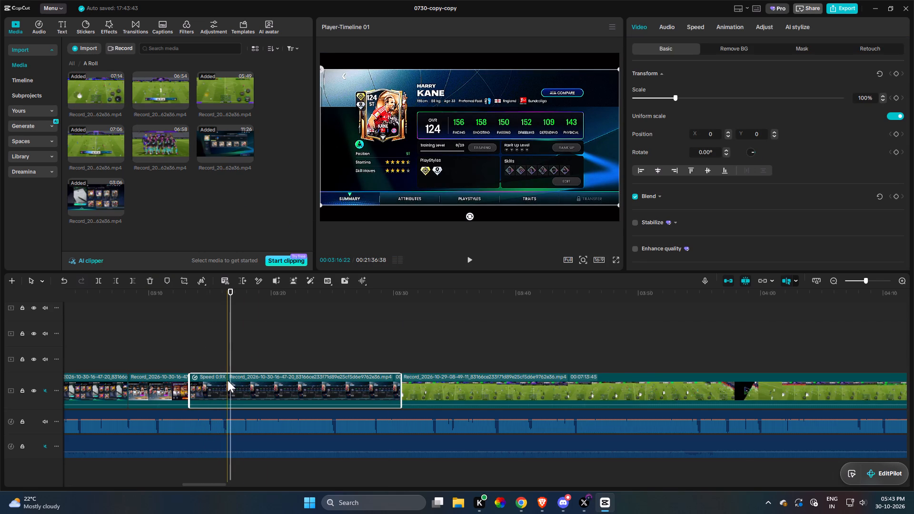
type("c")
key("space")
key("space")
key("c")
left_click(237, 390)
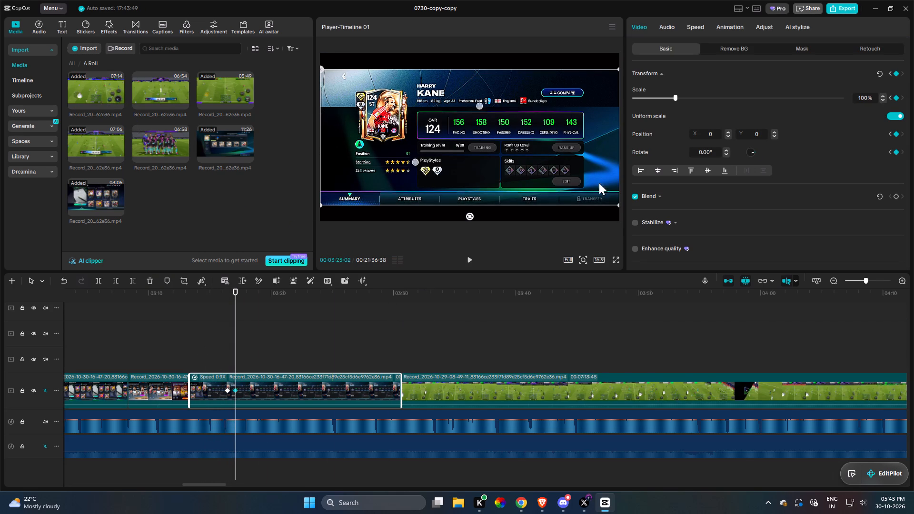
At the second keyframe, enlarge the Harry Kane clip to 240% and reposition it to about X 687, Y -381 around the player stats.
left_click_drag(713, 91, 717, 91)
left_click_drag(683, 101, 685, 103)
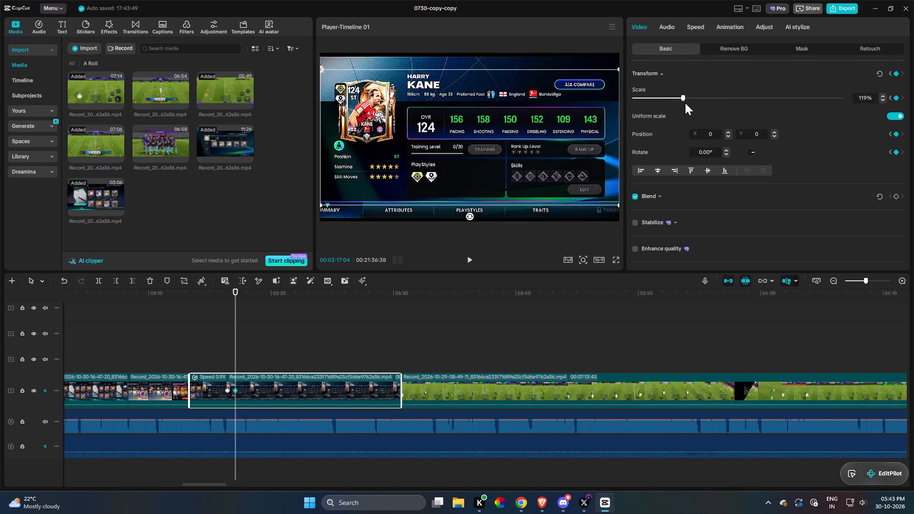
left_click_drag(685, 103, 706, 100)
left_click_drag(520, 133, 448, 146)
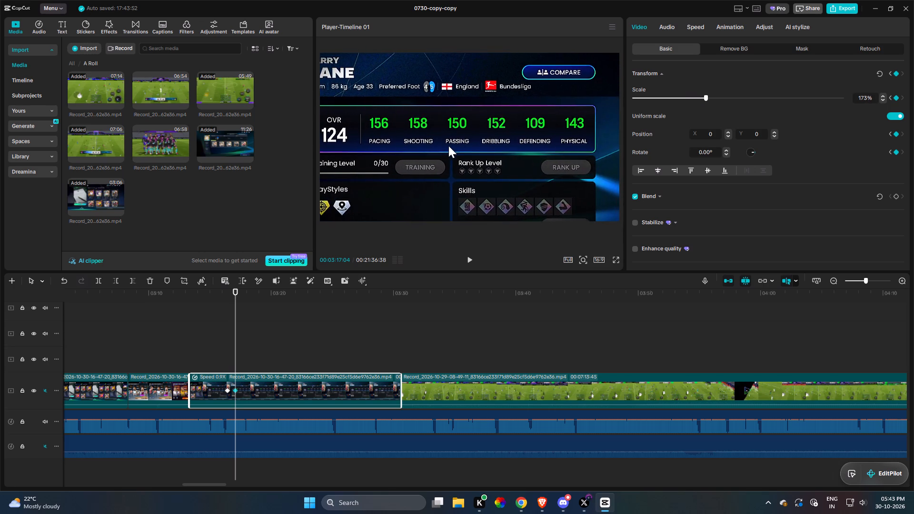
left_click_drag(448, 146, 468, 154)
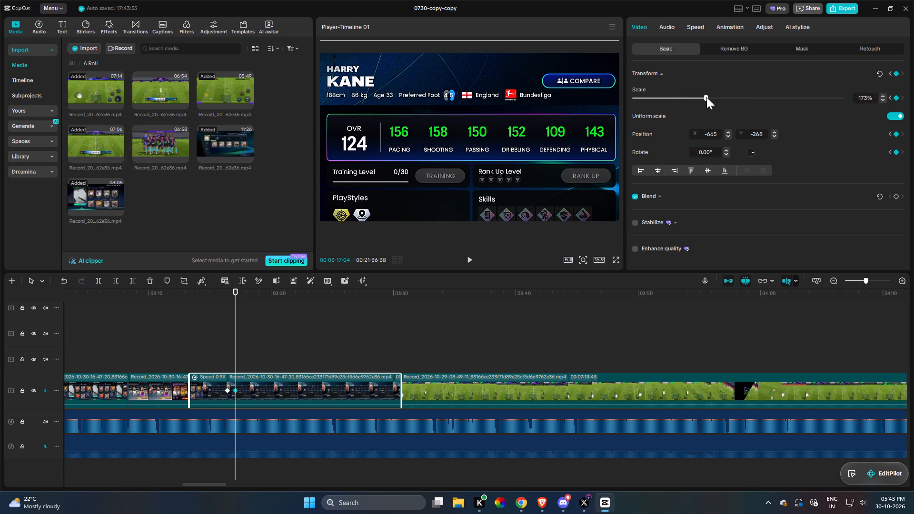
left_click_drag(706, 97, 734, 99)
left_click_drag(503, 121, 545, 131)
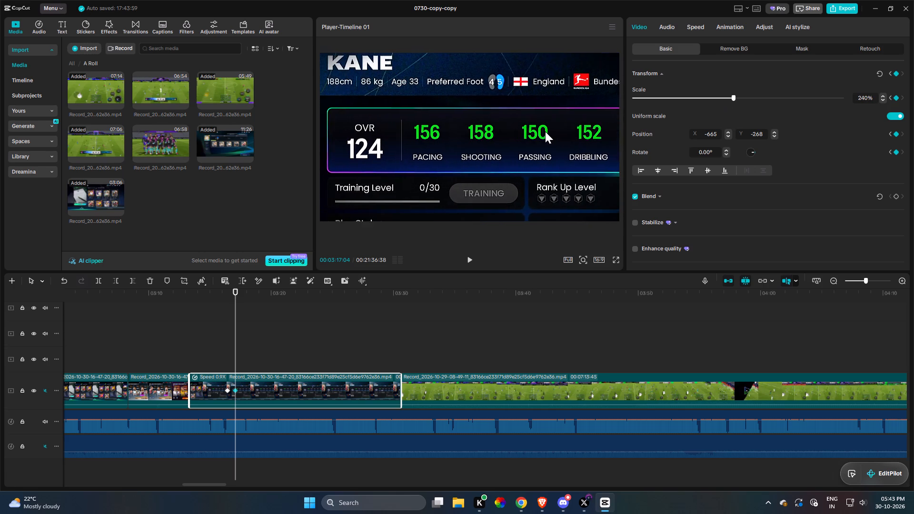
left_click_drag(545, 131, 608, 130)
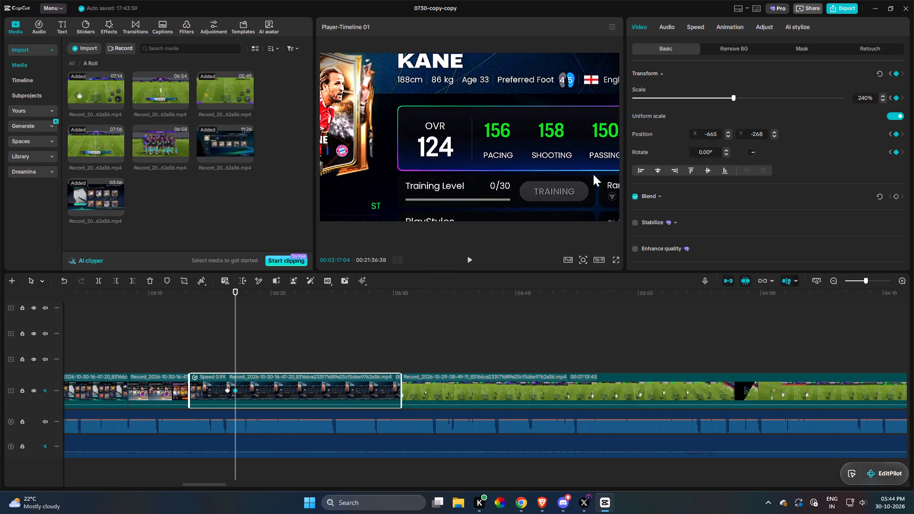
Shift the zoom's end keyframe to about 03:17:35 and its start keyframe to about 03:17:07, and play the zoom.
left_click_drag(236, 387, 243, 387)
left_click_drag(230, 389, 232, 389)
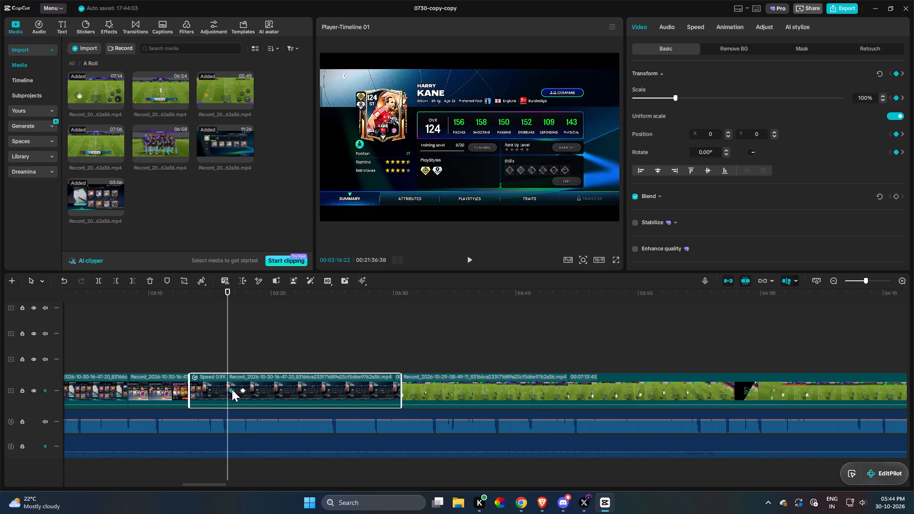
left_click_drag(232, 389, 236, 389)
left_click(231, 347)
key("space")
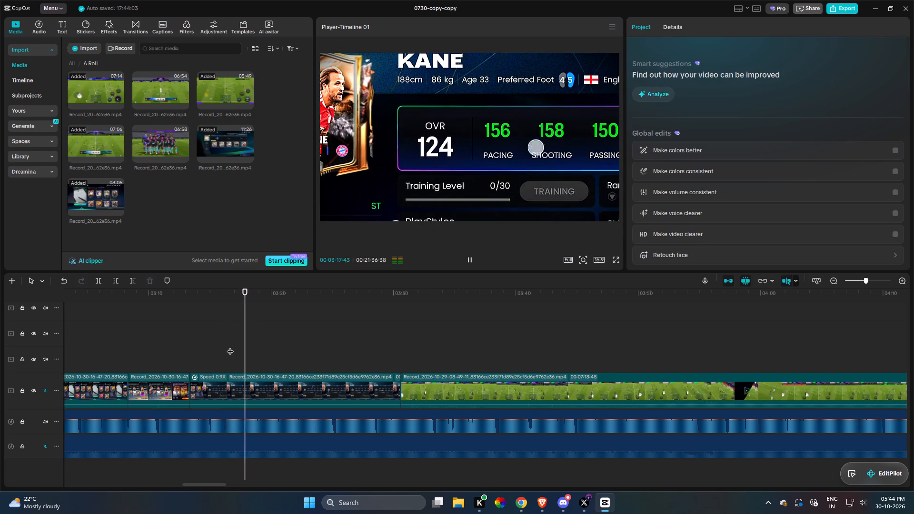
Reposition the zoomed Harry Kane frame at the second keyframe to X 0, Y -384 and play the zoom.
left_click(253, 381)
left_click(241, 389)
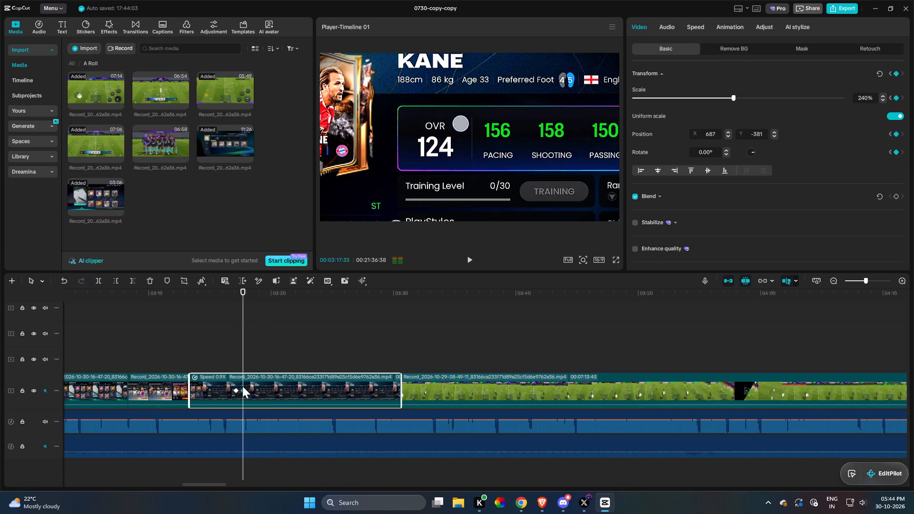
left_click_drag(576, 163, 520, 163)
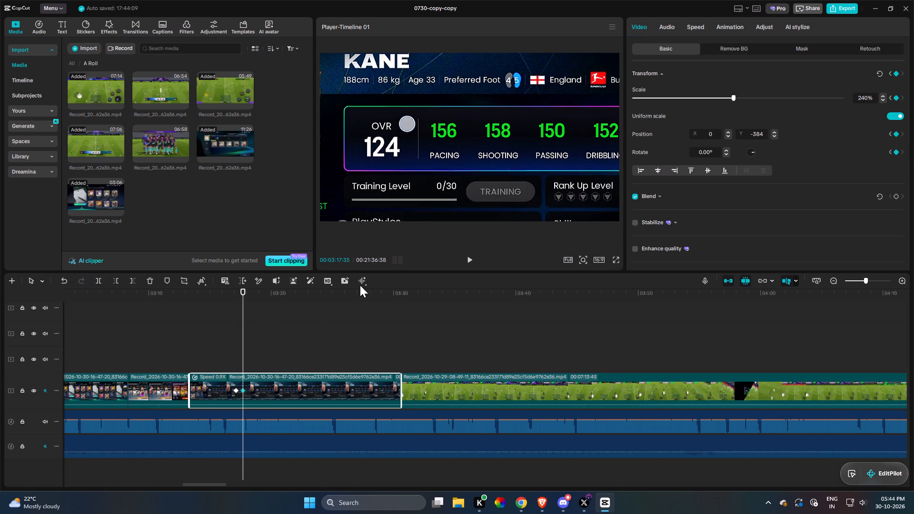
left_click(230, 356)
key("space")
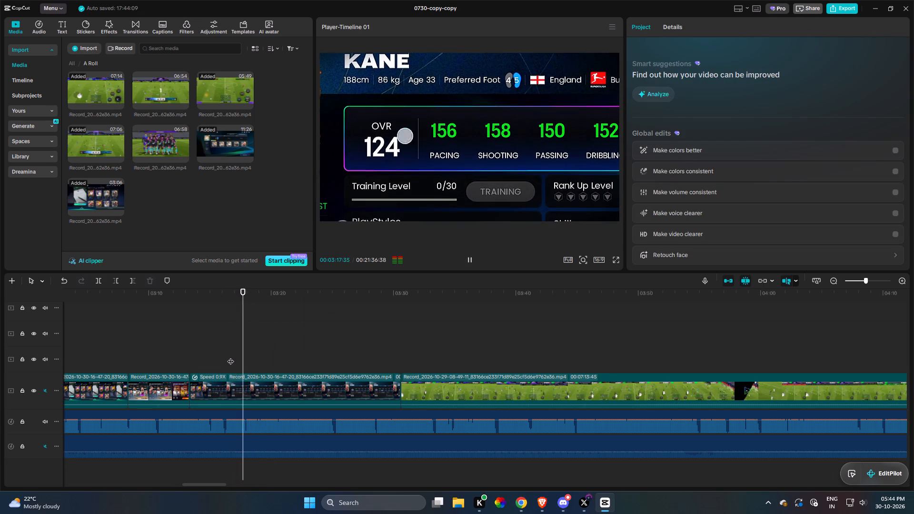
Copy the Harry Kane clip's first zoom keyframe, at 100% scale.
left_click(300, 382)
left_click(238, 393)
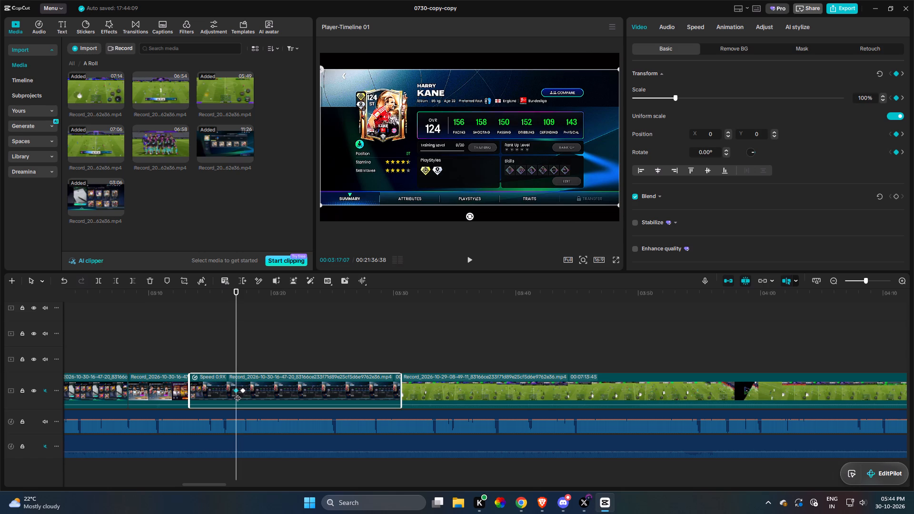
key("ctrl+c")
Play on through the stats narration and add a keyframe holding the 240% zoom at about 03:24.
left_click(294, 334)
key("space")
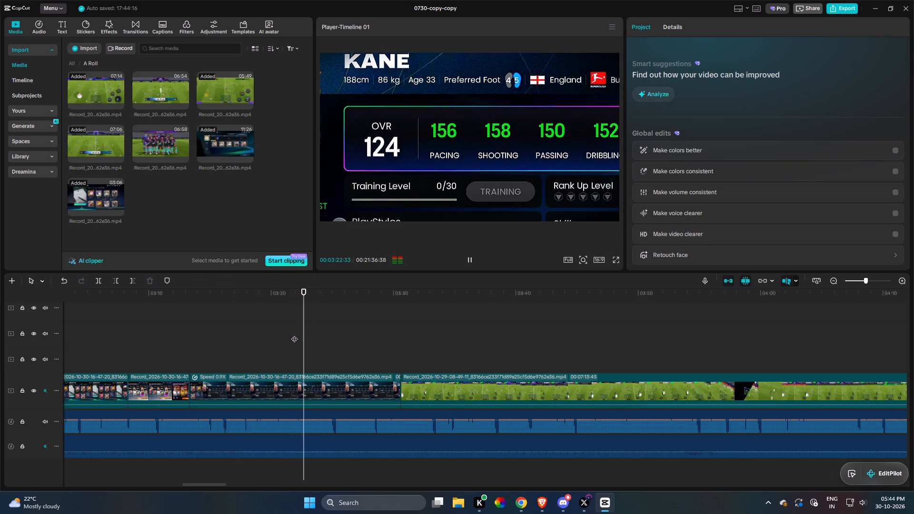
key("space")
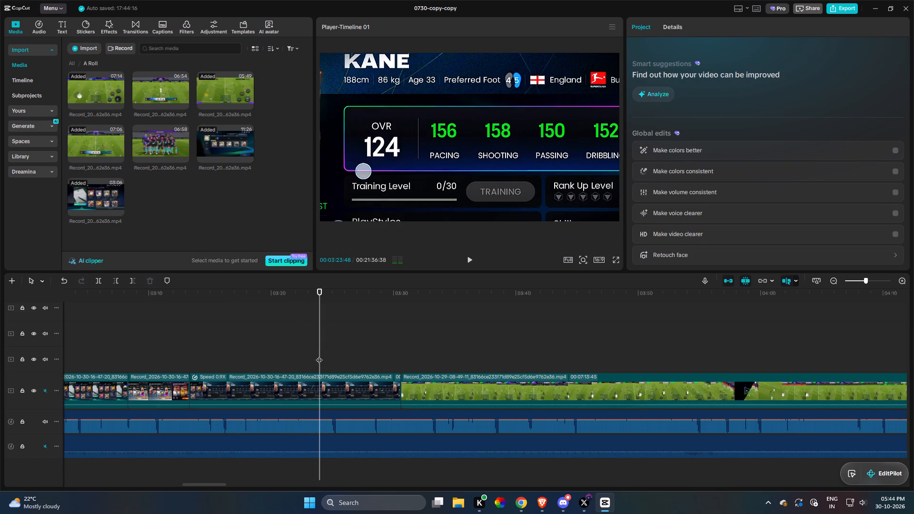
type("c")
key("space")
key("space")
left_click(314, 387)
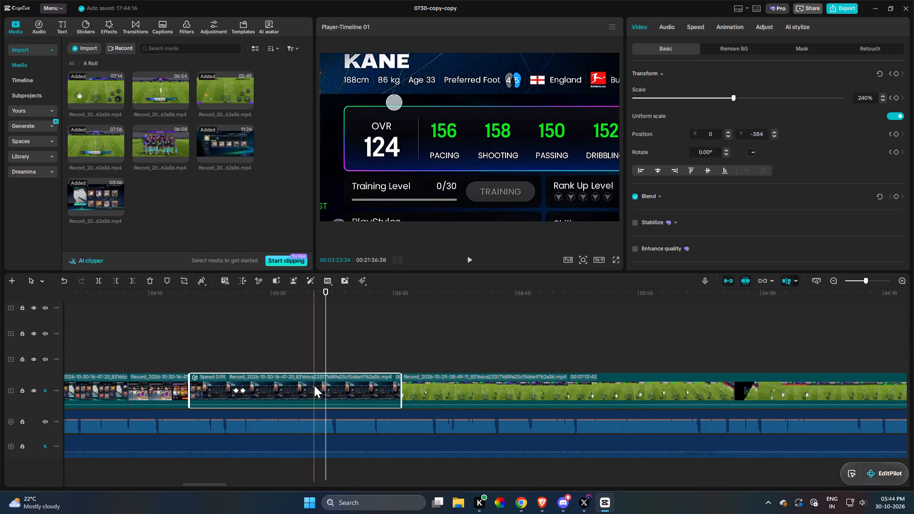
type("c")
Paste the copied 100% keyframe at about 03:25:13 to zoom back out, and play into the match footage.
key("space")
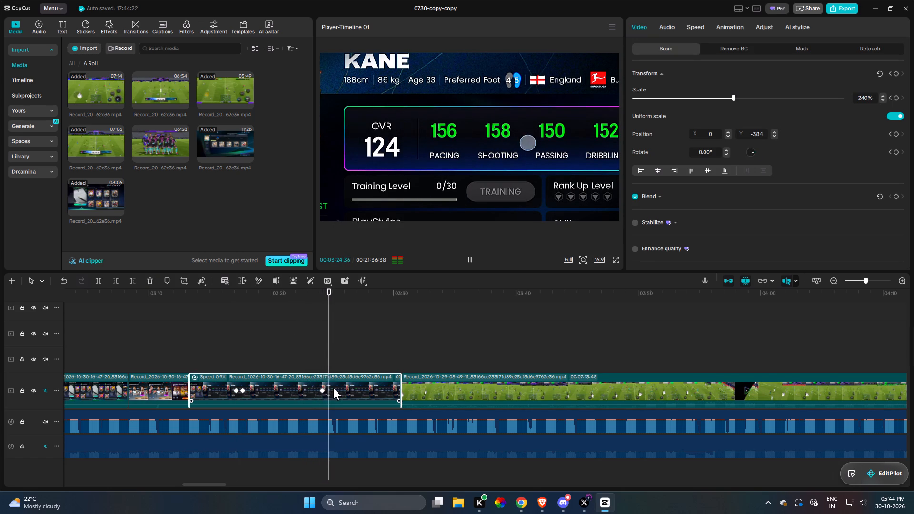
key("space")
key("space")
key("space")
key("ctrl+v")
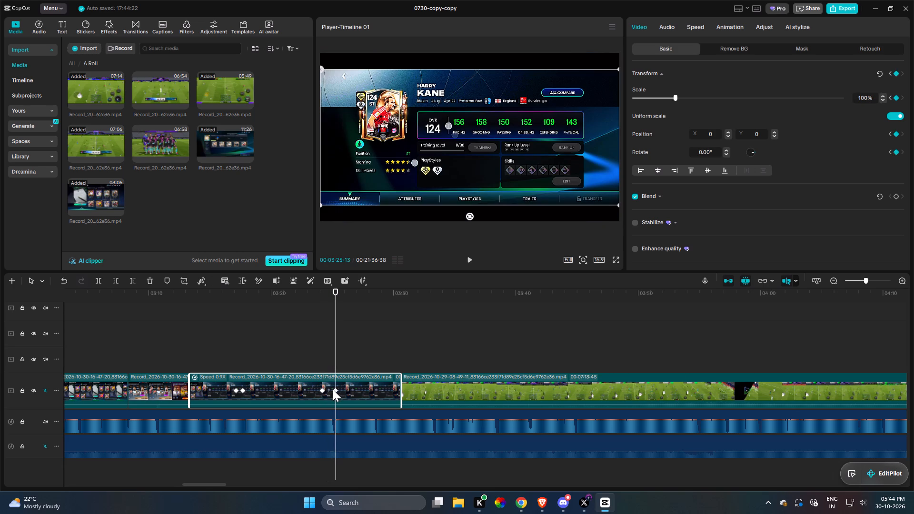
key("space")
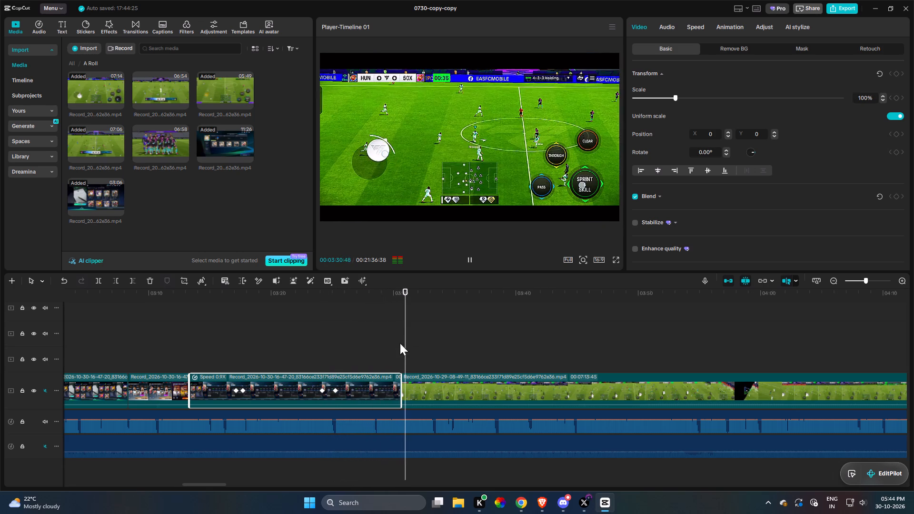
Play and skim the match footage after the Harry Kane clip to find the first segment worth cutting out.
left_click(455, 398)
key("space")
left_click_drag(444, 390, 474, 390)
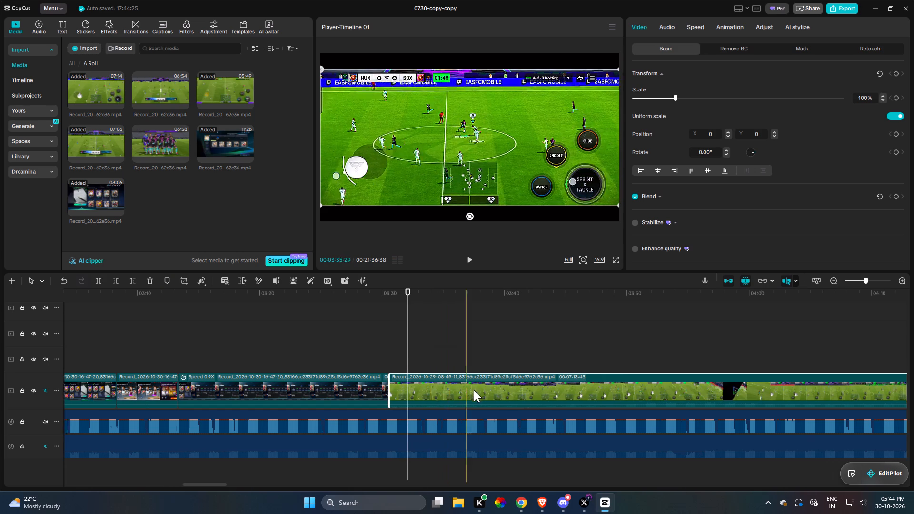
left_click_drag(474, 390, 474, 387)
key("space")
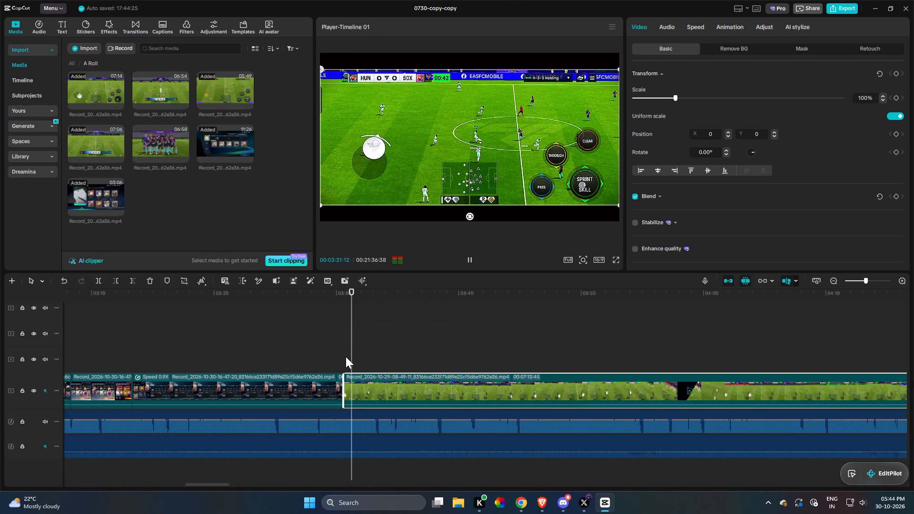
key("space")
key("space")
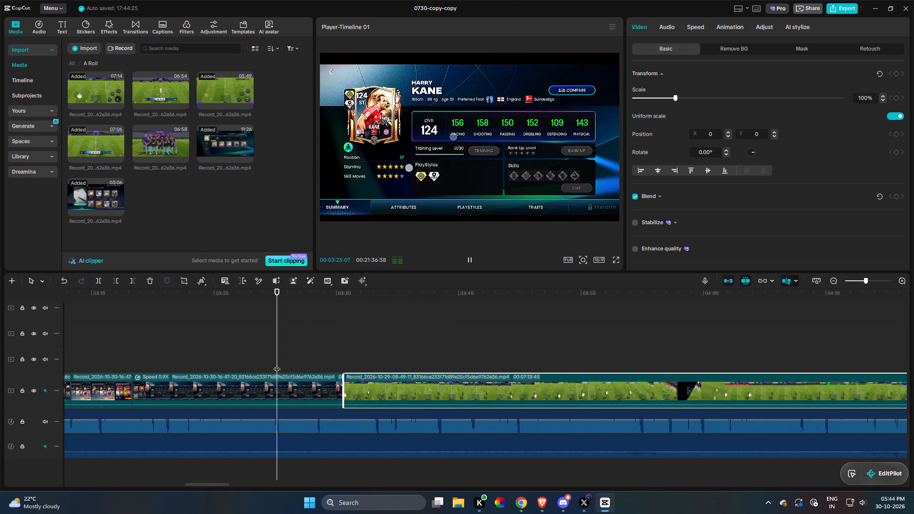
key("space")
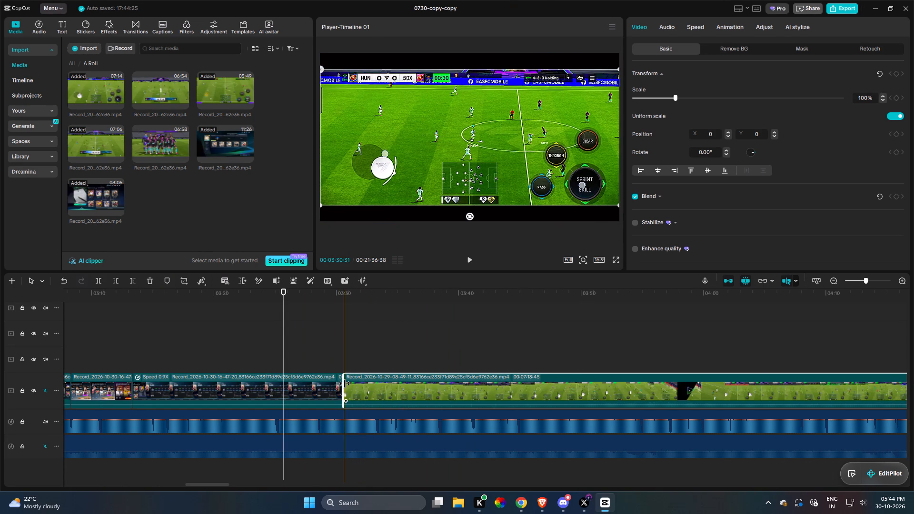
left_click_drag(345, 385, 299, 386)
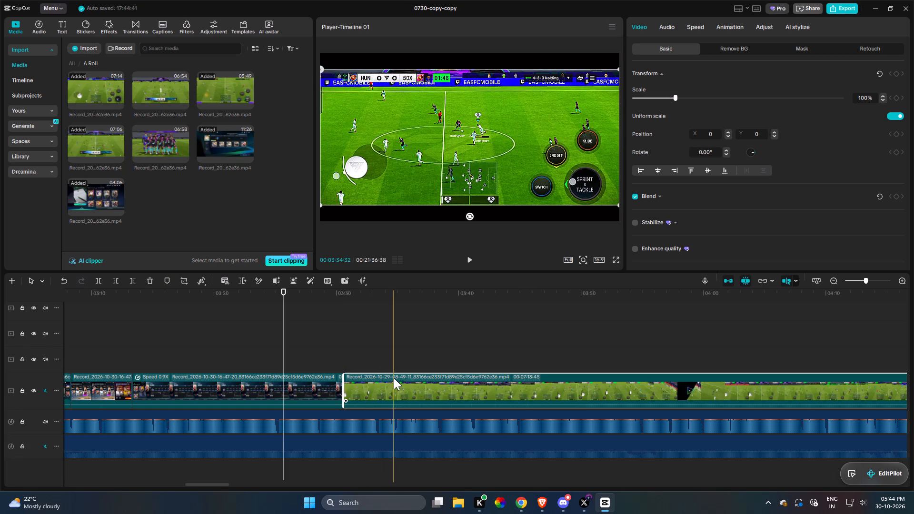
left_click_drag(428, 375, 318, 370)
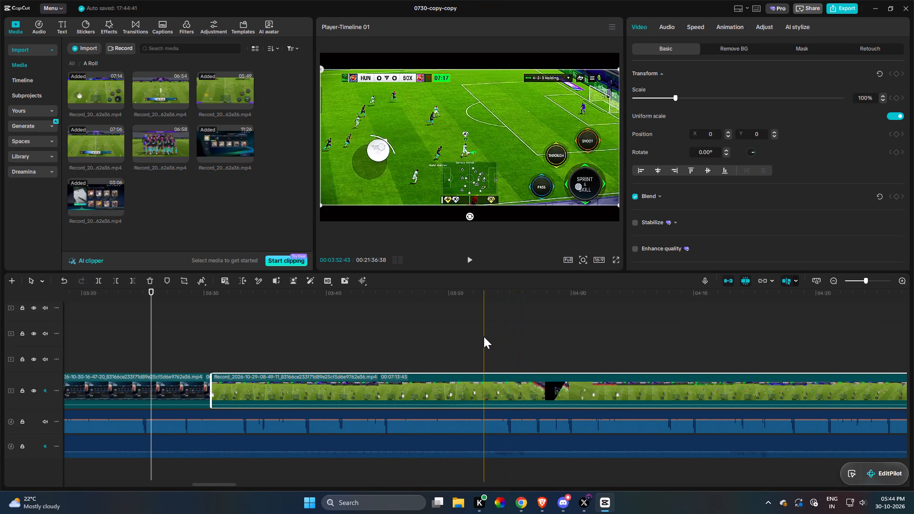
Split out the match segment from about 03:46 to 03:57, disable it and move it to the second track above the main one.
key("r")
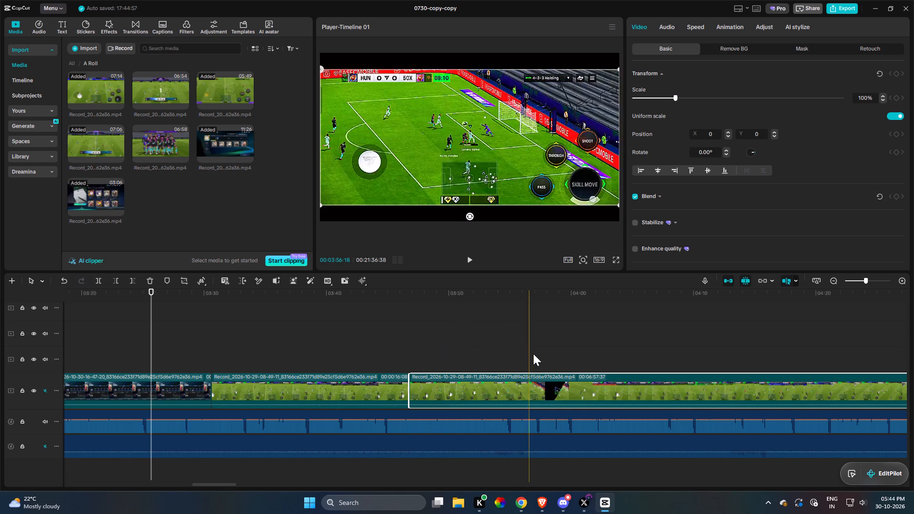
key("r")
left_click(496, 389)
key("v")
left_click_drag(495, 391, 492, 348)
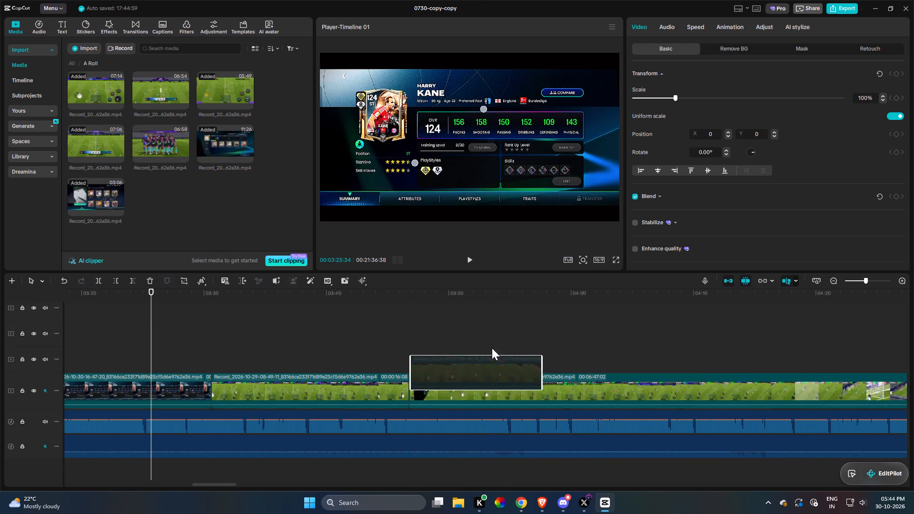
left_click_drag(492, 348, 490, 343)
Delete the leftover footage before that cut and trim about 45 seconds off the start of the remaining match clip.
left_click(381, 381)
key("f")
left_click(264, 384)
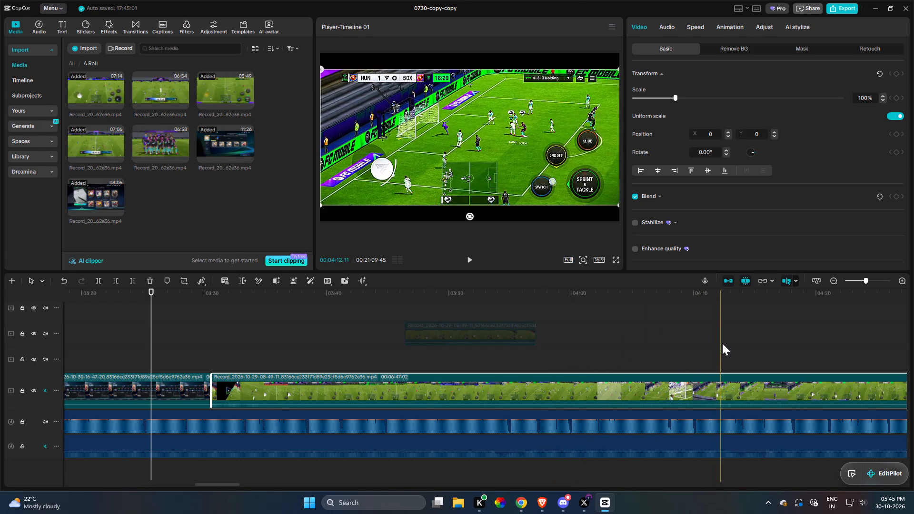
key("q")
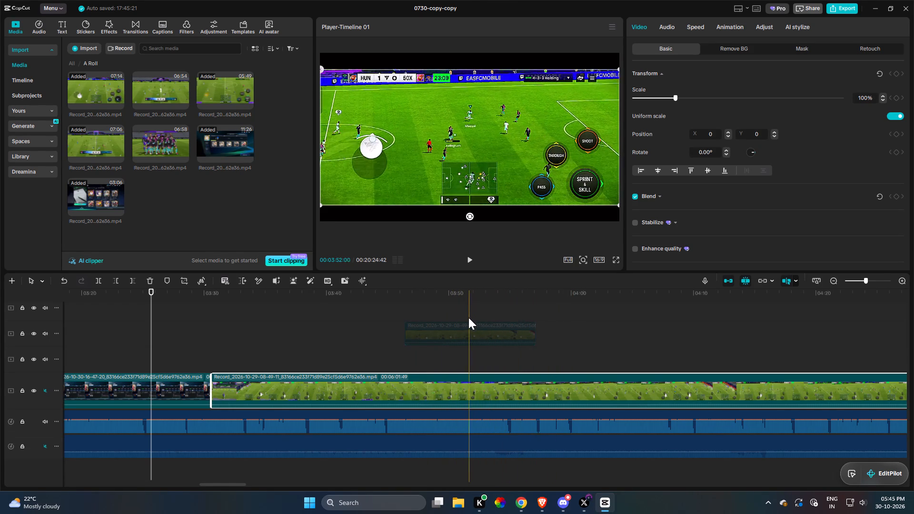
Split out a match segment of about 5 seconds starting near 03:52, and place it disabled on the first track above the main one.
key("r")
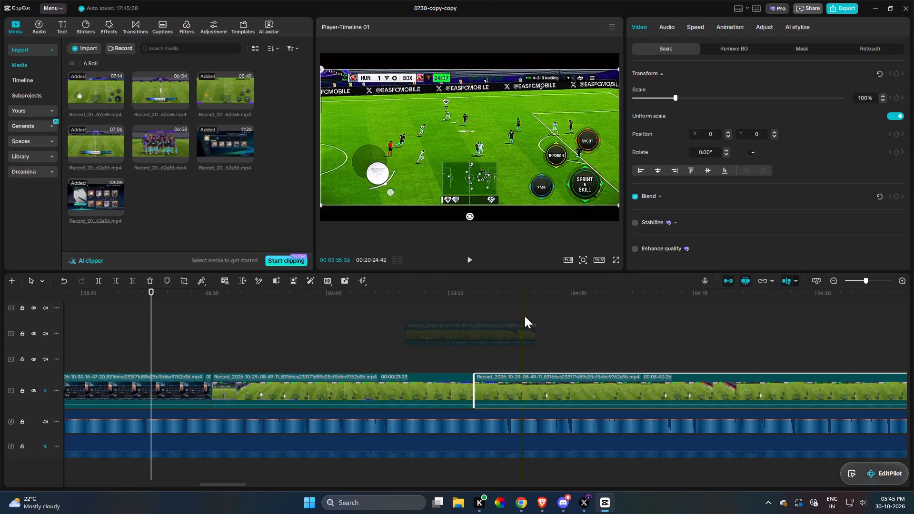
key("r")
left_click_drag(514, 386, 502, 368)
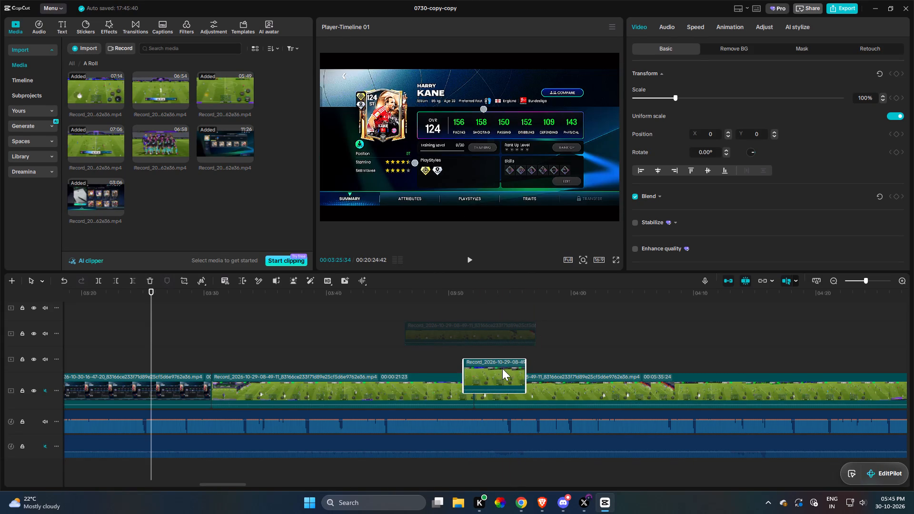
left_click_drag(502, 368, 504, 359)
key("v")
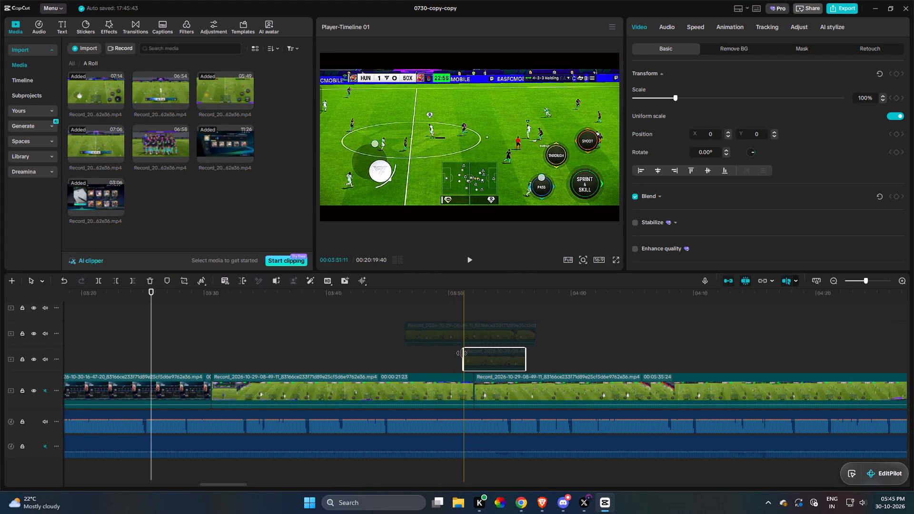
Delete the 21-second leftover match piece between the Harry Kane footage and the new cut.
left_click(461, 384)
key("f")
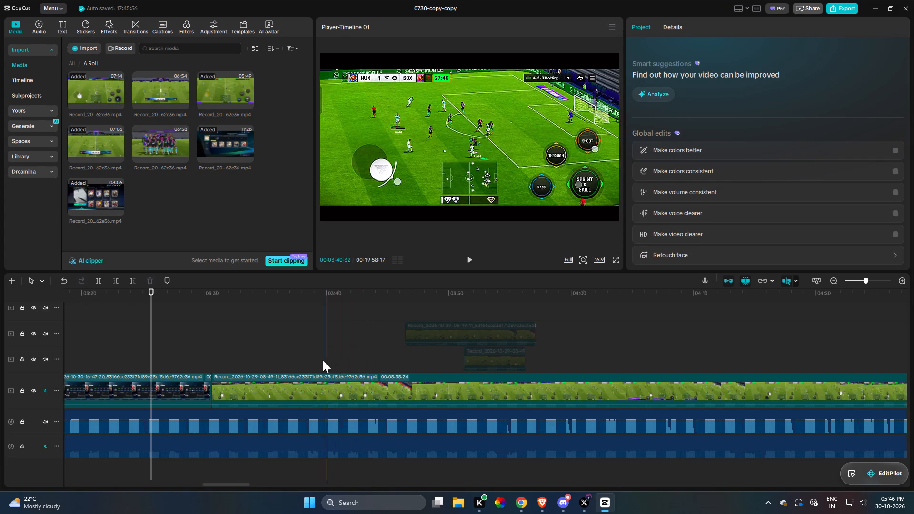
Split out a match segment of about 4 seconds starting near 03:39, and place it disabled on the second track above the main one.
left_click(324, 376)
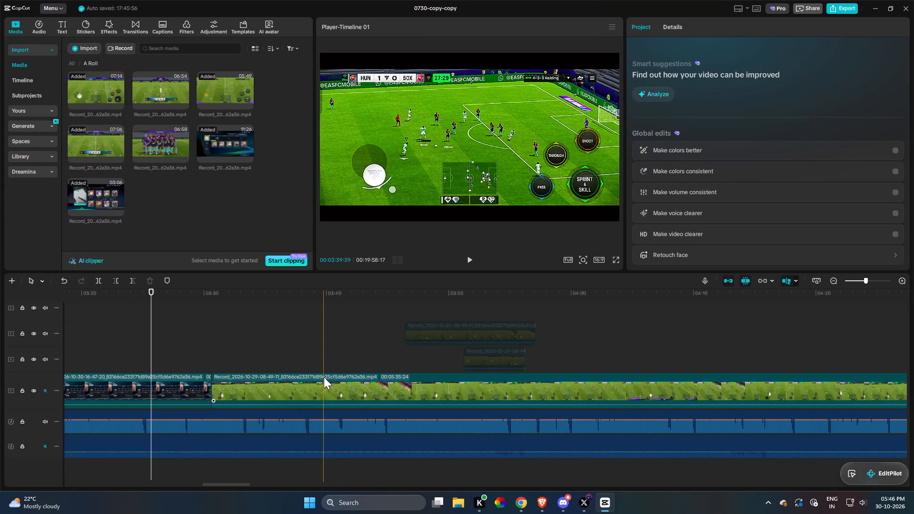
key("r")
key("r")
left_click_drag(343, 394, 349, 352)
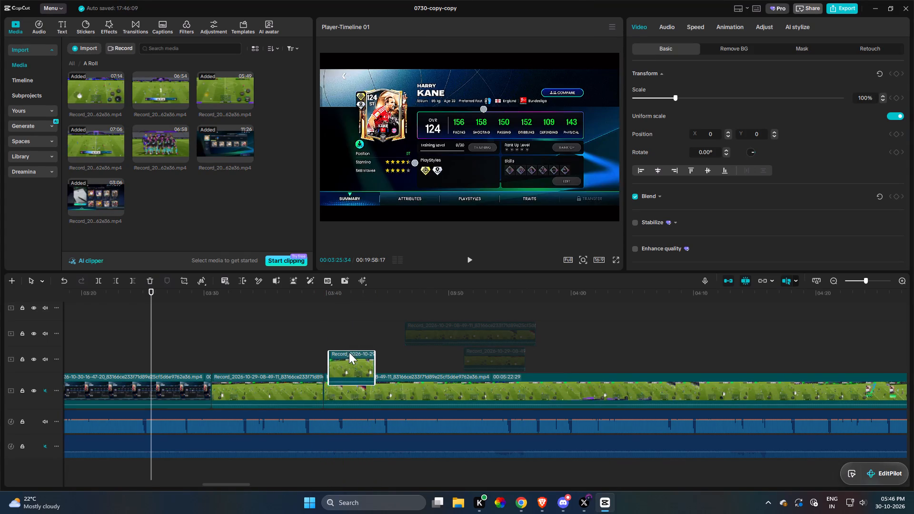
left_click_drag(349, 352, 352, 336)
key("v")
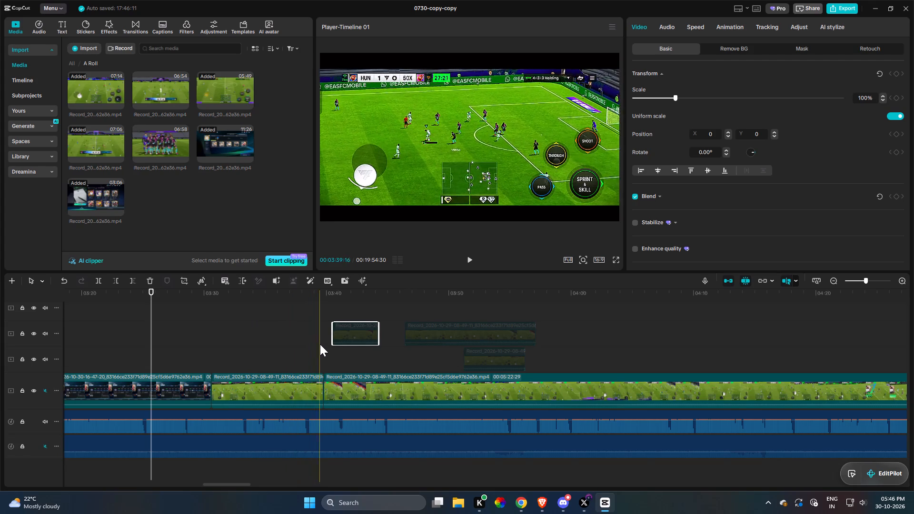
Delete the short leftover match piece before the 03:39 cut on the main track.
left_click(307, 382)
key("f")
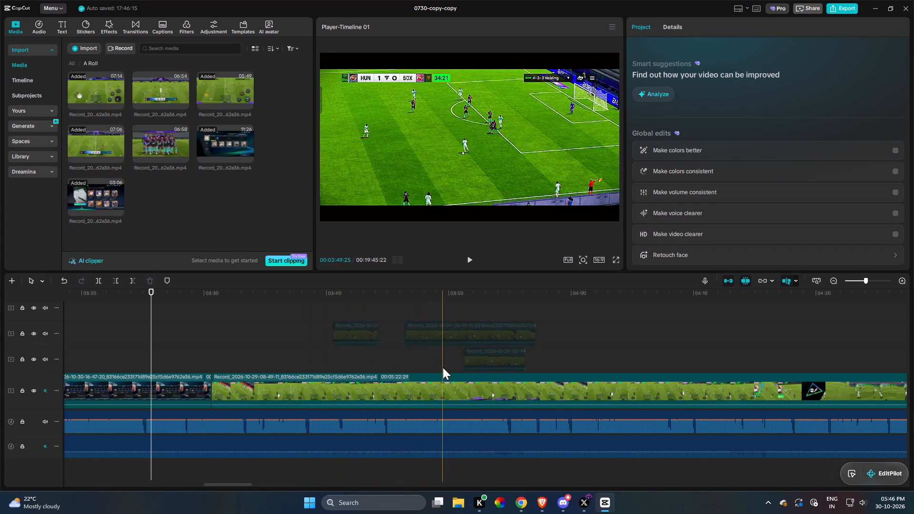
Split the footage near 03:46, trim the front piece to its last 8 seconds or so, and park it disabled beside the other saved segments.
left_click(408, 385)
key("r")
left_click(388, 388)
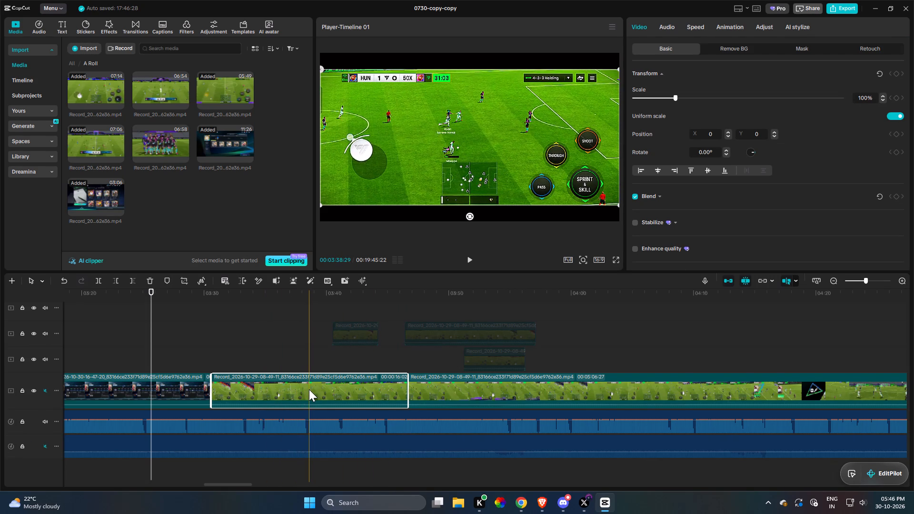
key("q")
key("v")
left_click_drag(273, 387, 288, 331)
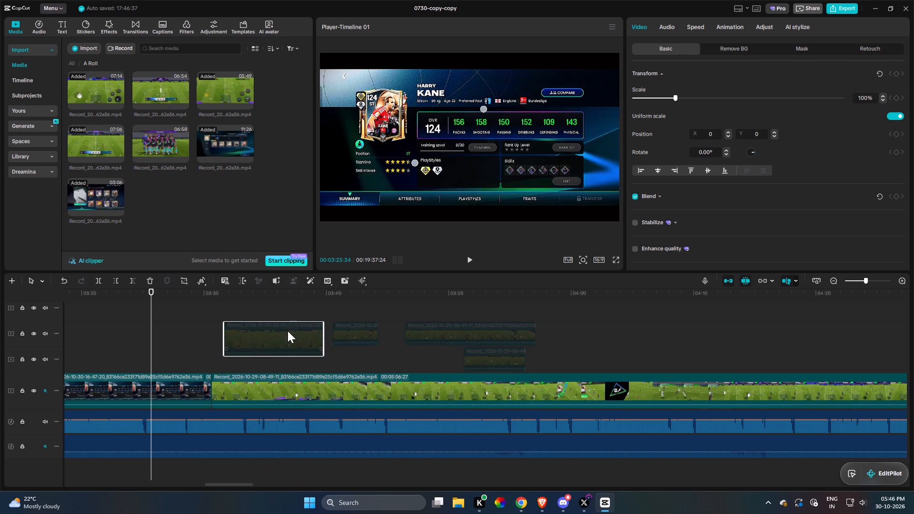
left_click_drag(288, 331, 288, 330)
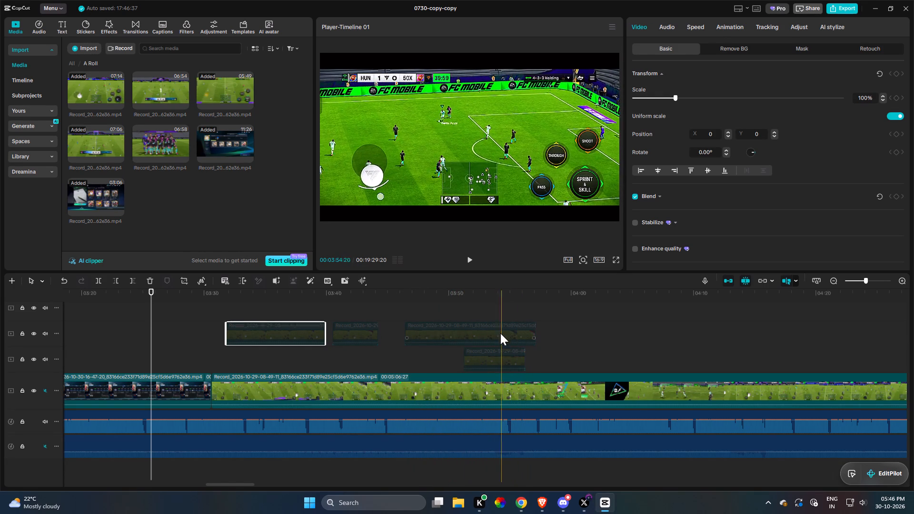
Trim the footage to just before the second goal, split off about 8 seconds of it, and park that piece disabled on the top track.
left_click(489, 384)
key("q")
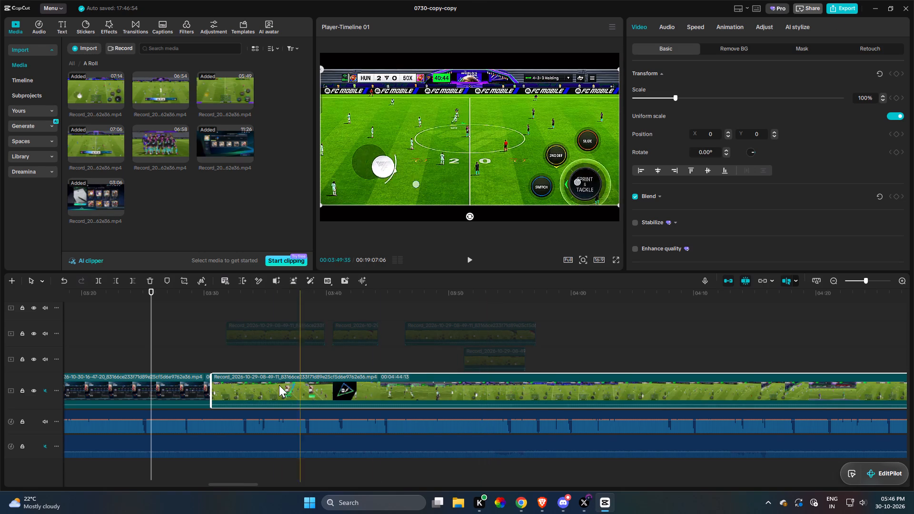
key("r")
left_click(286, 386)
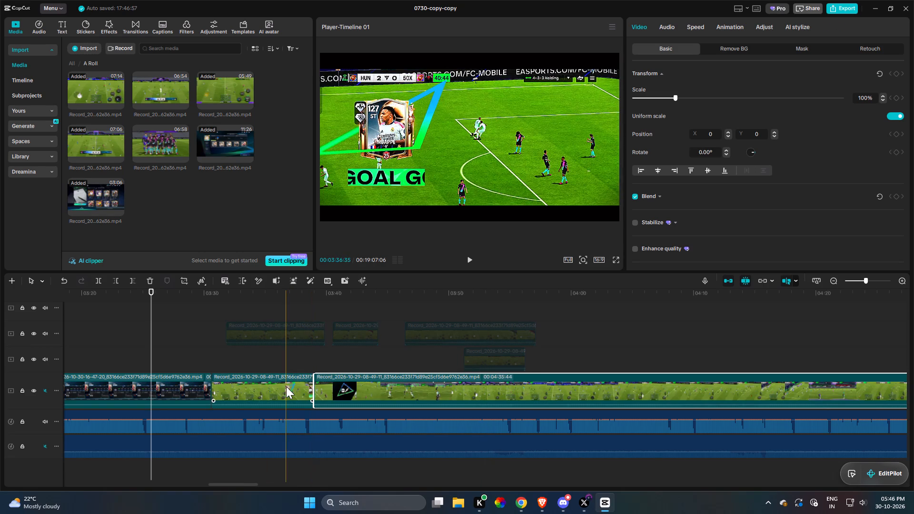
key("v")
left_click_drag(285, 389, 295, 307)
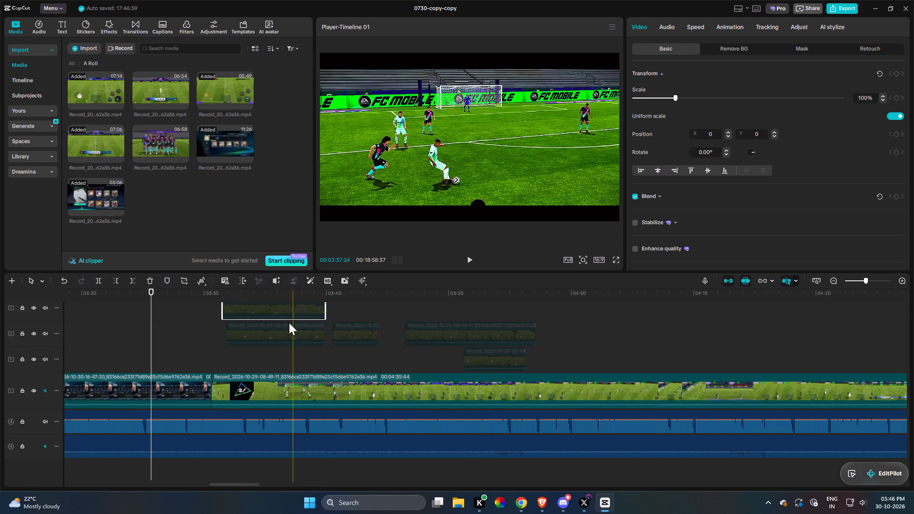
Play and skim the remaining match footage between 03:30 and 04:00 against the narration to choose the next starting point.
left_click(285, 382)
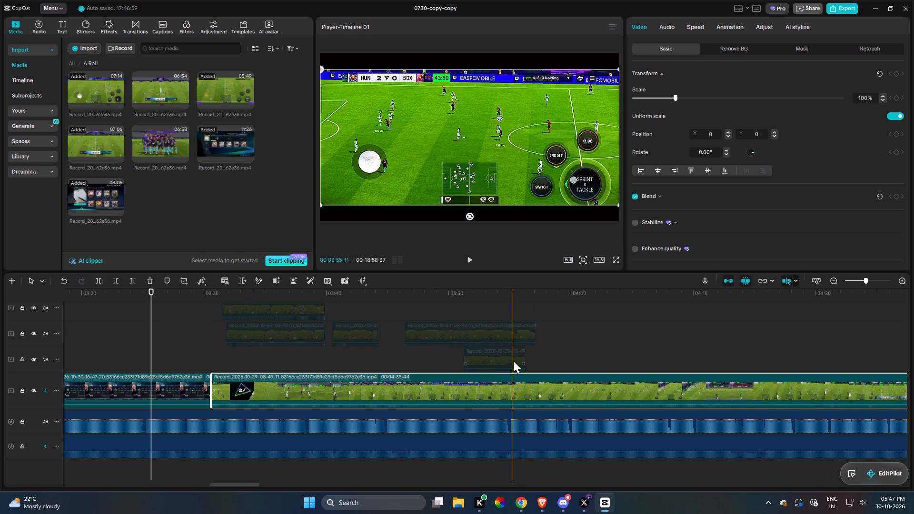
key("space")
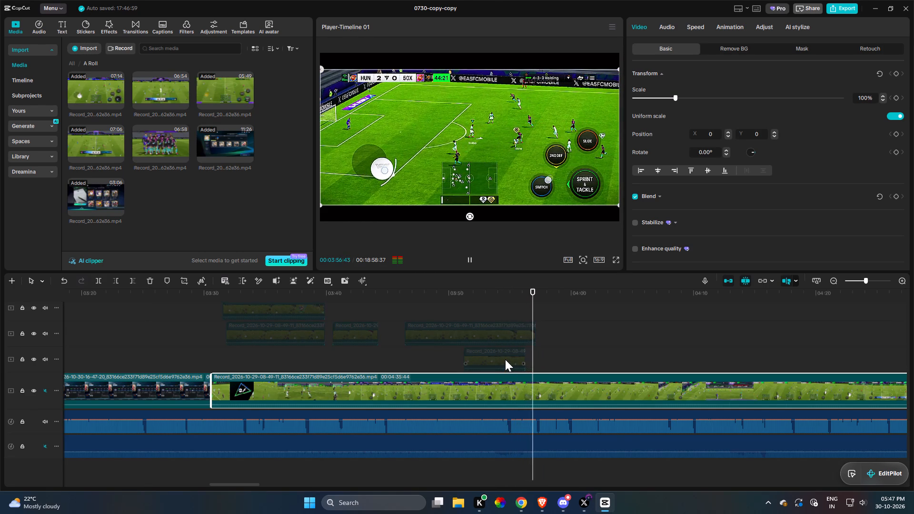
left_click(468, 352)
key("space")
key("space")
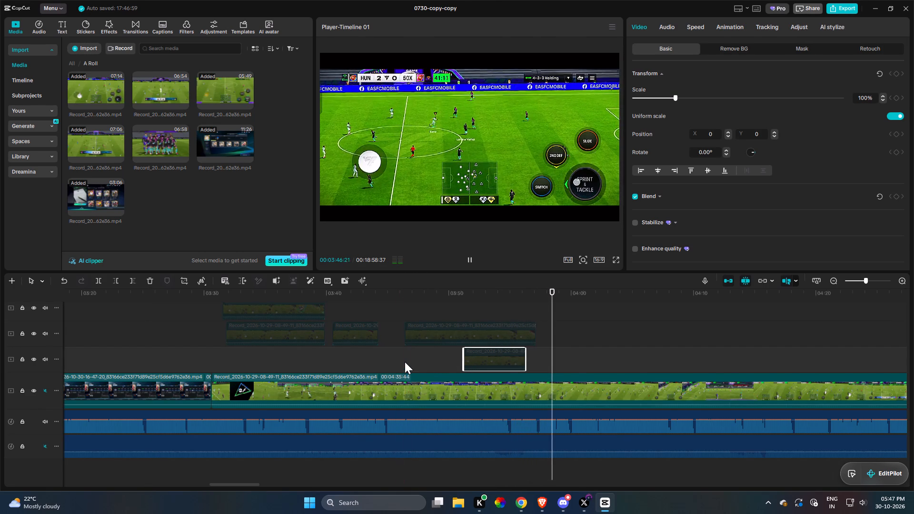
left_click(445, 384)
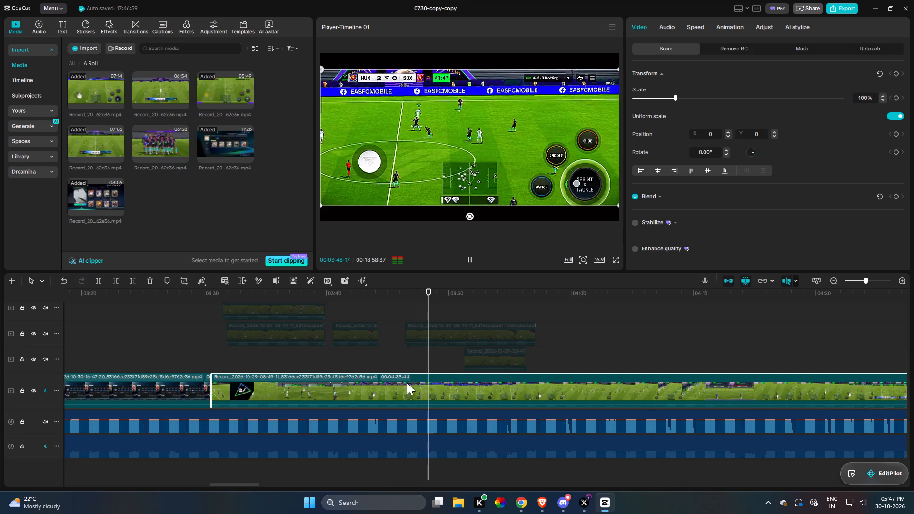
key("space")
key("space")
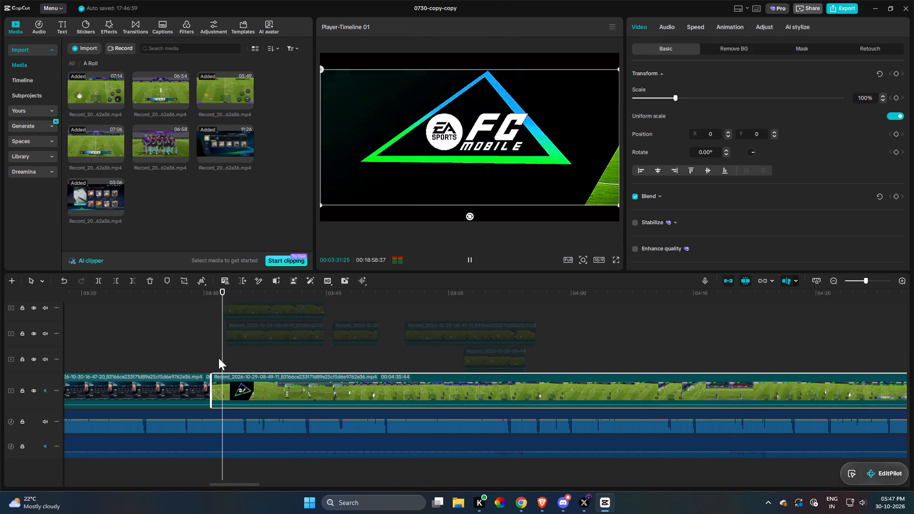
key("space")
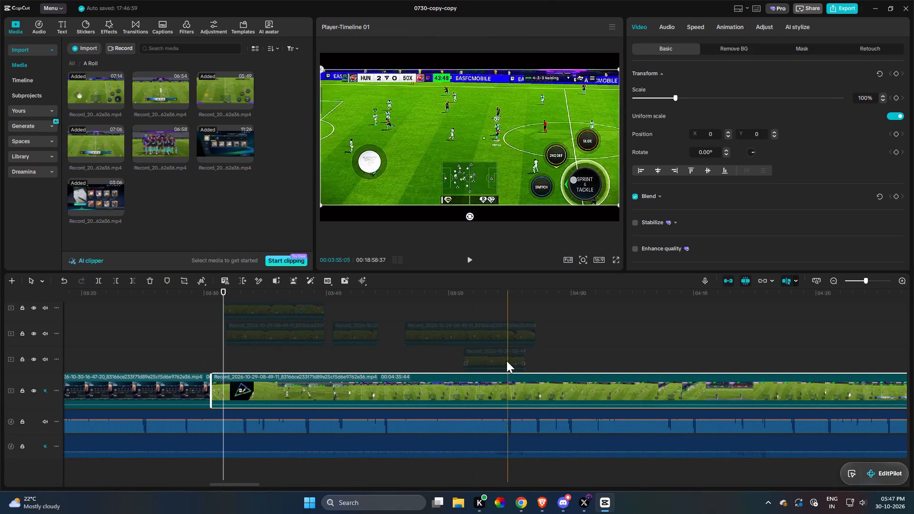
Trim about 23 seconds in two passes off the start of the remaining match footage, playing the new opening after each trim.
key("q")
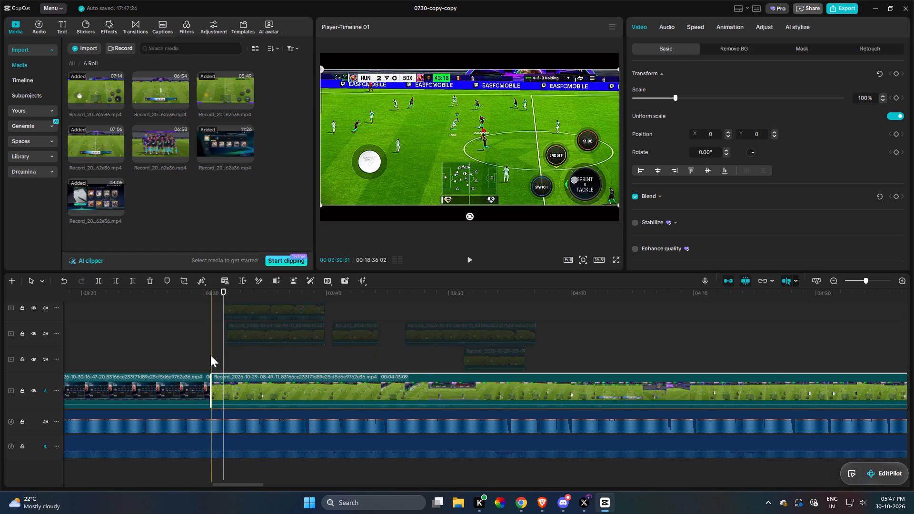
key("space")
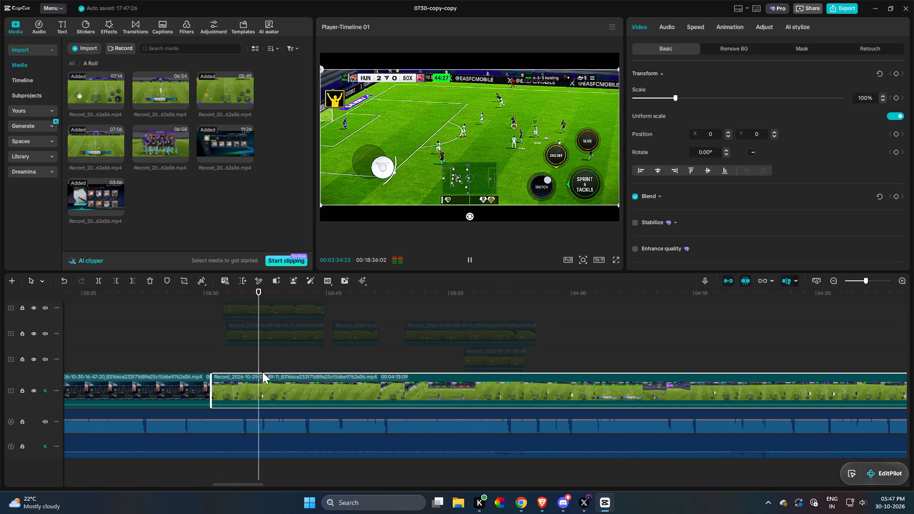
key("space")
key("q")
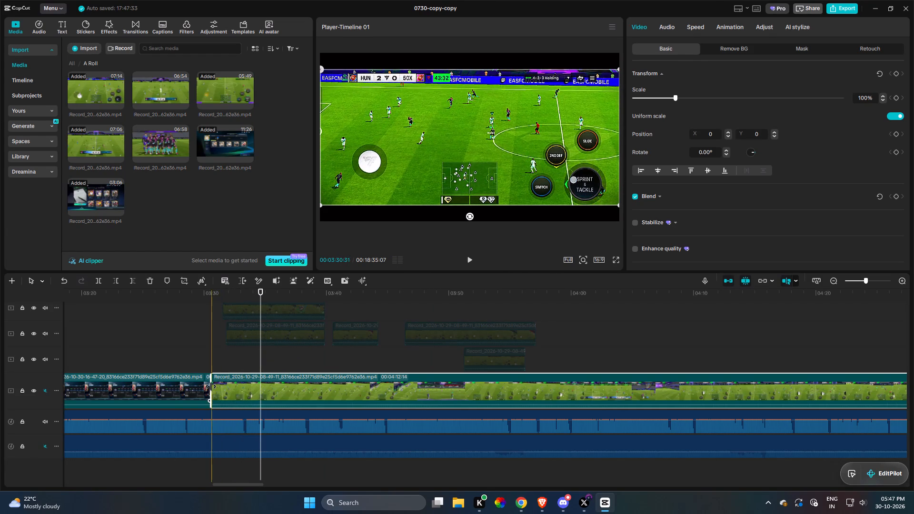
key("space")
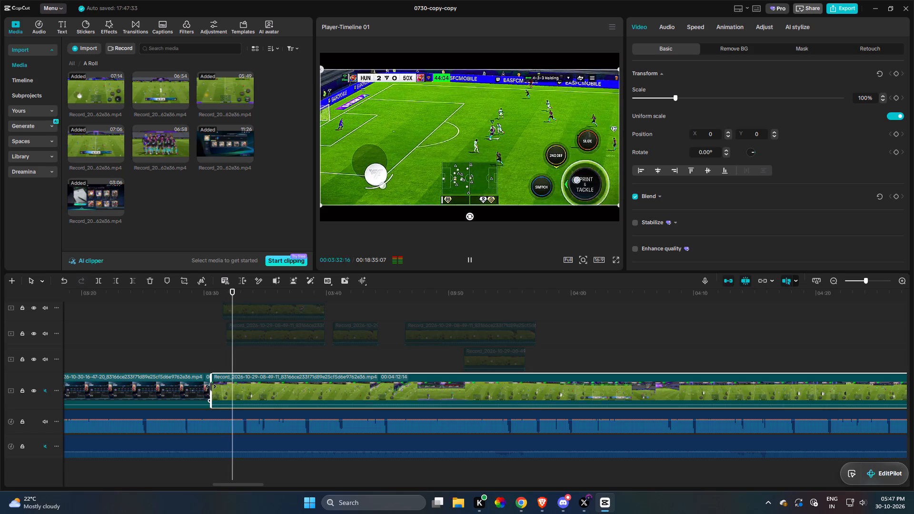
key("space")
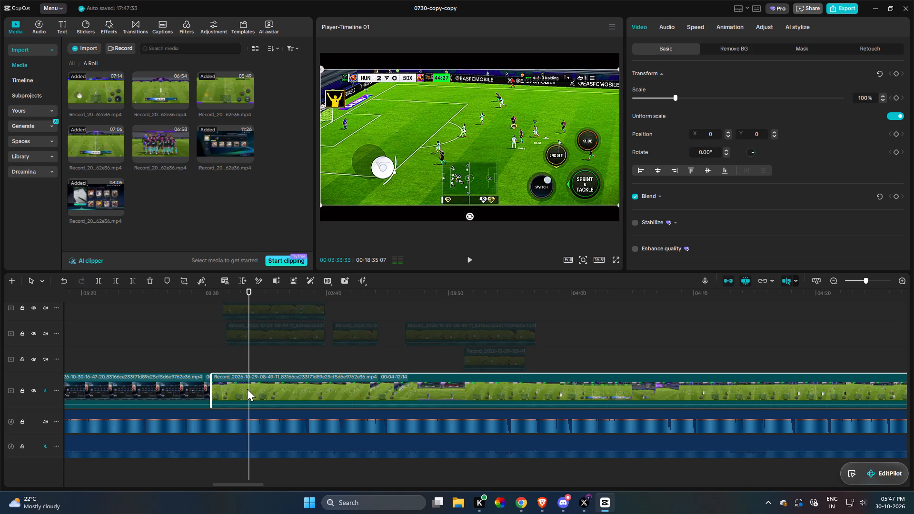
Split the match footage at about 03:33, scale the short front piece to 194%, and play it back.
key("r")
key("space")
left_click(228, 385)
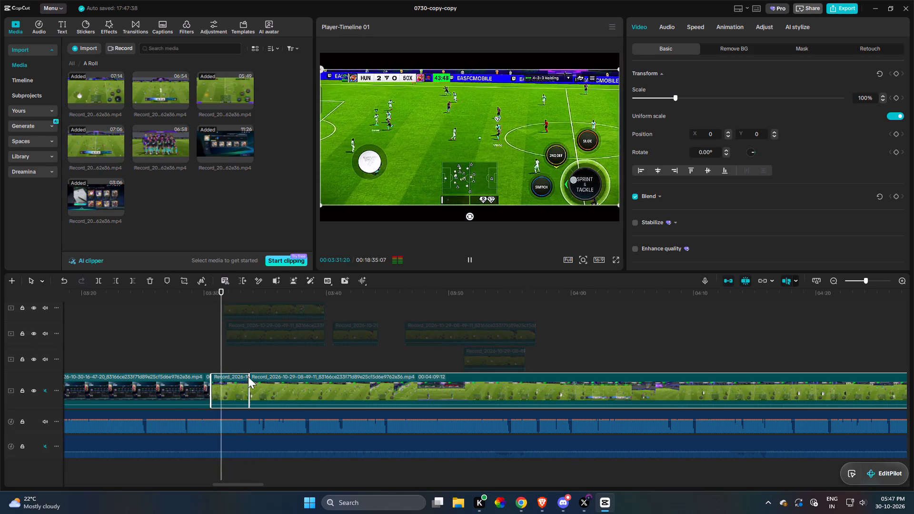
key("space")
left_click_drag(672, 97, 714, 94)
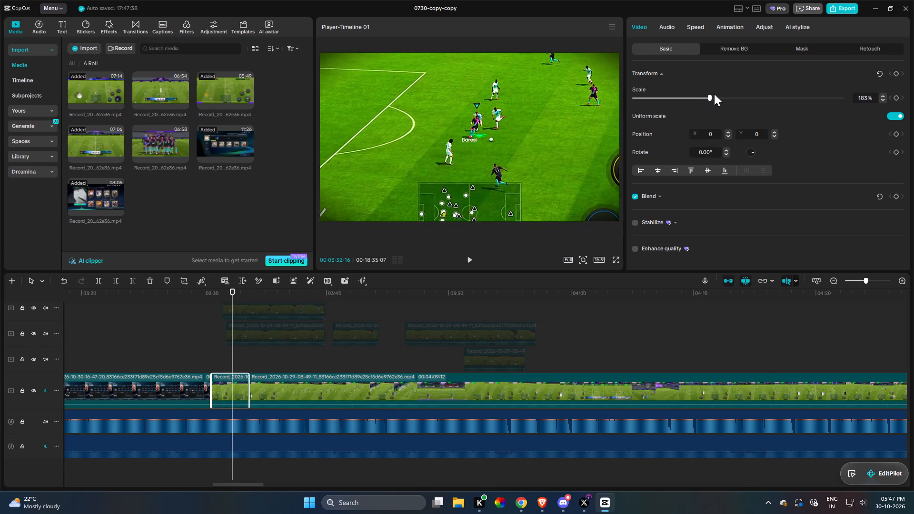
left_click_drag(714, 94, 715, 92)
left_click(212, 343)
key("space")
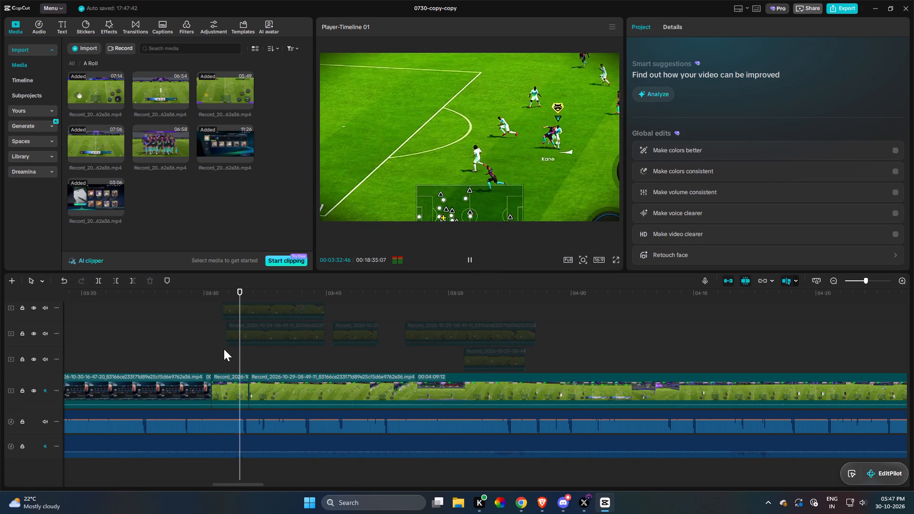
key("space")
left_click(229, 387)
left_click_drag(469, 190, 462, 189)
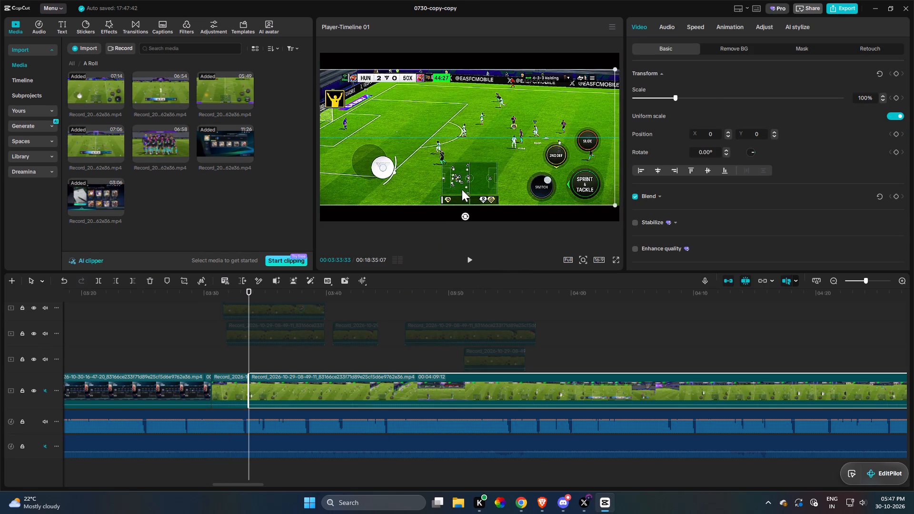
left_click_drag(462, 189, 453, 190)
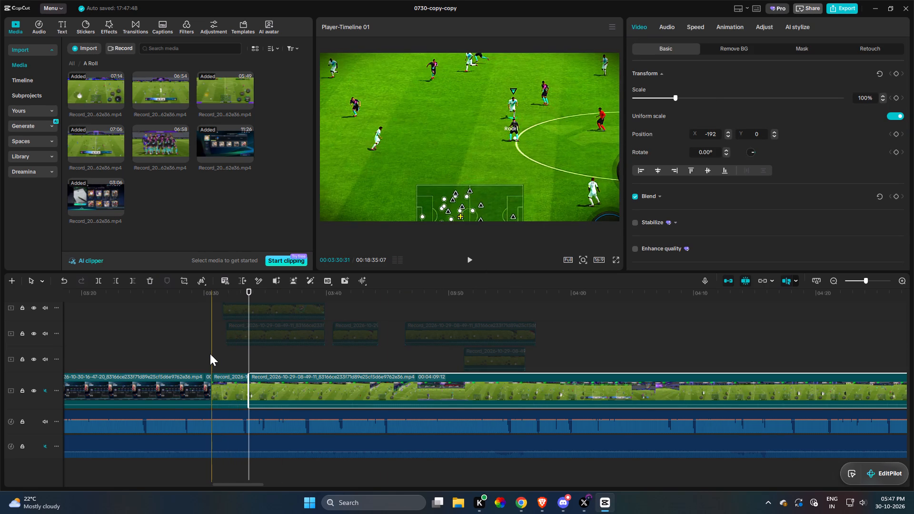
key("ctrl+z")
Shift the enlarged short match clip horizontally to X -849 to reframe the play, checking it in playback.
left_click(231, 396)
left_click(229, 367)
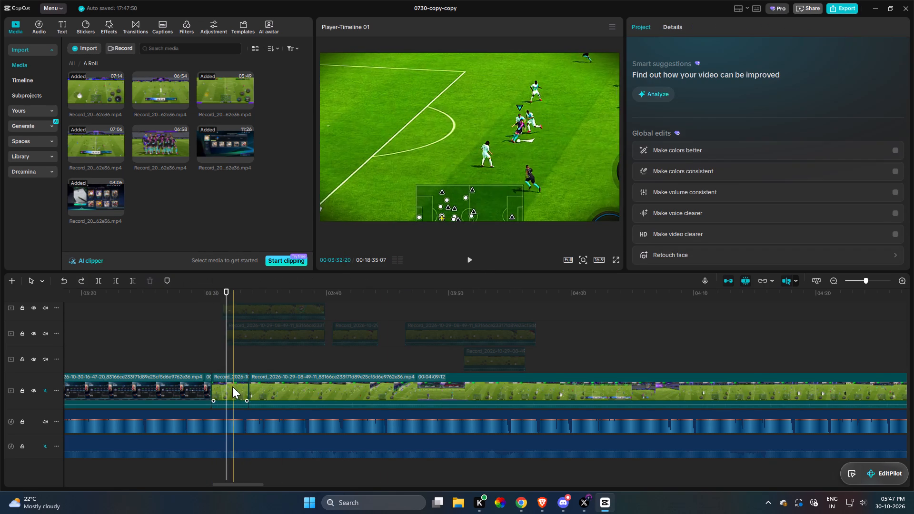
key("space")
left_click(228, 384)
key("space")
left_click_drag(458, 159, 451, 158)
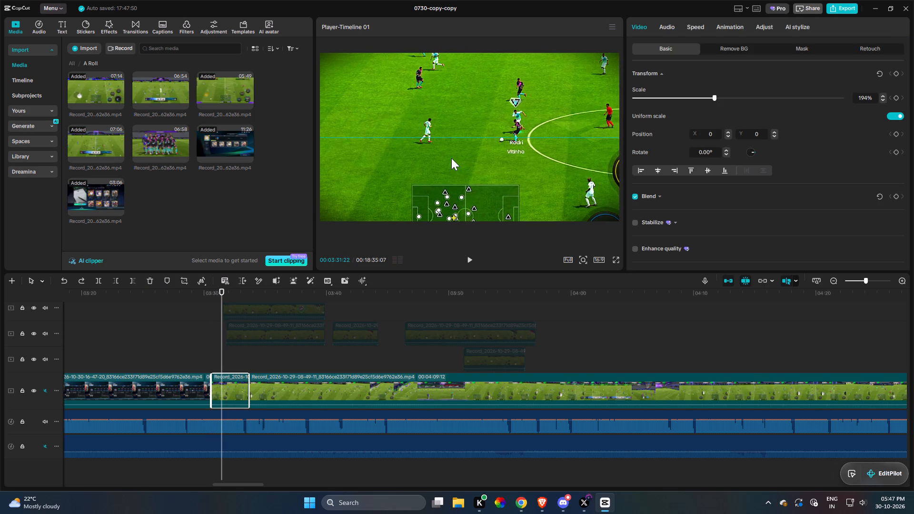
left_click_drag(451, 158, 433, 159)
key("space")
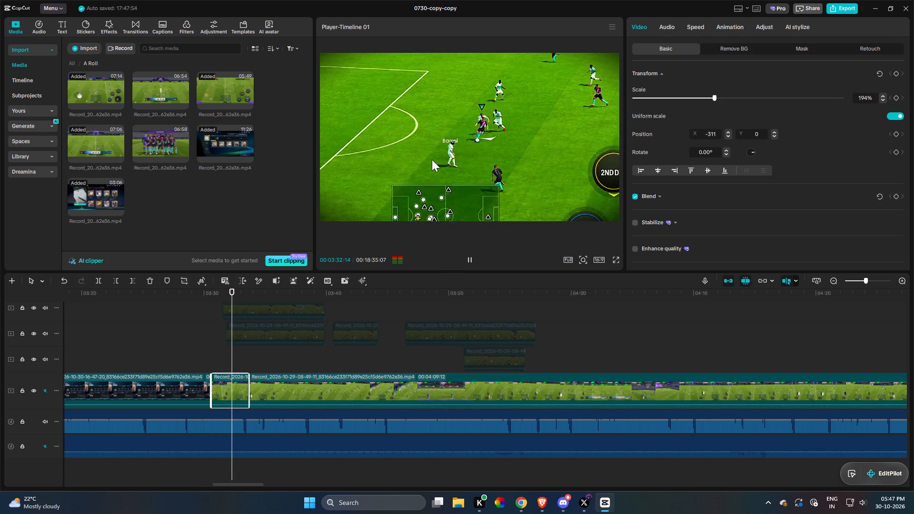
key("space")
left_click(485, 123)
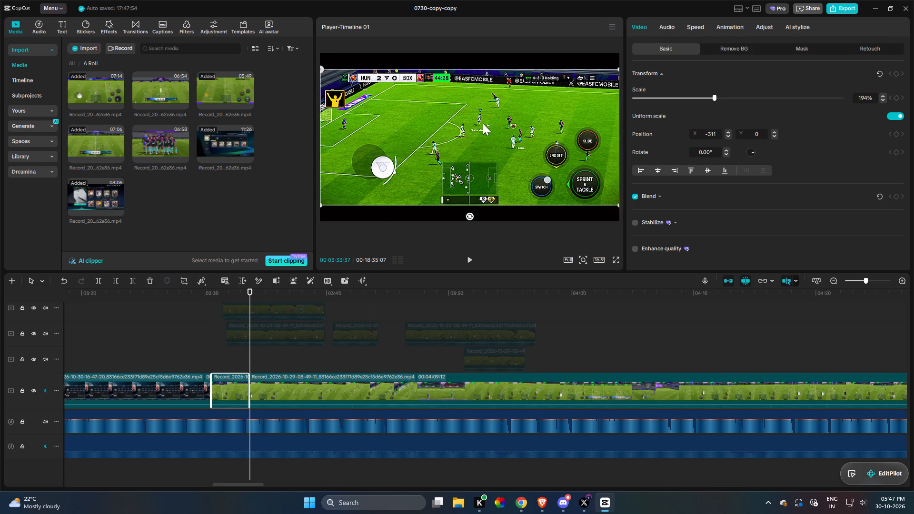
left_click(231, 384)
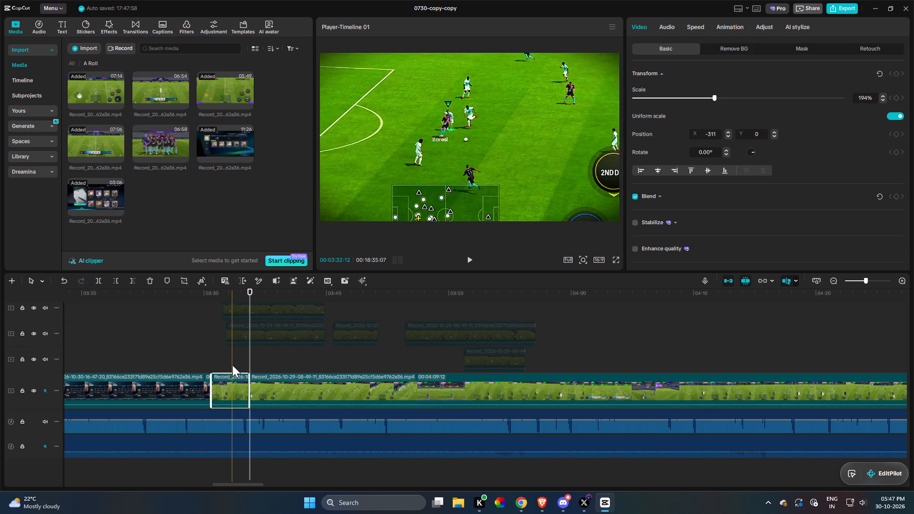
left_click(233, 364)
left_click(237, 379)
left_click_drag(471, 159, 435, 161)
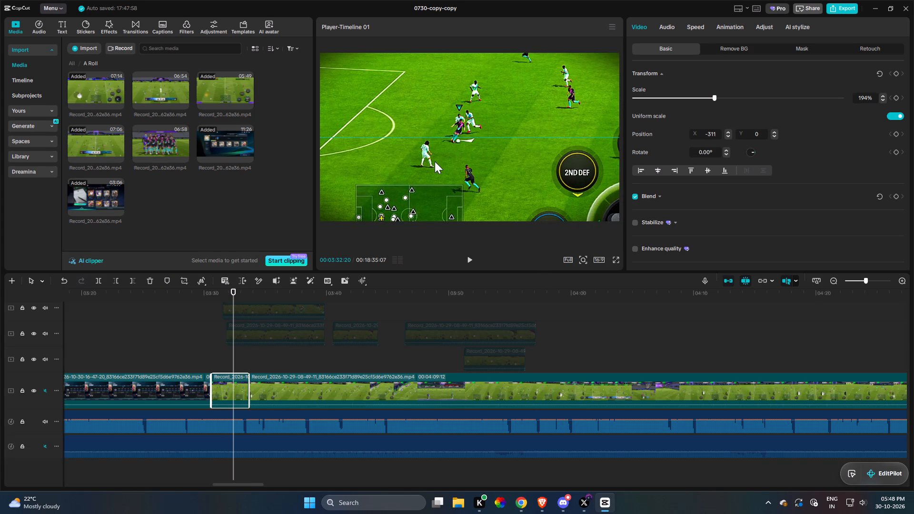
left_click_drag(435, 161, 429, 161)
left_click(212, 359)
key("space")
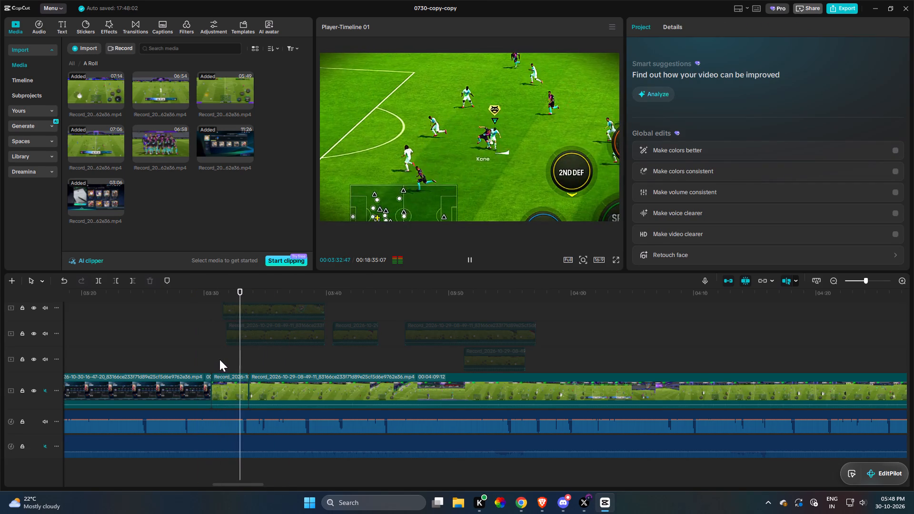
key("space")
Extend the end of the short zoomed clip slightly to about 03:33:44 and play across the cut.
left_click(235, 384)
left_click_drag(248, 385, 252, 385)
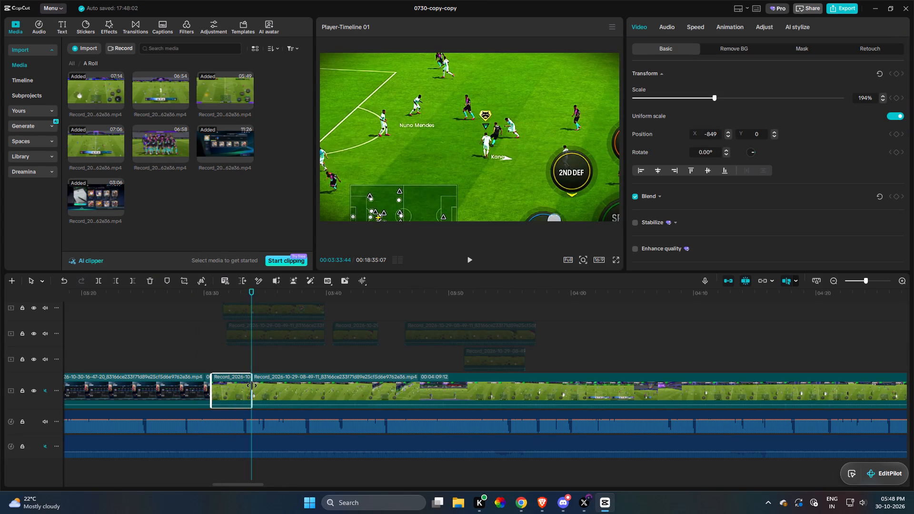
left_click_drag(252, 385, 261, 384)
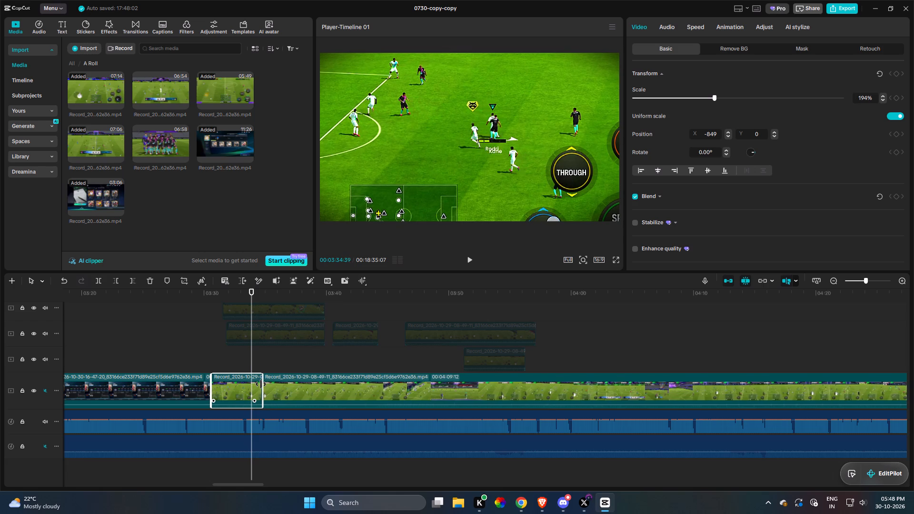
left_click_drag(261, 384, 252, 385)
left_click(236, 353)
key("space")
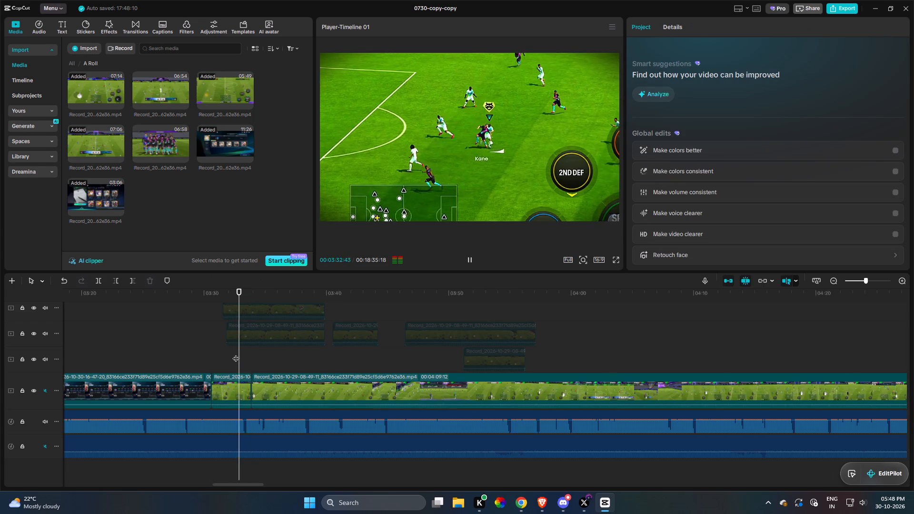
Move the remaining match footage up to a separate track and disable it, leaving the Harry Kane card footage in its place.
left_click(291, 387)
left_click_drag(291, 387, 285, 362)
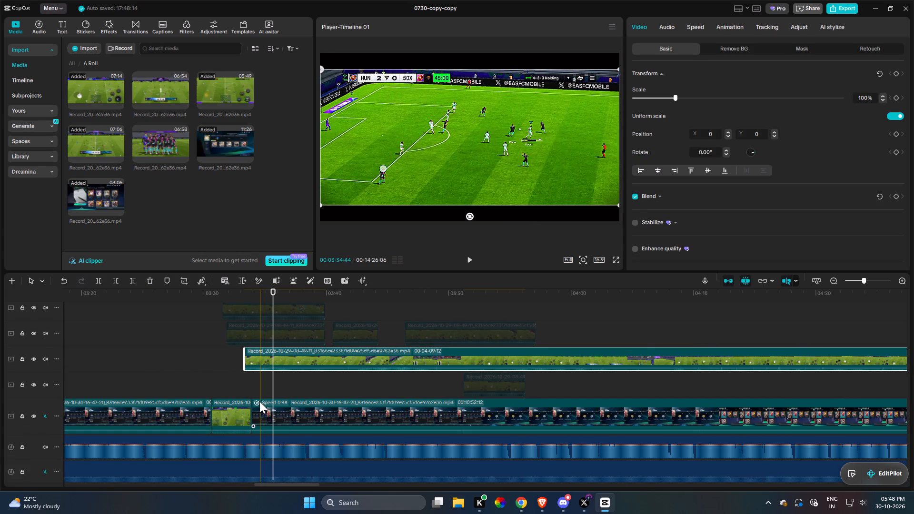
key("v")
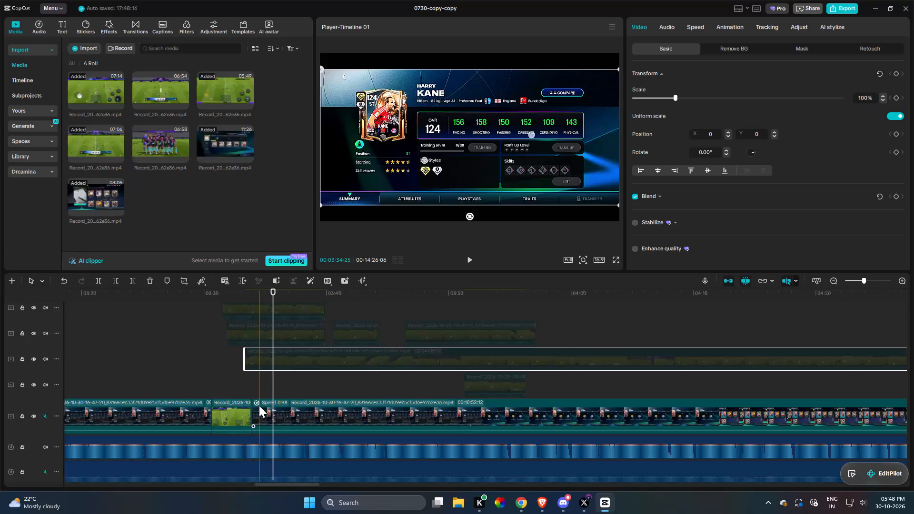
key("space")
key("space")
Trim about 3 seconds off the start of the Harry Kane card footage.
left_click(267, 408)
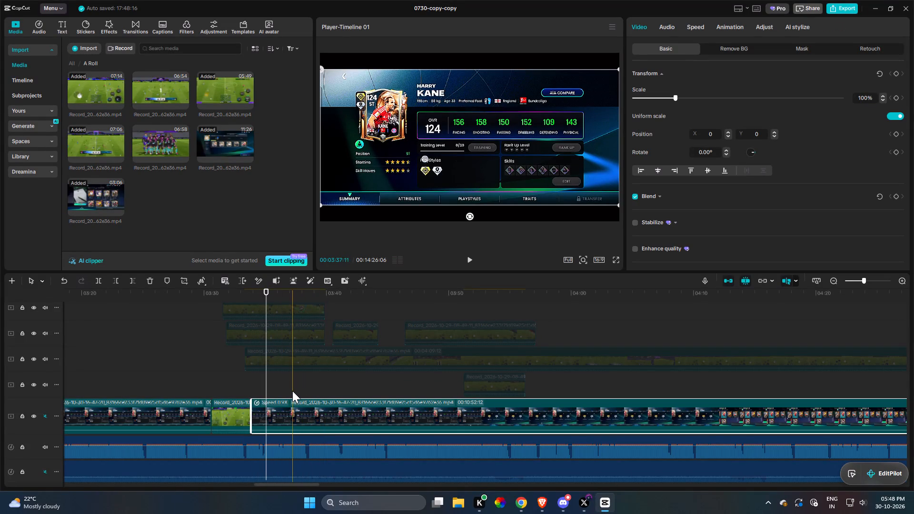
key("q")
Keyframe a zoom on the Kane card from 100% near 03:34:43 to 428% at 03:35:12, framing the Preferred Foot line.
key("space")
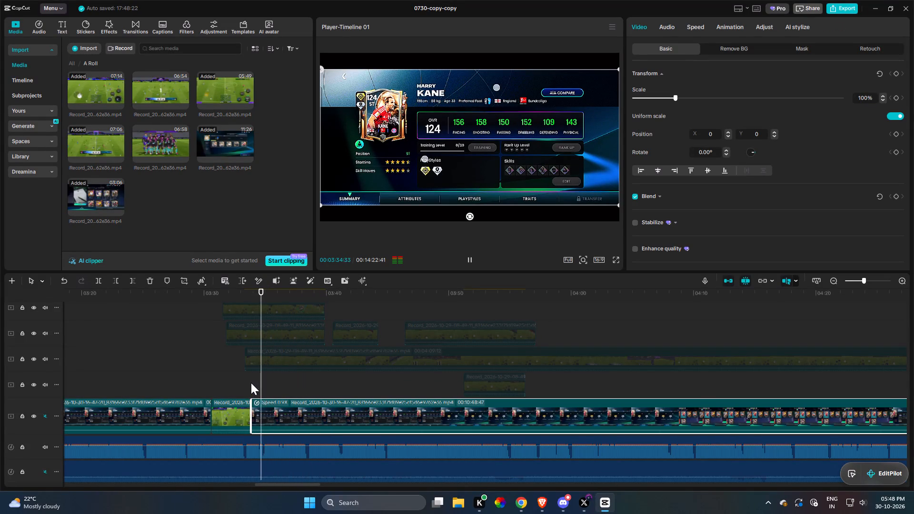
key("space")
type("c")
key("space")
key("space")
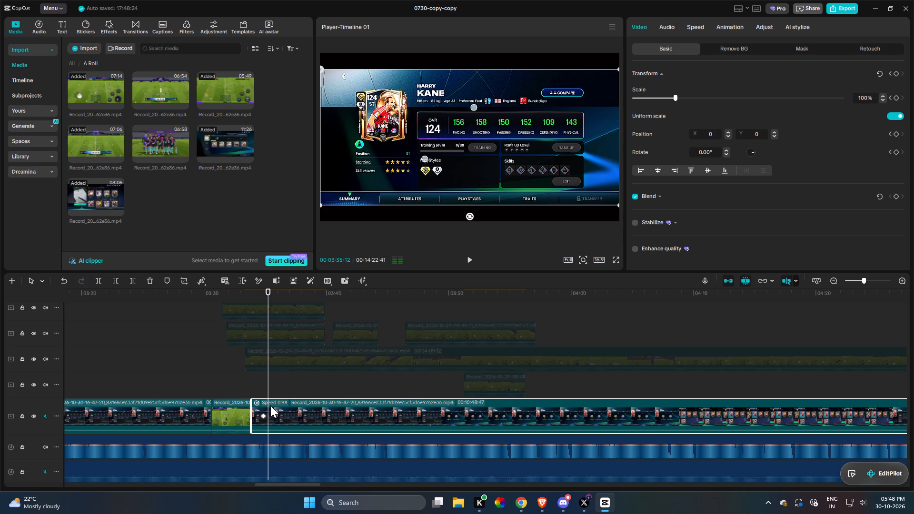
key("c")
left_click(268, 415)
left_click_drag(678, 98, 697, 101)
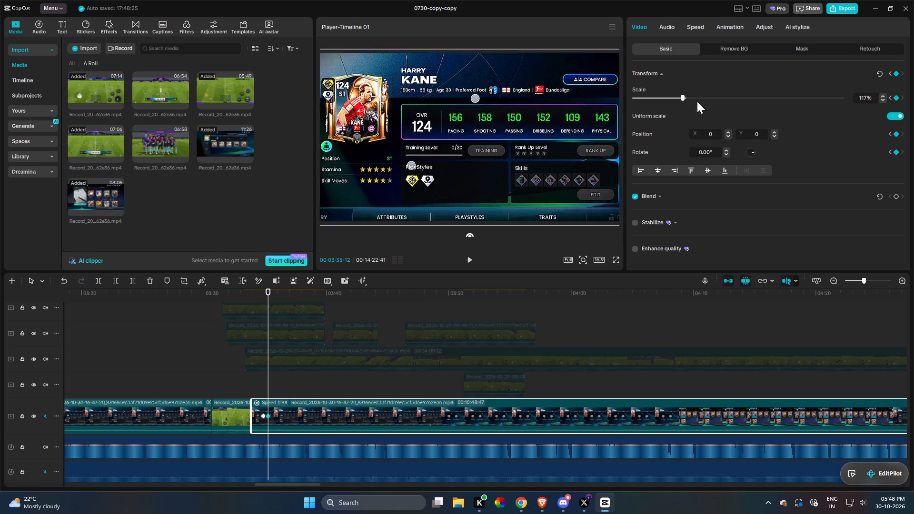
left_click_drag(697, 101, 785, 93)
left_click_drag(514, 138, 462, 236)
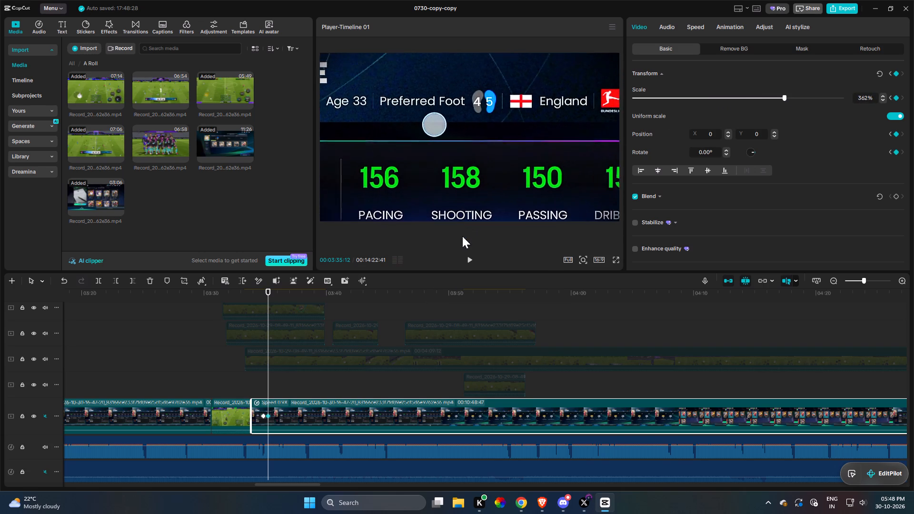
left_click_drag(462, 236, 447, 241)
left_click(812, 98)
left_click_drag(553, 126, 536, 159)
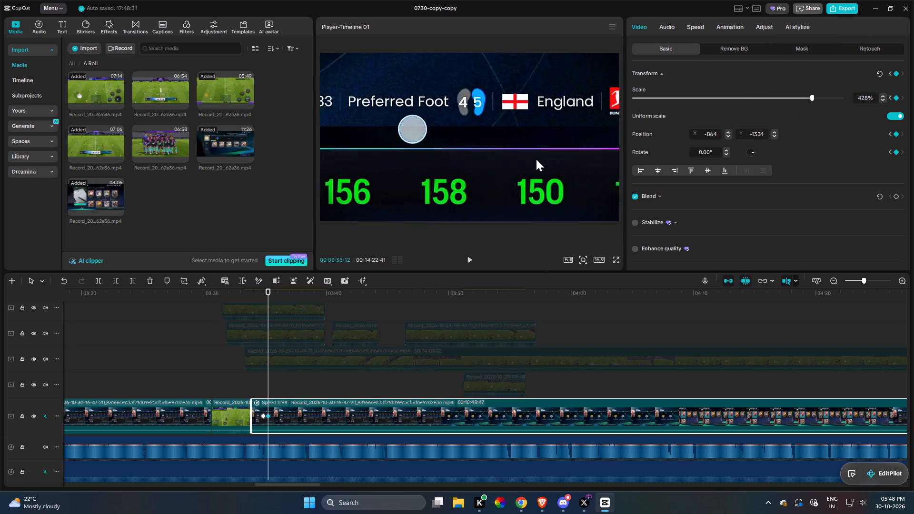
left_click_drag(536, 159, 533, 166)
left_click(261, 382)
key("space")
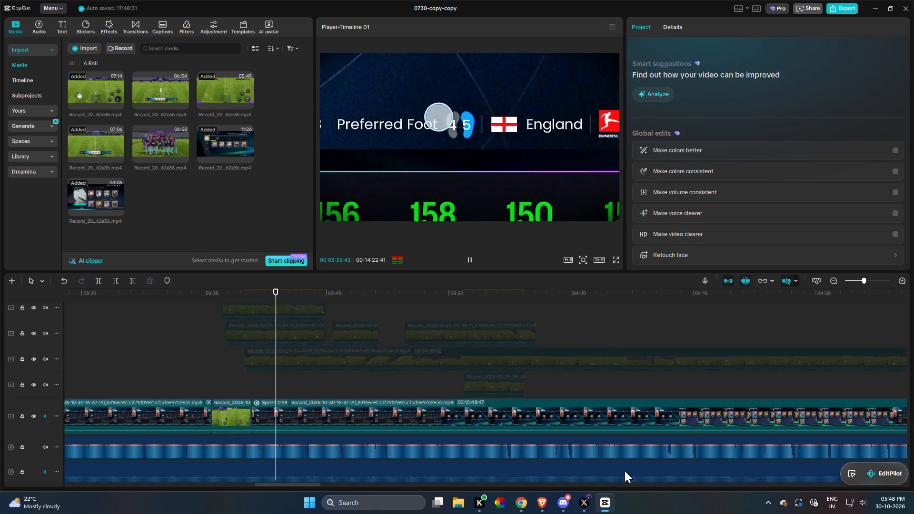
Reposition the zoomed card at its second keyframe to X -754, Y -1763 and replay the zoom.
left_click(283, 414)
left_click(268, 414)
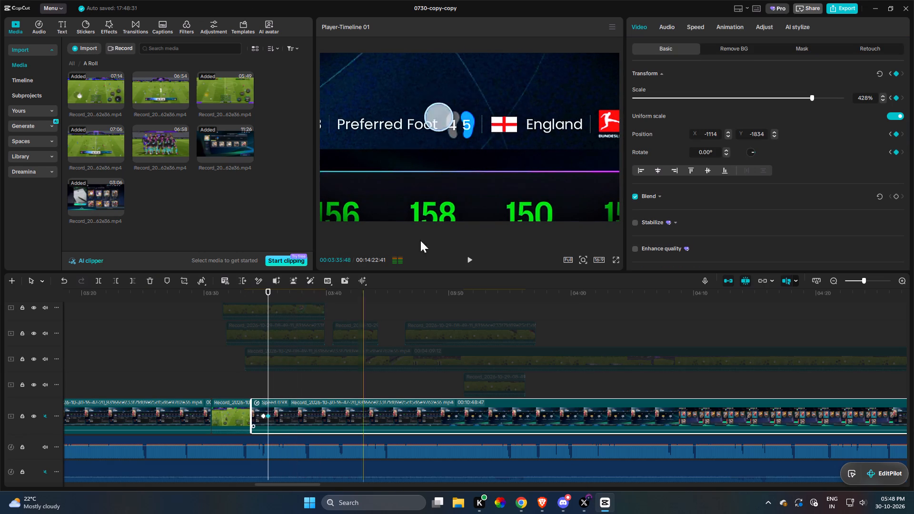
left_click_drag(502, 163, 530, 158)
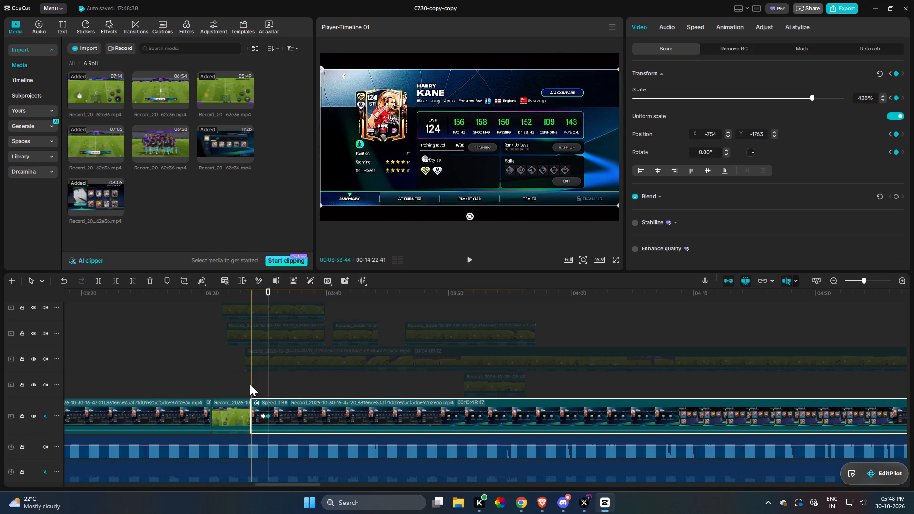
left_click(250, 384)
key("space")
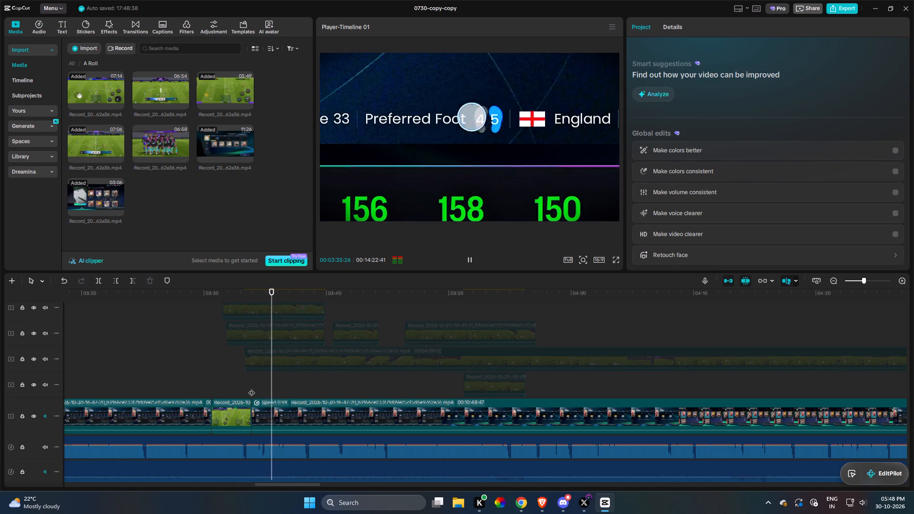
key("space")
Keyframe a quick pan from 03:36:18 to 03:36:40 onto the card's Stamina and Skill Moves rows, at X 4722, Y 1519, and play it.
left_click(277, 410)
key("space")
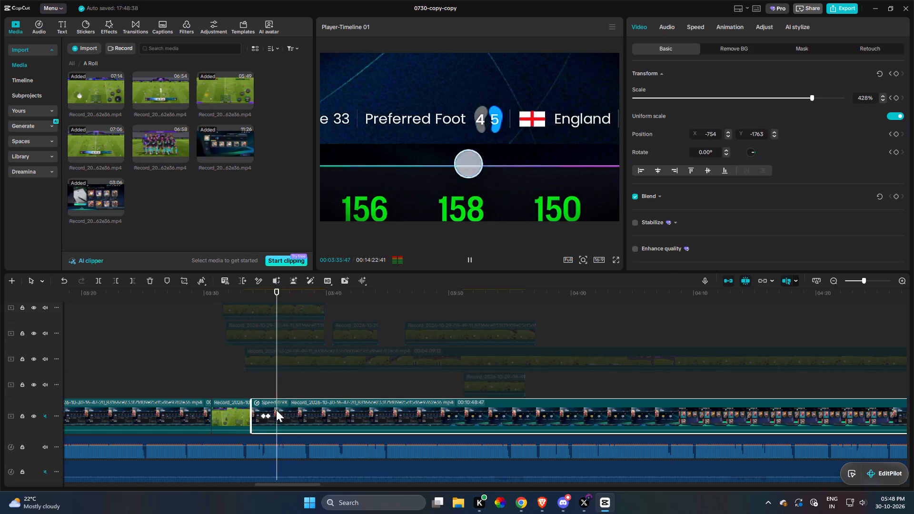
key("space")
key("space")
key("space")
type("c")
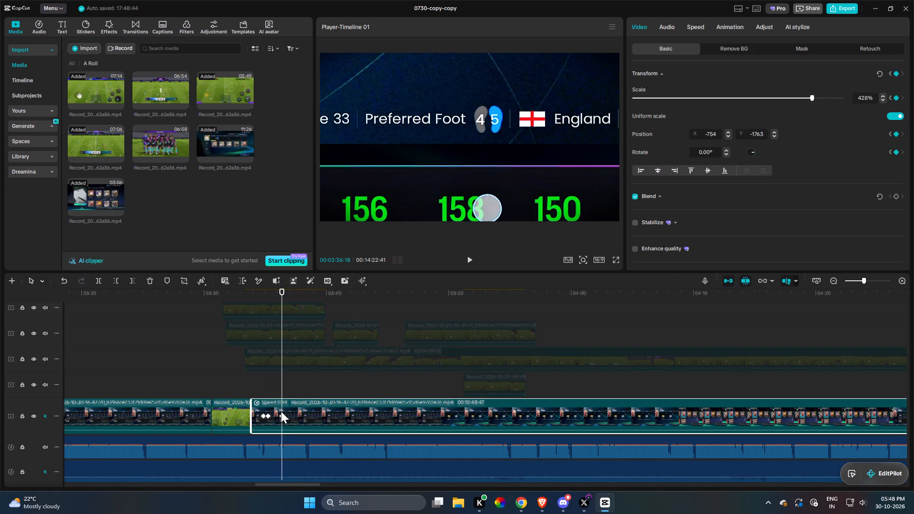
key("space")
key("space")
key("c")
left_click(288, 415)
left_click_drag(481, 159, 783, 18)
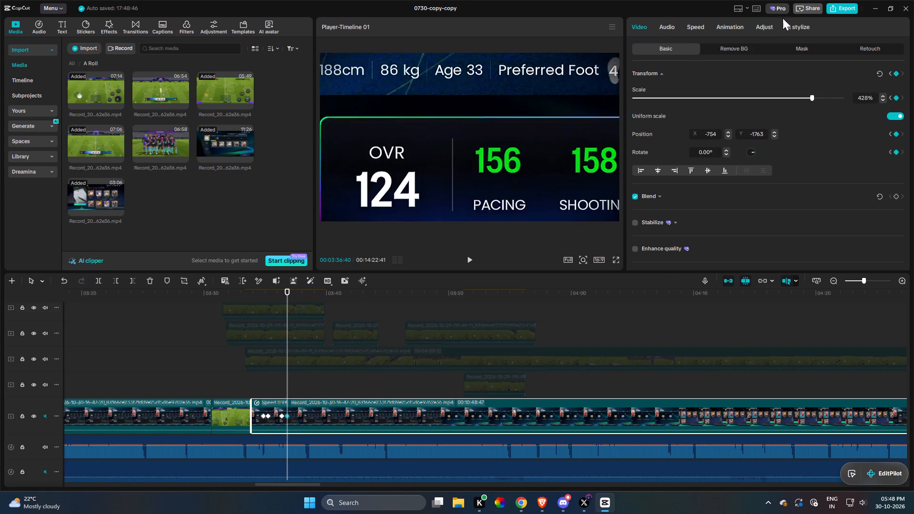
left_click_drag(783, 18, 913, 0)
left_click_drag(543, 180, 538, 89)
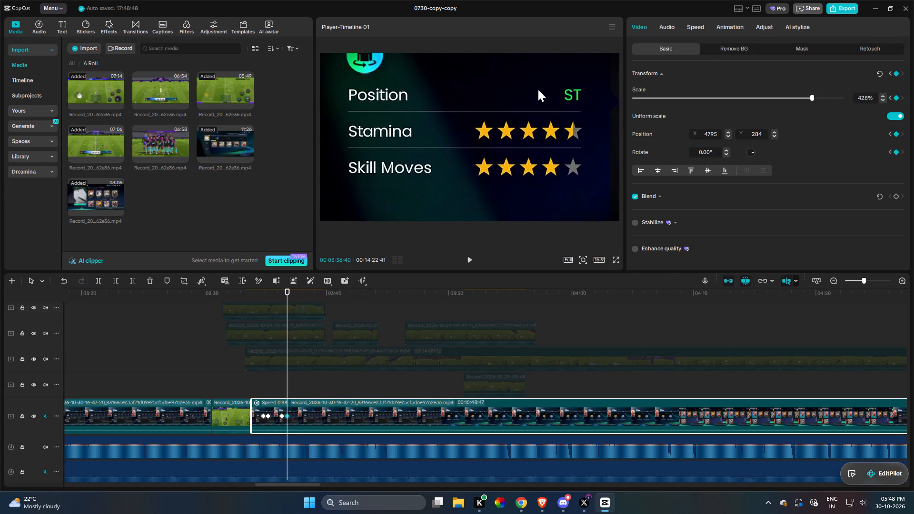
left_click_drag(538, 89, 537, 84)
left_click(262, 377)
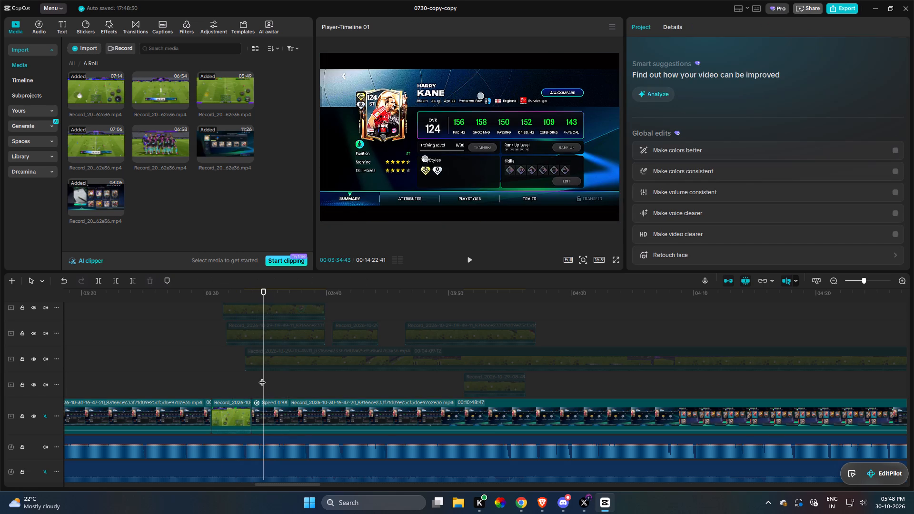
key("space")
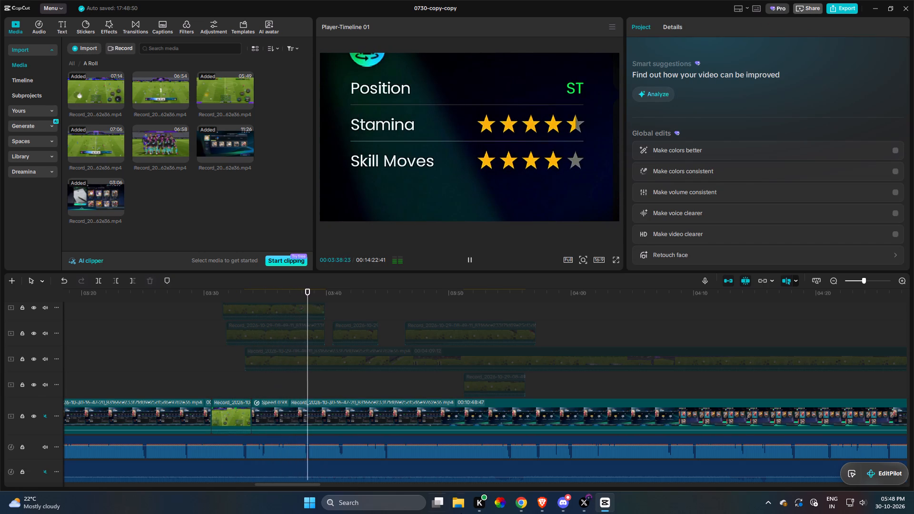
Keyframe a zoom-out on the Kane card from the held 428% framing at 03:39:04 to the copied 100% keyframe near 03:40, and play it.
left_click(335, 407)
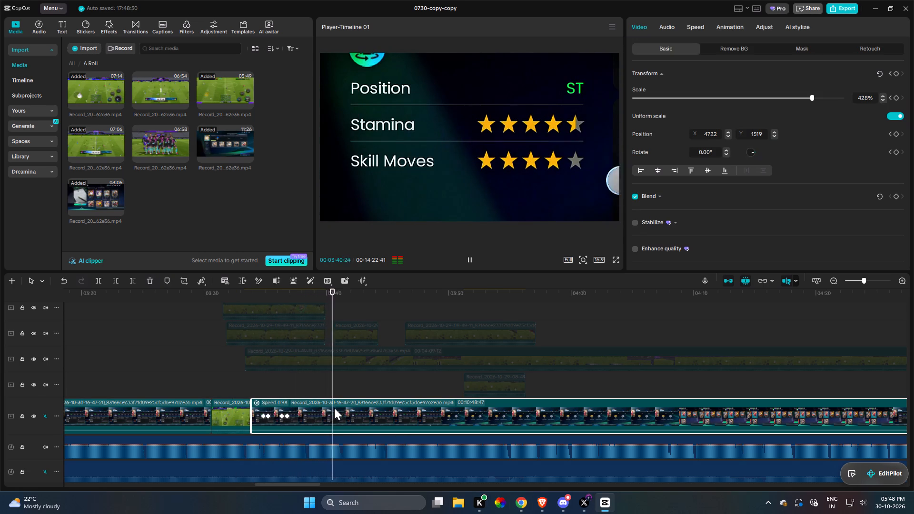
key("space")
key("space")
key("space")
key("space")
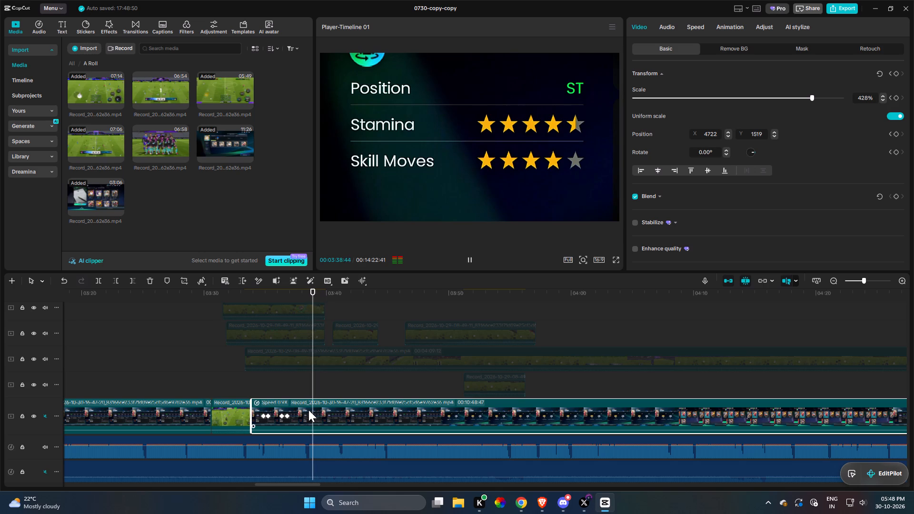
key("space")
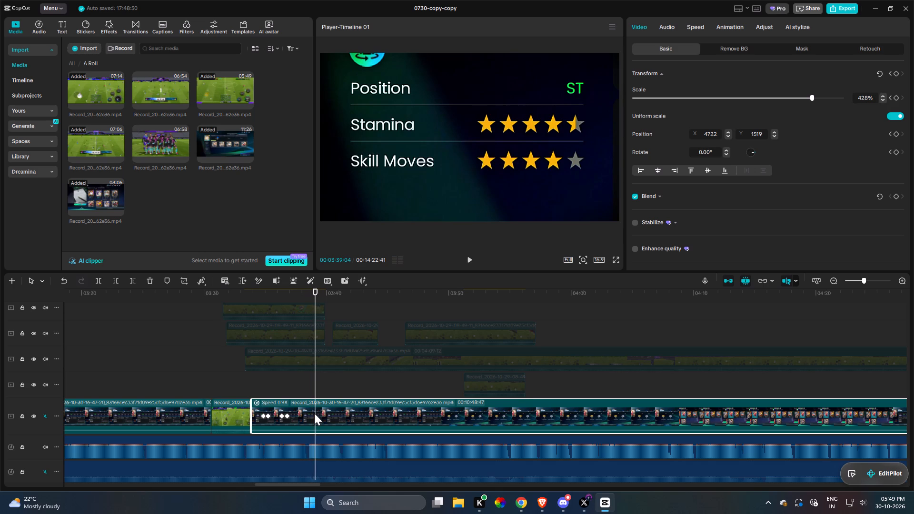
key("c")
left_click(261, 416)
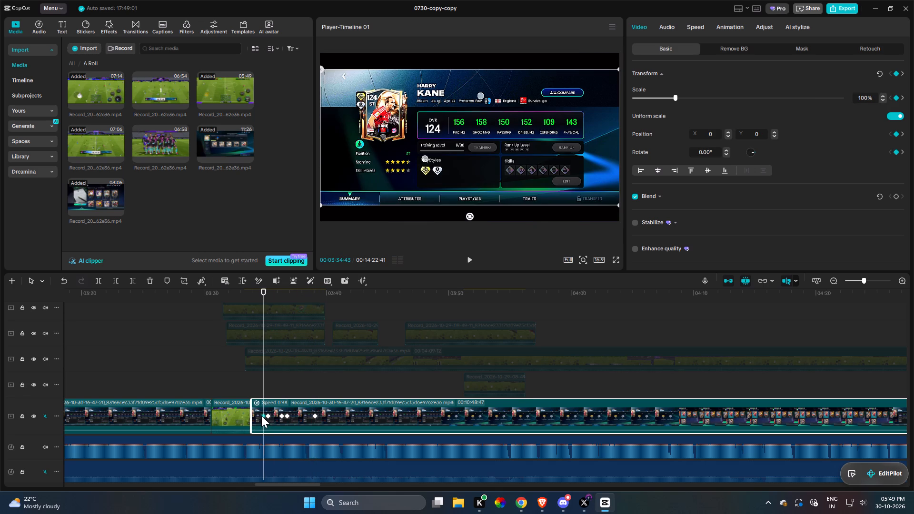
key("ctrl+c")
left_click(329, 386)
left_click(328, 413)
key("ctrl+v")
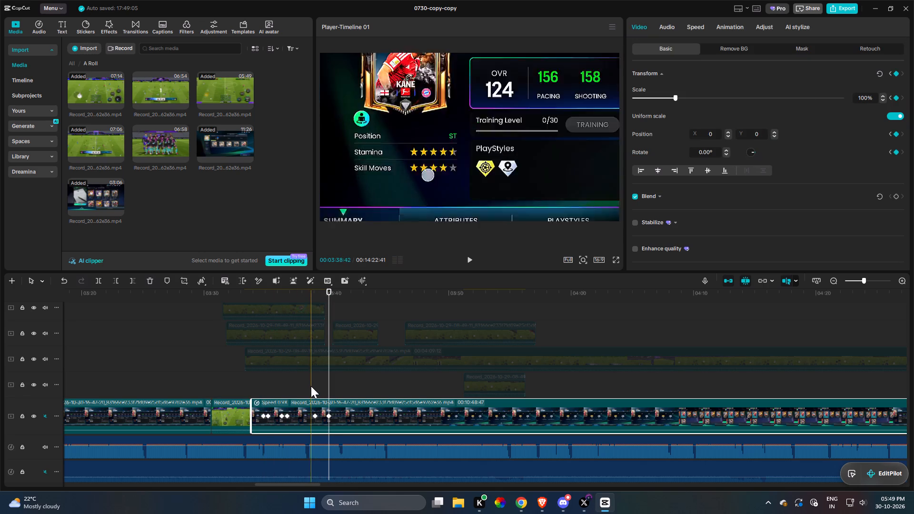
key("space")
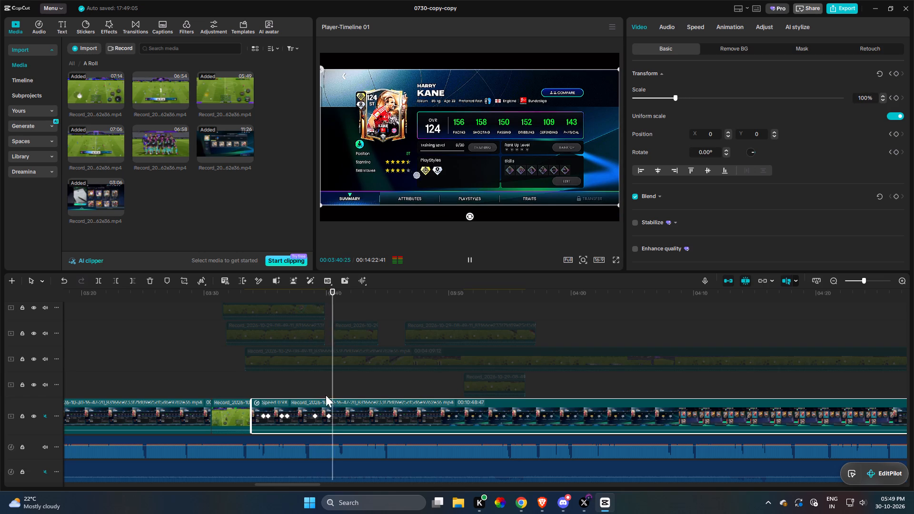
key("space")
Split the Kane card footage at 03:41:12, insert the dimmed match recording there on the main track and enable it.
key("r")
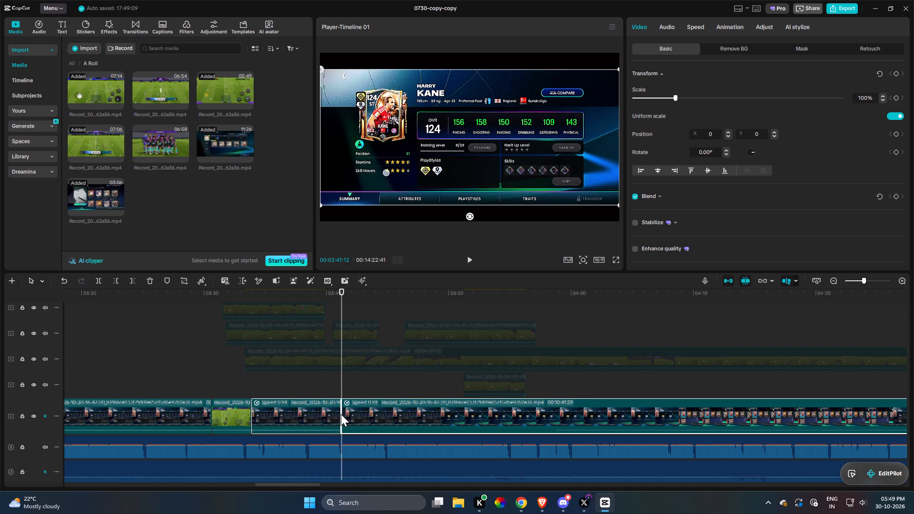
left_click(368, 366)
left_click_drag(367, 360, 395, 422)
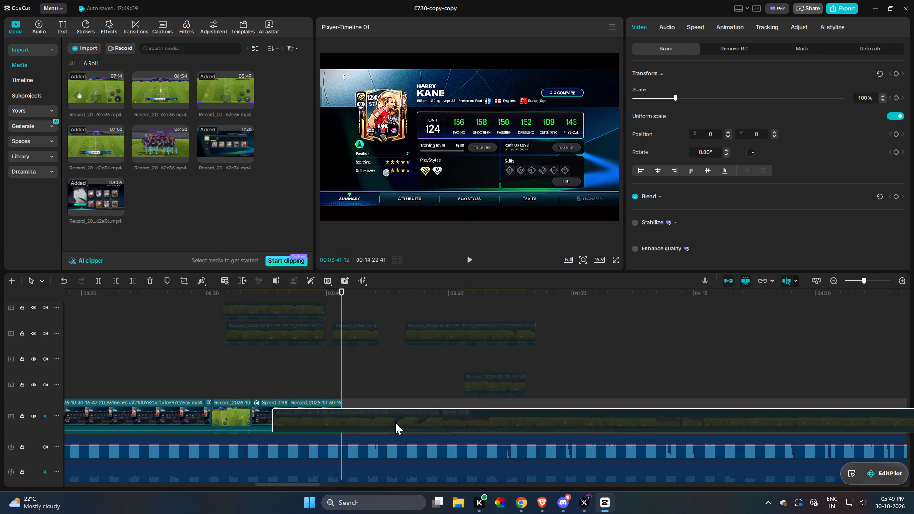
left_click_drag(395, 422, 394, 423)
key("v")
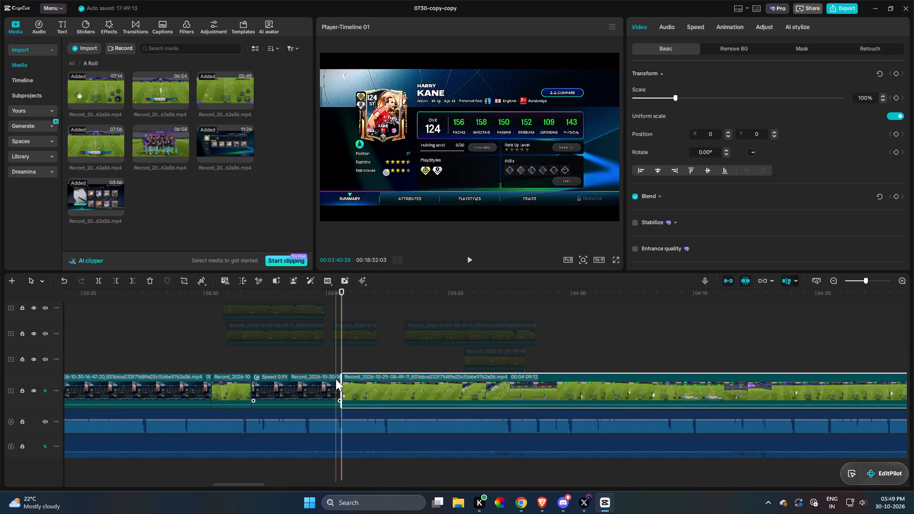
Trim about 61 seconds in total off the start of the inserted match recording.
left_click_drag(347, 376, 274, 368)
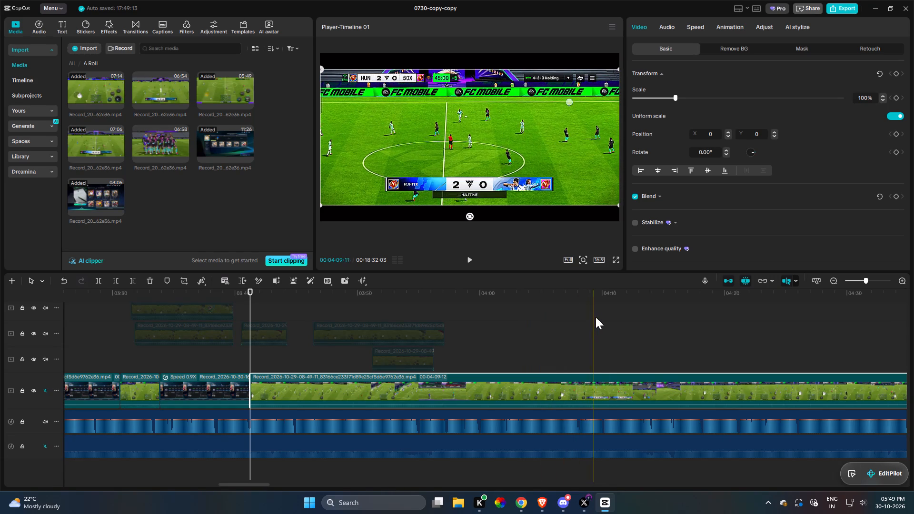
key("q")
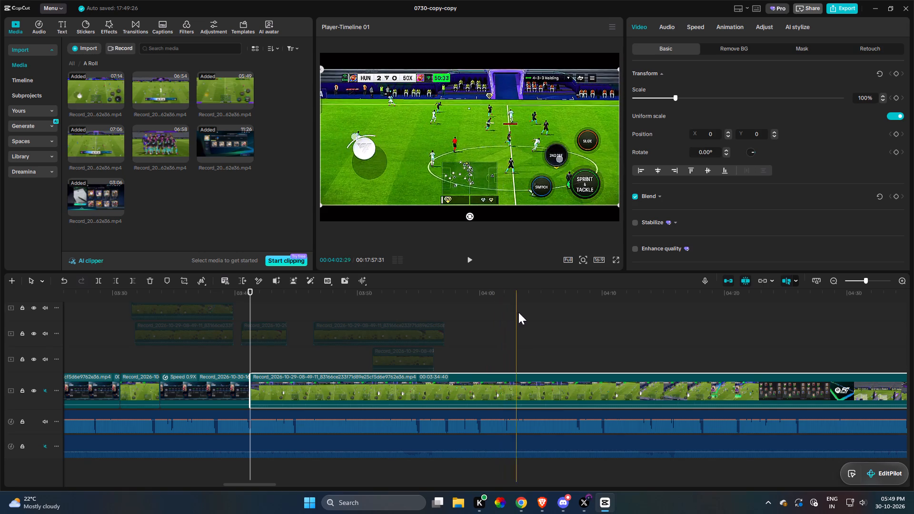
left_click(580, 310)
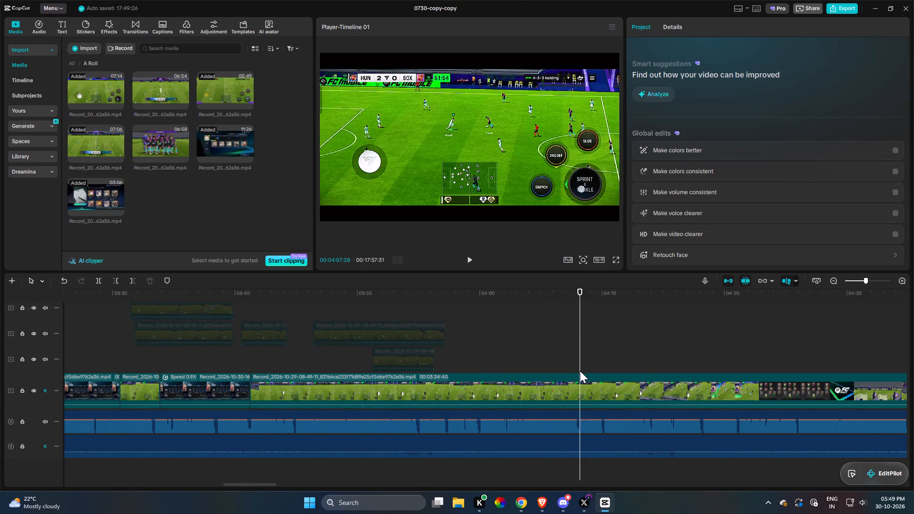
left_click(578, 376)
key("q")
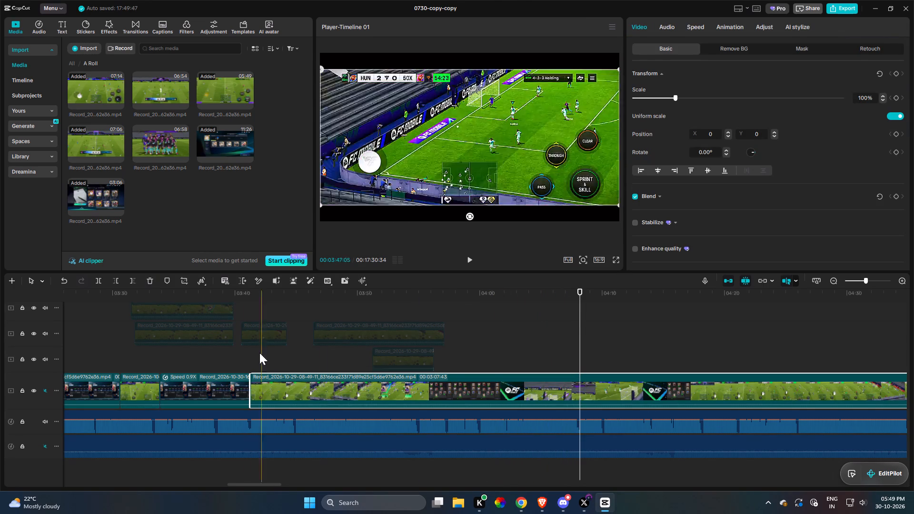
Split out the roughly 5-second Lamine Yamal goal, disable it and park it on an upper track.
left_click(253, 356)
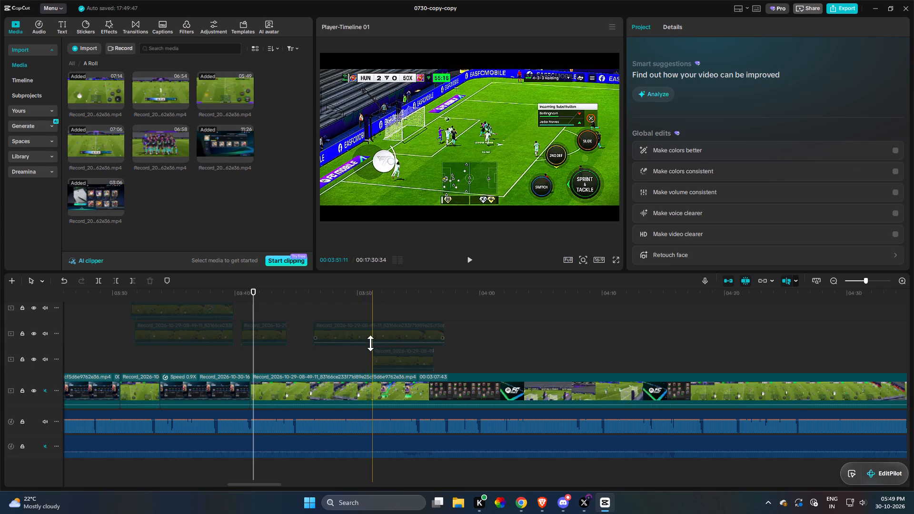
left_click(343, 384)
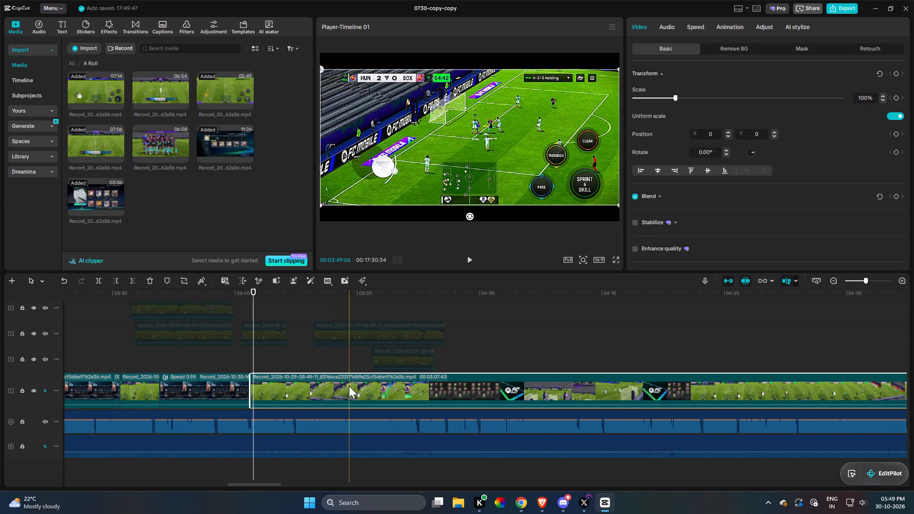
key("r")
key("r")
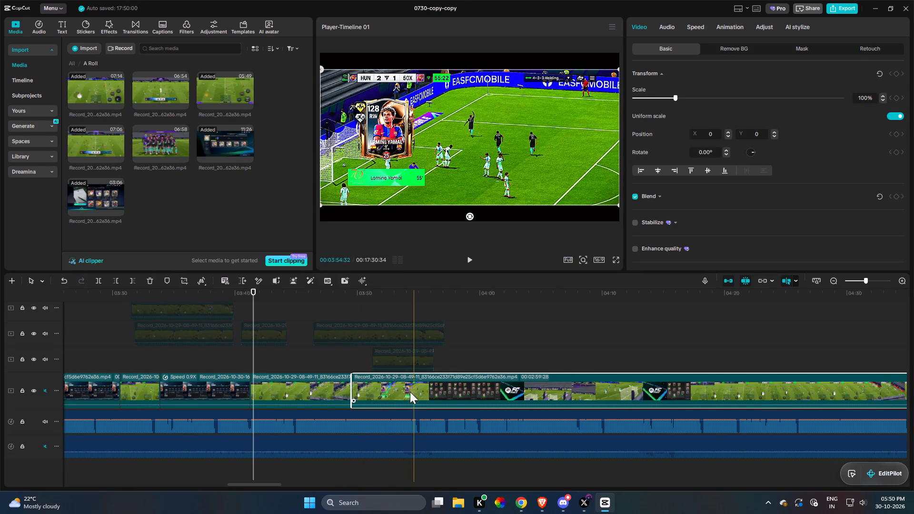
left_click(388, 401)
key("v")
left_click_drag(388, 401, 457, 344)
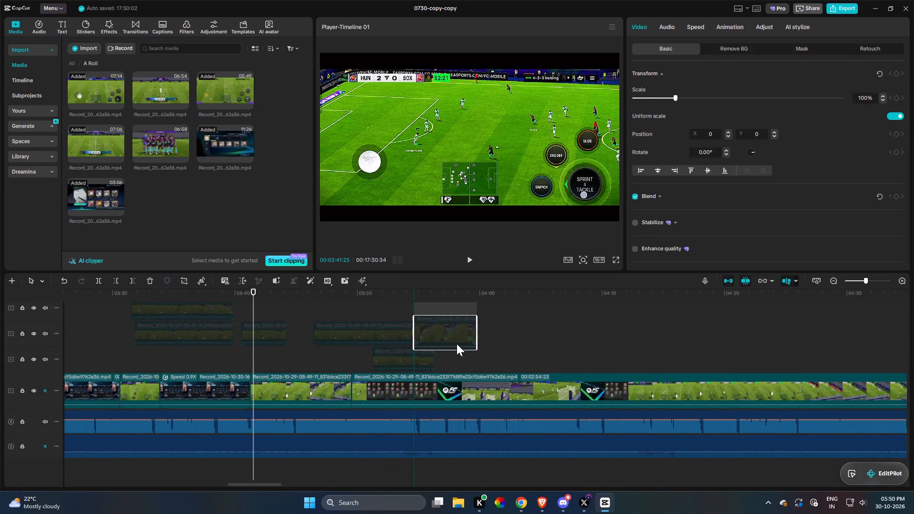
left_click_drag(457, 344, 463, 342)
Delete the roughly 8-second leftover match segment directly after the Kane card.
left_click(277, 395)
key("f")
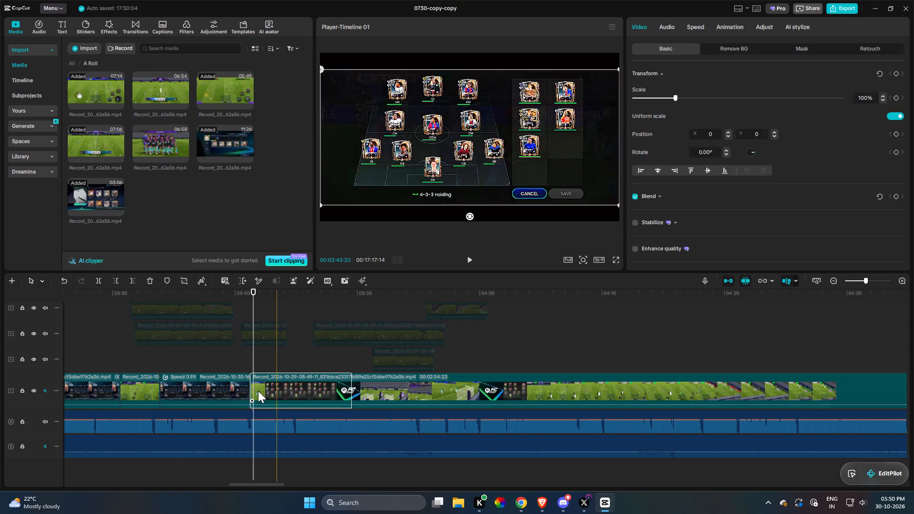
Isolate the match highlight from about 56:00 to 59:16 on the match clock, disable it and park it on an upper track.
left_click(264, 390)
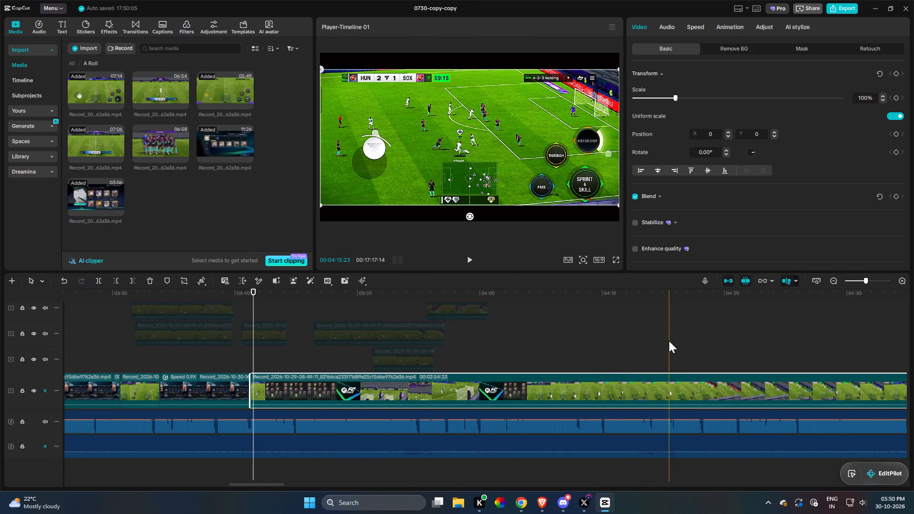
key("r")
left_click(537, 387)
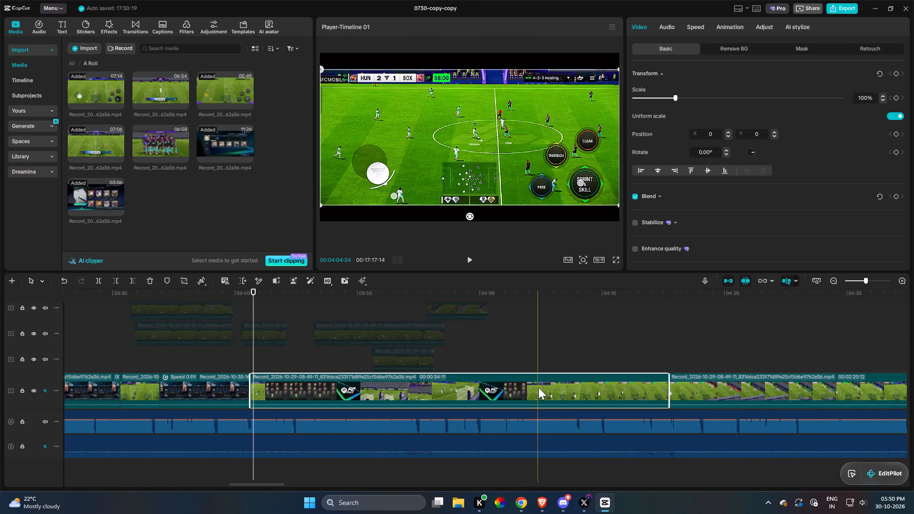
key("q")
key("v")
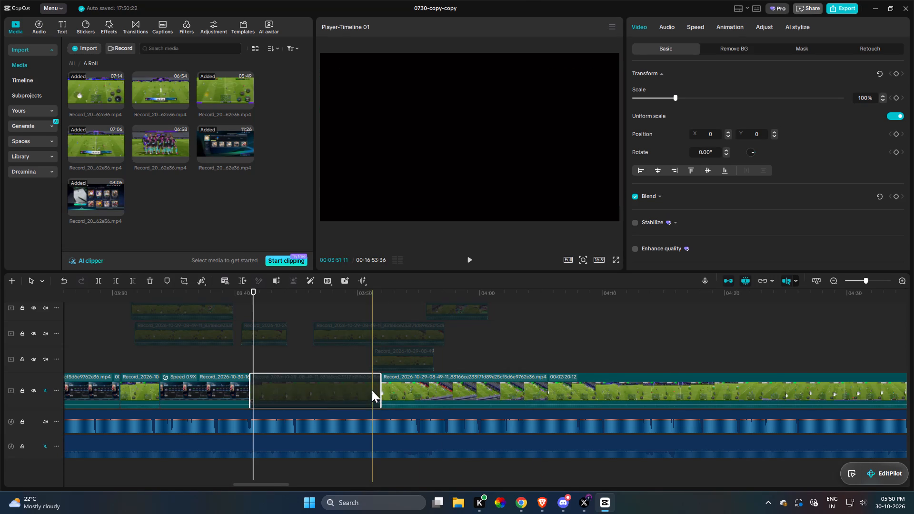
left_click_drag(360, 390, 510, 323)
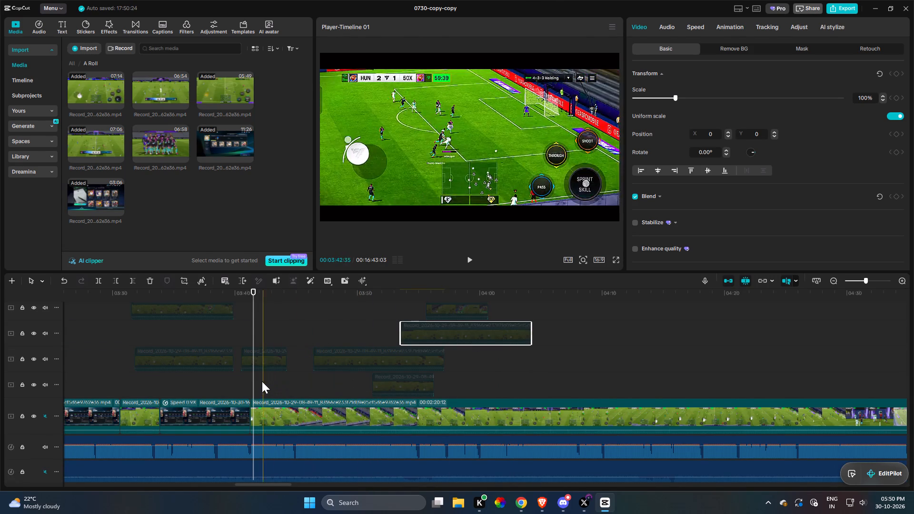
Trim about 11 seconds in total off the start of the remaining match recording, checking it in playback.
key("space")
key("space")
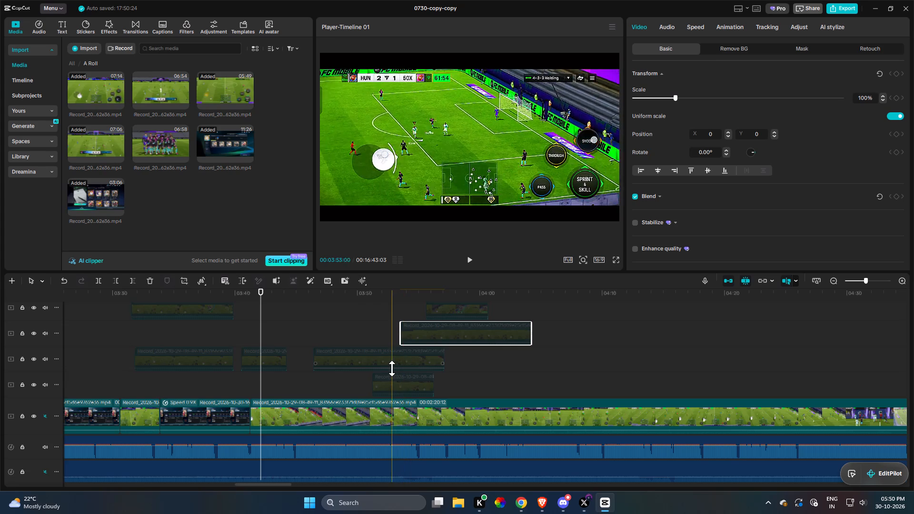
left_click(377, 412)
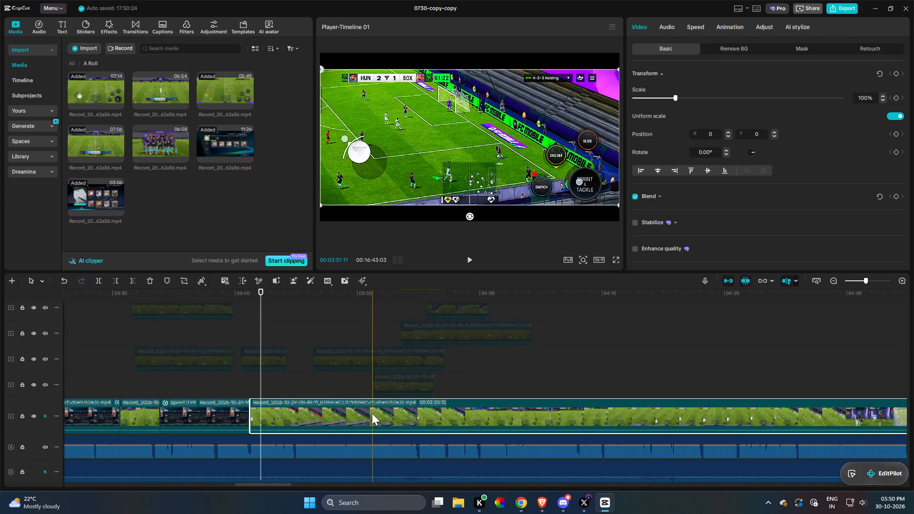
key("q")
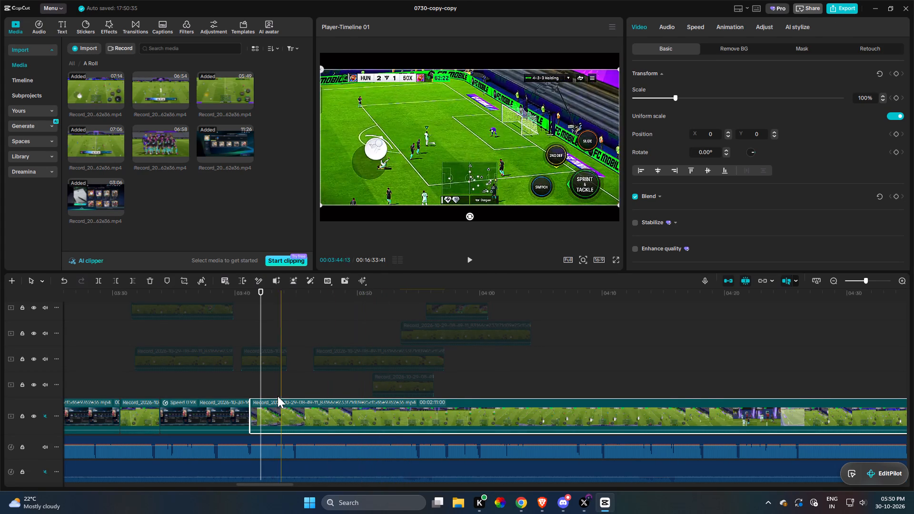
left_click(249, 388)
key("space")
left_click(283, 406)
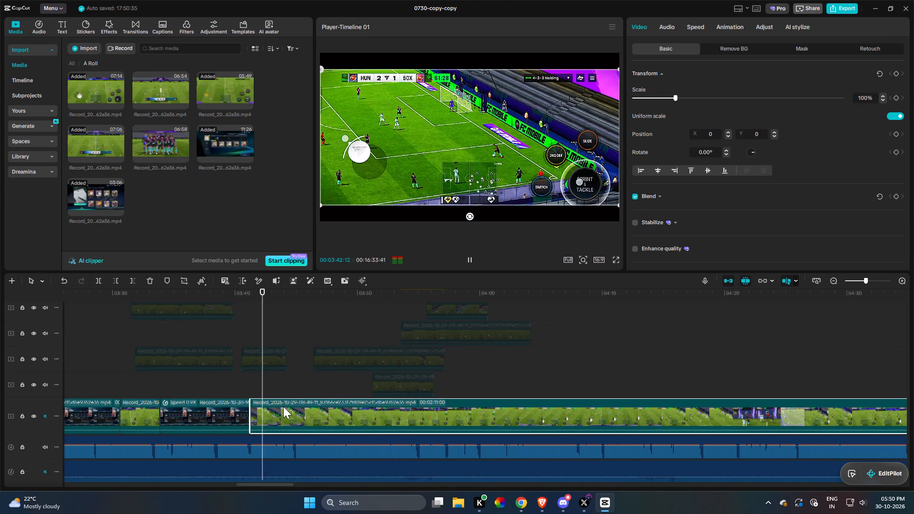
key("space")
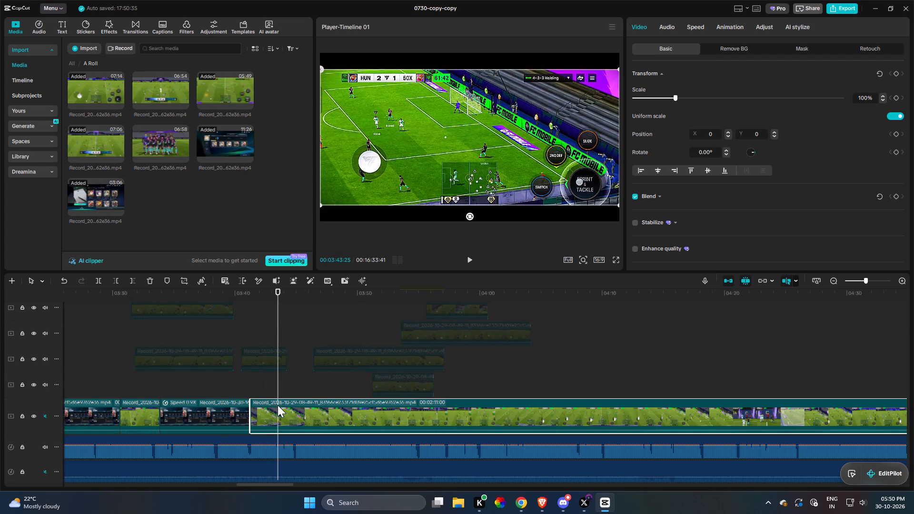
key("q")
Play the trimmed match footage and split it about 3.8 seconds after the Kane card ends.
key("space")
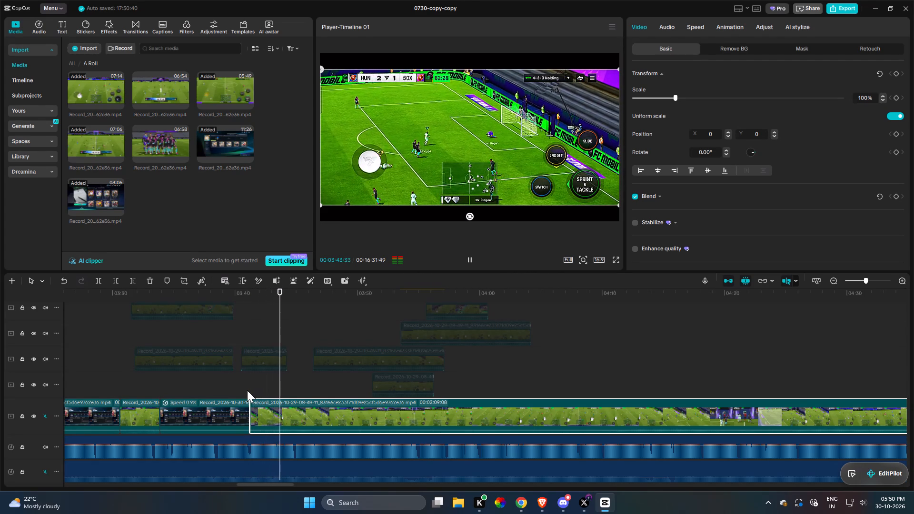
key("space")
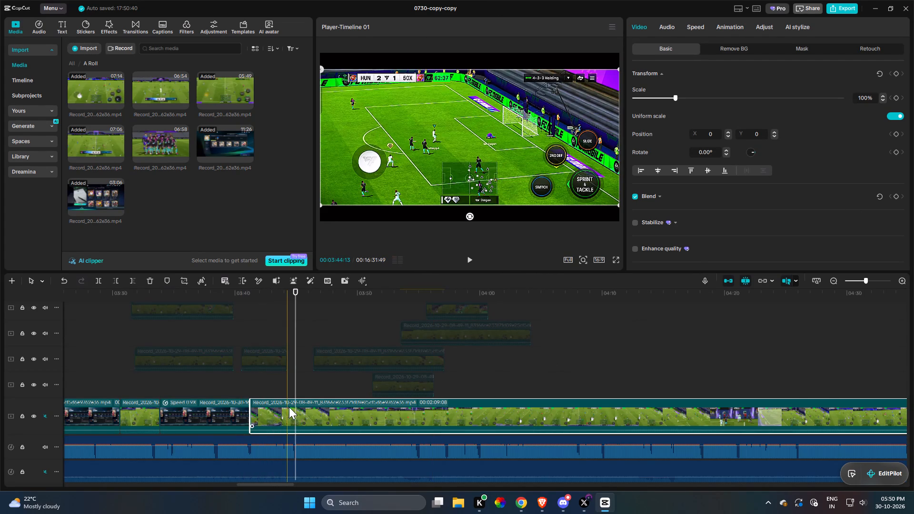
key("r")
Set the speed of the short match clip after the Kane card to 1.52x.
left_click(269, 398)
left_click(274, 406)
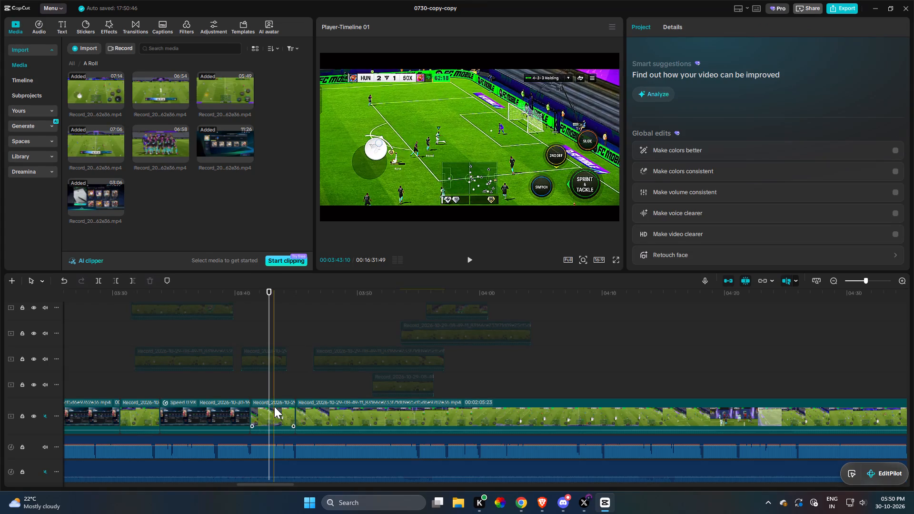
left_click(693, 28)
left_click(702, 86)
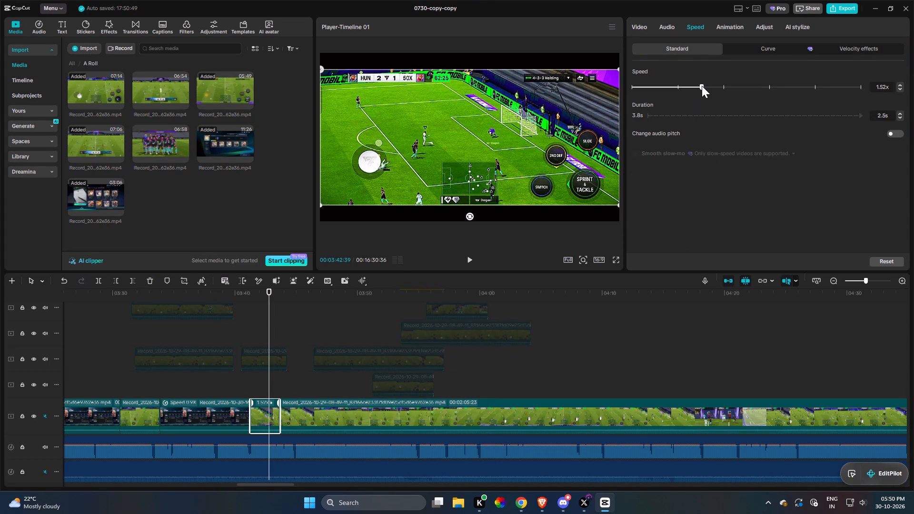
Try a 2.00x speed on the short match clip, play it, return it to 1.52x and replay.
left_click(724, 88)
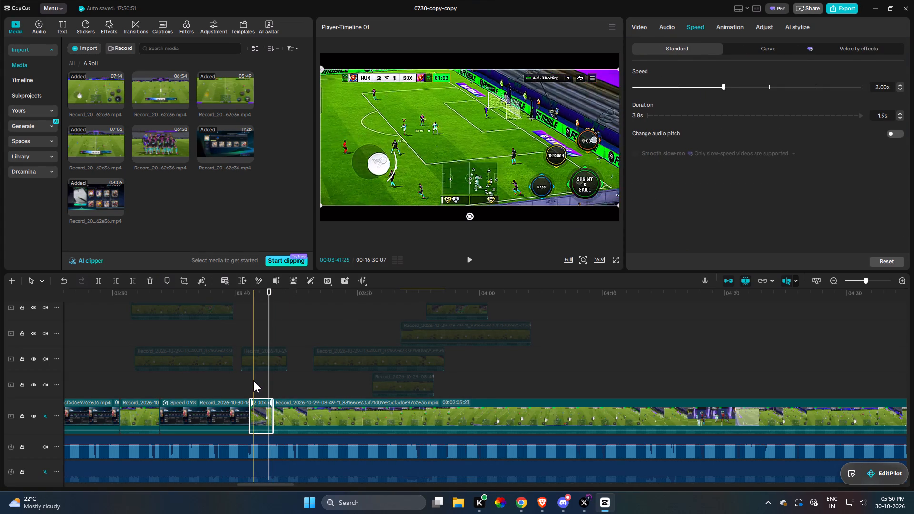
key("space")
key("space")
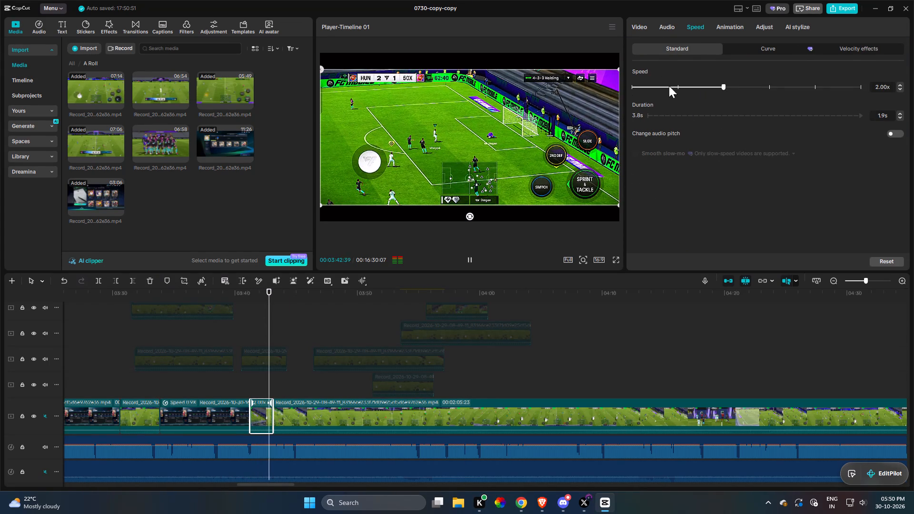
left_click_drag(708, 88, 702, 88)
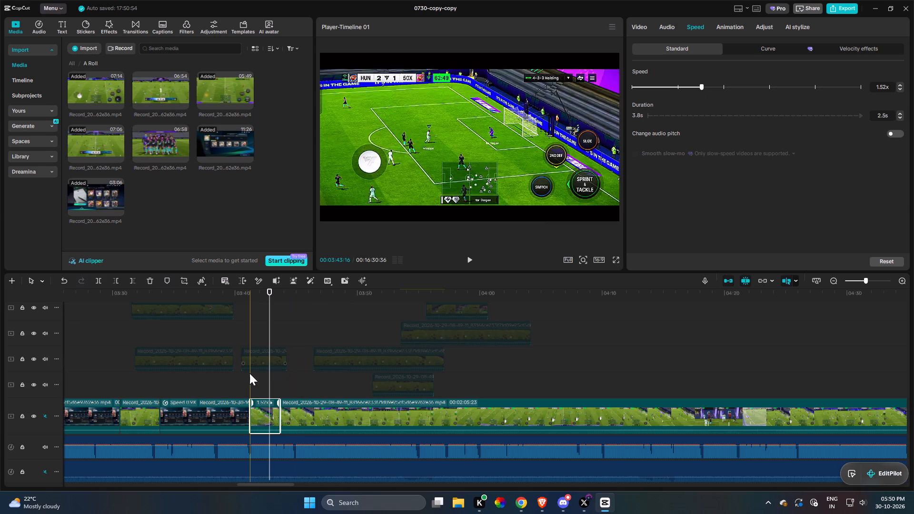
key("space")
Enlarge the short match clip after the Kane card to 162%, trying 192% first, and check it in playback.
left_click(263, 405)
left_click(640, 30)
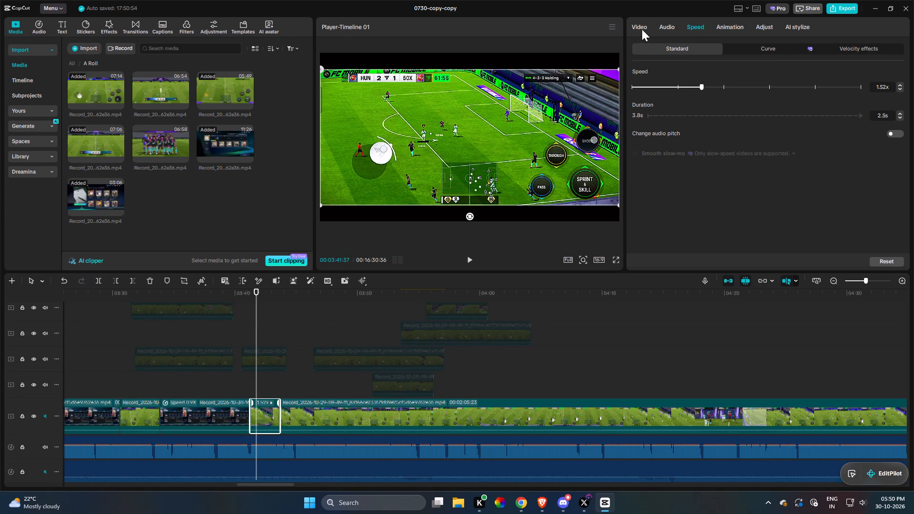
left_click_drag(682, 97, 714, 103)
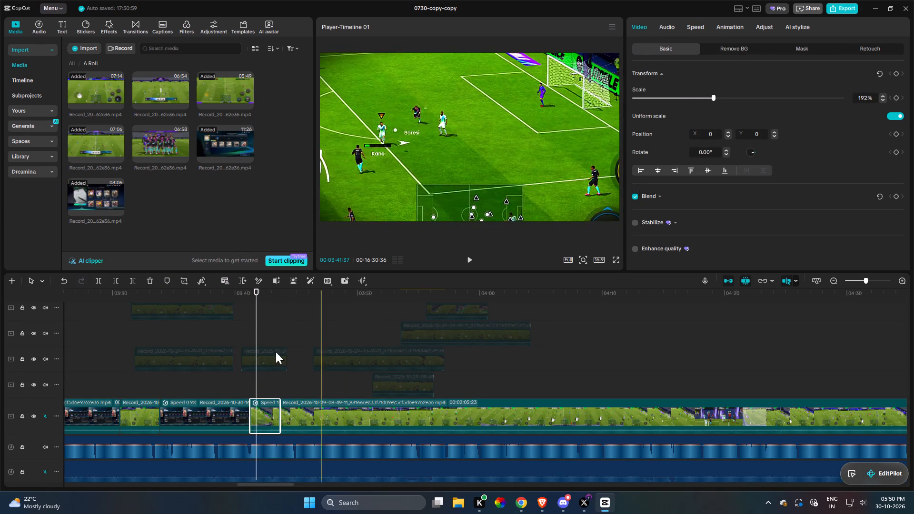
left_click(250, 389)
key("space")
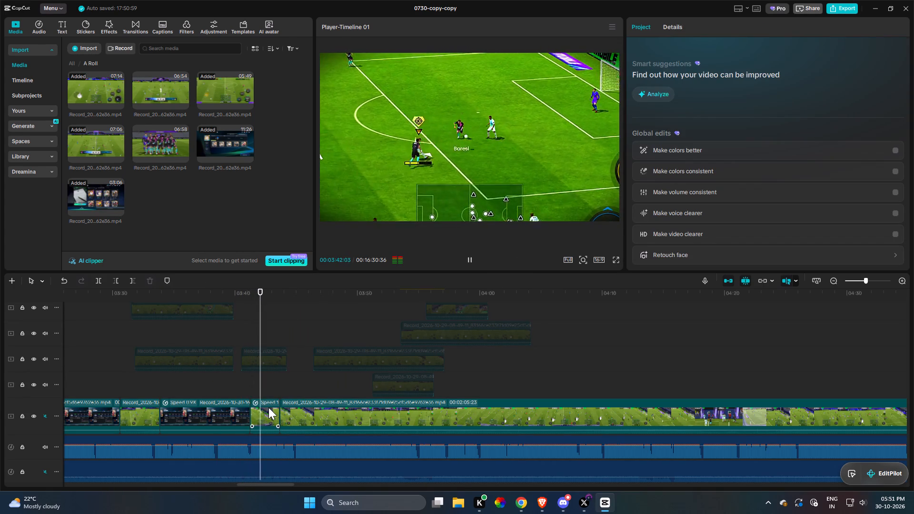
left_click(273, 413)
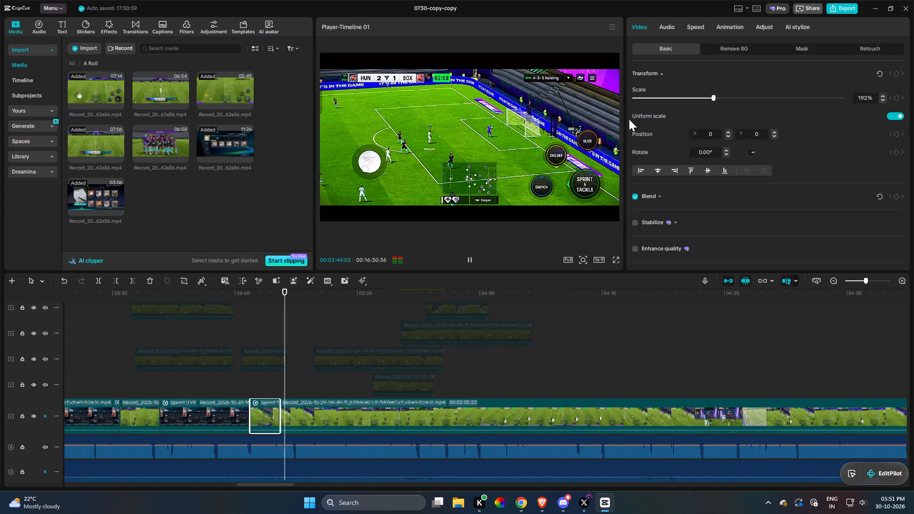
left_click_drag(711, 99, 701, 99)
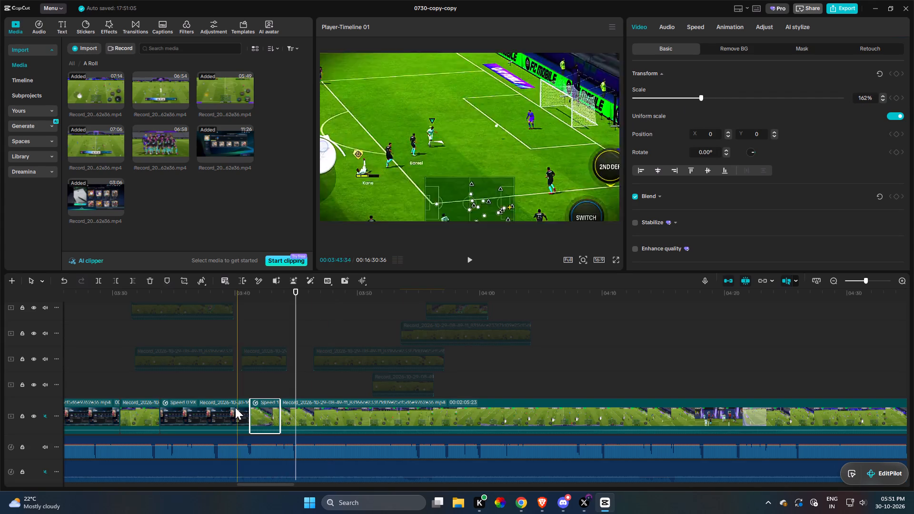
key("space")
key("space")
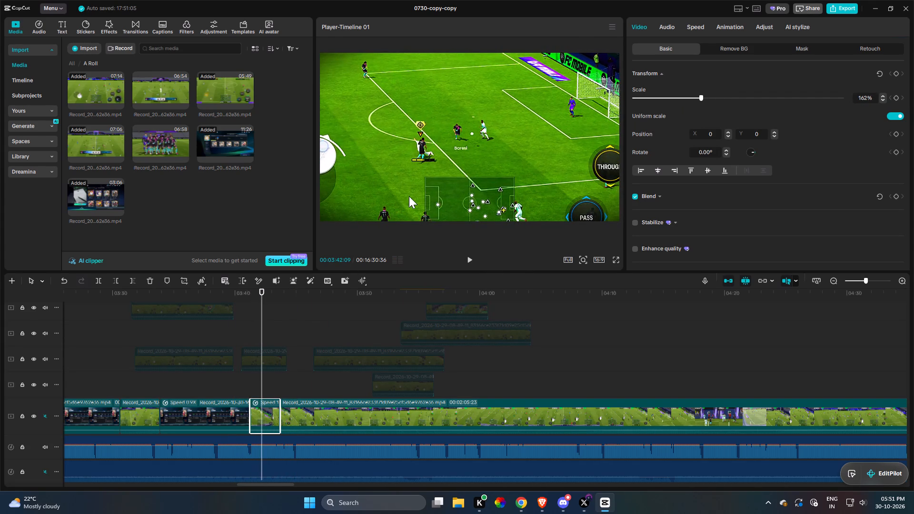
Shift the enlarged match clip horizontally to X position 290 and replay it.
left_click_drag(410, 195, 433, 194)
key("space")
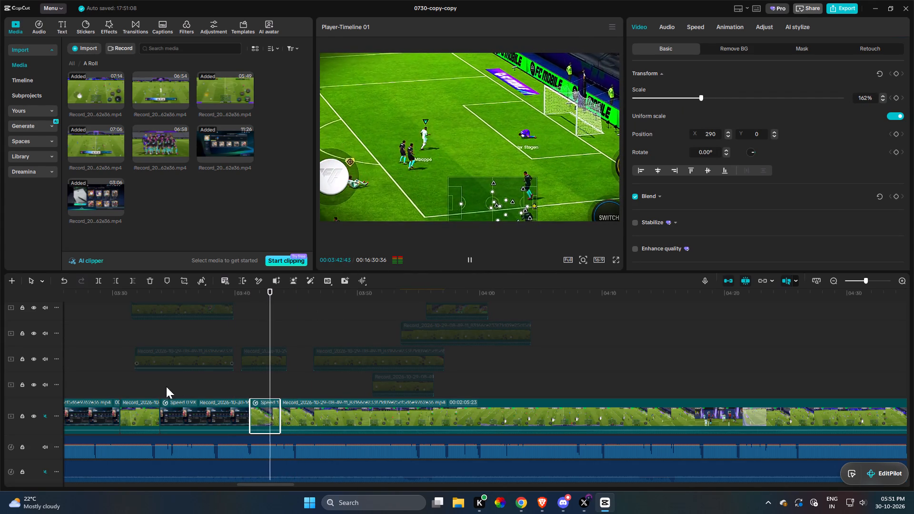
key("space")
key("space")
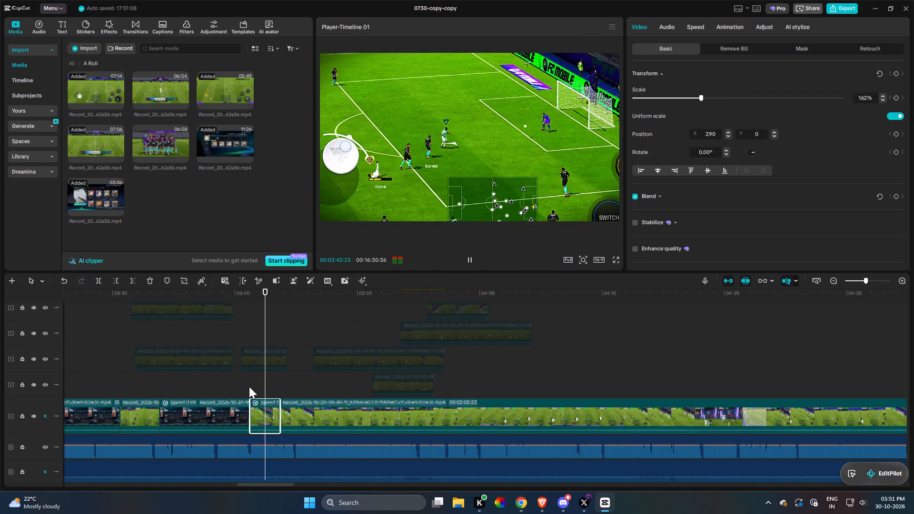
key("space")
Trim about 27 seconds off the start of the remaining match recording and split it about 3.2 seconds further on.
left_click(288, 415)
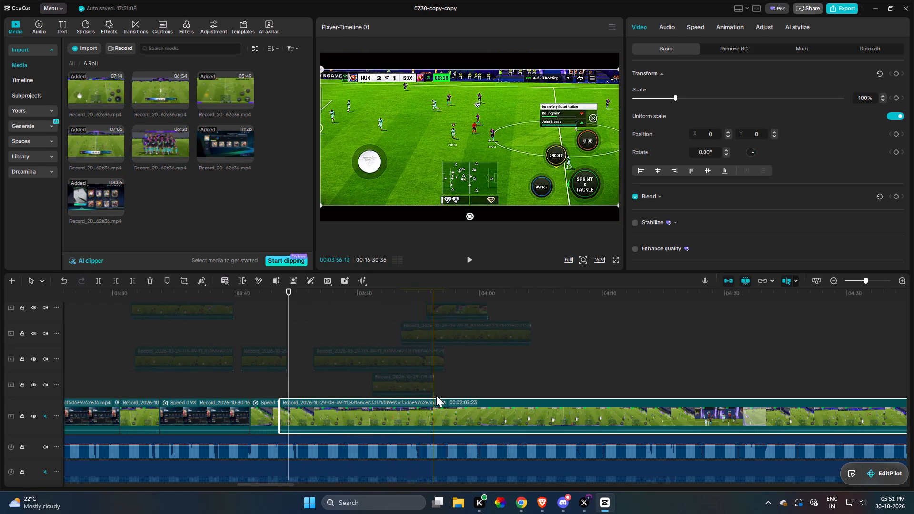
key("q")
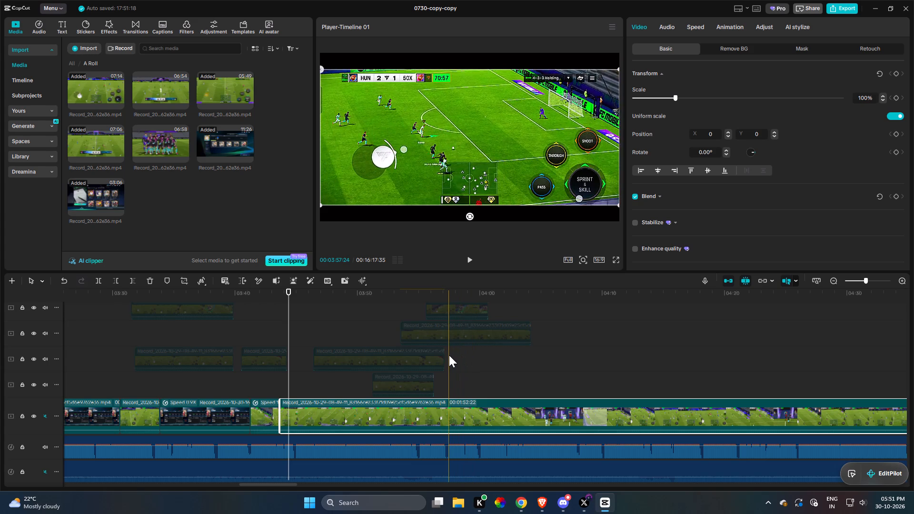
key("q")
key("space")
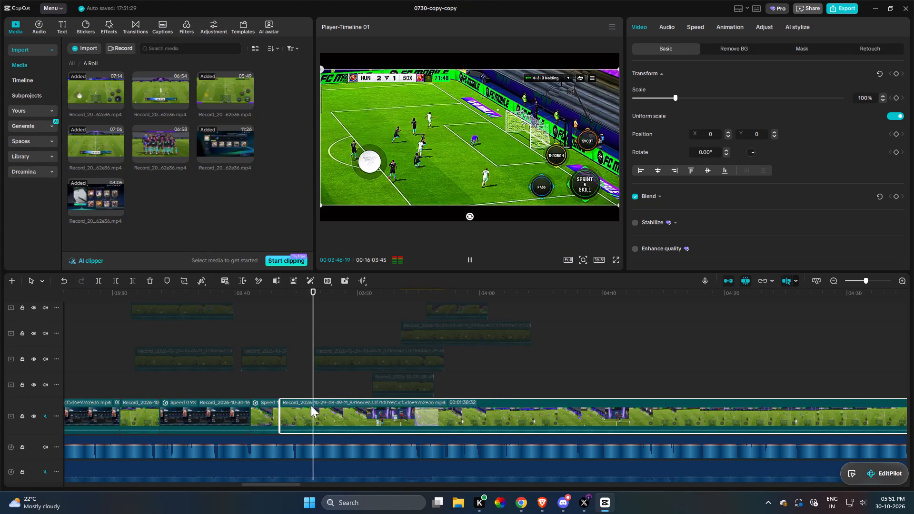
key("space")
key("r")
Copy the enlarged match clip's attributes and paste its speed, scale and position onto the newly split clip.
left_click(256, 421)
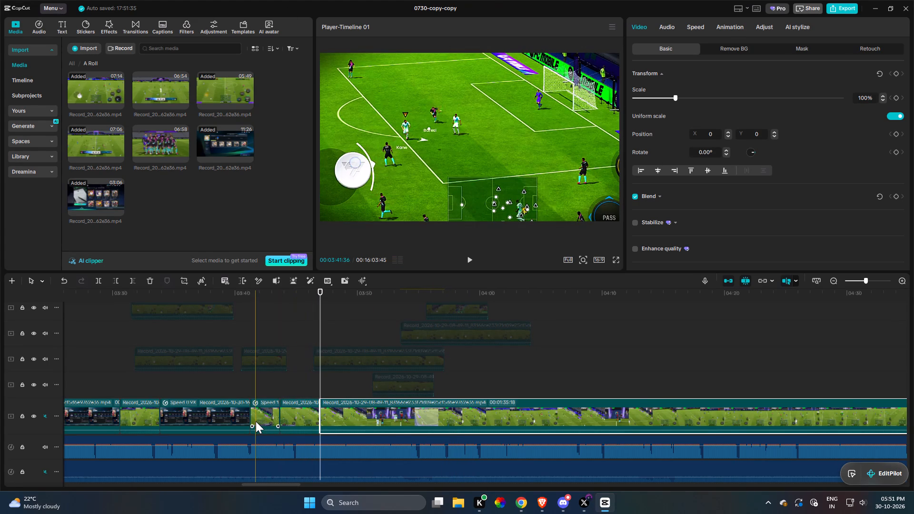
key("shift+c")
left_click(302, 409)
key("shift+v")
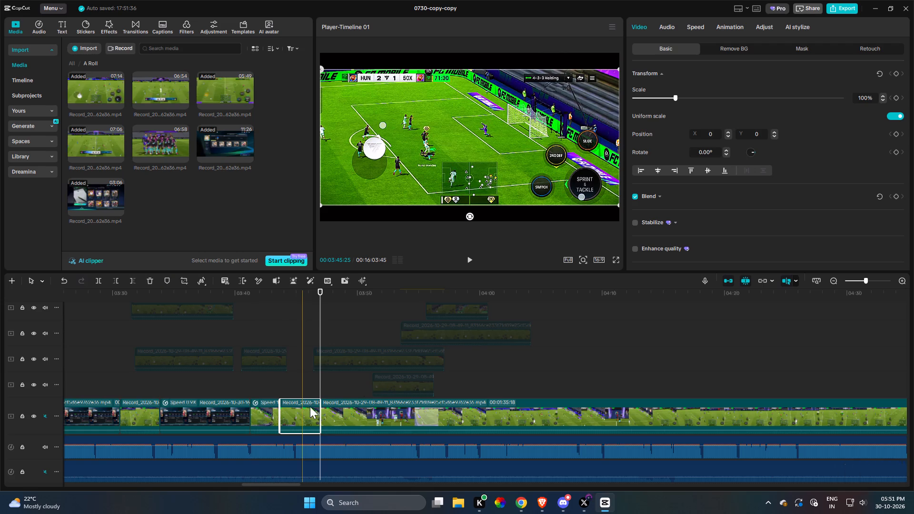
left_click(574, 350)
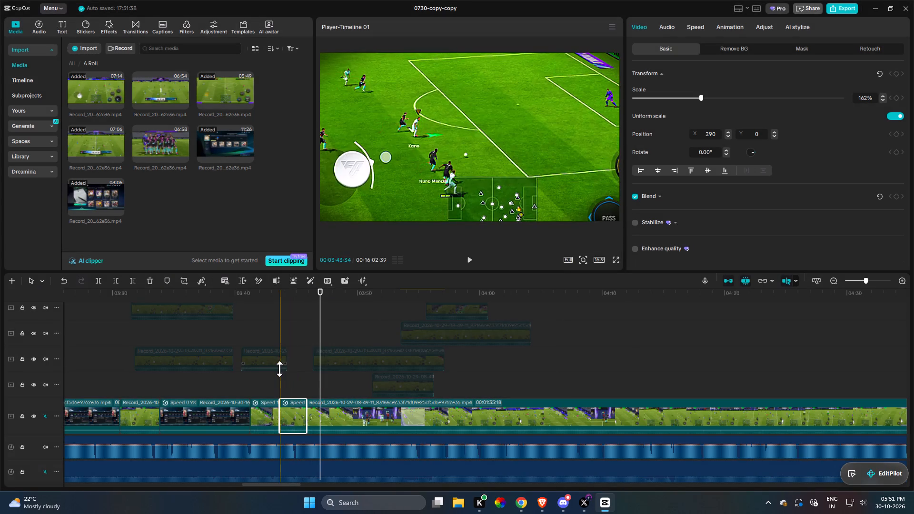
Play the second zoomed match clip and the footage following it to check the timing against the narration.
key("space")
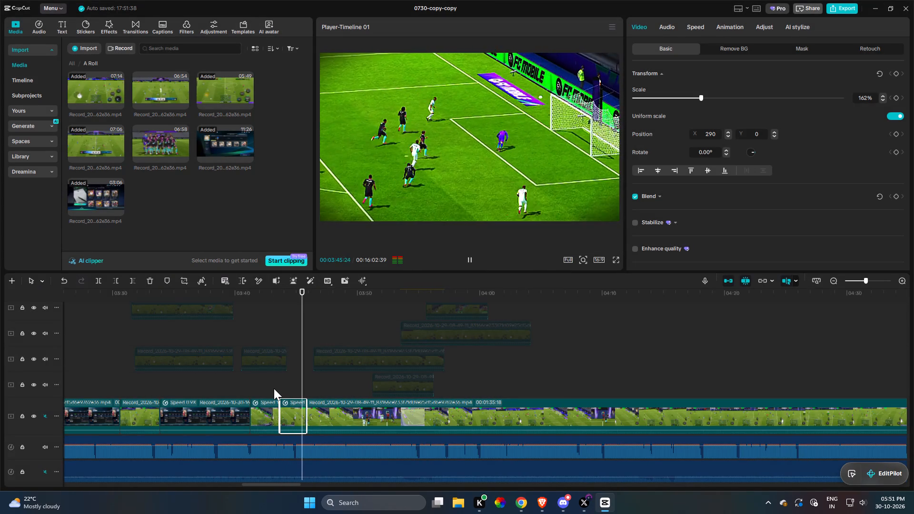
key("space")
key("space")
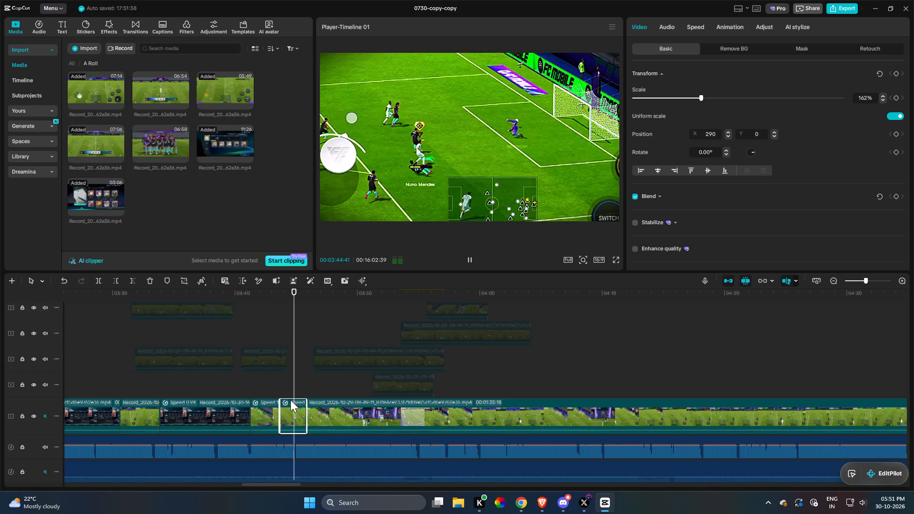
key("space")
key("space")
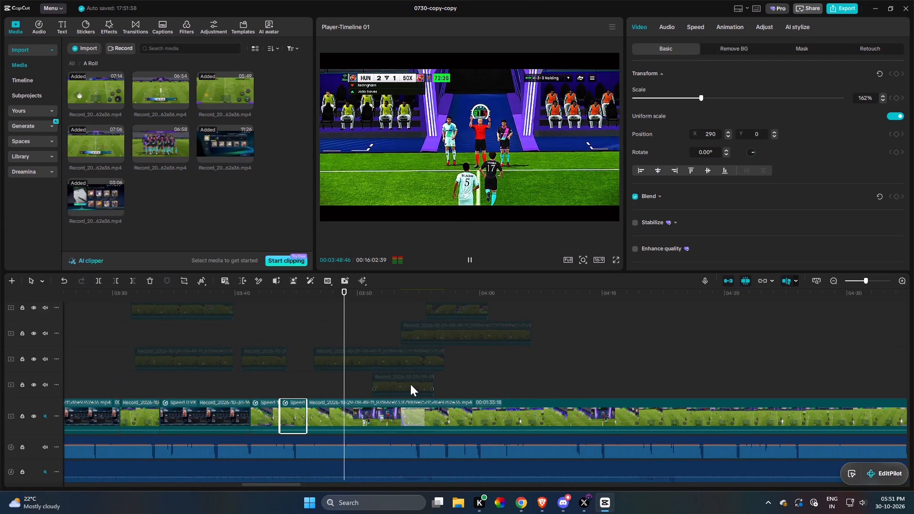
key("space")
left_click(296, 453)
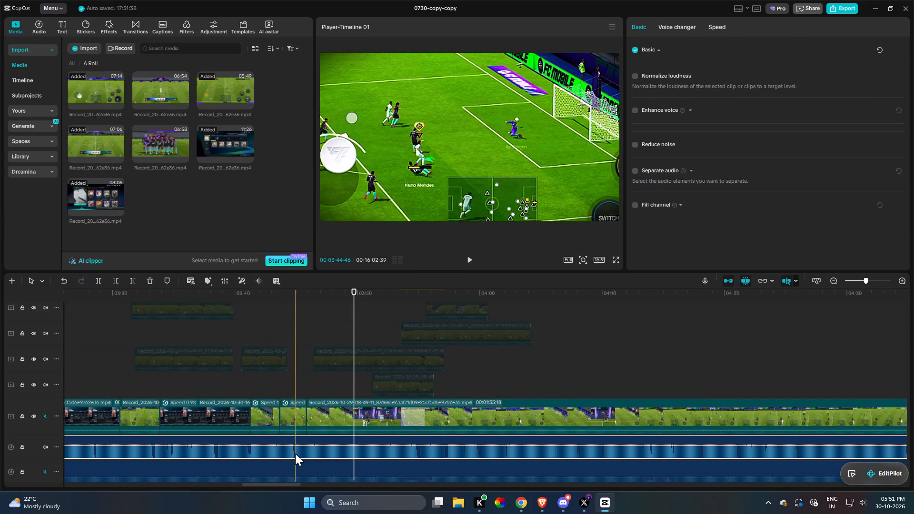
key("space")
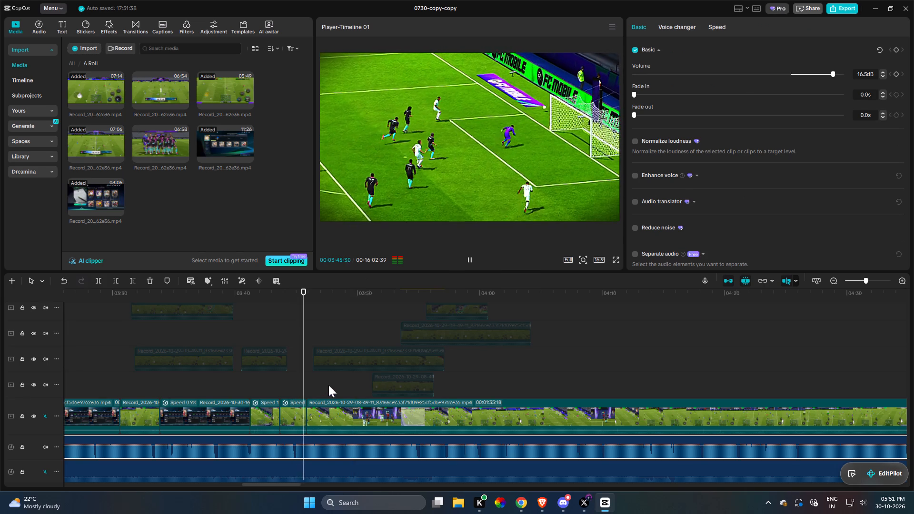
key("space")
Move the remaining match recording to a track above, disable it, and play across the end of the zoomed clips.
left_click(328, 409)
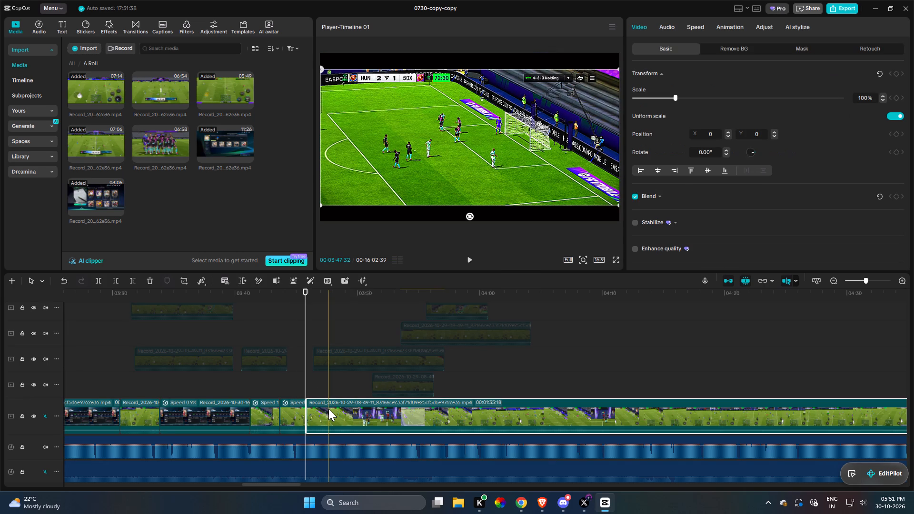
left_click_drag(328, 409, 329, 386)
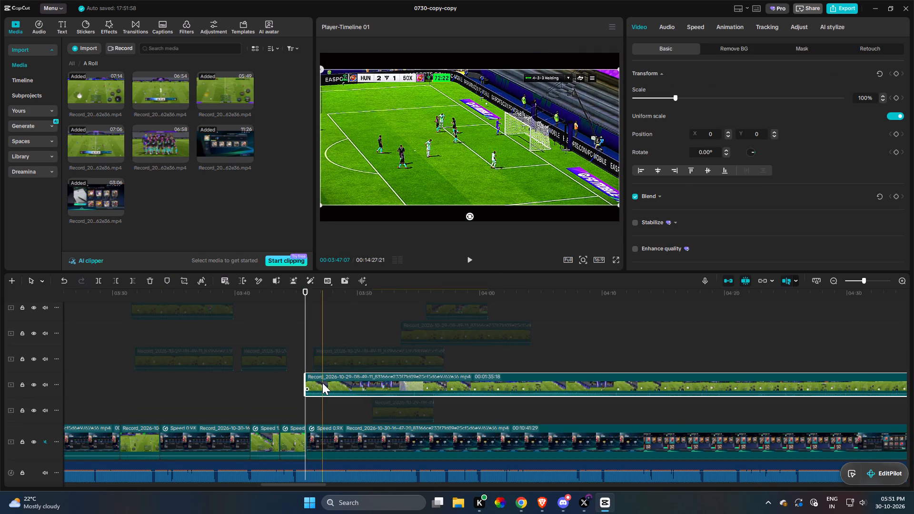
key("v")
key("space")
key("space")
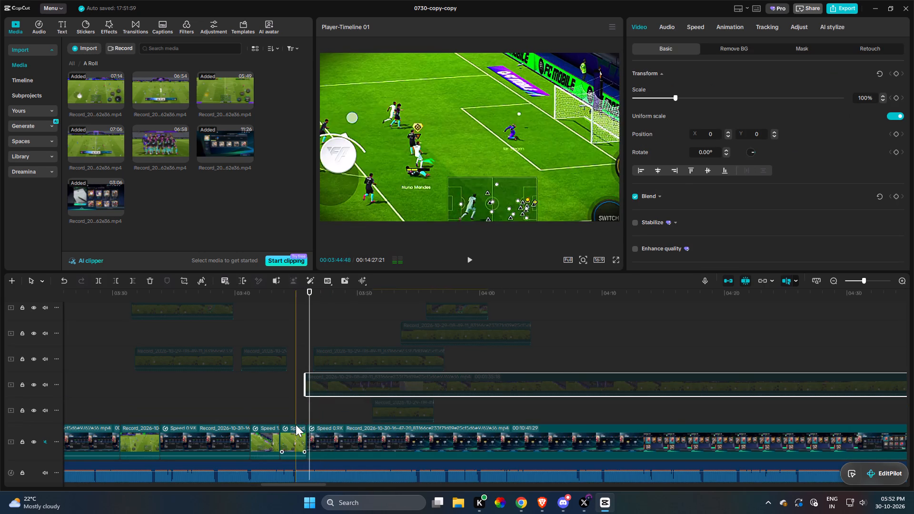
key("space")
scroll(296, 425, "down", 3)
Trim about 6 seconds off the start of the Kane card recording that follows the zoomed match clips.
left_click(329, 412)
key("space")
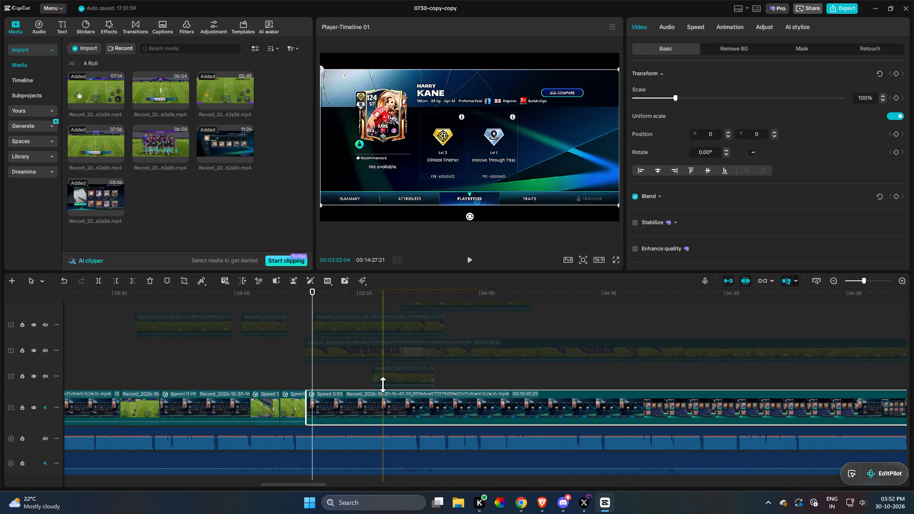
key("q")
Return the disabled match recording to the main track before the Kane card recording and re-enable it.
left_click_drag(341, 347, 337, 401)
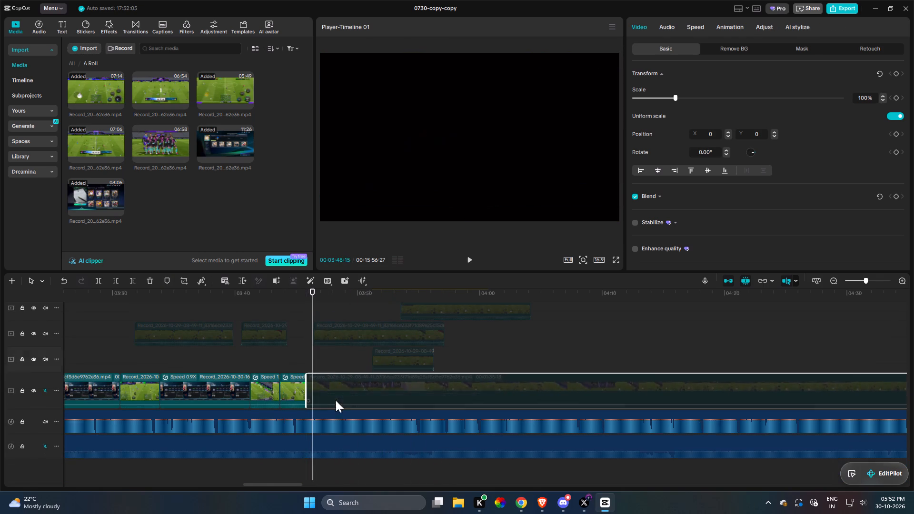
key("v")
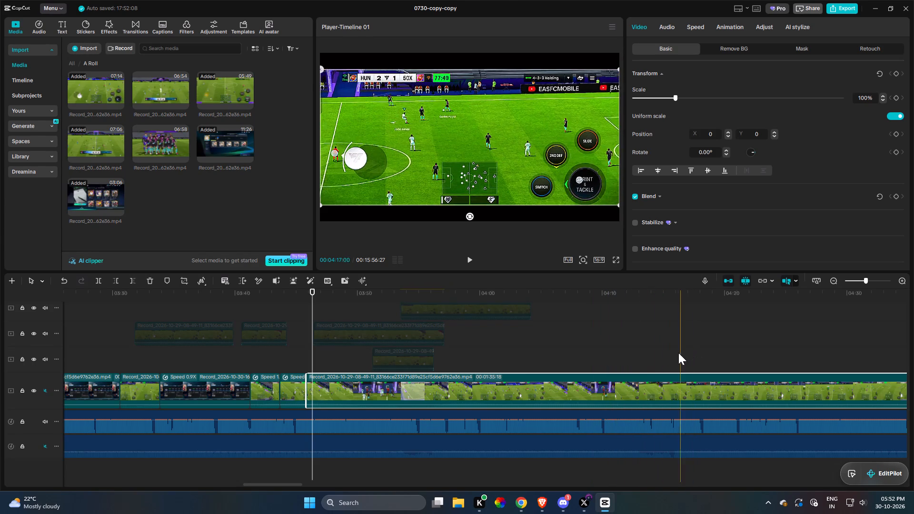
Trim about 78 seconds in total off the start of the remaining match recording, reviewing the footage between cuts.
key("q")
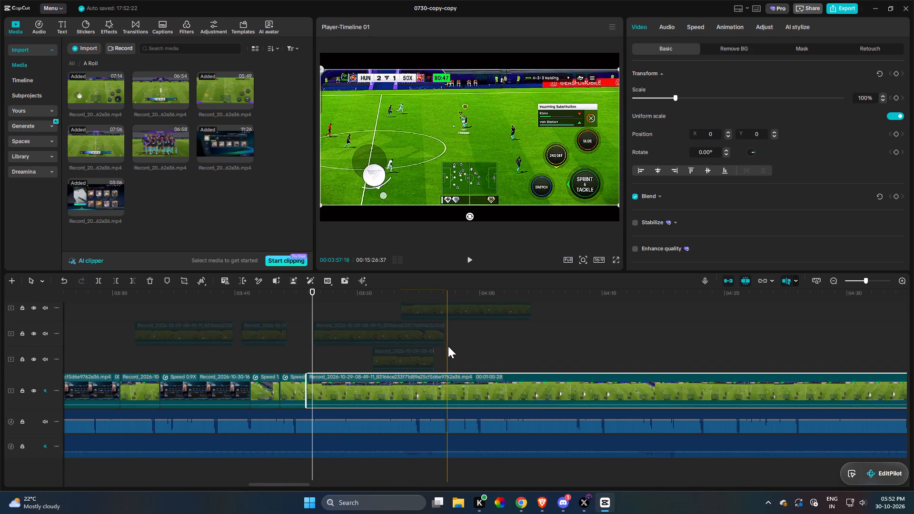
key("space")
key("space")
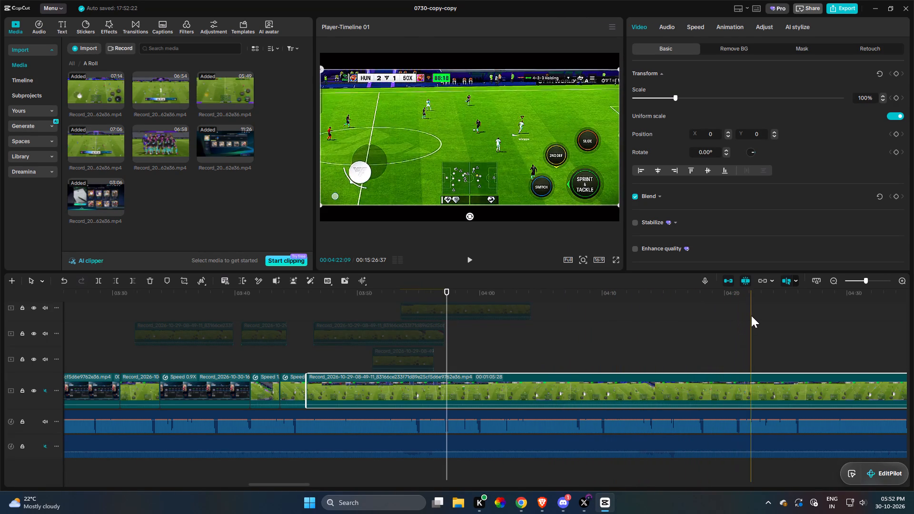
key("q")
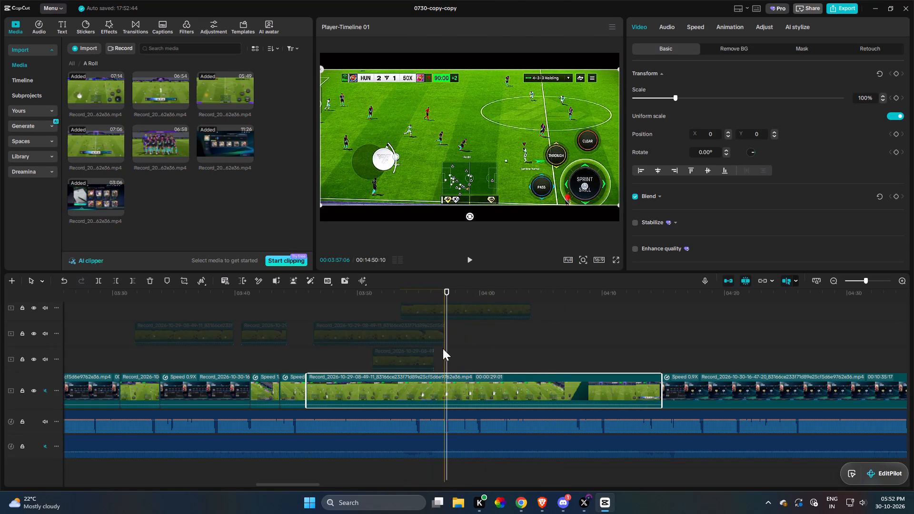
key("q")
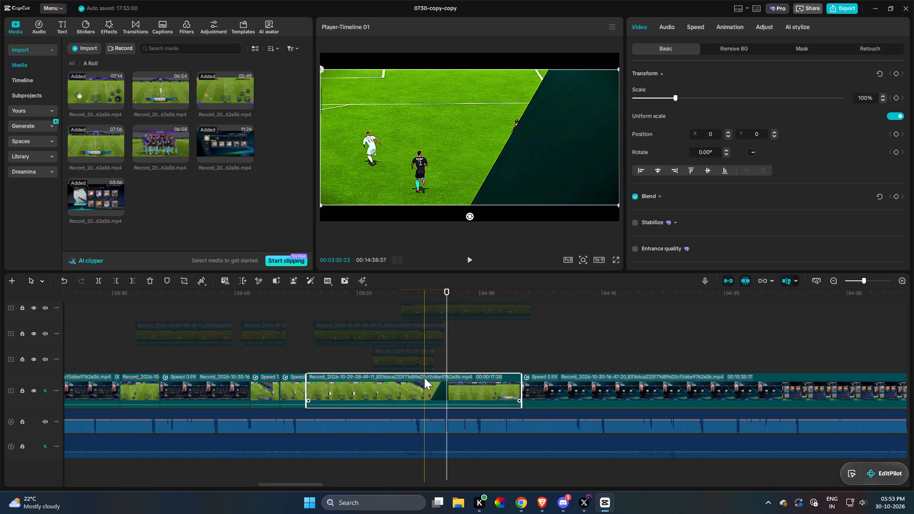
Split off the first 7.6 seconds or so of the match recording, disable that piece and park it on an upper track near 03:57.
key("r")
left_click(395, 384)
key("v")
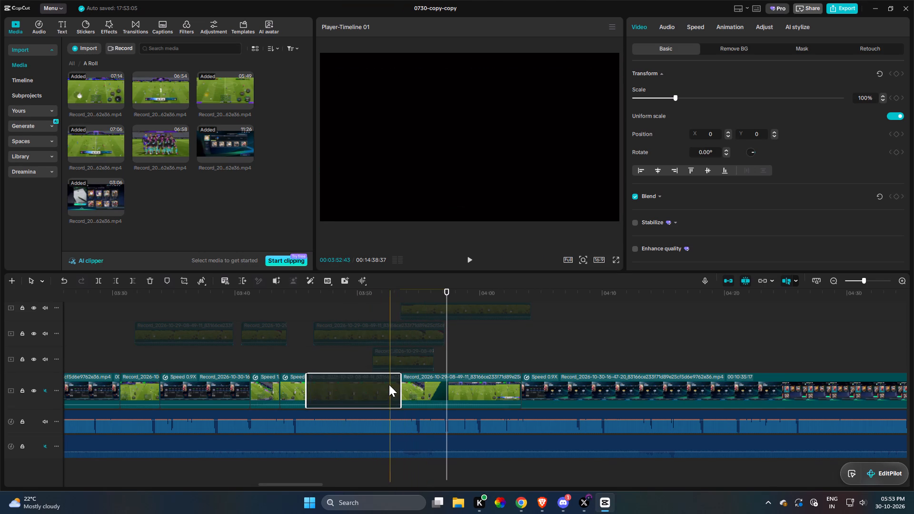
left_click_drag(388, 385, 533, 326)
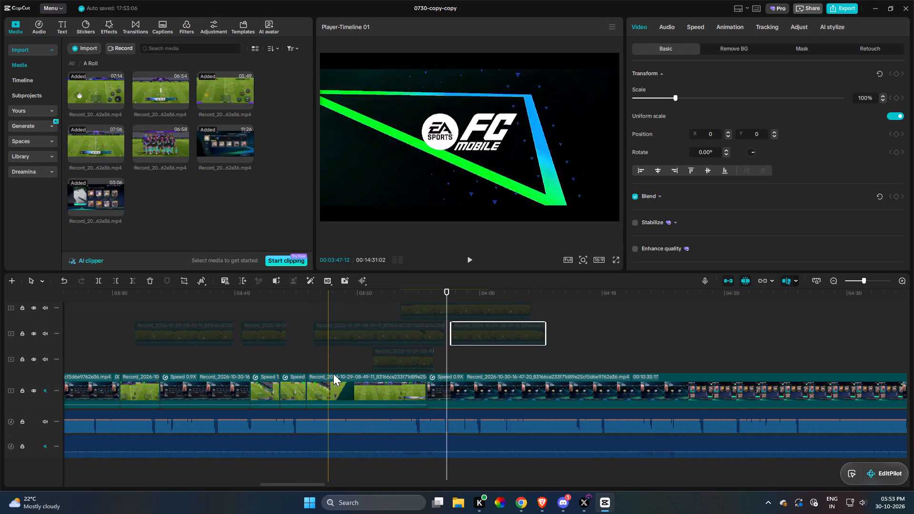
Delete the leftover end-of-match footage between the zoomed clips and the Kane card recording.
left_click(395, 385)
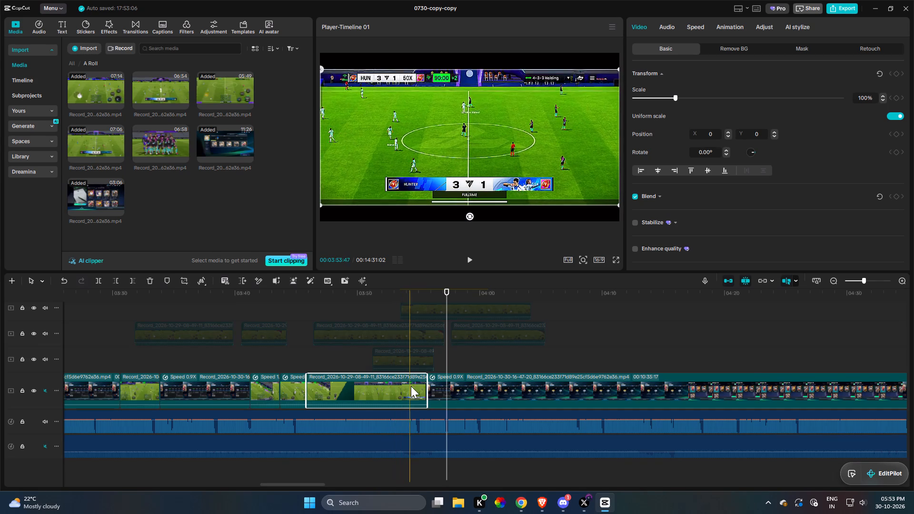
key("f")
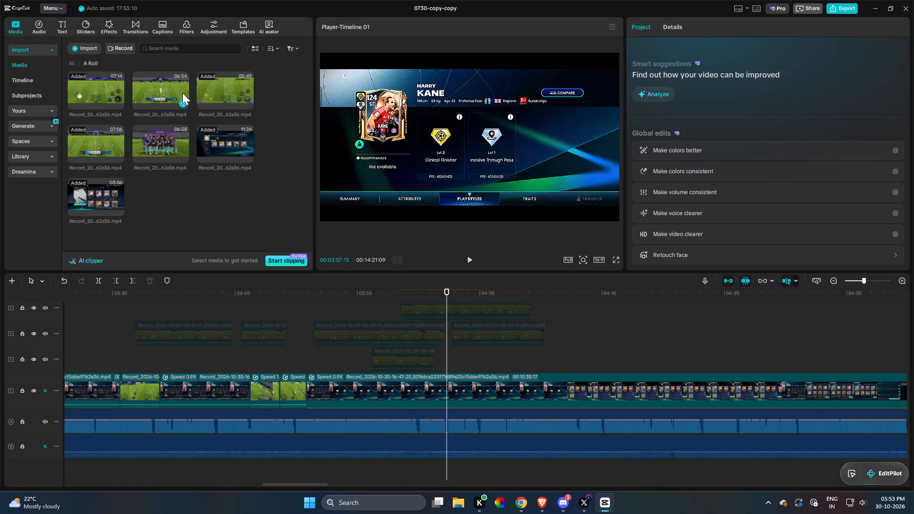
Insert the 06:54 match recording before the Kane card recording and trim about 27 seconds off its start.
left_click(220, 85)
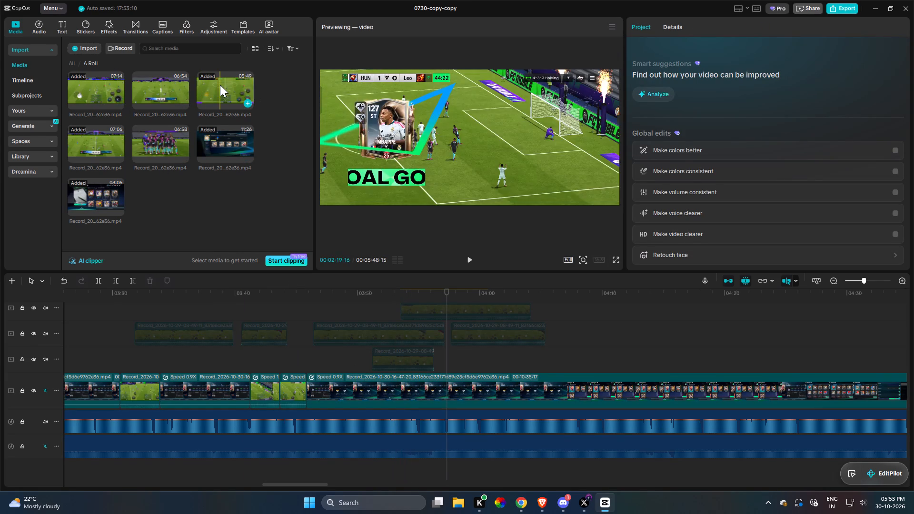
left_click(94, 89)
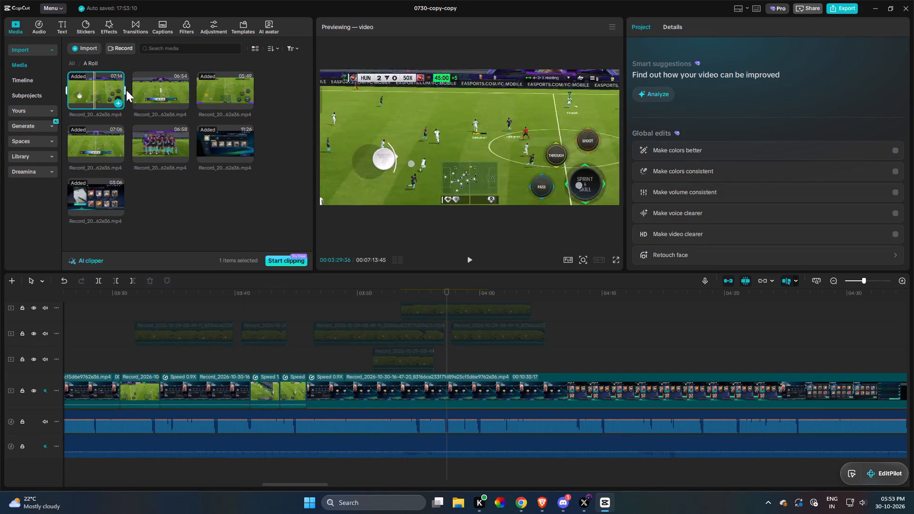
left_click_drag(157, 89, 324, 385)
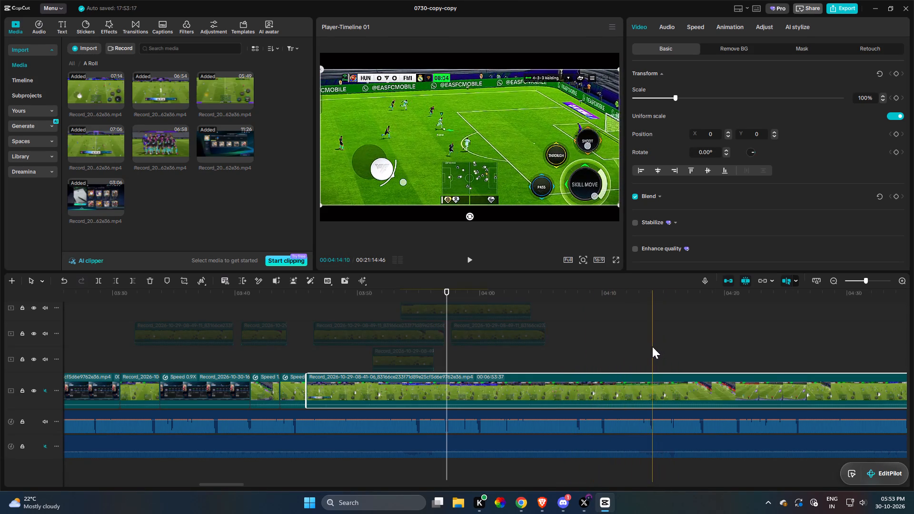
key("q")
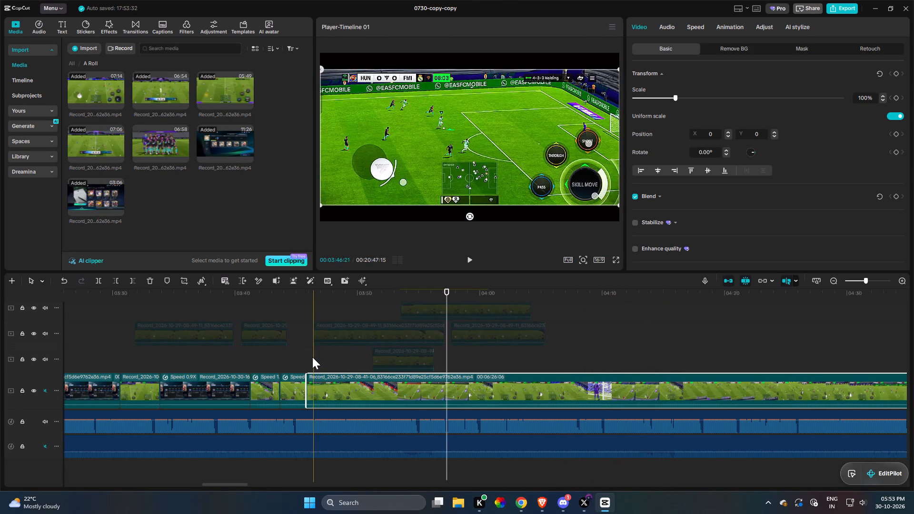
Split off the first 3.8 seconds or so of the match recording and paste the earlier zoomed clip's 162% scale, X 290 position and speed onto it.
key("space")
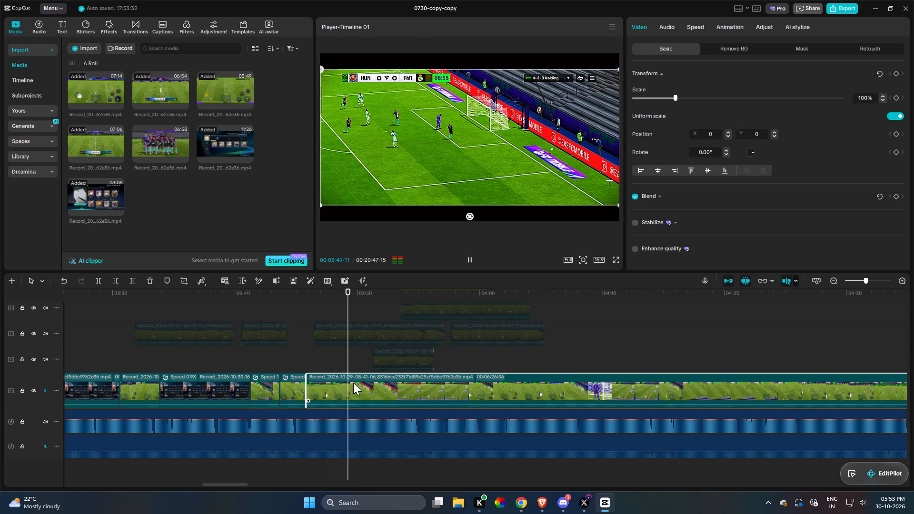
key("space")
type("r")
left_click(262, 389)
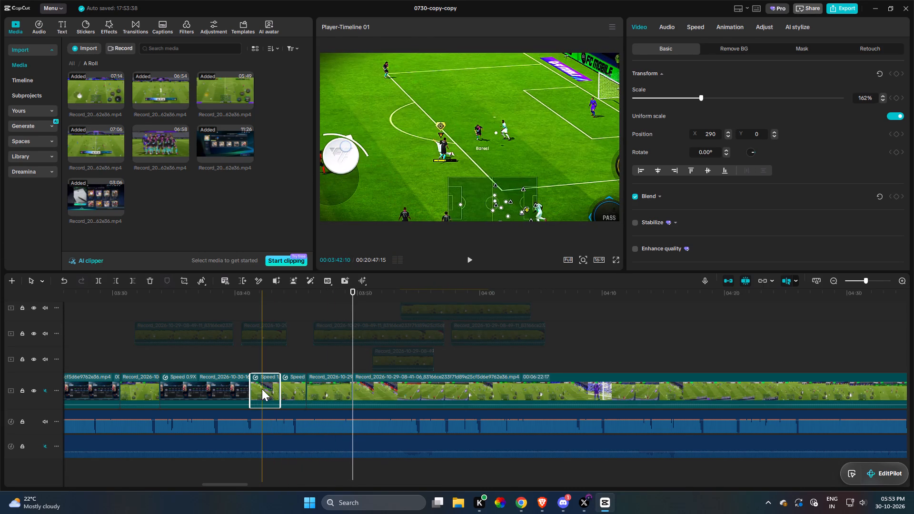
key("shift+c")
left_click(332, 390)
key("shift+v")
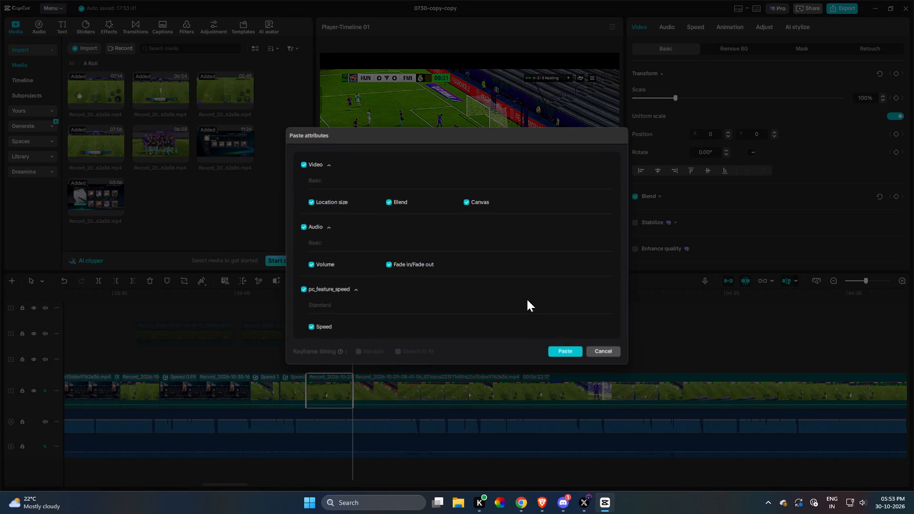
left_click(566, 354)
Review the zoomed goal clips, then split the narration at about 03:45 and move the rest to start near 03:57.
left_click(263, 388)
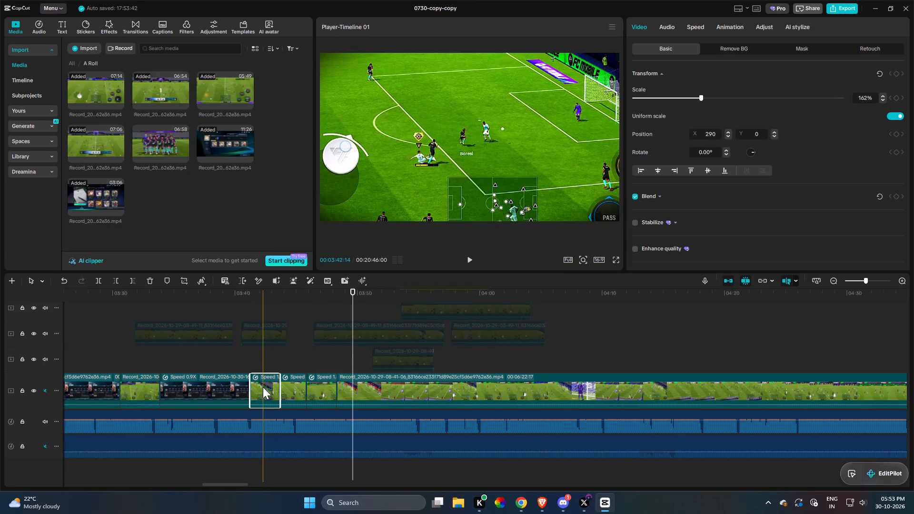
left_click(254, 359)
key("space")
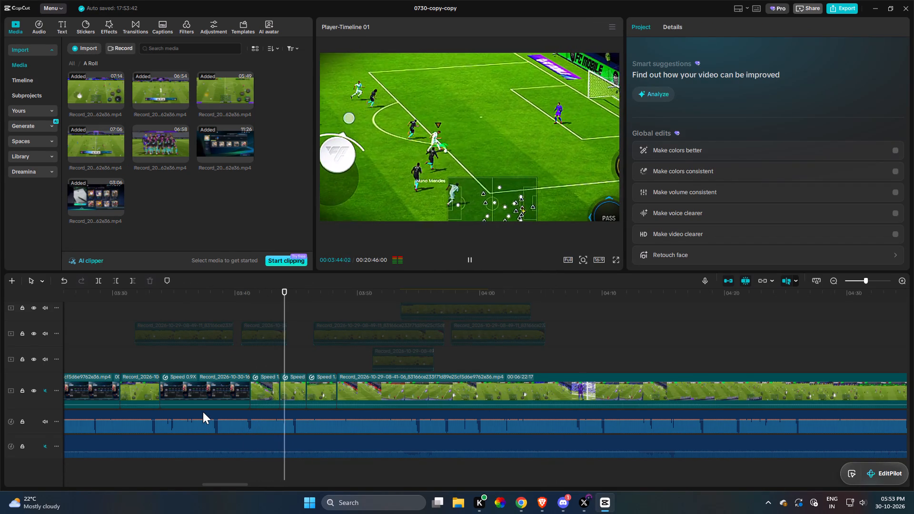
key("space")
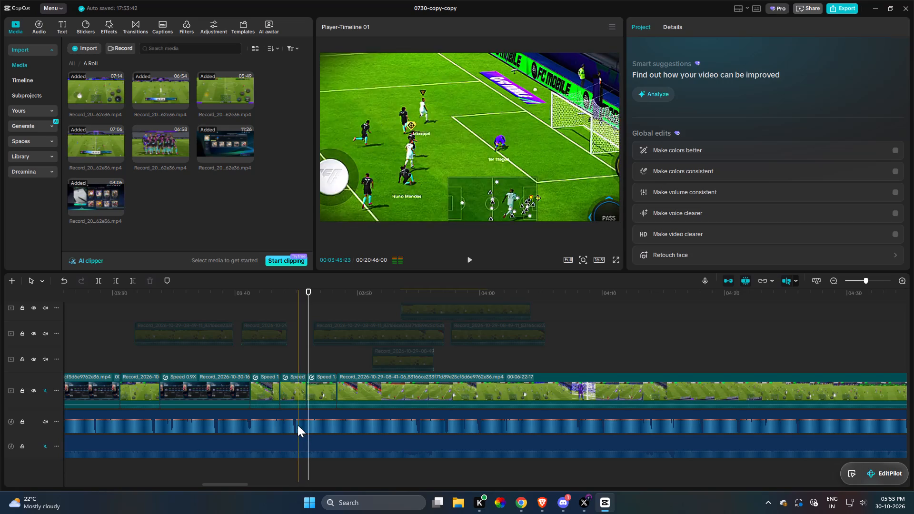
left_click(295, 428)
key("r")
left_click_drag(308, 424, 459, 424)
Set the newly zoomed Kane goal clip's scale to 140%, shift its picture further left and play the clip back.
left_click(287, 349)
key("space")
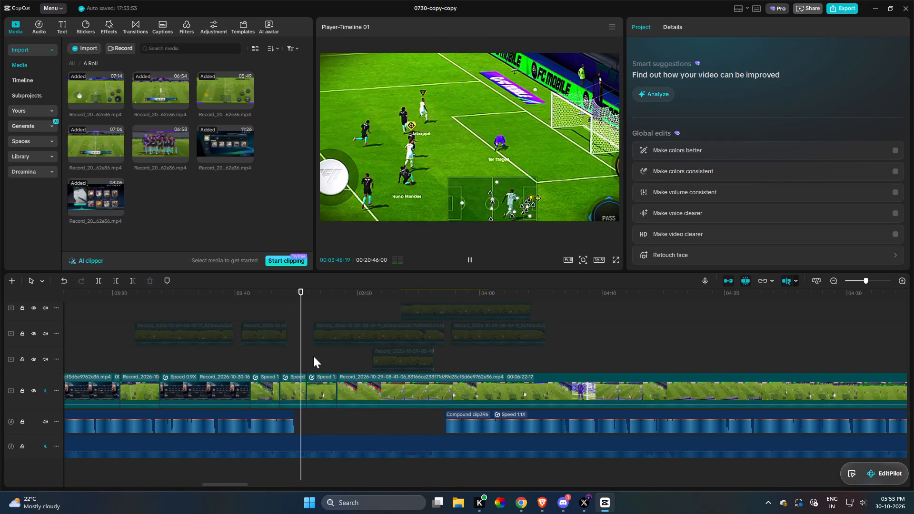
key("space")
left_click(314, 383)
key("space")
key("space")
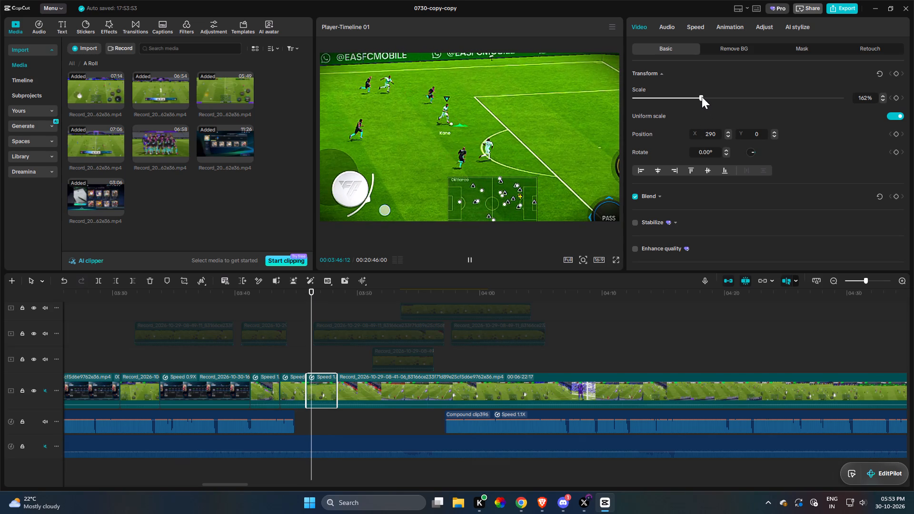
left_click_drag(700, 97, 691, 97)
left_click_drag(492, 207, 477, 206)
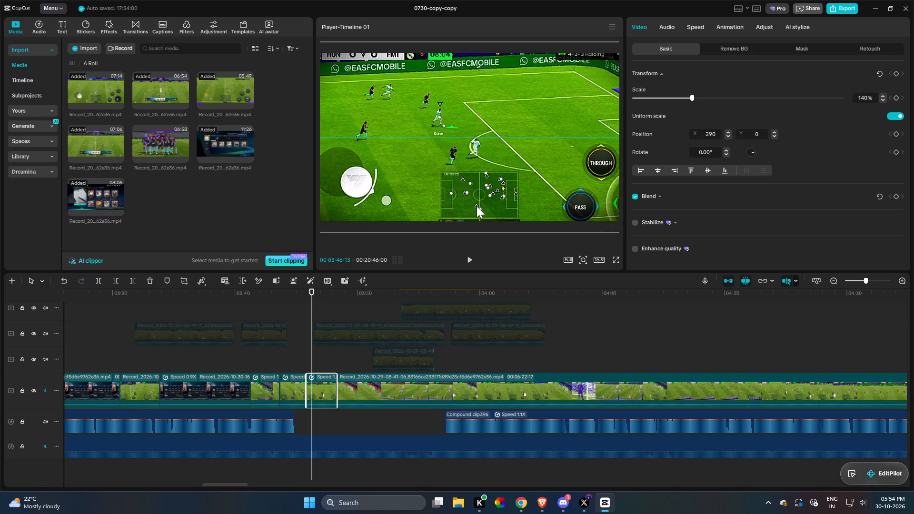
left_click_drag(477, 206, 452, 207)
left_click(300, 359)
key("space")
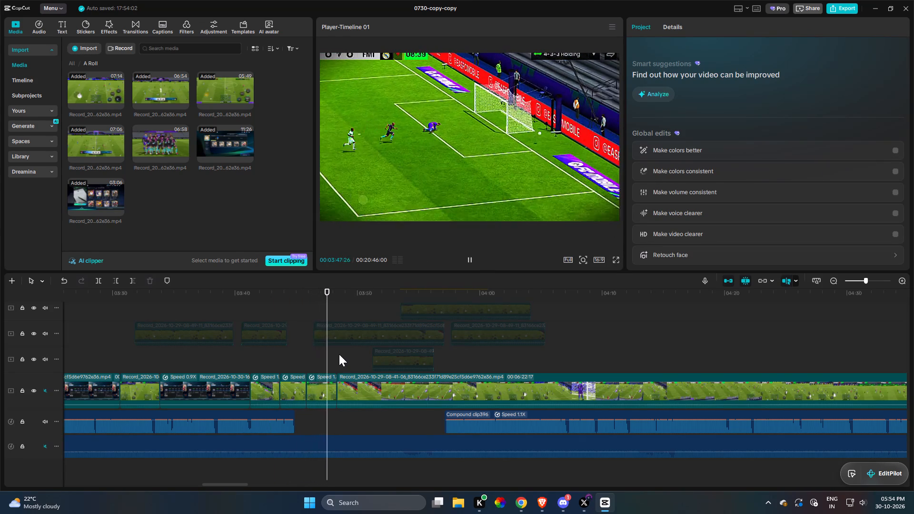
key("space")
Trim about 15 seconds off the start of the remaining match recording and split off its next goal highlight at about 03:51.
left_click(351, 389)
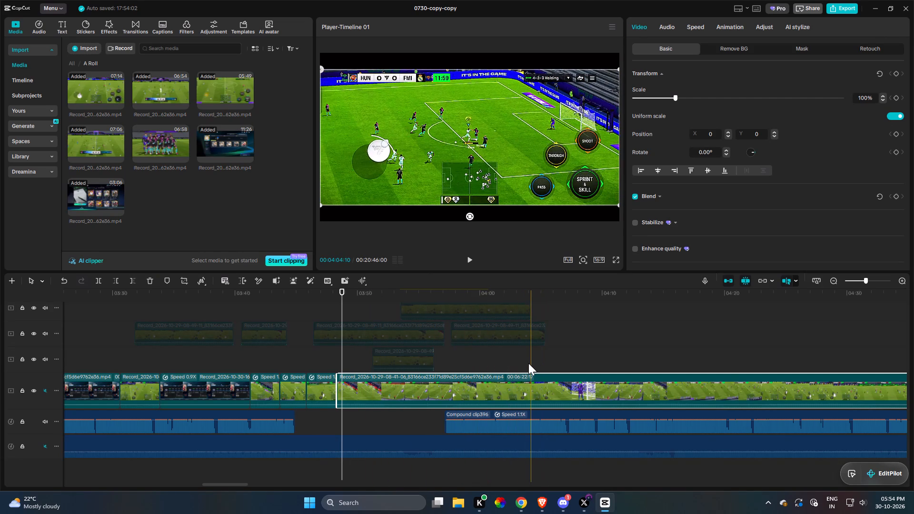
key("q")
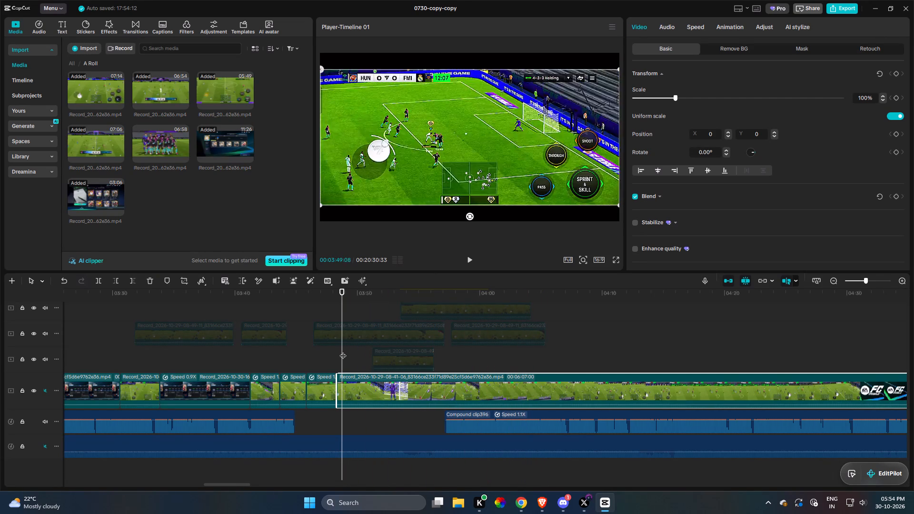
key("space")
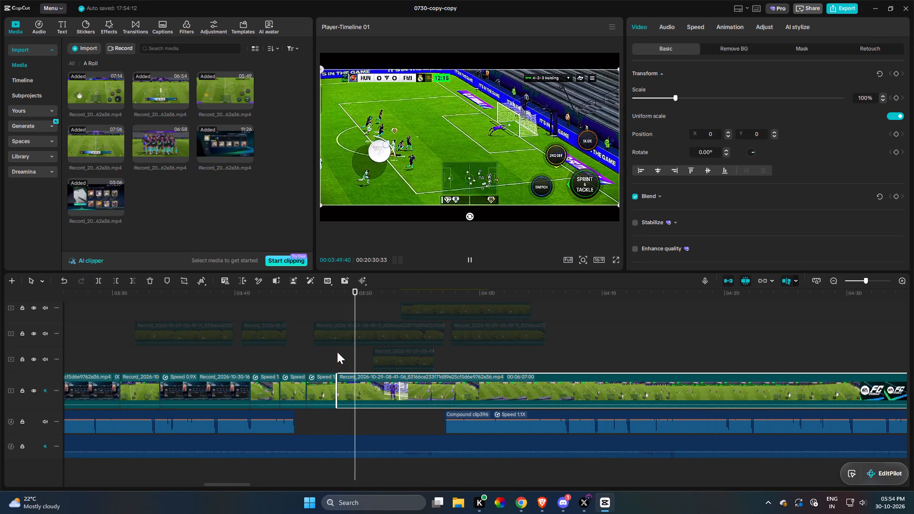
key("space")
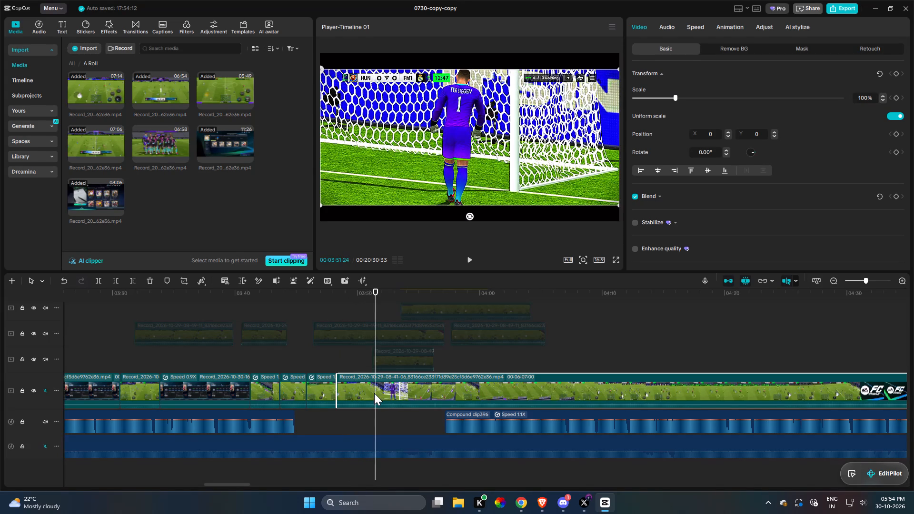
type("r")
Shorten the split-off highlight slightly and paste the copied 162% scale, X 290 position and speed onto it.
left_click(350, 390)
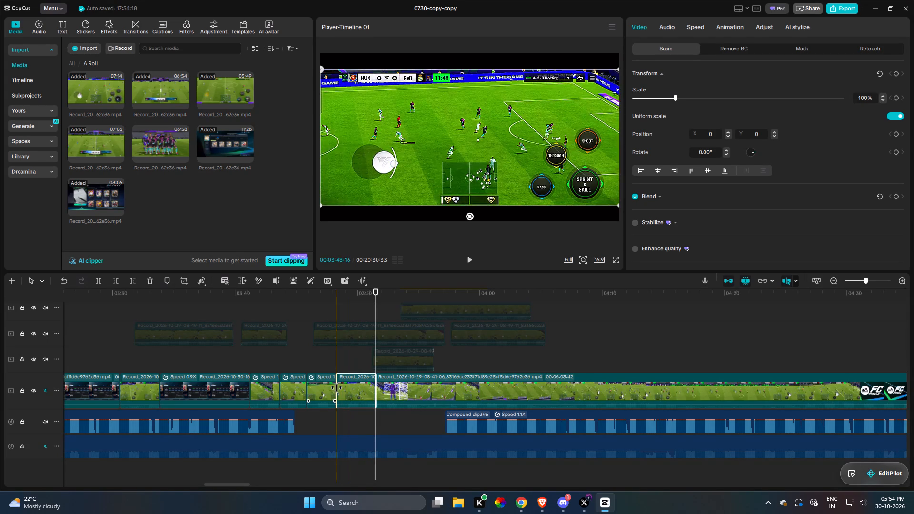
left_click(337, 388)
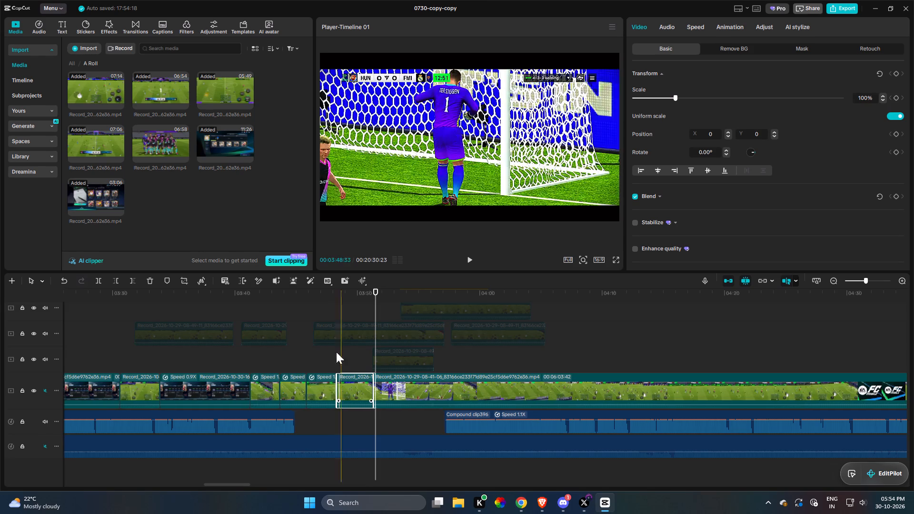
key("shift+v")
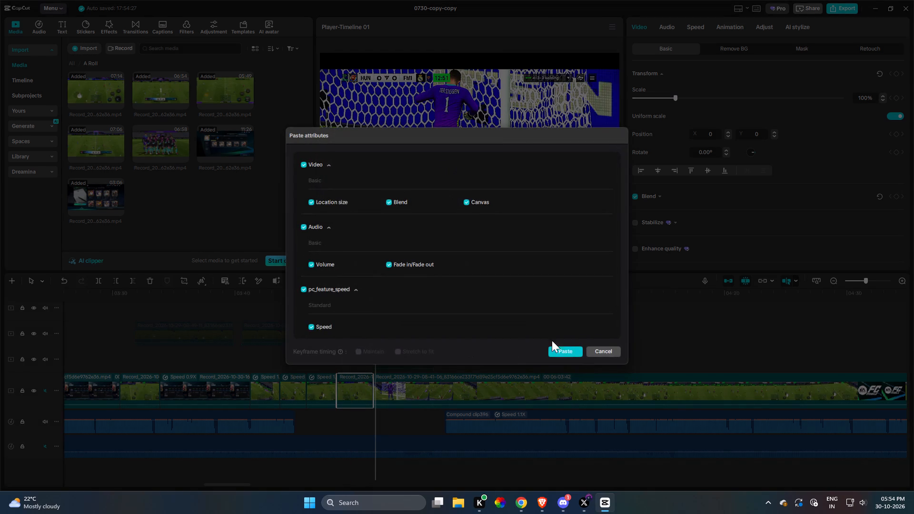
left_click(567, 352)
Extend the start of the new zoomed highlight by about 0.7 seconds of earlier footage and review its playback.
left_click(333, 356)
key("space")
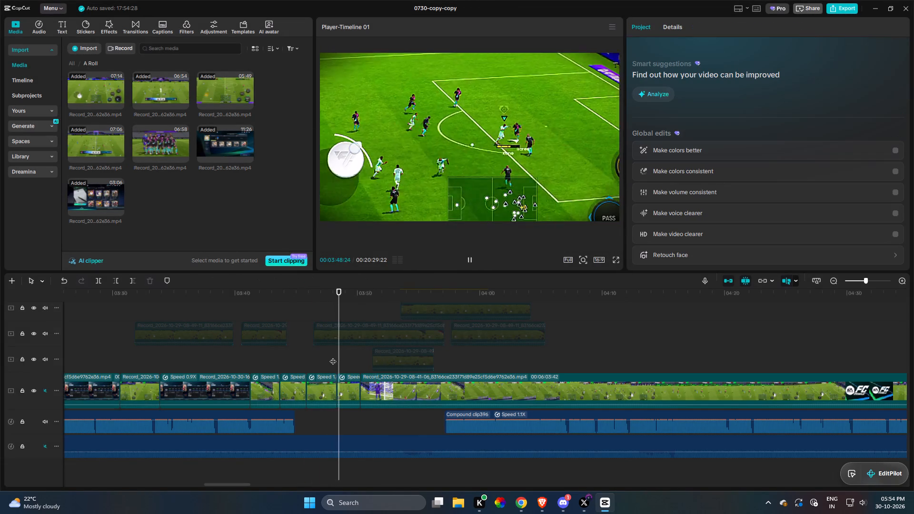
key("space")
left_click(352, 385)
left_click_drag(336, 382, 329, 382)
left_click(340, 363)
key("space")
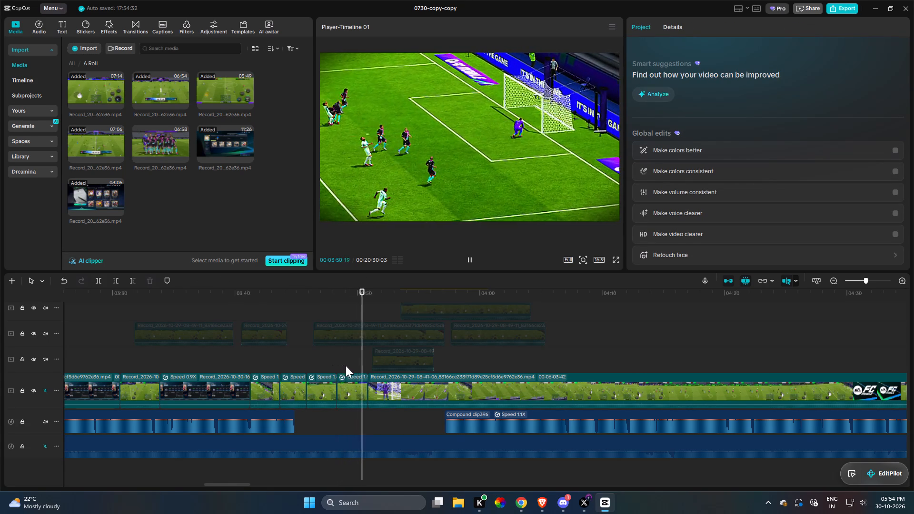
key("space")
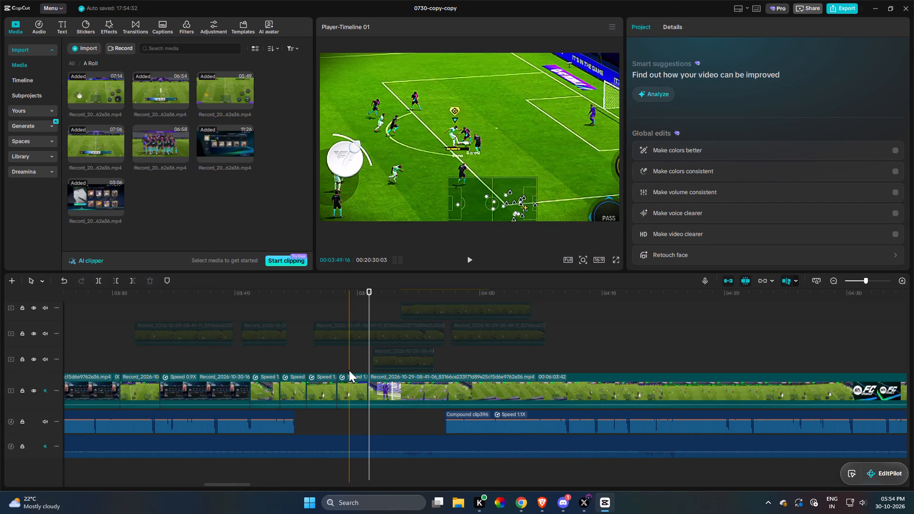
left_click(344, 363)
key("space")
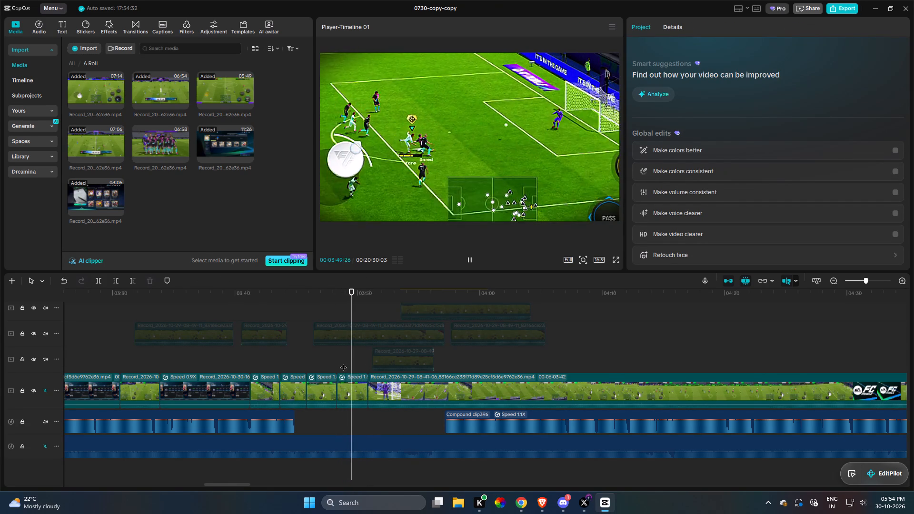
left_click(359, 384)
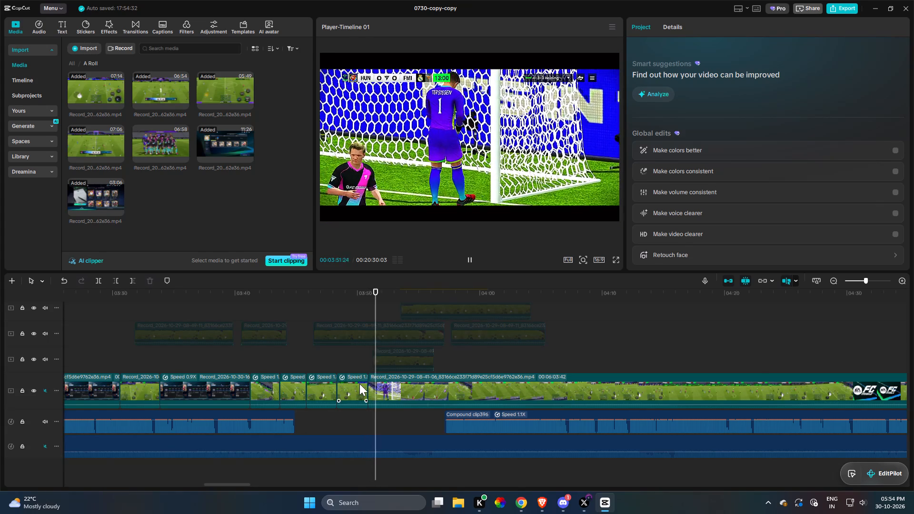
key("space")
Trim about 34 seconds in total off the start of the remaining match recording.
left_click(399, 383)
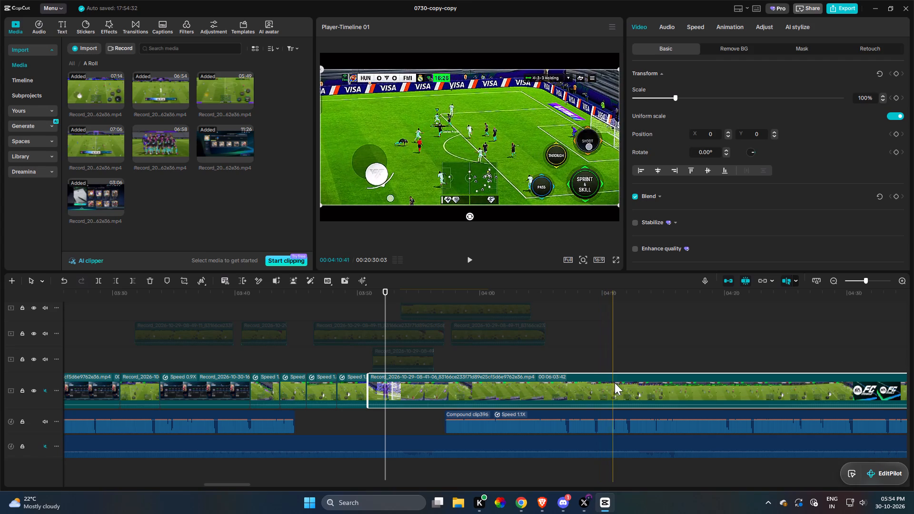
key("q")
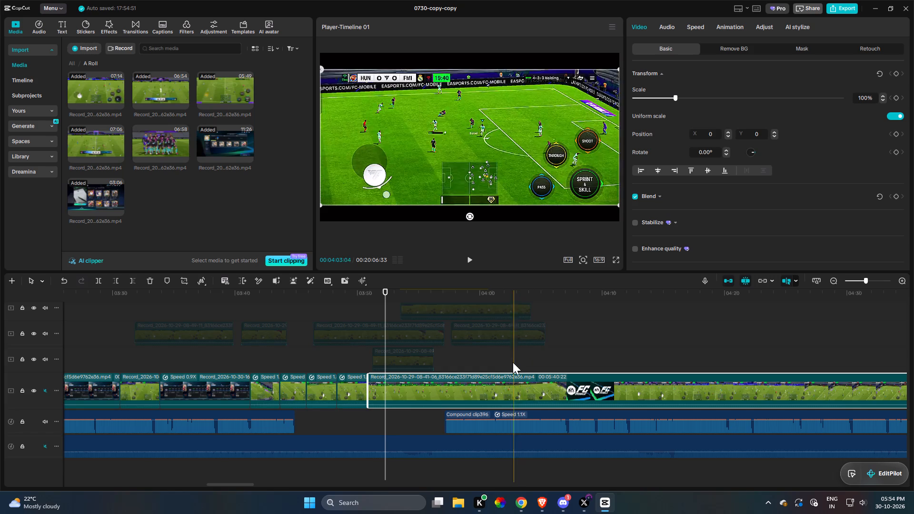
key("q")
Split off the first 6.2 seconds or so of the match recording, disable that piece and park it on an upper track near 03:55.
key("r")
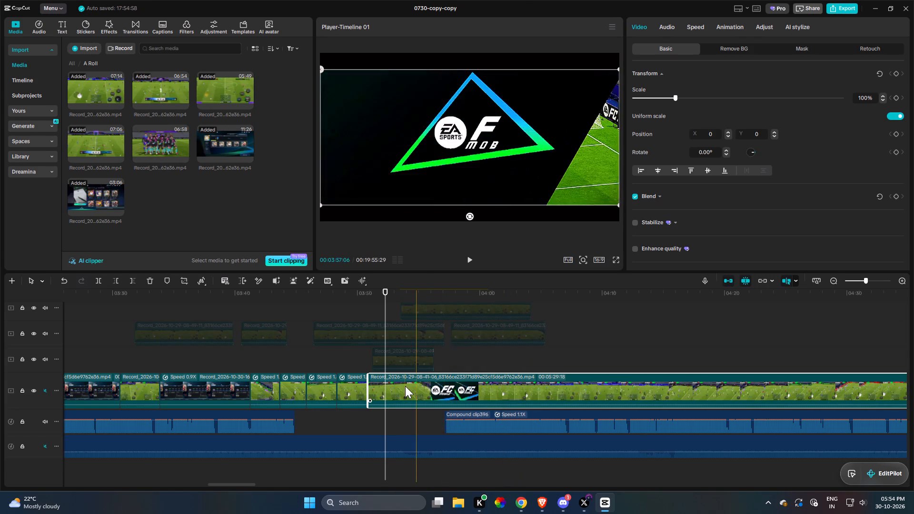
left_click(405, 386)
key("v")
left_click_drag(405, 386, 458, 350)
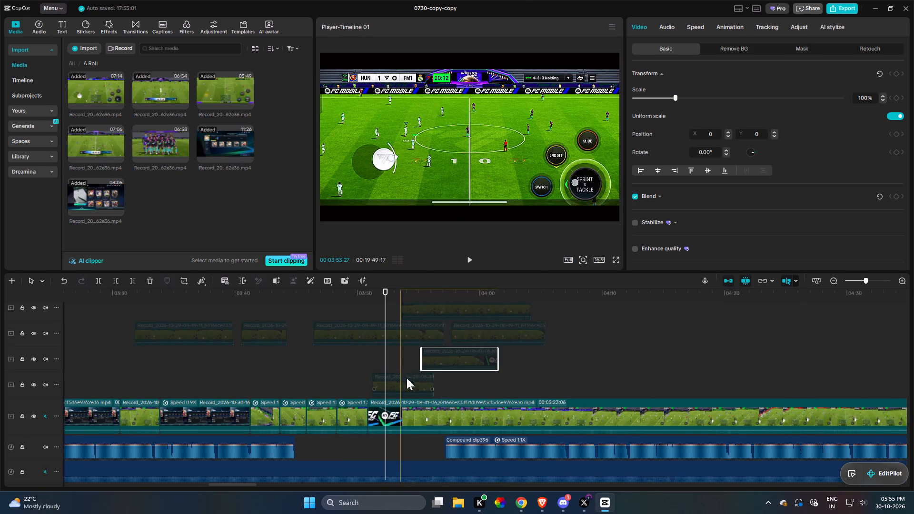
Cut about 37 seconds in total off the start of the remaining match recording, splitting off and deleting the last 2 seconds of it.
left_click(446, 403)
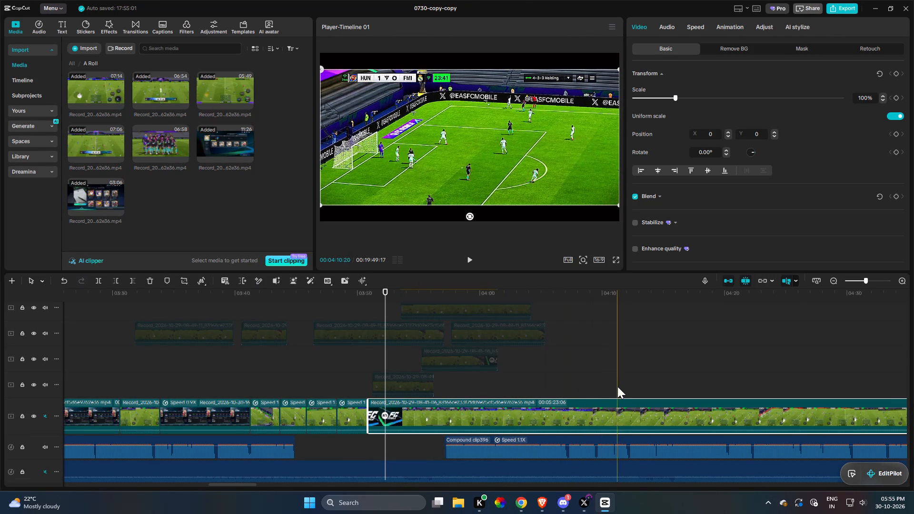
key("q")
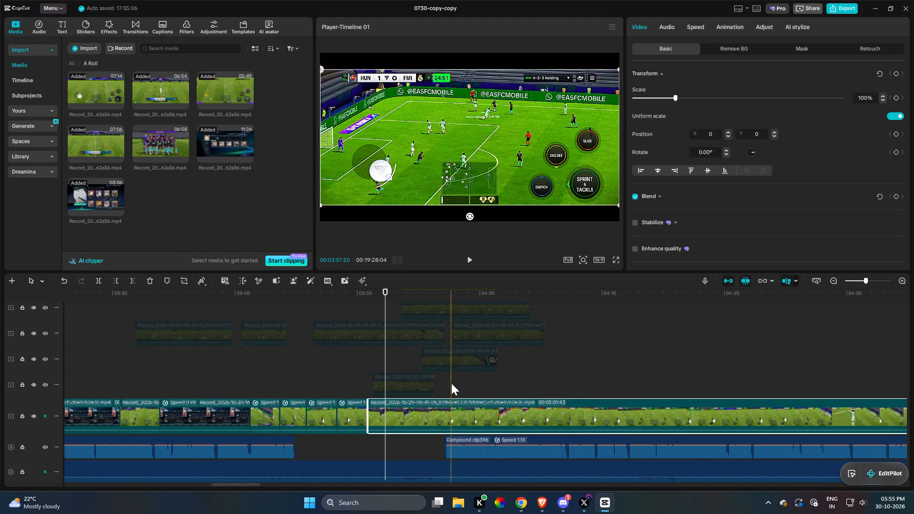
key("q")
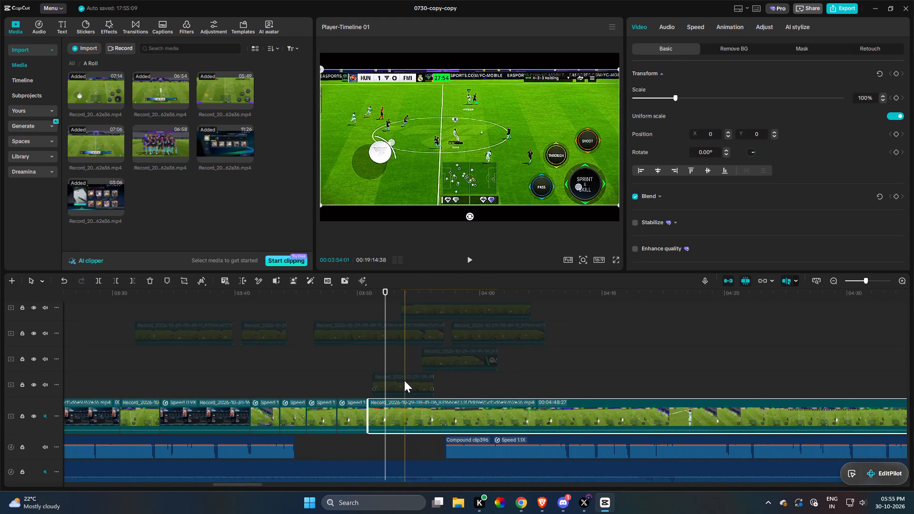
key("r")
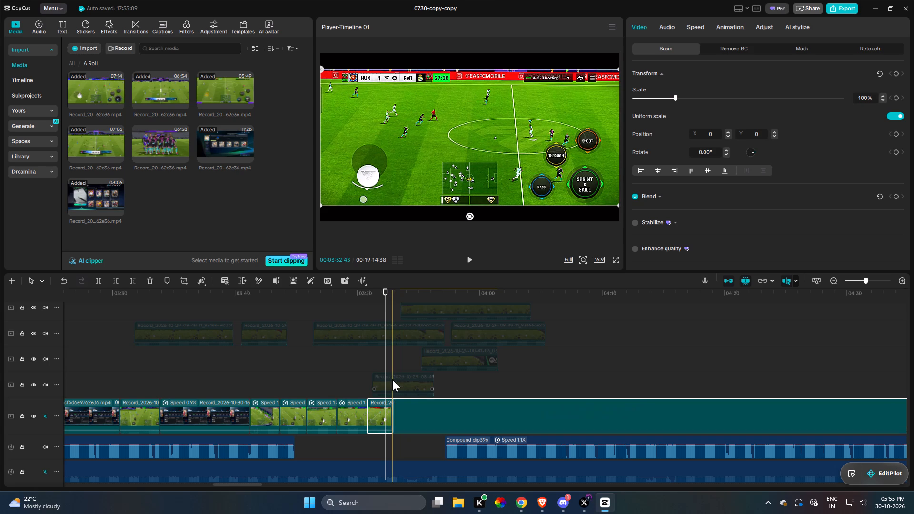
left_click(384, 411)
key("f")
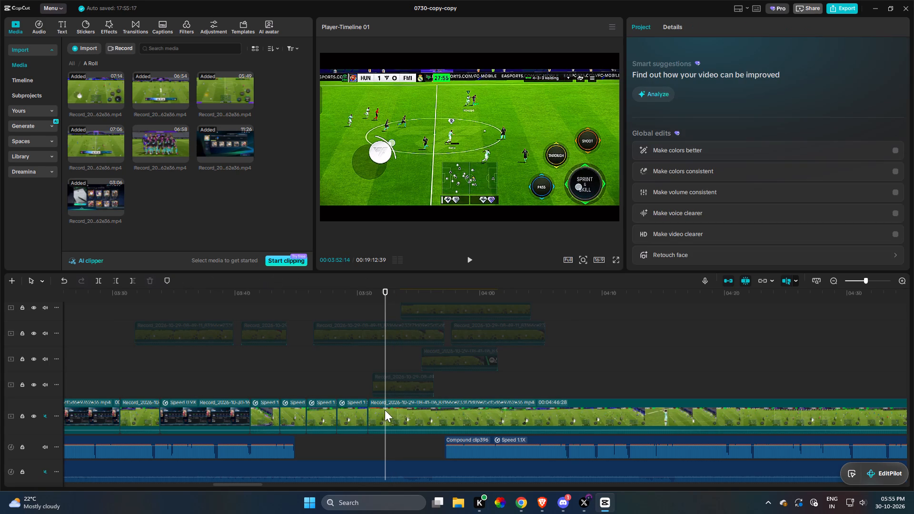
Split off roughly the first 2.7 seconds of the match recording, disable that piece and park it on an upper track near 04:02.
left_click(402, 407)
key("r")
left_click(397, 412)
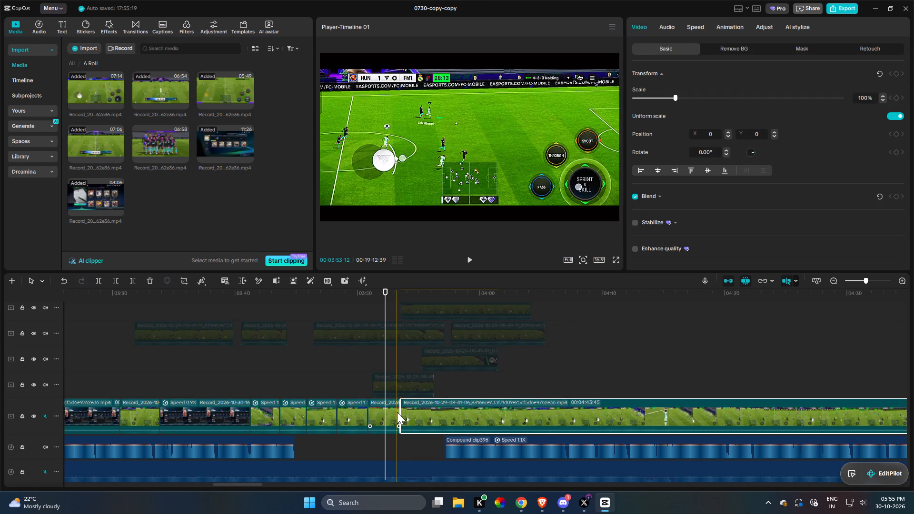
key("v")
left_click_drag(393, 412, 536, 385)
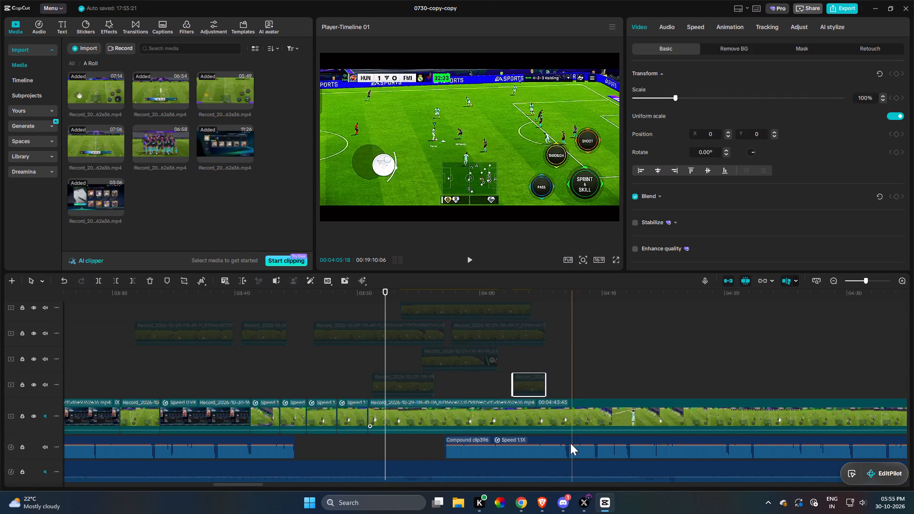
Move the remaining match recording off the main track to an upper track at about 03:51 and disable it.
left_click(516, 419)
left_click_drag(516, 418, 516, 385)
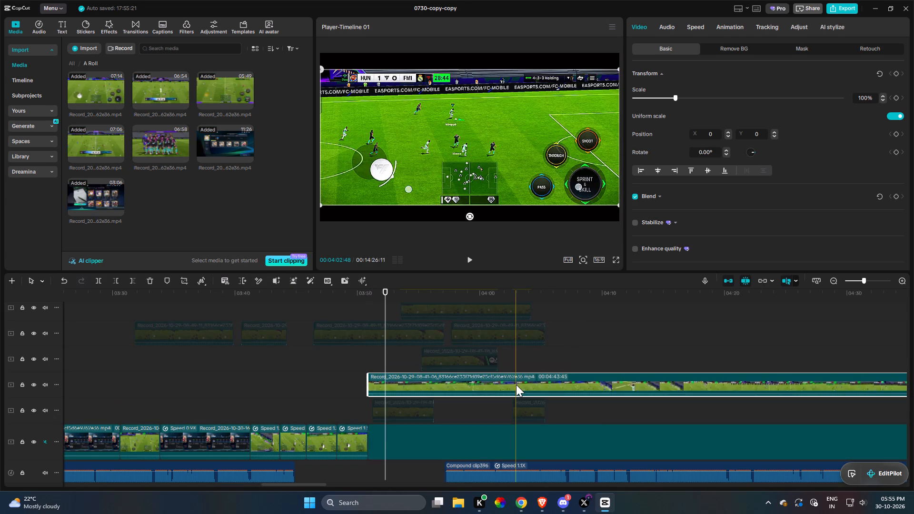
key("v")
Shift the narration clip after the gap earlier to start at about 03:51, level with the Harry Kane card footage.
key("space")
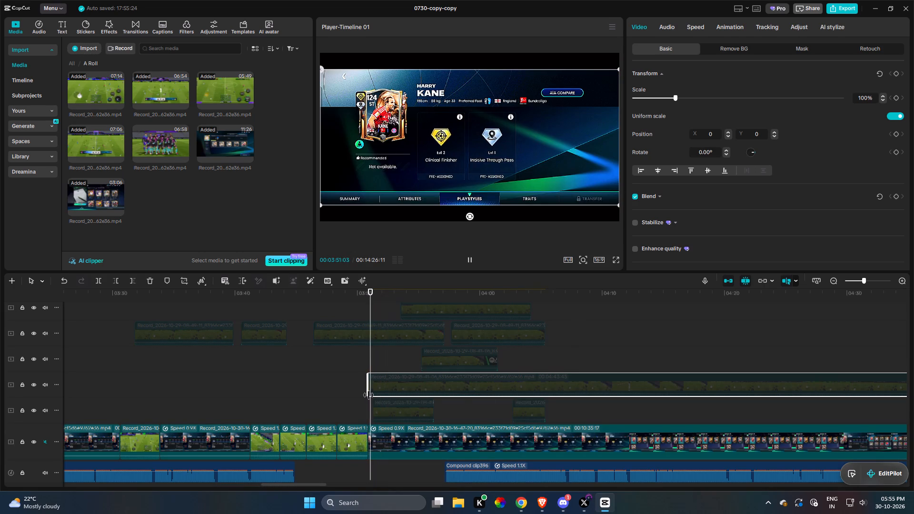
key("space")
scroll(431, 444, "down", 4)
left_click_drag(464, 429, 462, 429)
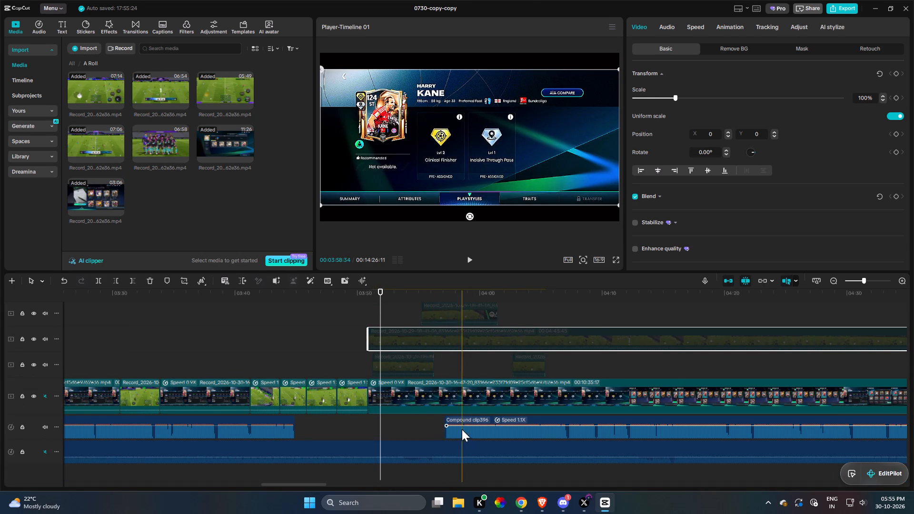
left_click_drag(462, 429, 385, 423)
Play the Harry Kane card footage against the narration and split it at about 03:53.
key("space")
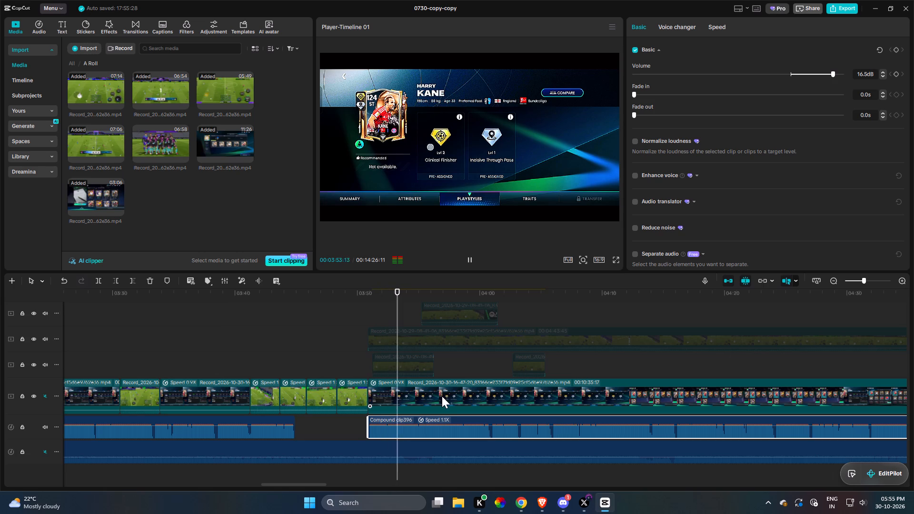
left_click(417, 392)
key("space")
key("space")
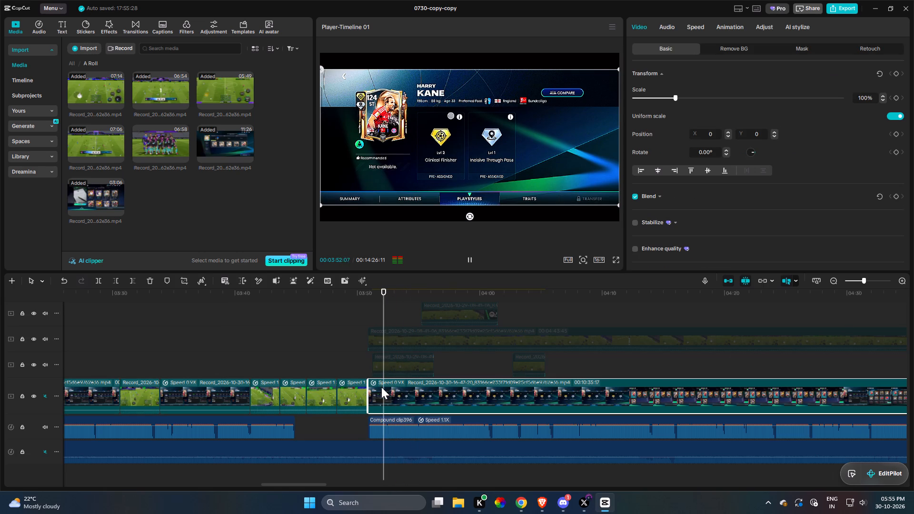
key("space")
key("r")
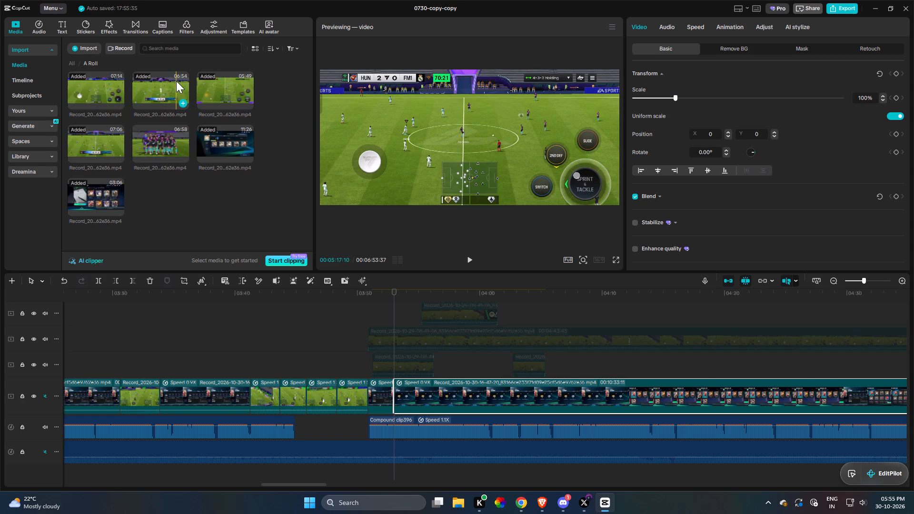
Preview the 06:54 match recording, mark an in-point before the Kane goal and insert it on the main track at about 03:53.
left_click(176, 81)
key("space")
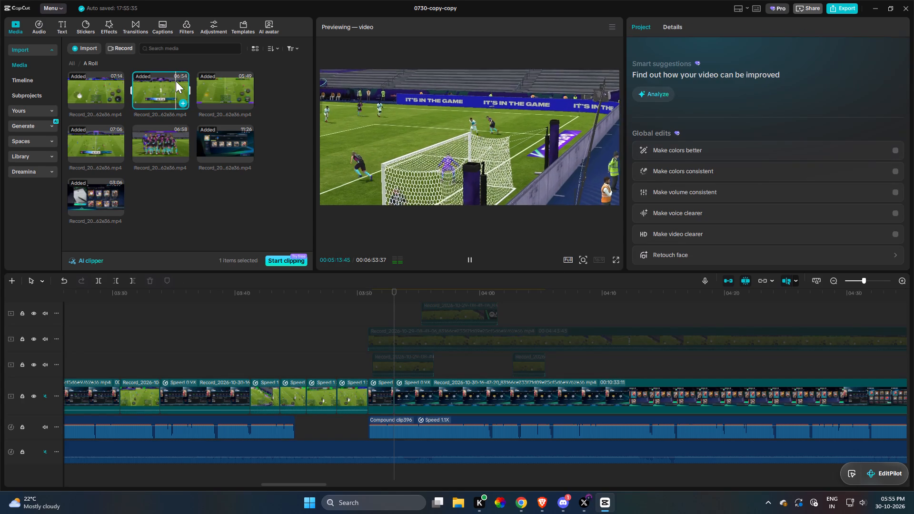
key("space")
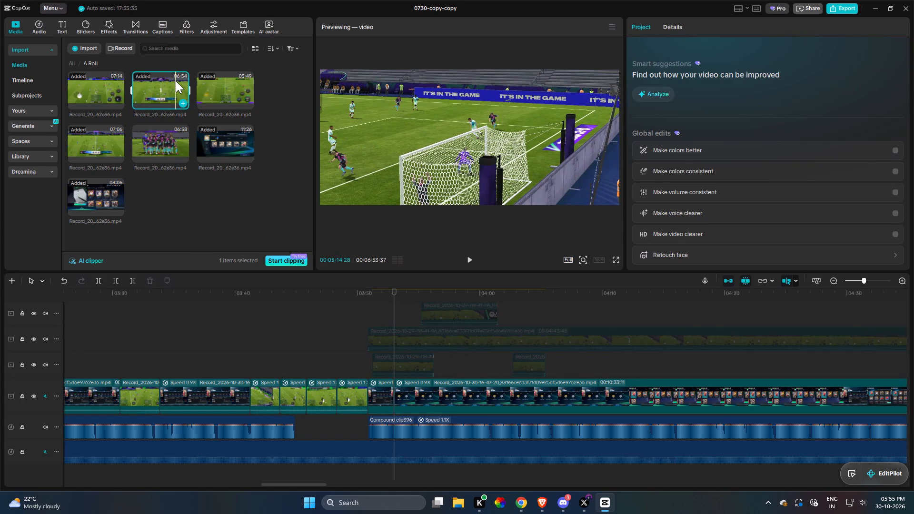
key("i")
left_click_drag(179, 89, 378, 390)
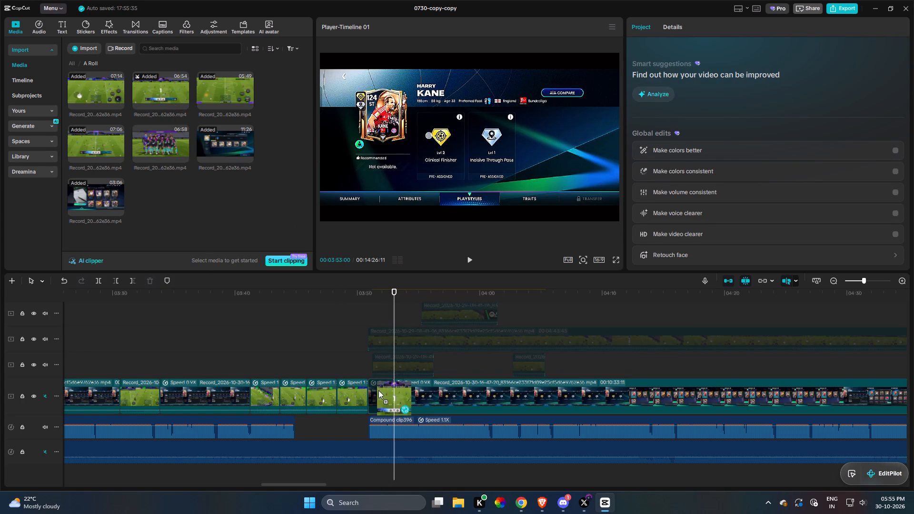
left_click_drag(378, 390, 401, 393)
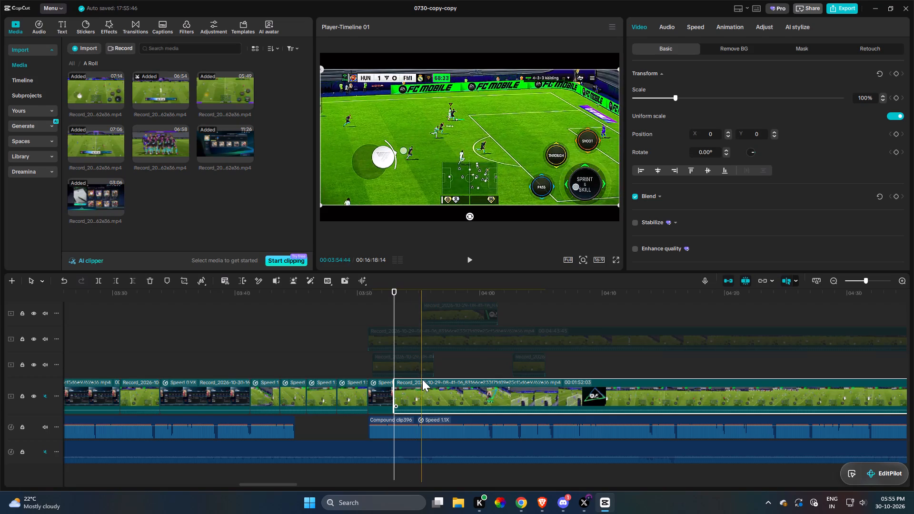
Trim about 3 seconds off the start of the inserted match recording and split it about 5 seconds in, around the goal.
key("q")
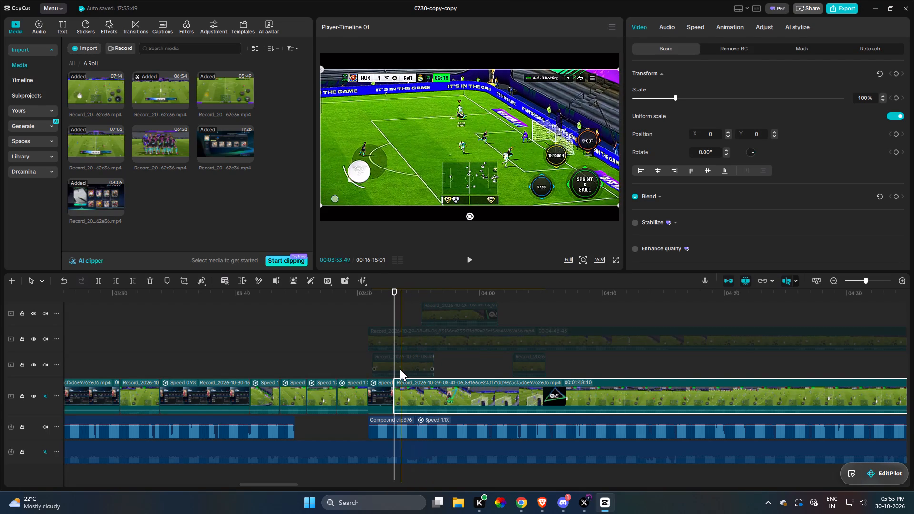
key("space")
left_click_drag(512, 341, 481, 382)
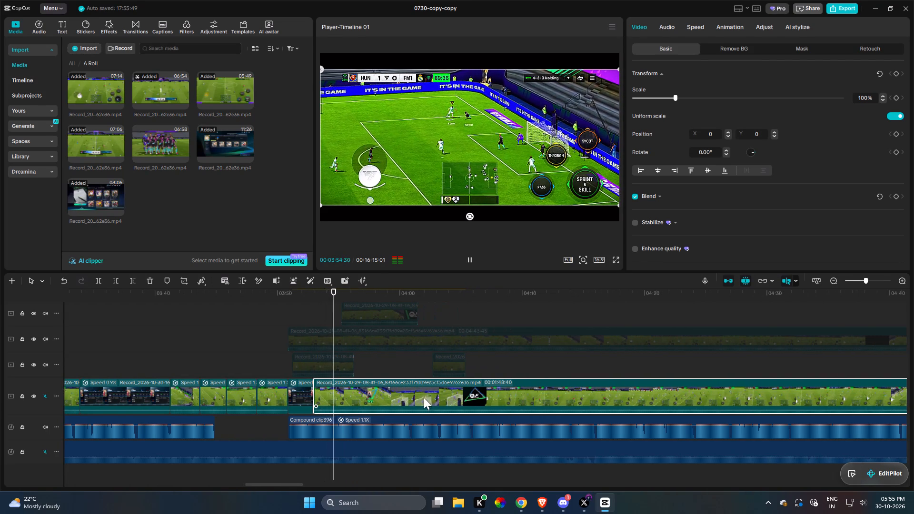
key("space")
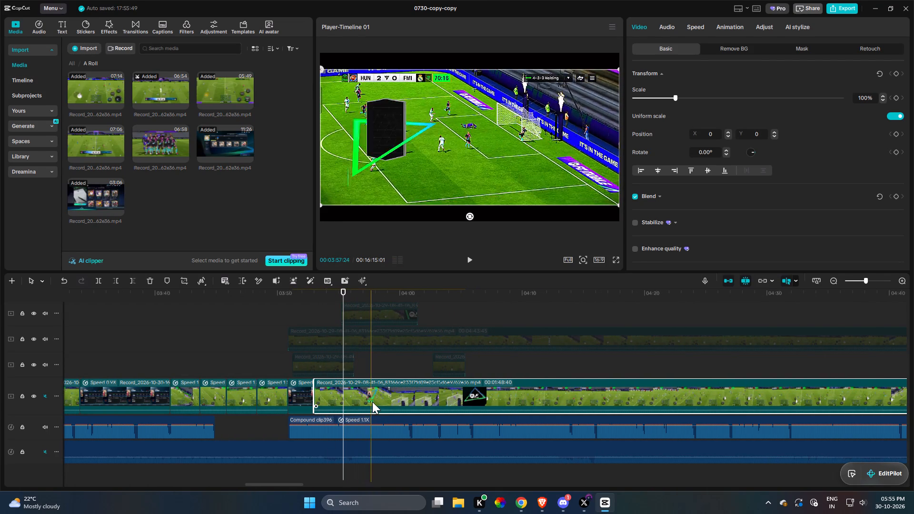
key("r")
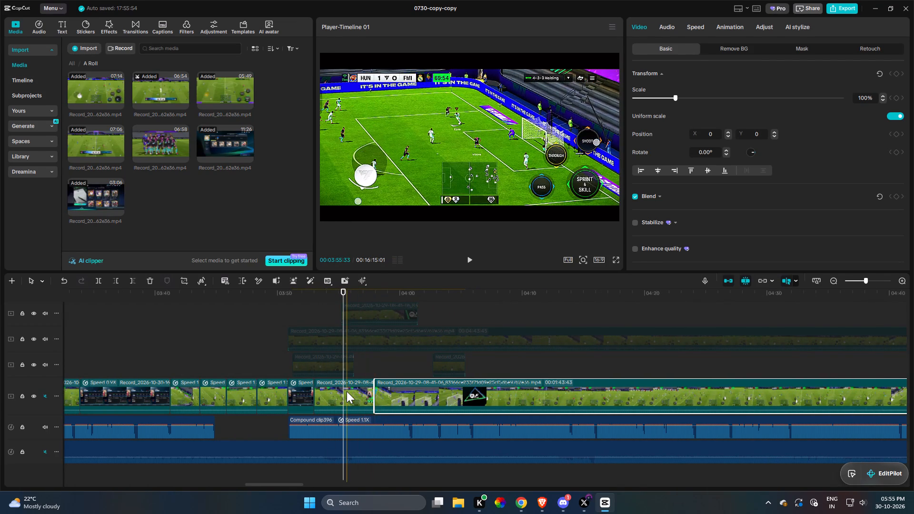
Set the speed of the 5-second goal highlight to 2.00x and review its playback.
left_click(347, 391)
left_click(693, 25)
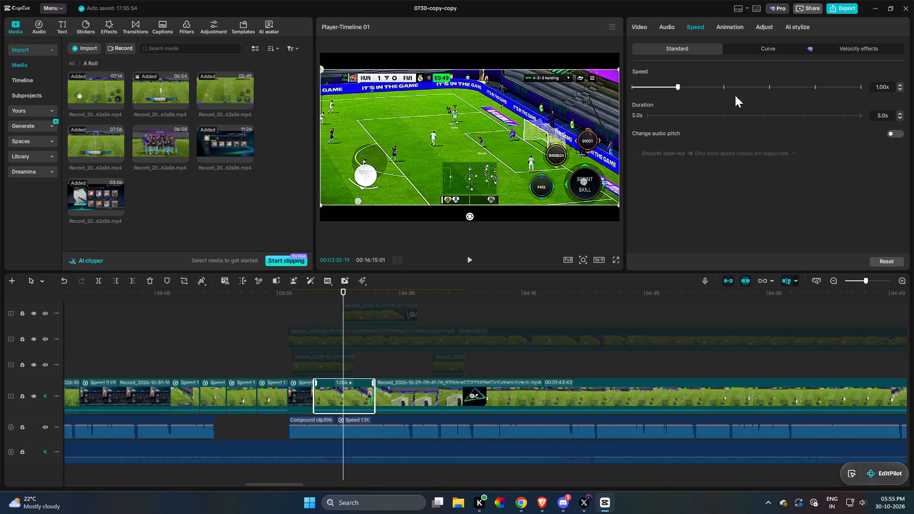
left_click(724, 88)
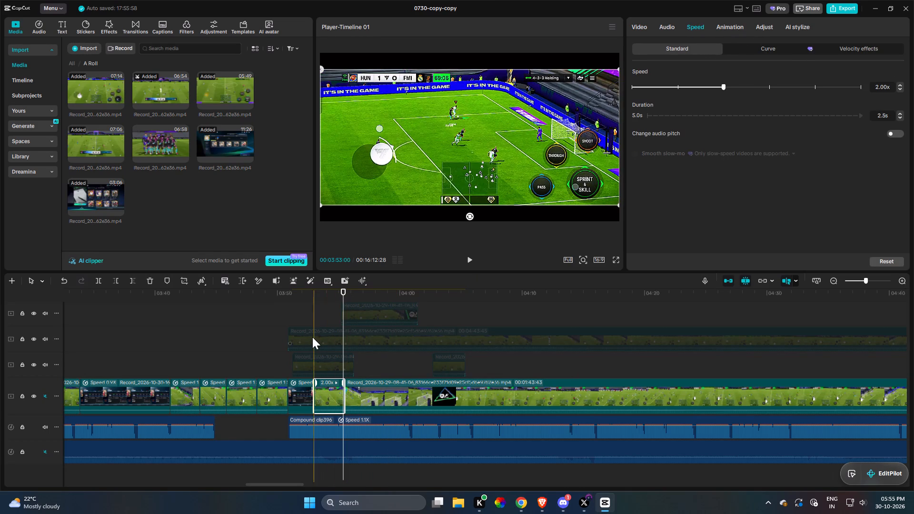
key("space")
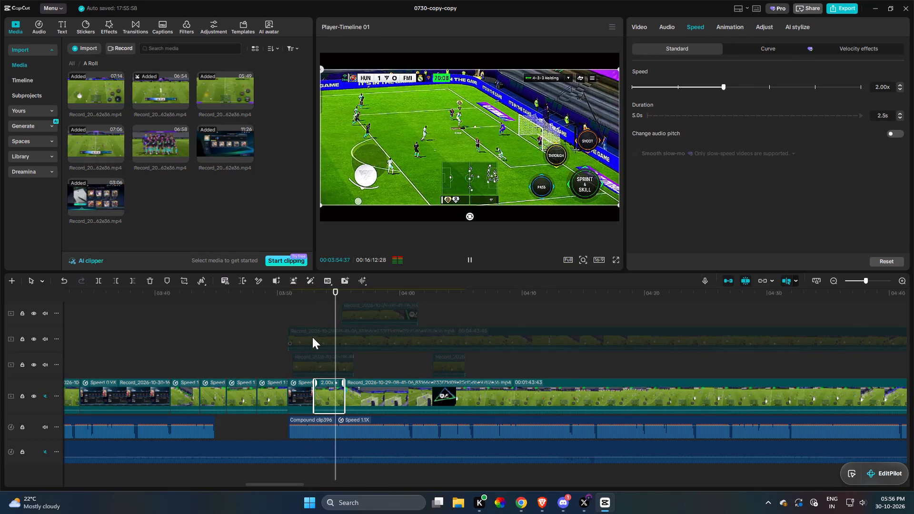
key("space")
Tighten the cut between the Kane card clip and goal highlight, trimming about 0.2 seconds off the card's end and 0.3 off the highlight's start.
key("space")
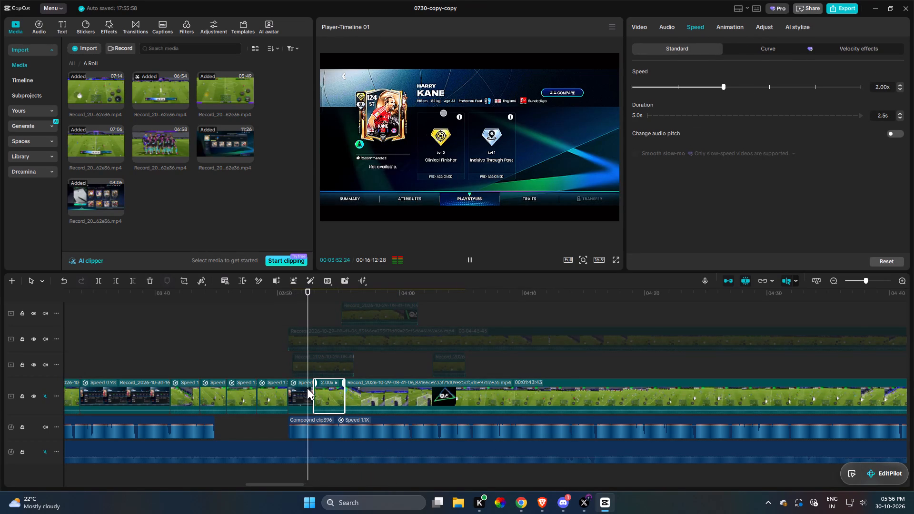
key("space")
left_click(310, 392)
key("w")
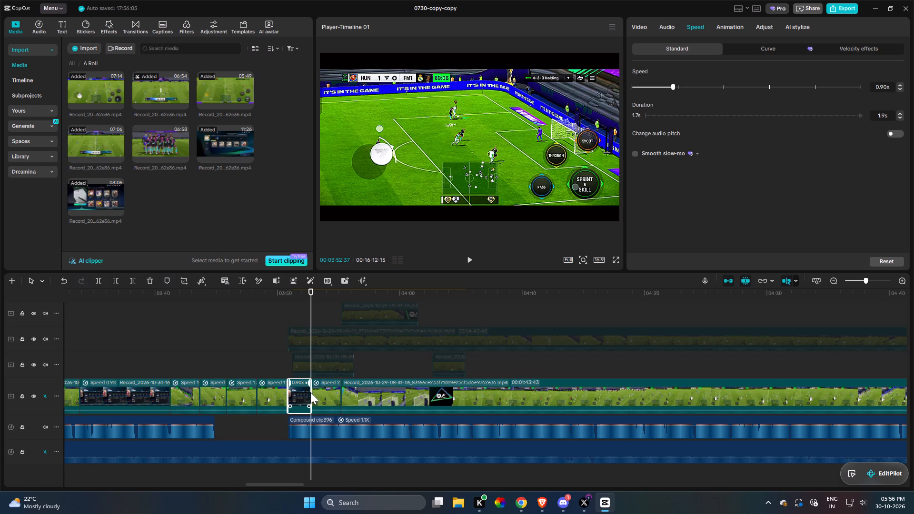
key("space")
left_click(320, 394)
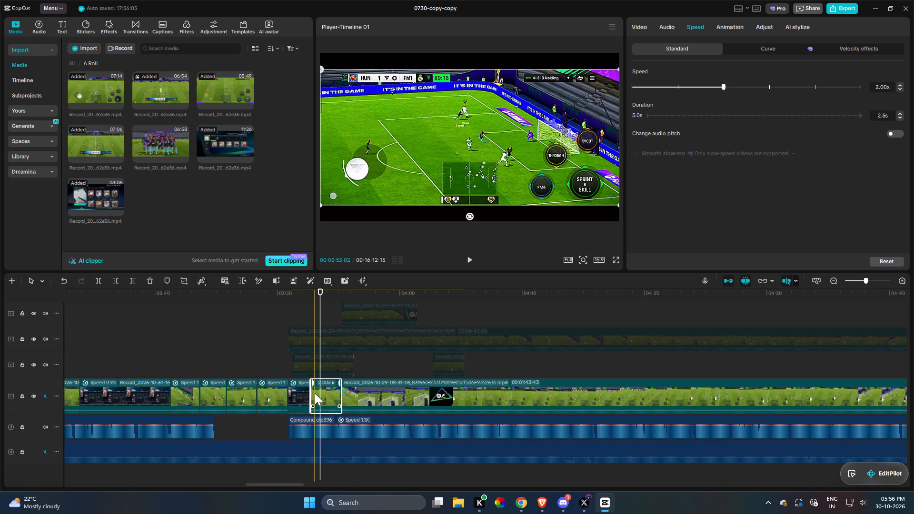
key("q")
key("space")
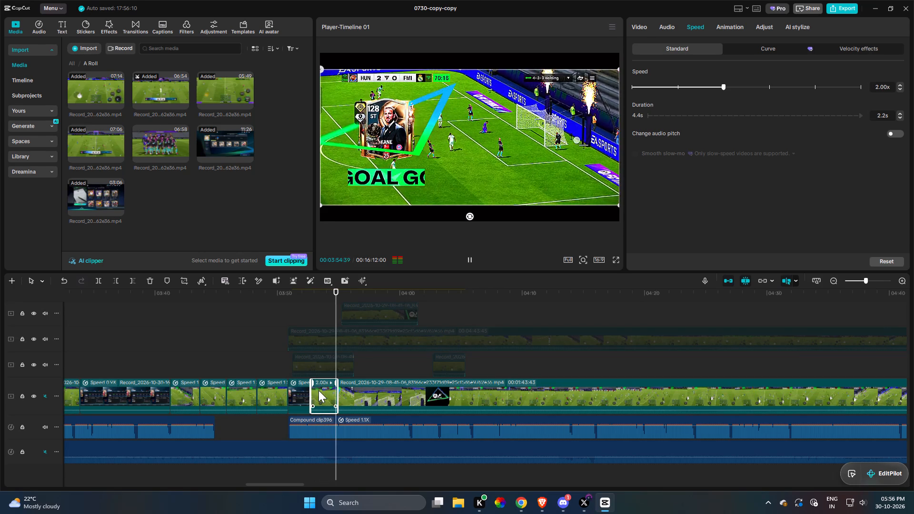
key("space")
key("space")
key("space")
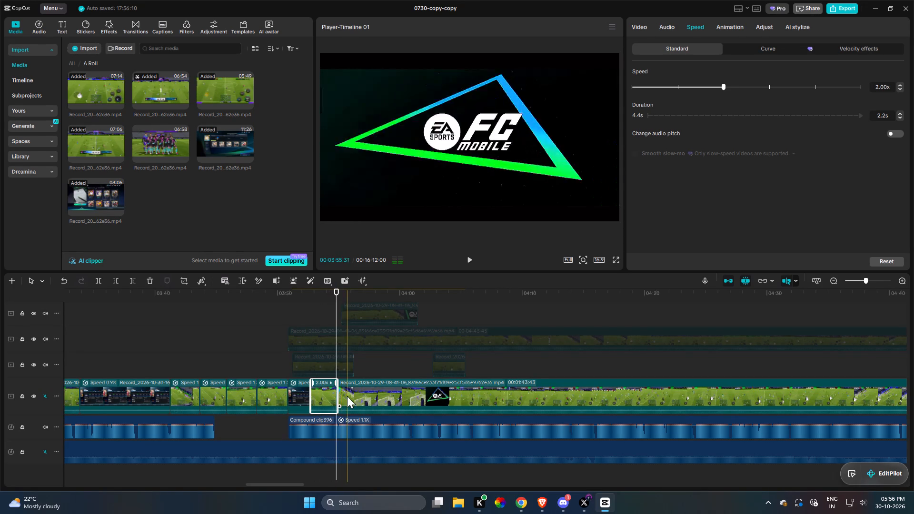
Move the leftover match recording after the goal highlight to an upper track at about 03:55 and disable it.
left_click(347, 396)
left_click_drag(347, 396, 351, 369)
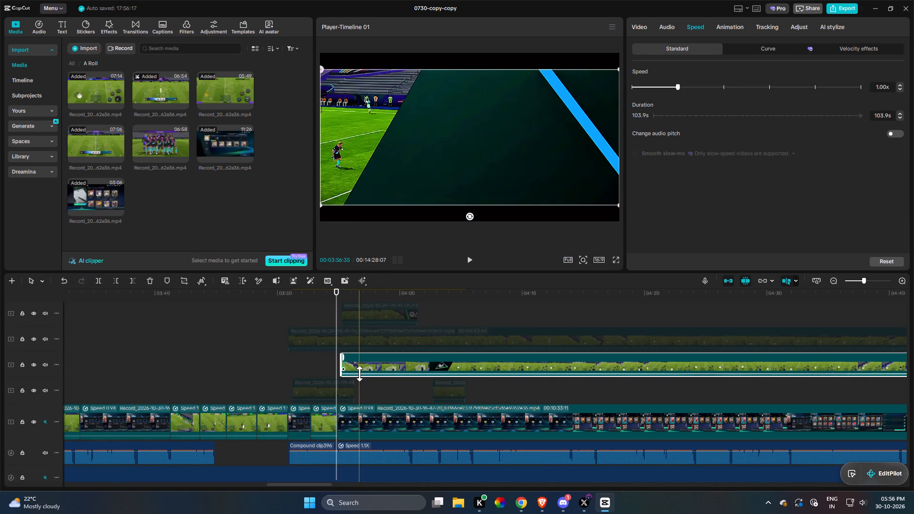
key("v")
Trim about 2 seconds off the start of the Kane card footage after the goal highlight and split it at about 03:57.
key("space")
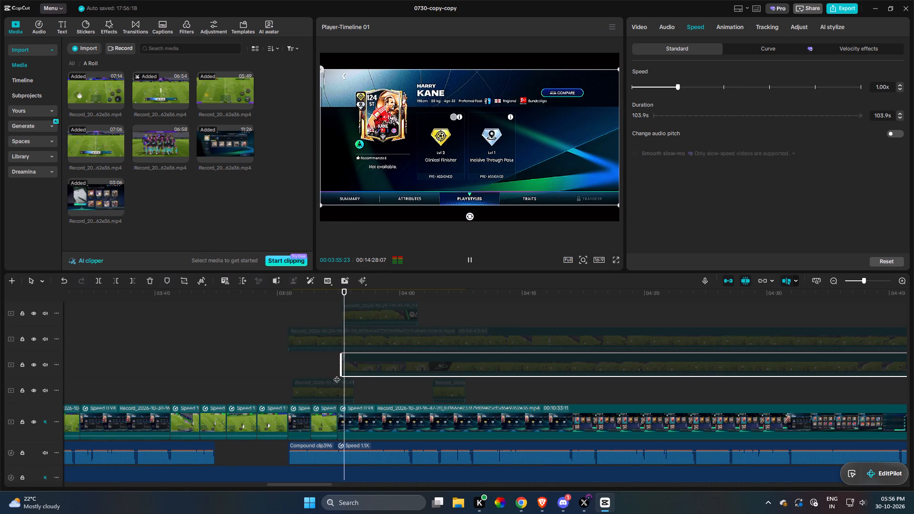
key("space")
left_click(367, 417)
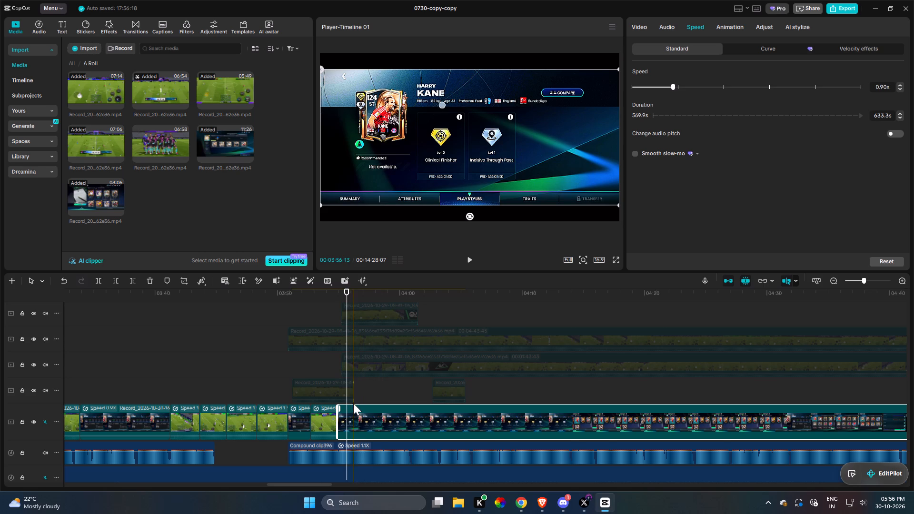
key("q")
key("space")
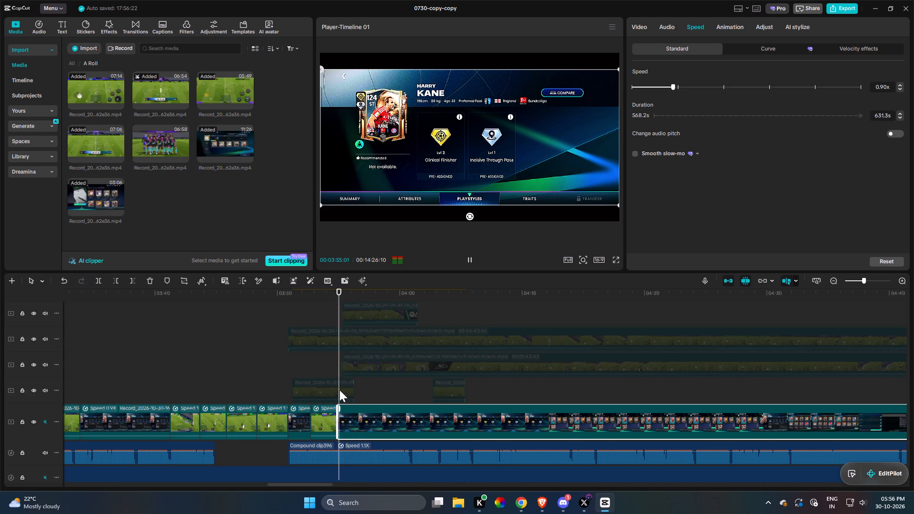
scroll(368, 385, "down", 2)
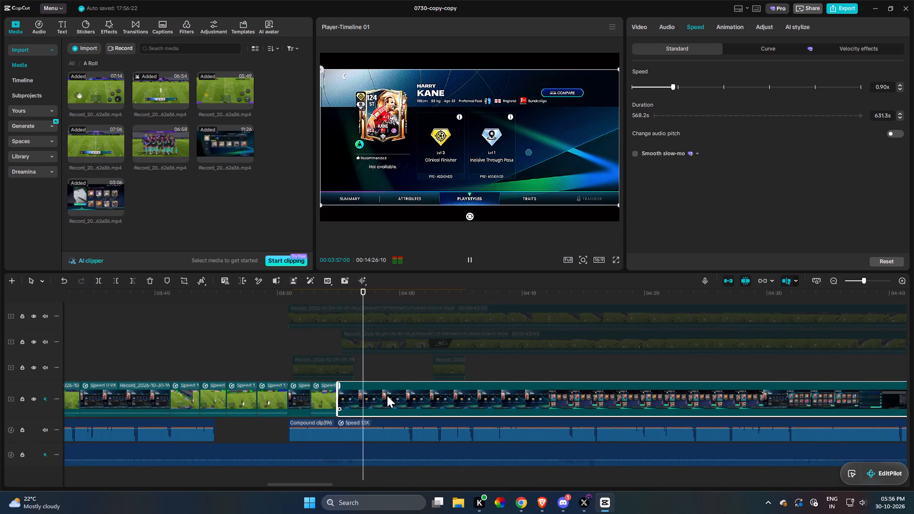
left_click_drag(395, 405, 349, 416)
key("space")
key("space")
key("space")
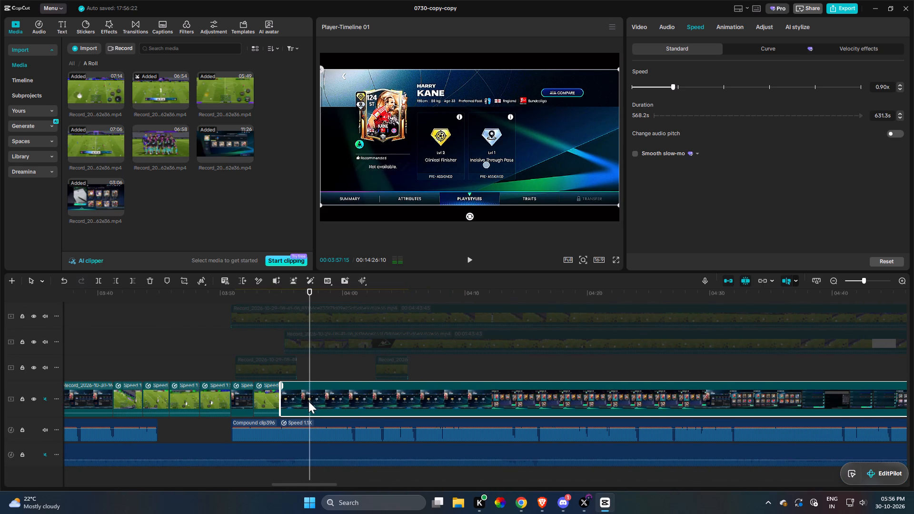
type("r")
Enable the leftover match recording parked on the upper track at about 03:55 and delete it.
left_click(556, 333)
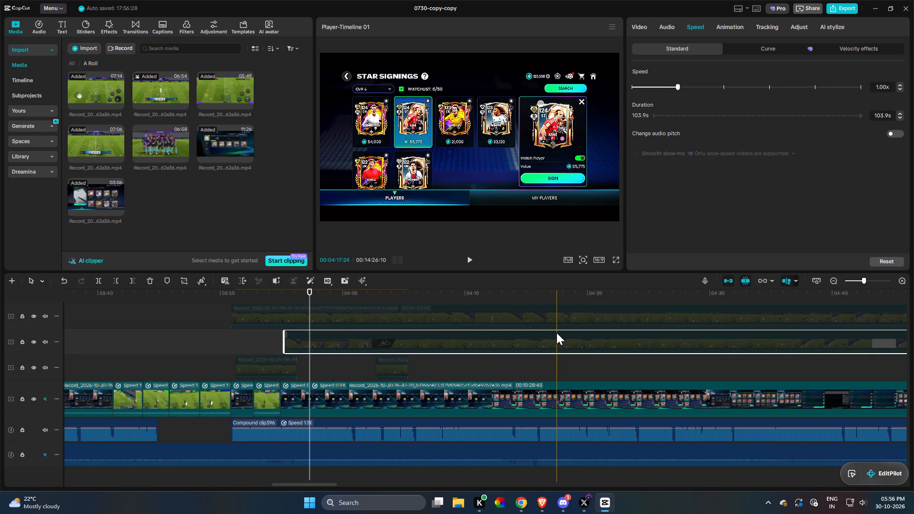
key("v")
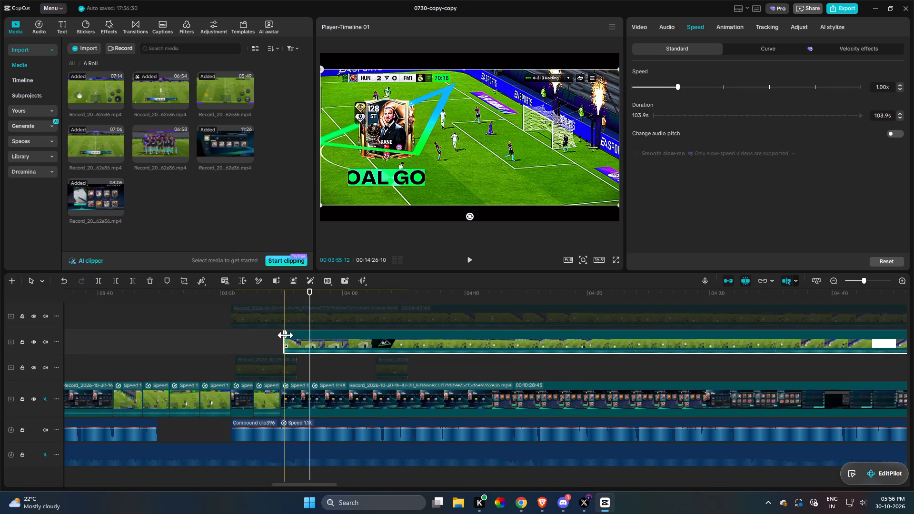
key("f")
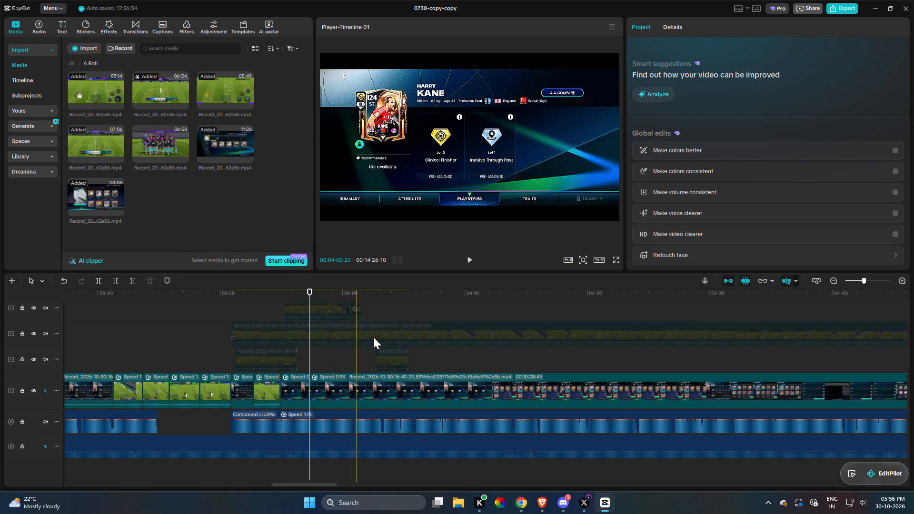
Enable the short match clip parked near 04:02, insert it on the main track at the 03:57 cut and review playback.
left_click(388, 356)
key("v")
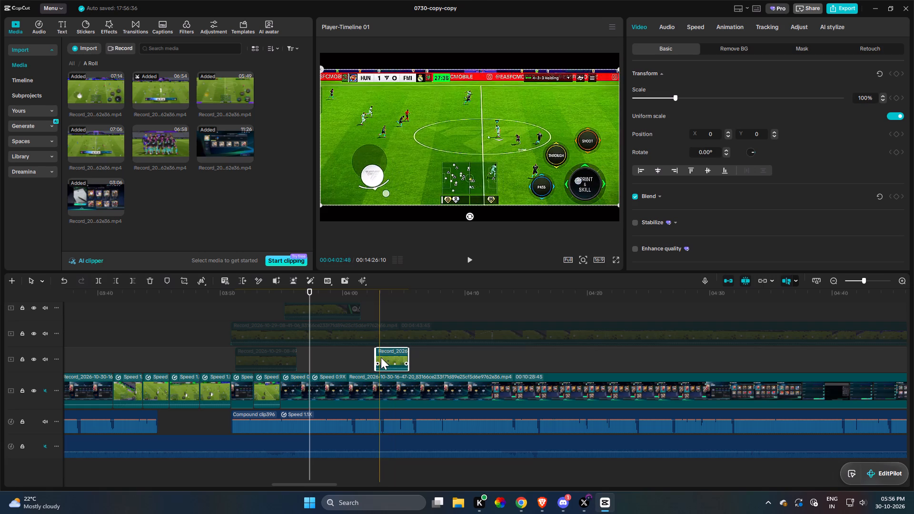
left_click_drag(388, 358, 337, 395)
key("space")
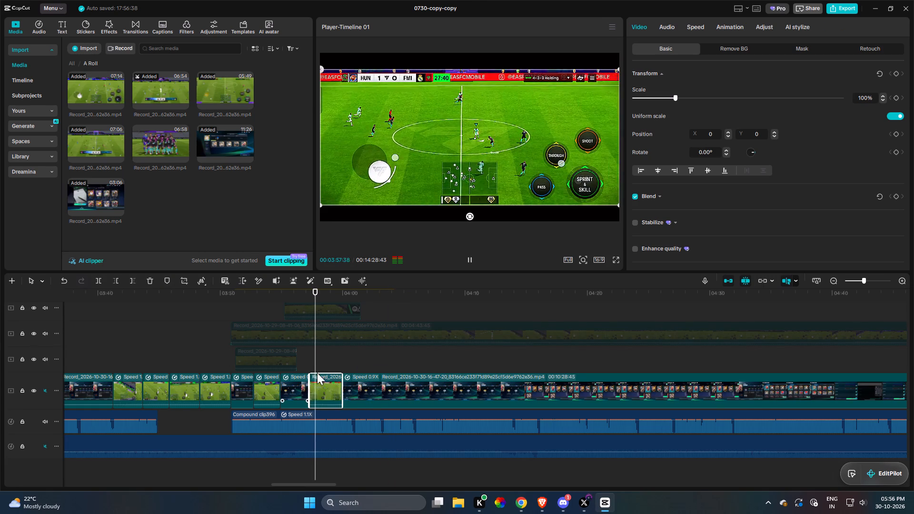
Extend the end of the short match clip at 03:57 to about 04:00 and review the playback into the Kane card footage.
left_click(311, 387)
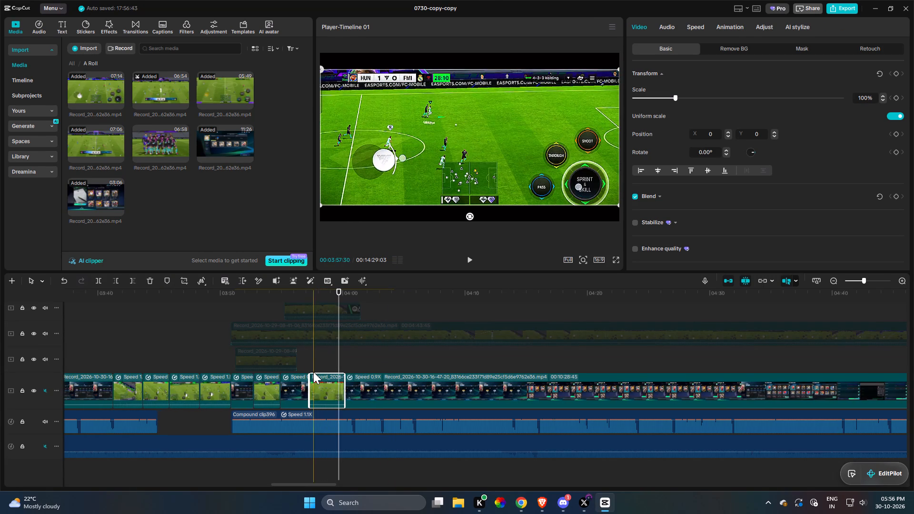
key("space")
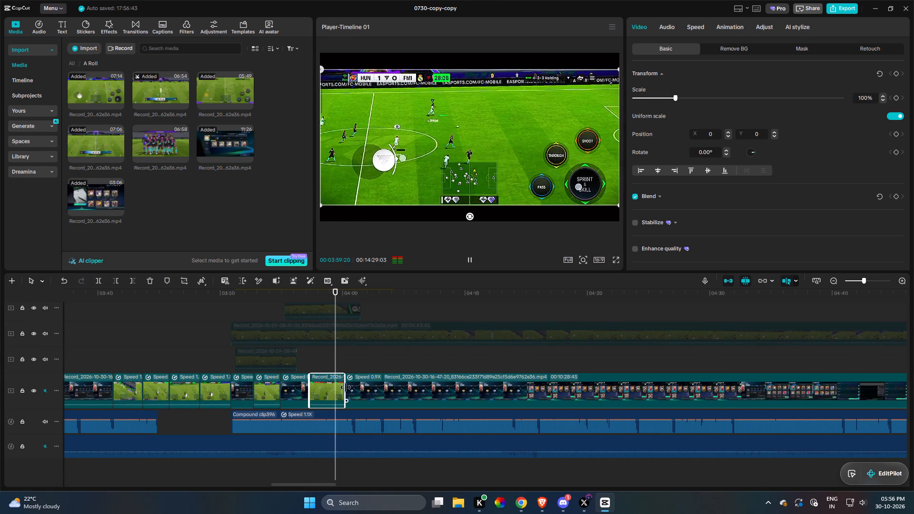
left_click_drag(345, 387, 350, 387)
key("space")
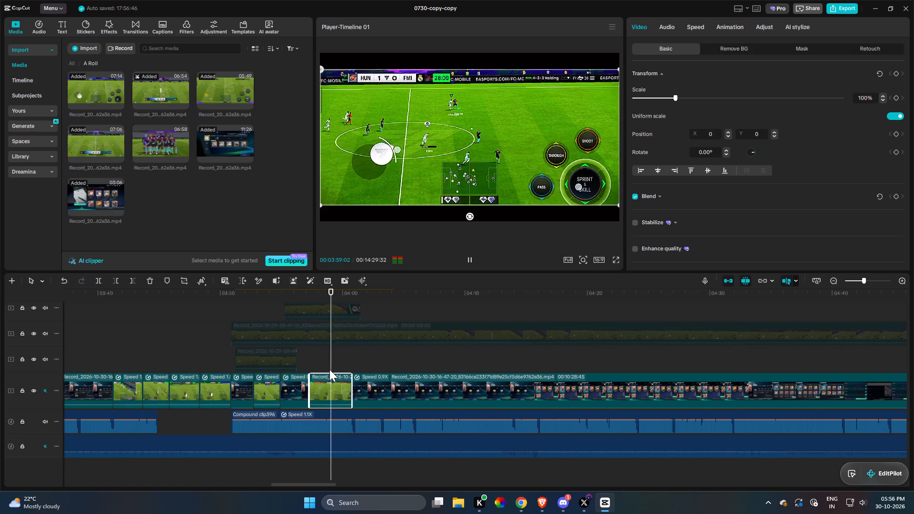
left_click(381, 386)
key("space")
Insert the long disabled match recording from the upper track on the main track at about 04:00 and enable it.
left_click_drag(387, 330, 387, 332)
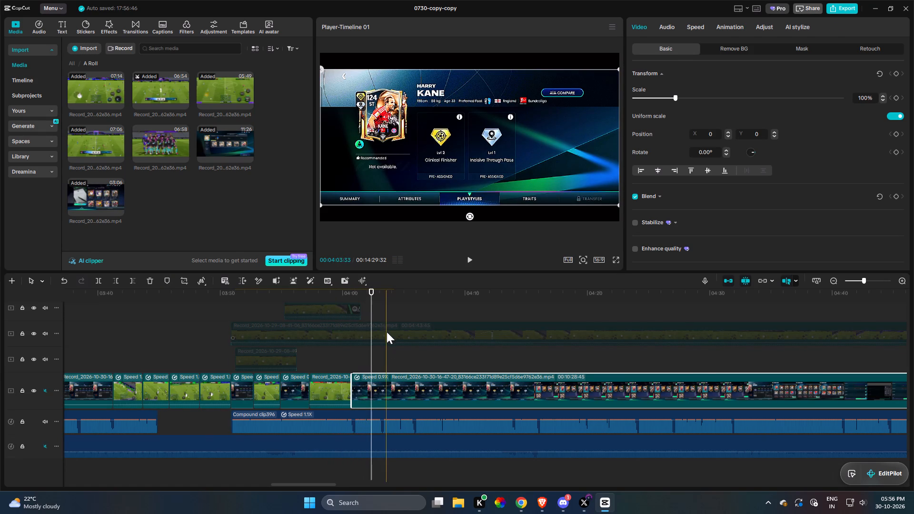
left_click_drag(387, 332, 415, 392)
key("v")
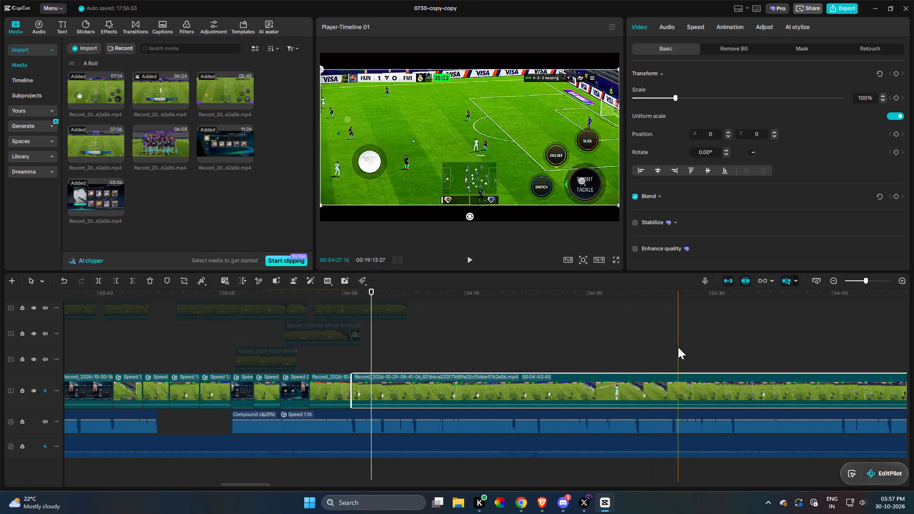
Trim about 31 seconds off the start of the inserted match recording and play through the 45:00 stoppage-time attack.
key("q")
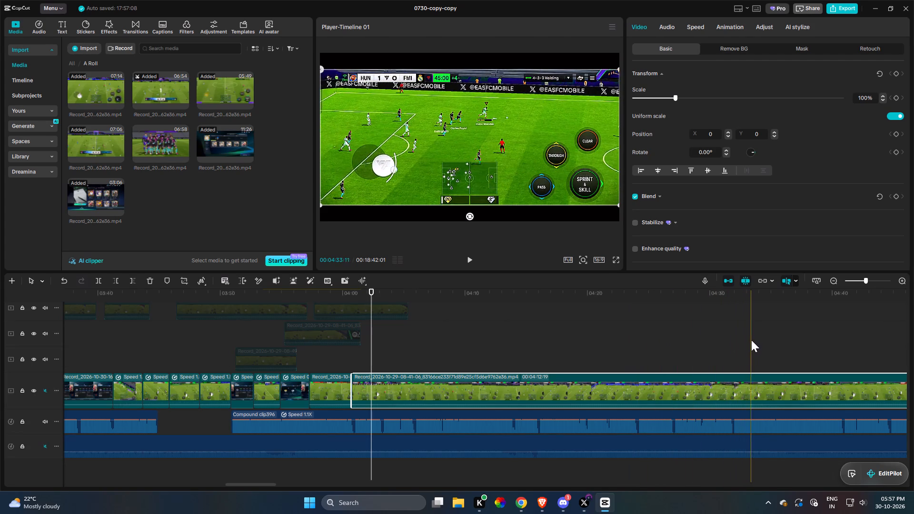
key("space")
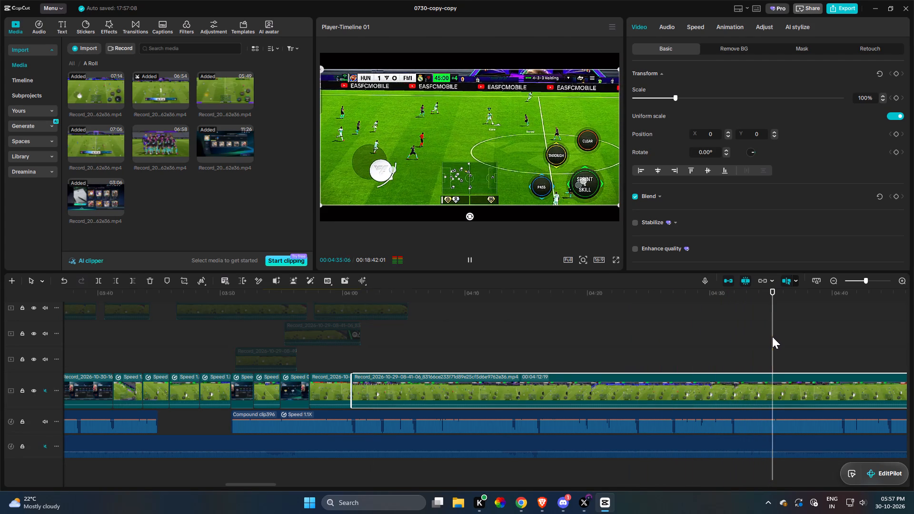
left_click_drag(810, 346, 824, 365)
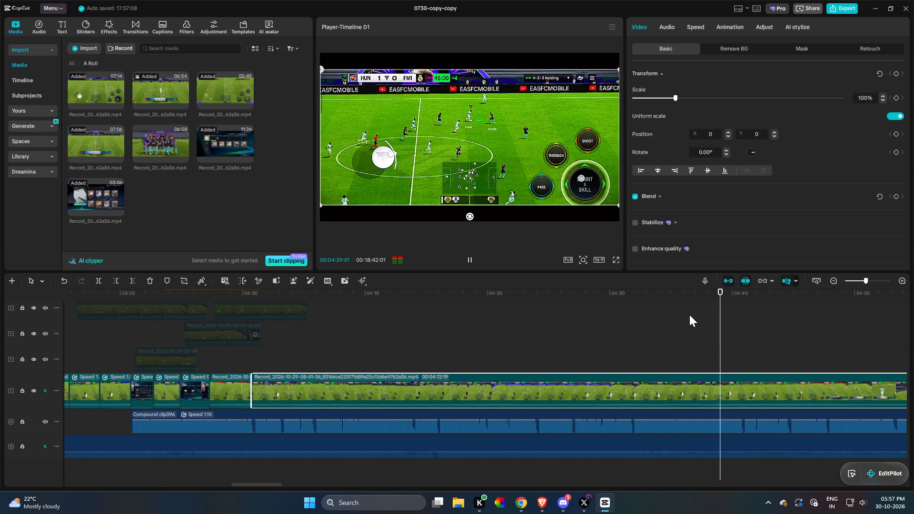
left_click_drag(695, 323, 686, 348)
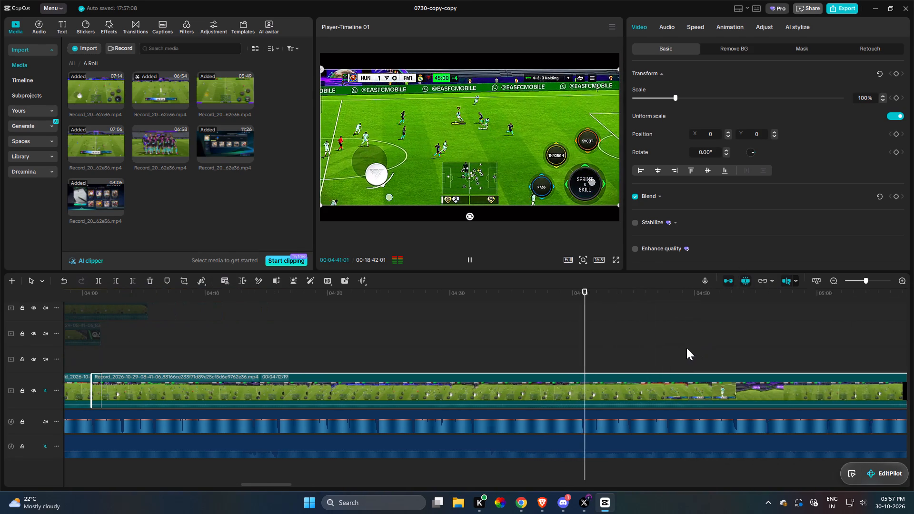
left_click_drag(686, 348, 677, 346)
key("space")
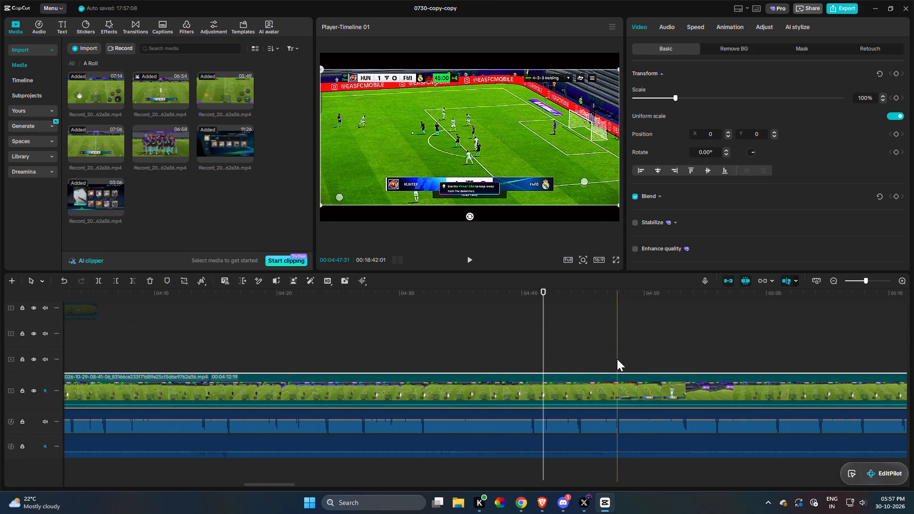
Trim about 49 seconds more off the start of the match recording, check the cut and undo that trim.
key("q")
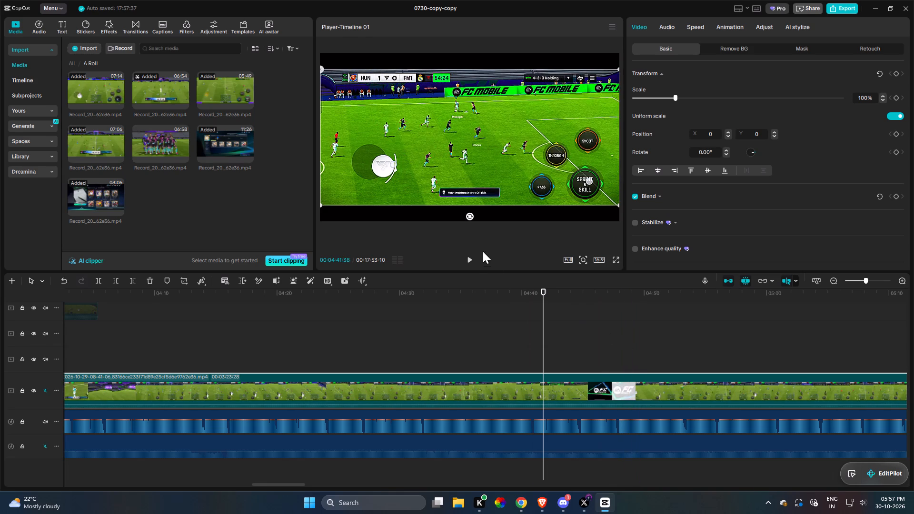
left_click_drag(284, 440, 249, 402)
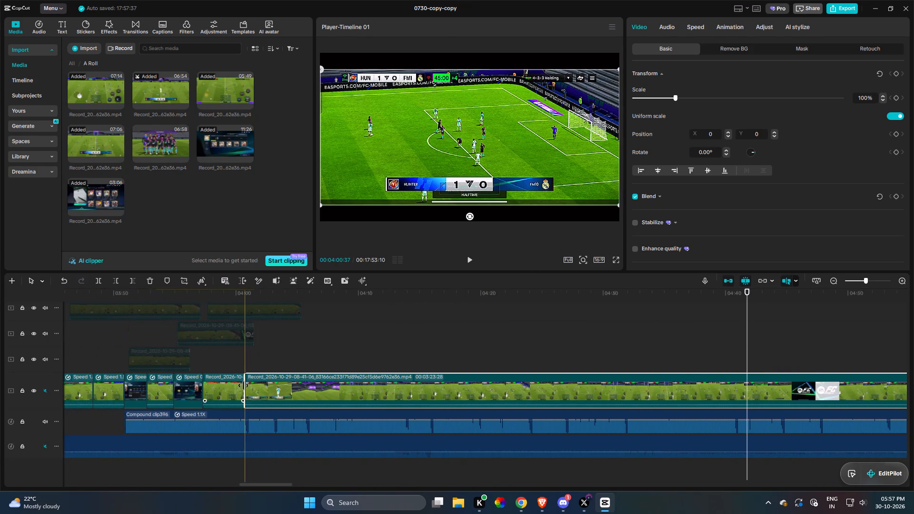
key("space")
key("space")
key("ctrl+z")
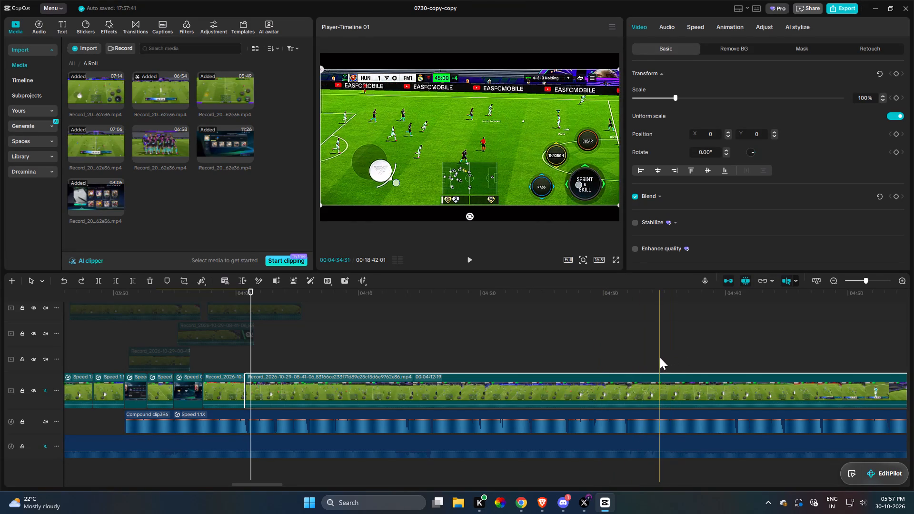
Trim about 34 seconds off the match recording's start, up to the 45:00 stoppage-time attack, and split it at about 04:04.
key("q")
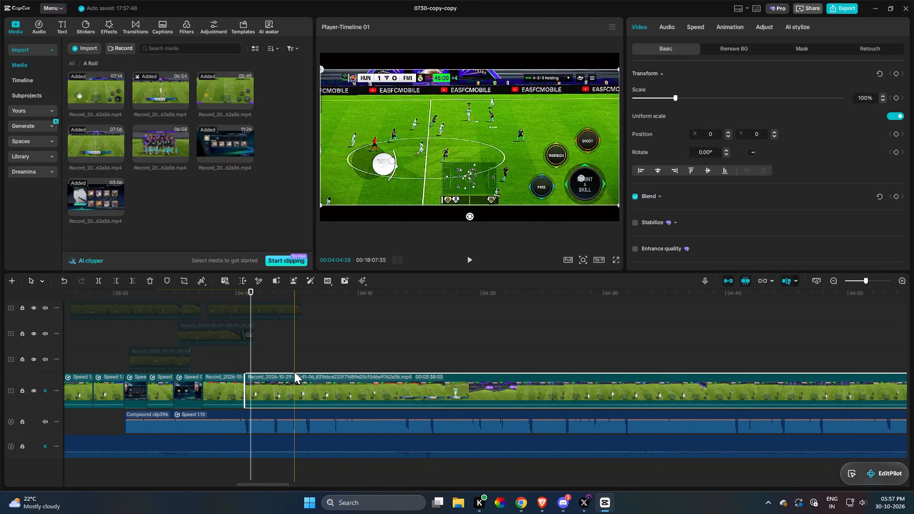
key("r")
Move the split-off 4-second match clip from 04:00 to an upper track at about 03:29.
left_click(258, 391)
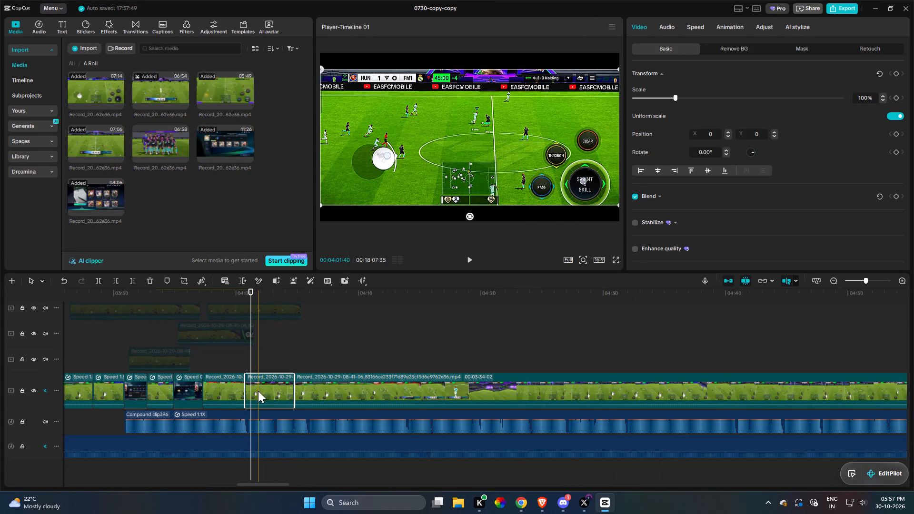
left_click_drag(258, 391, 147, 349)
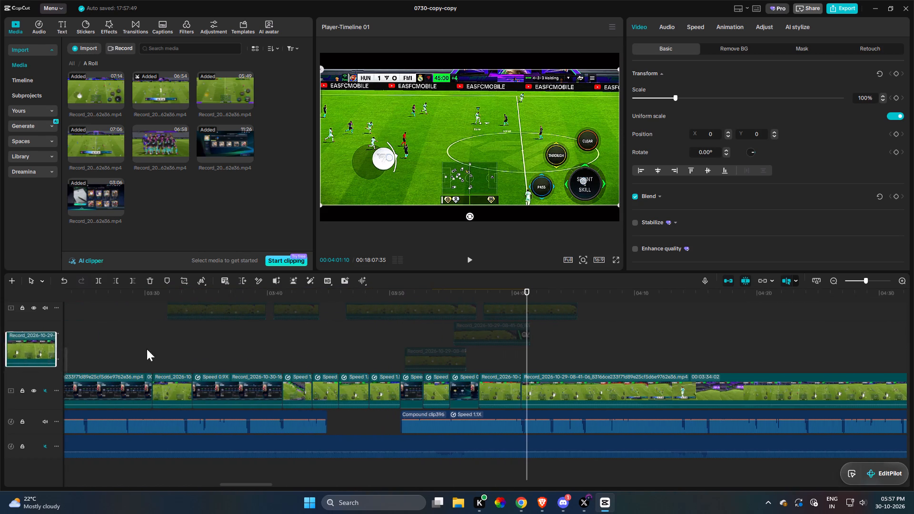
left_click_drag(147, 349, 244, 344)
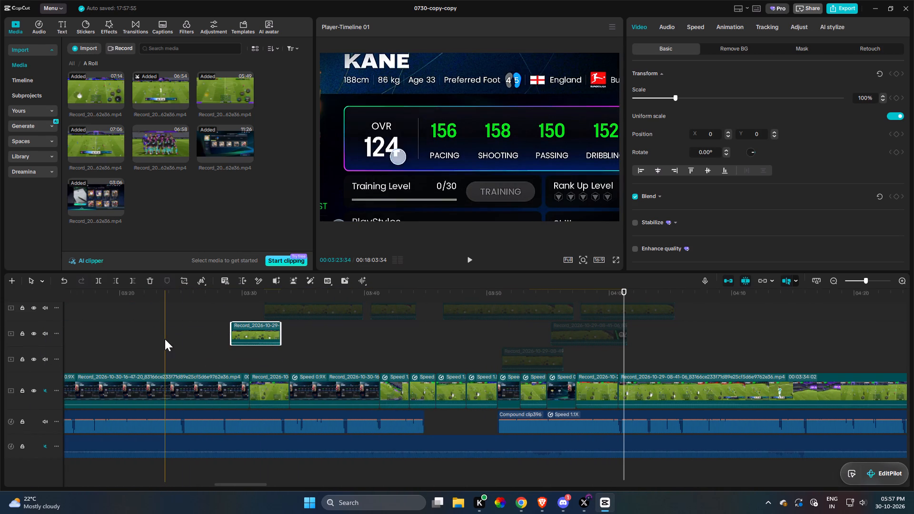
Compare the parked match clip with the main-track highlight at 03:30 by playing both, disabling and re-enabling the upper clip.
key("space")
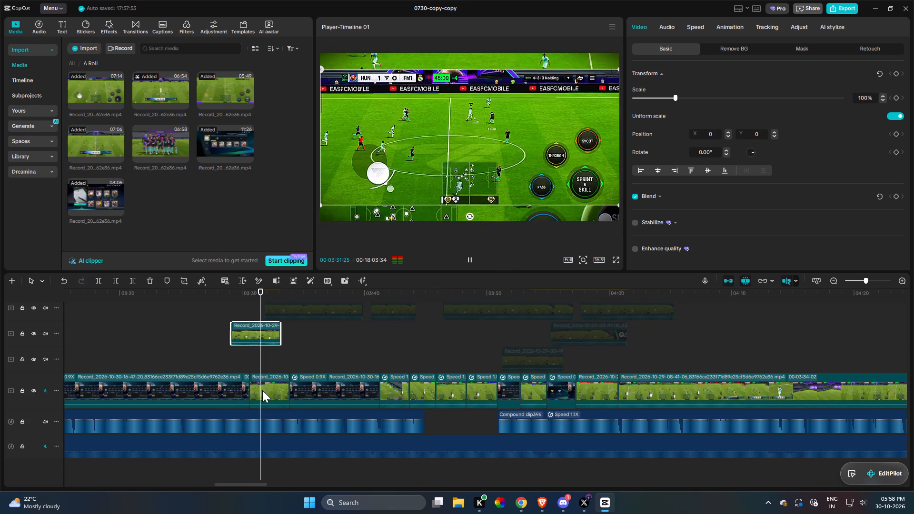
key("space")
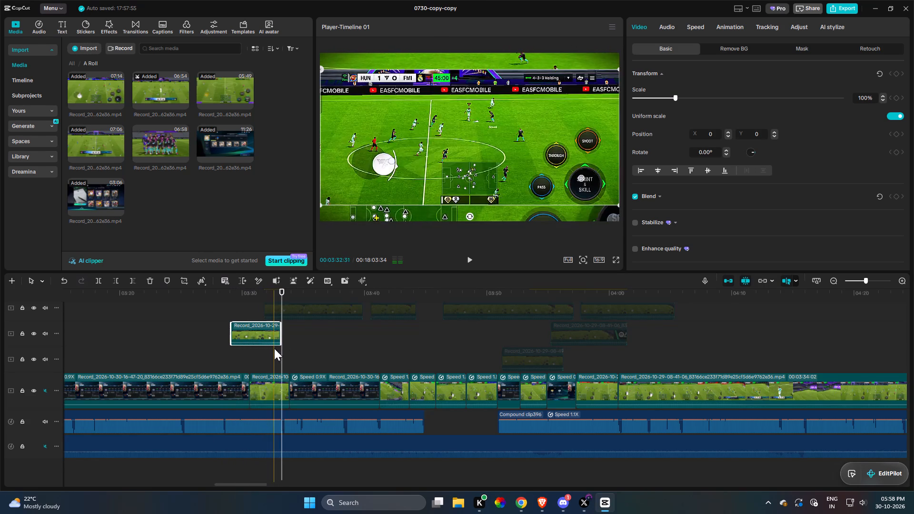
key("v")
key("space")
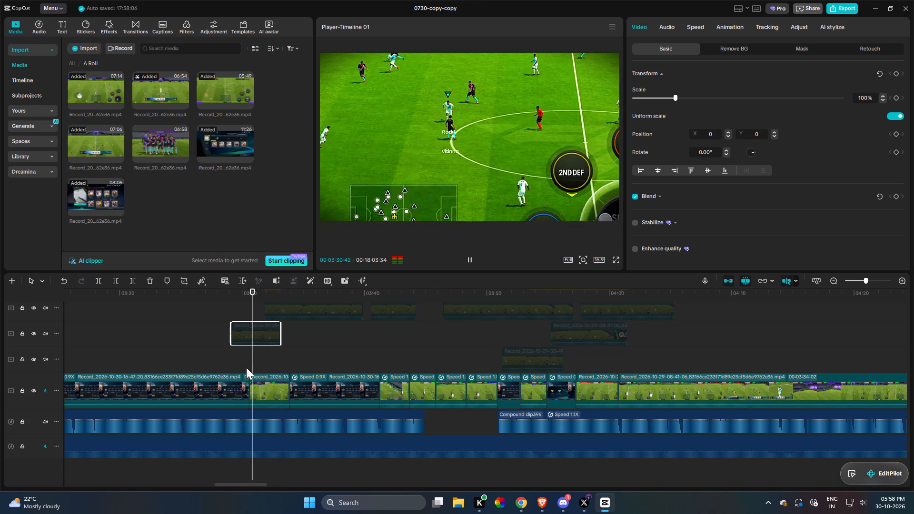
key("space")
key("space")
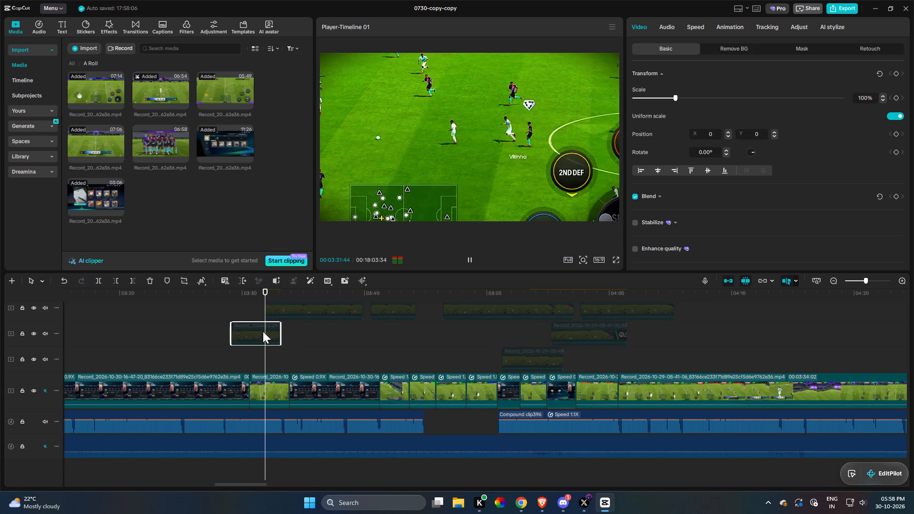
key("space")
type("v")
Align the match clip directly above the main-track highlight at about 03:30 and extend its end to 5.4 s.
left_click_drag(262, 331, 282, 365)
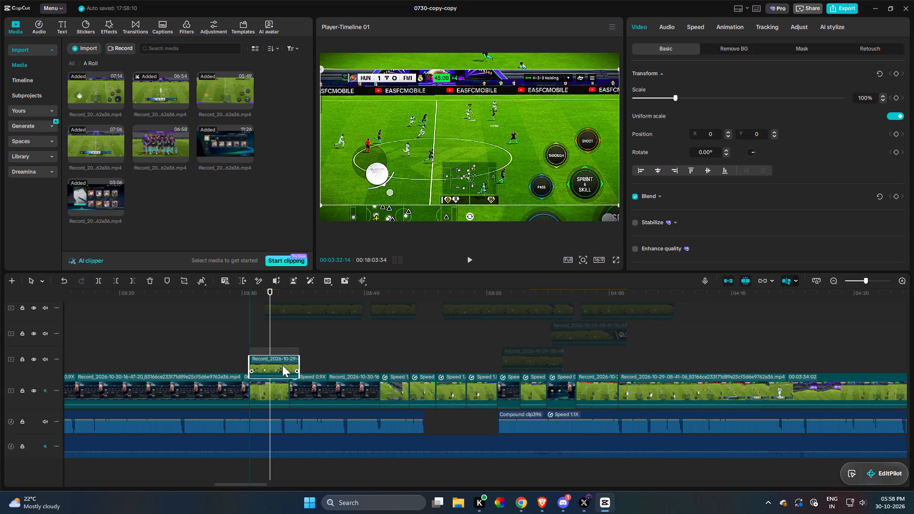
left_click_drag(282, 365, 282, 365)
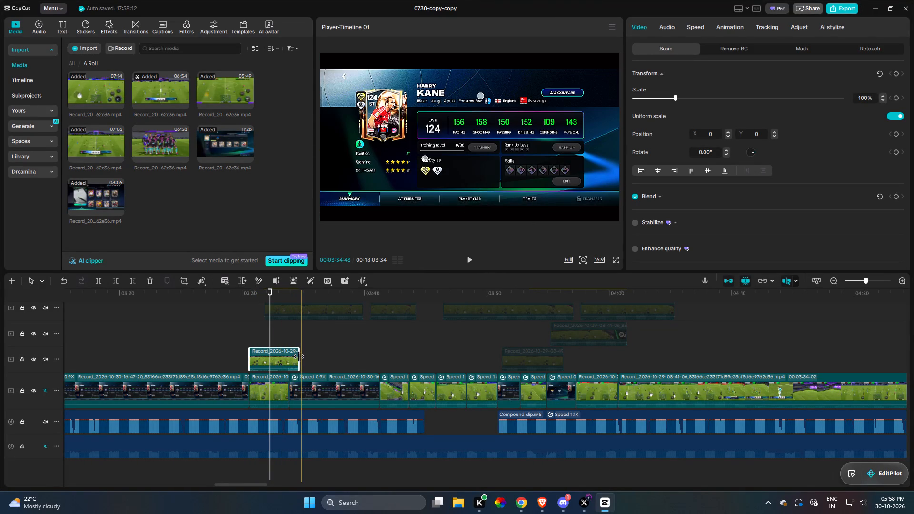
left_click_drag(298, 357, 312, 356)
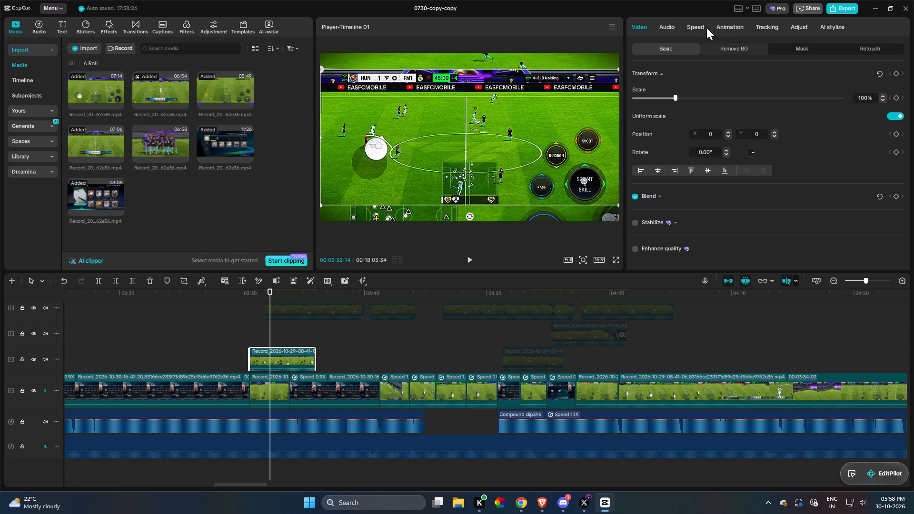
Set the upper match clip's speed to 2.00x and extend its end to a 3.3 s duration, matching the highlight below.
left_click(706, 28)
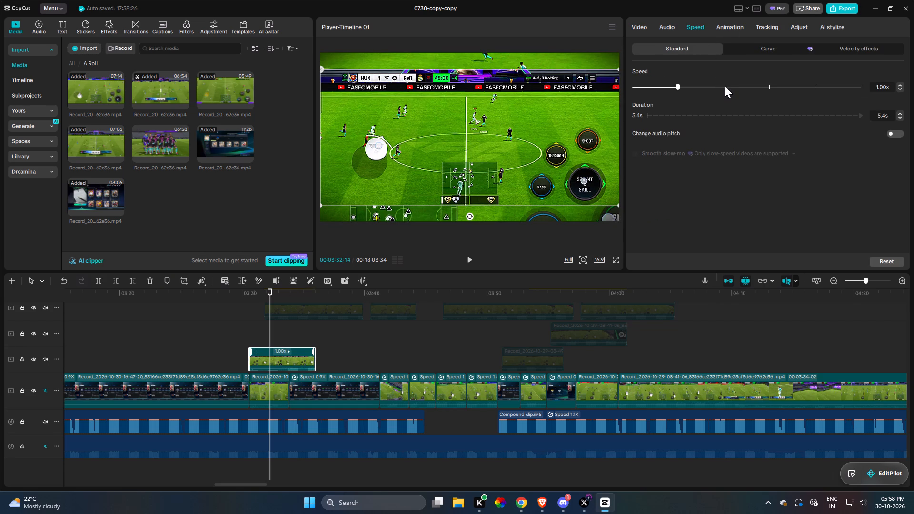
left_click(724, 87)
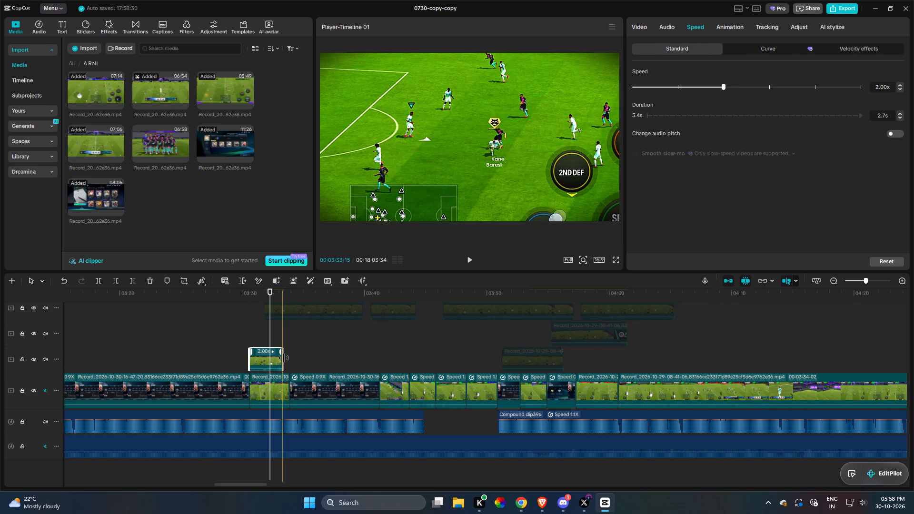
left_click_drag(284, 358, 290, 357)
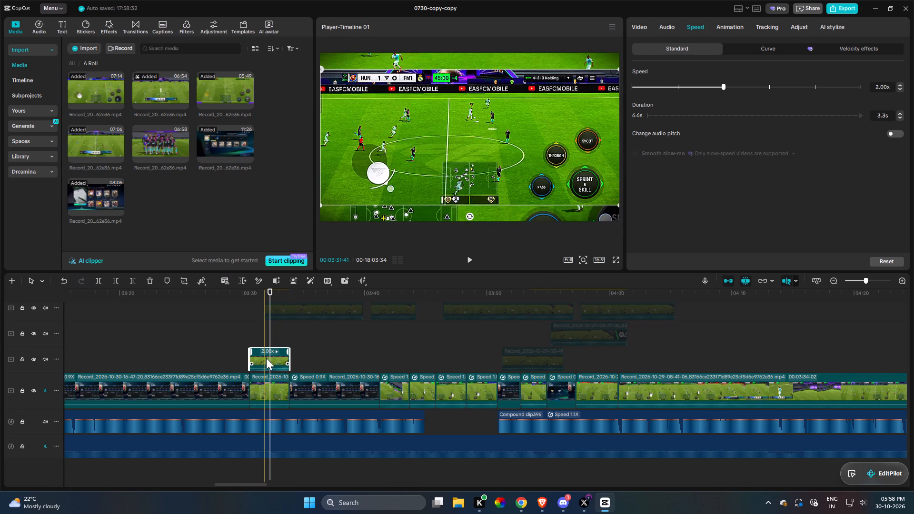
Insert the 2.00x match clip on the main track at 03:30, delete the old highlight after it and play the result.
left_click_drag(264, 362, 261, 386)
left_click(300, 379)
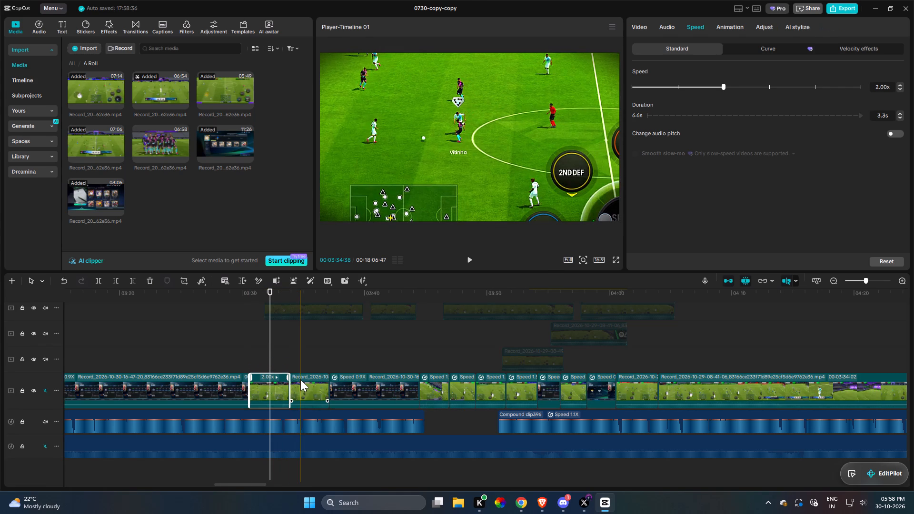
key("f")
key("space")
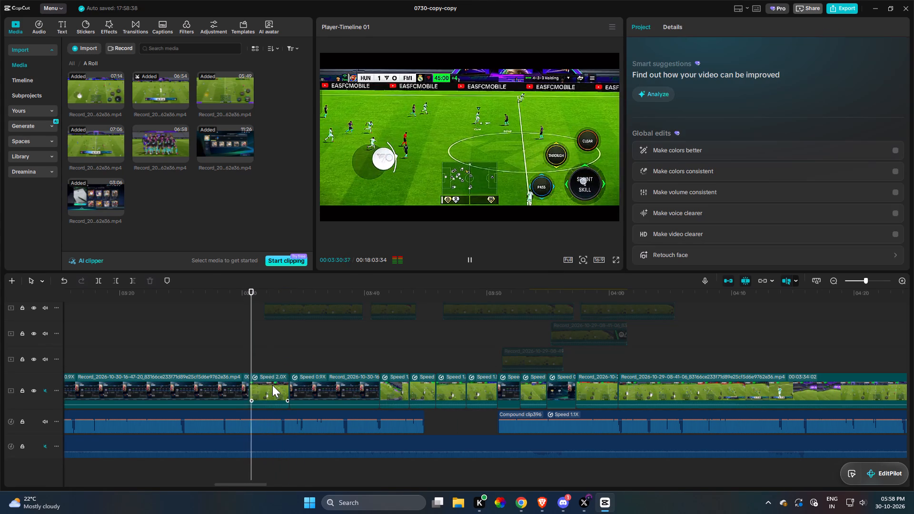
Scale the 2.00x match clip at 03:30 to 170% and review playback through the following Kane card footage.
left_click(272, 385)
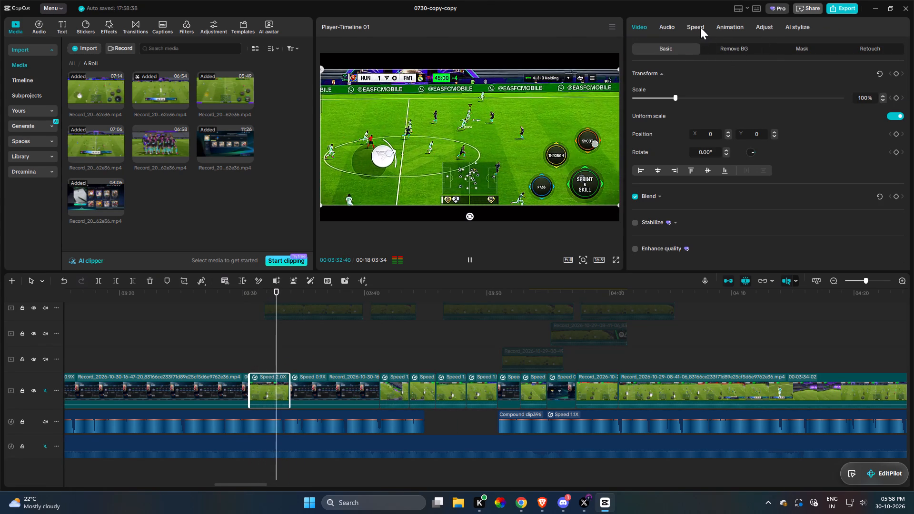
left_click_drag(675, 96, 708, 92)
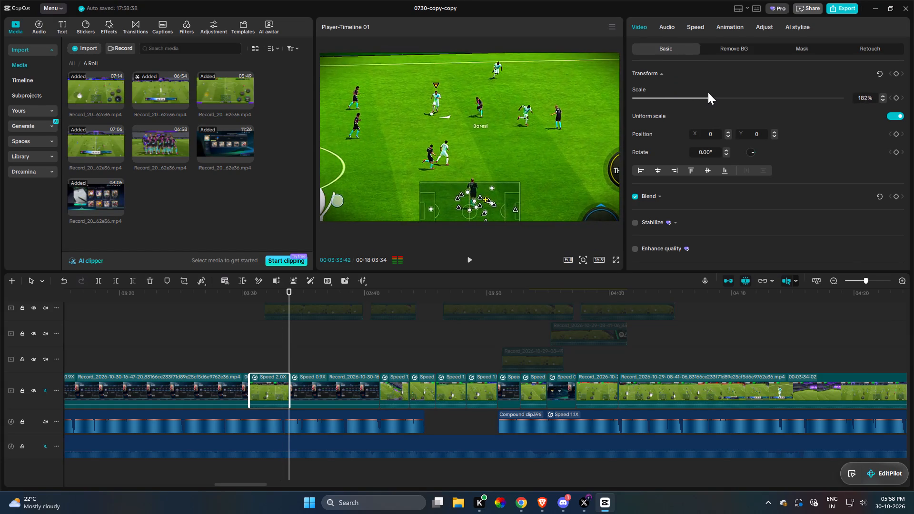
left_click_drag(708, 92, 704, 95)
key("space")
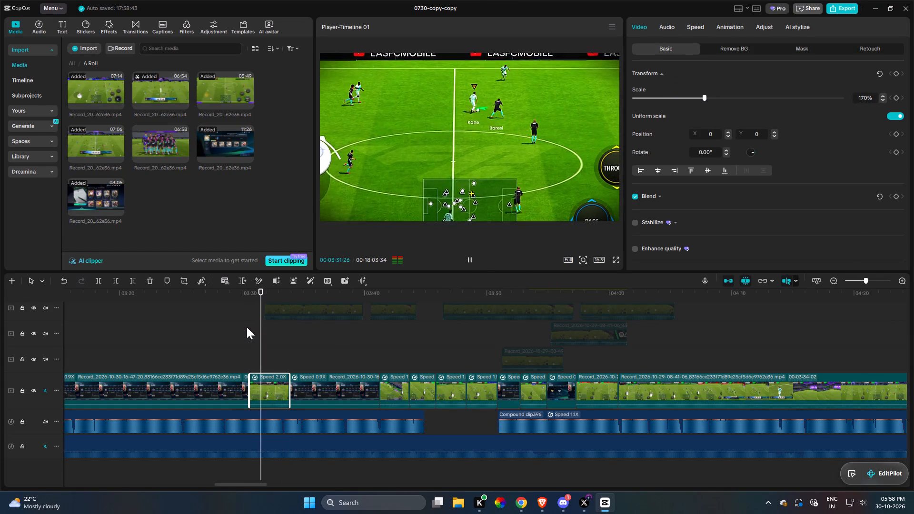
key("space")
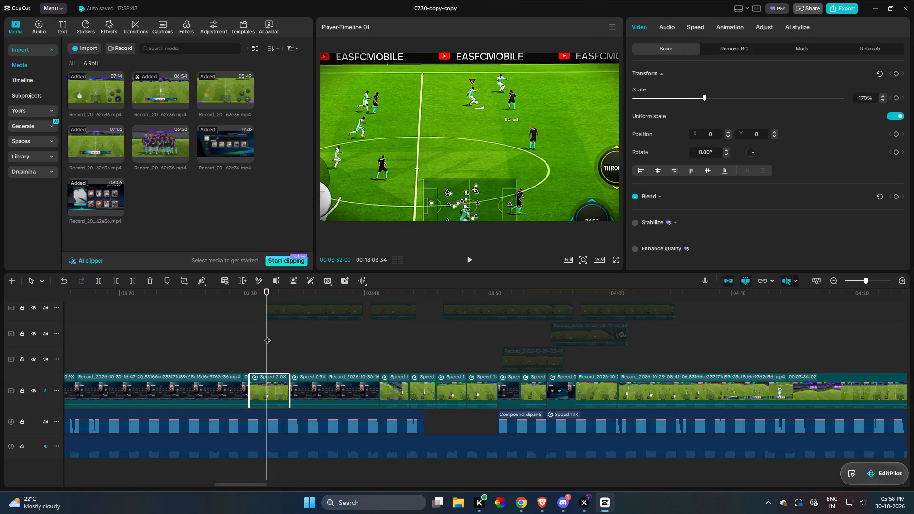
key("space")
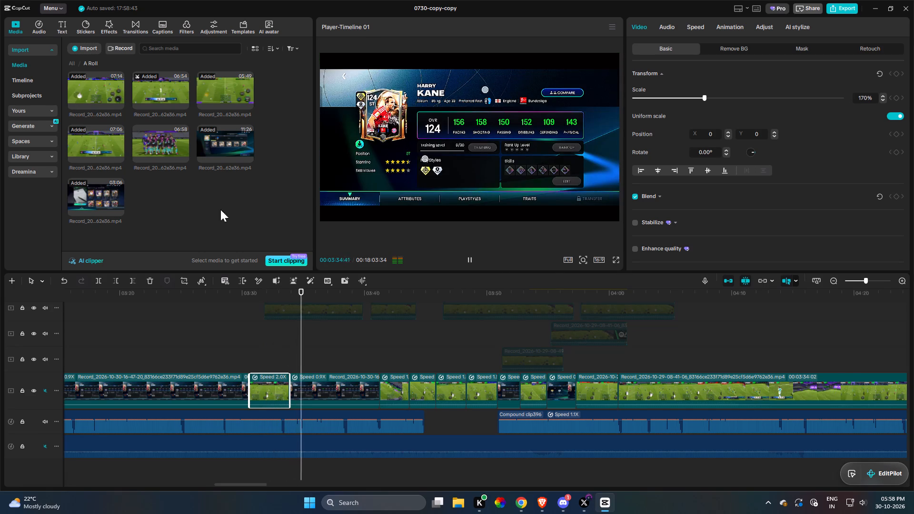
key("space")
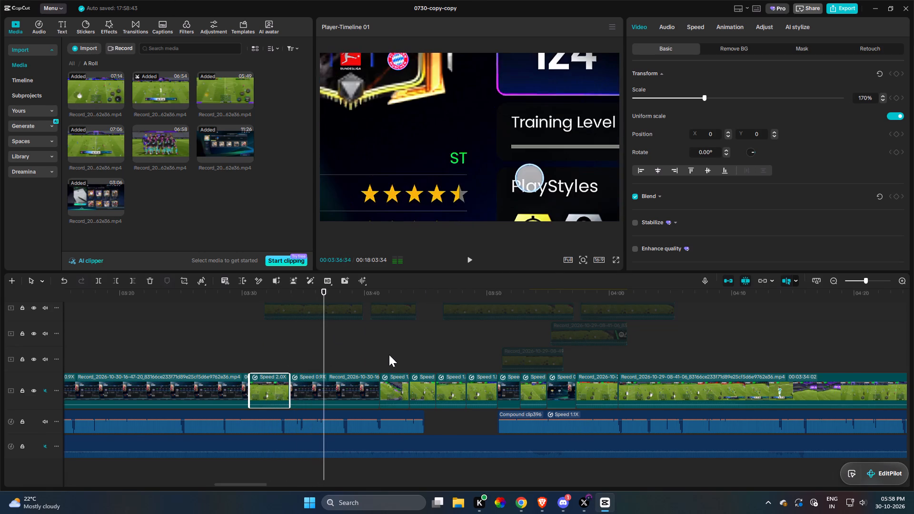
Play the timeline from the Kane card footage near 03:50 into the long match clip at about 04:02.
key("space")
left_click_drag(501, 358, 506, 394)
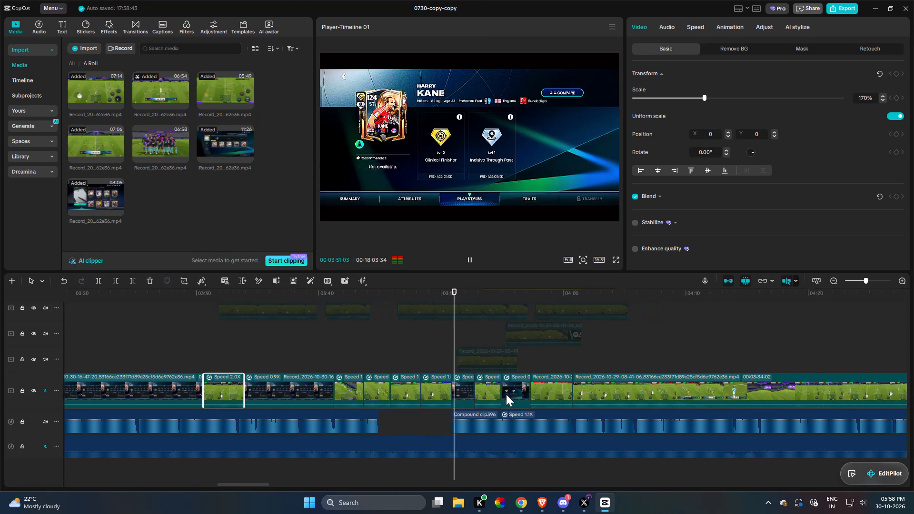
left_click_drag(506, 394, 417, 376)
key("space")
key("space")
left_click_drag(482, 367, 486, 380)
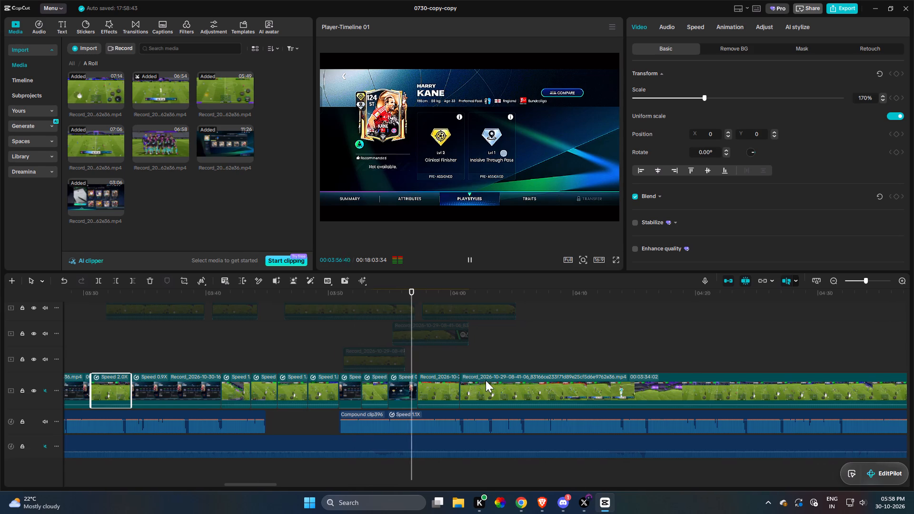
left_click_drag(486, 380, 480, 388)
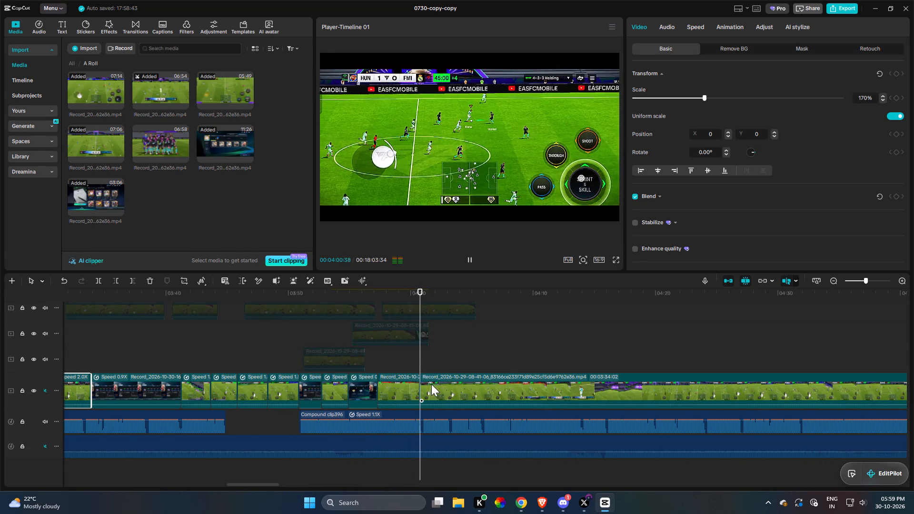
left_click_drag(459, 392, 436, 393)
key("space")
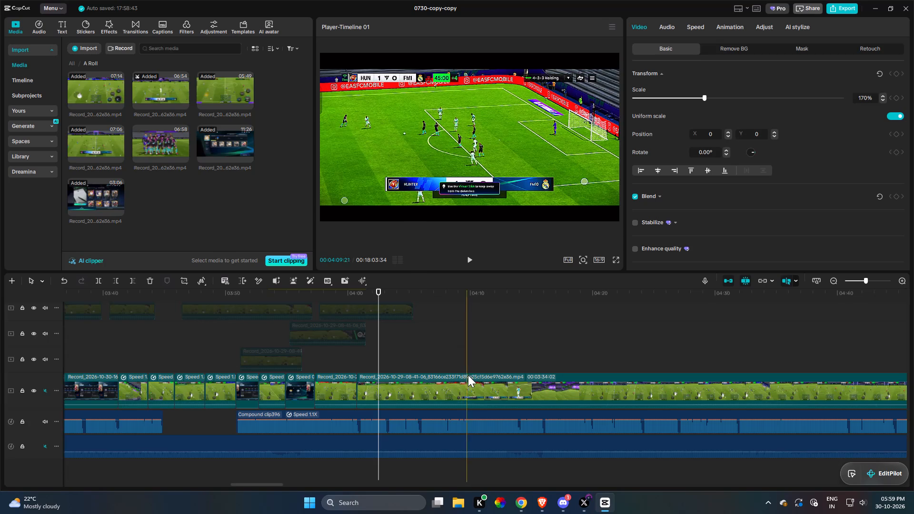
Trim about 19 s, then about 26 s more, off the start of the long match clip at 04:00, reviewing between cuts.
left_click(487, 384)
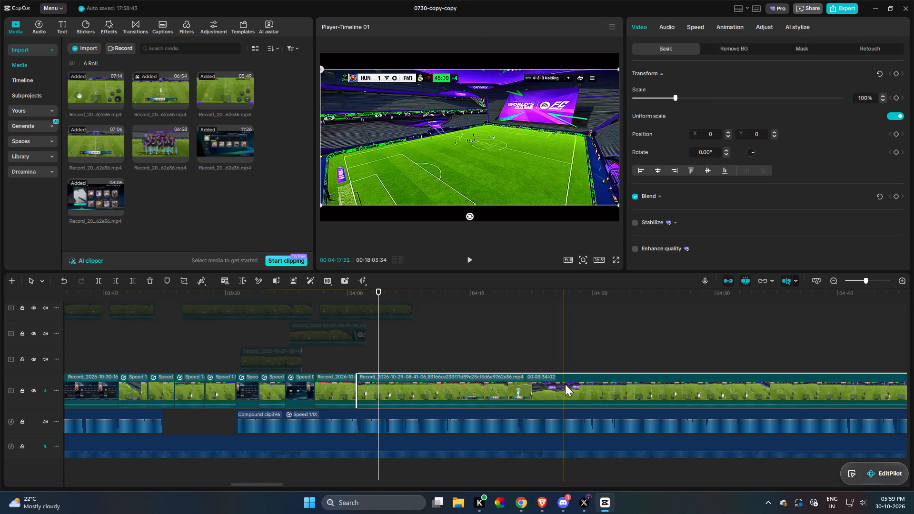
key("q")
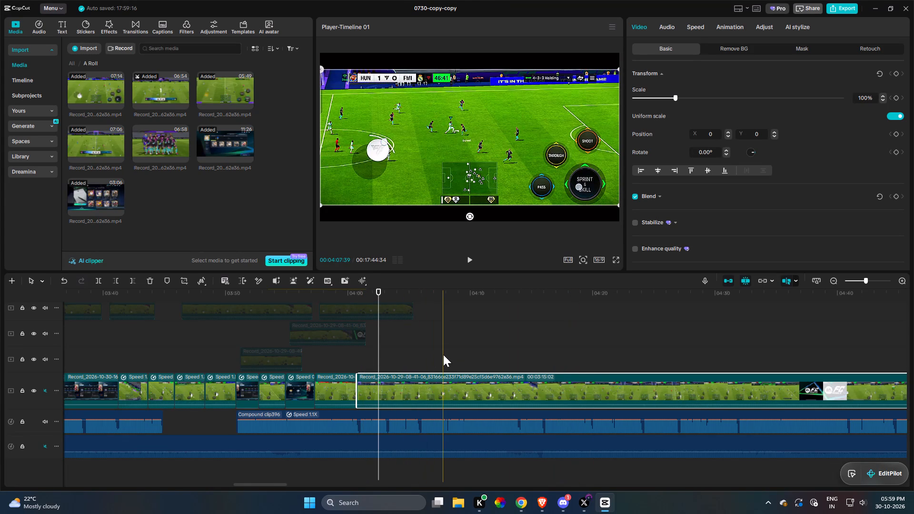
key("space")
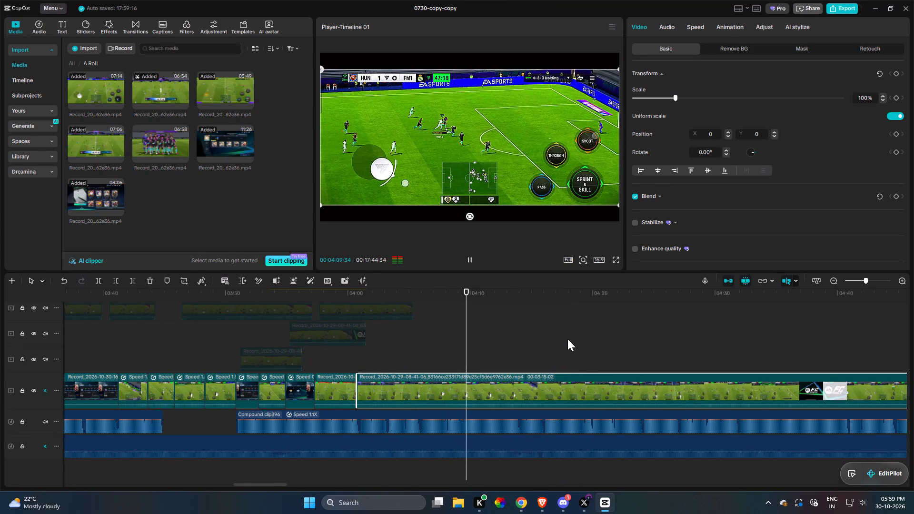
key("space")
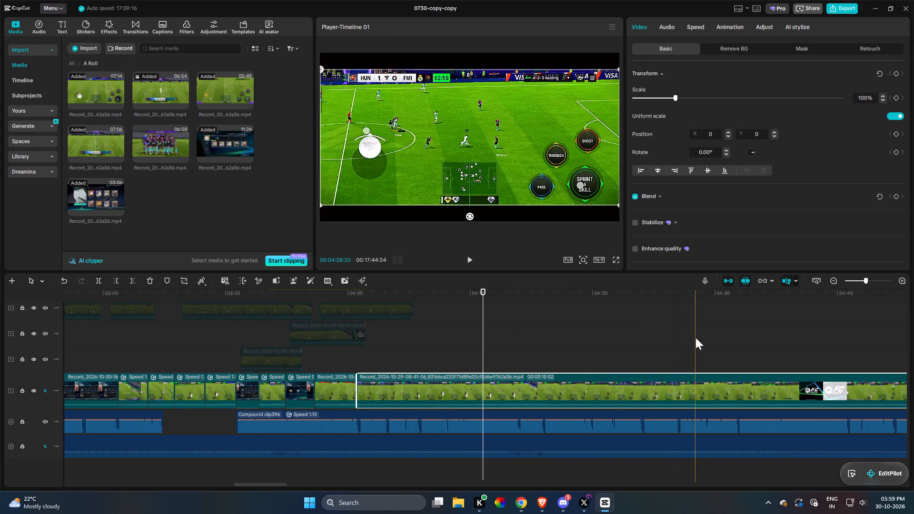
key("q")
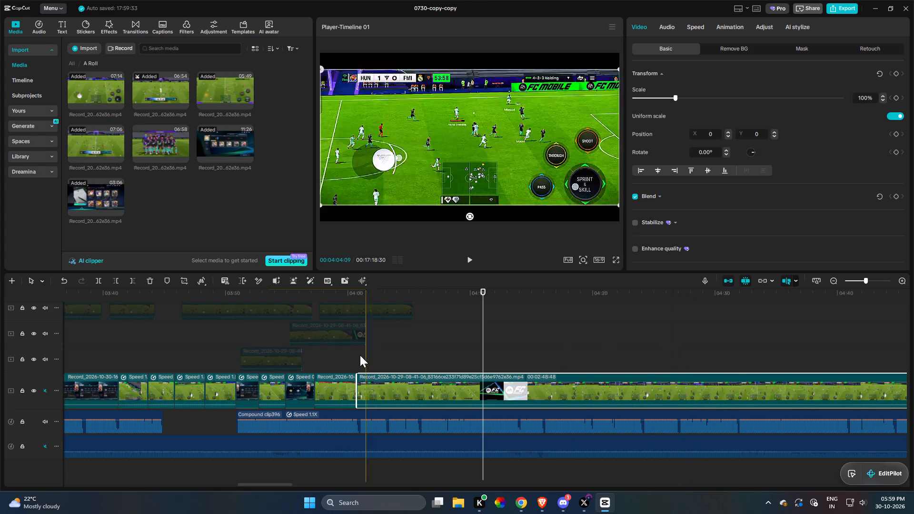
Play the trimmed match clip's opening attack repeatedly and split the clip at about 04:03.
key("space")
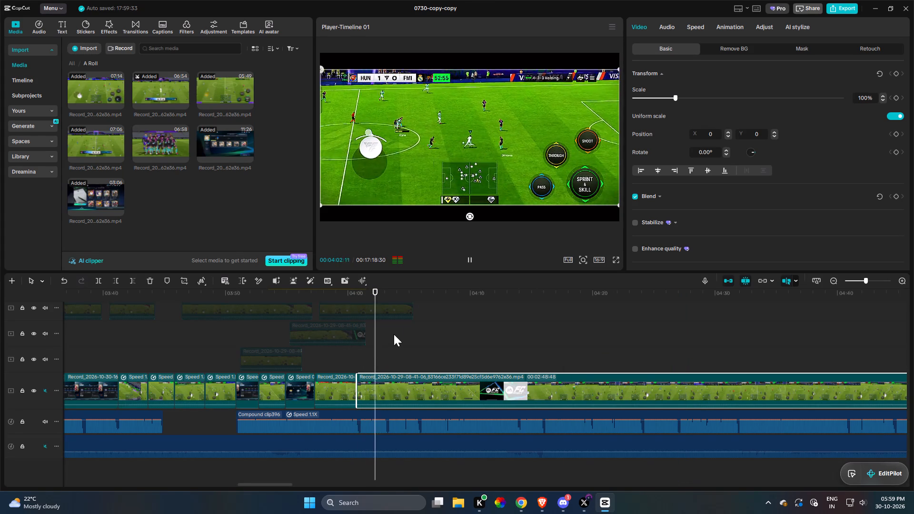
key("space")
key("space")
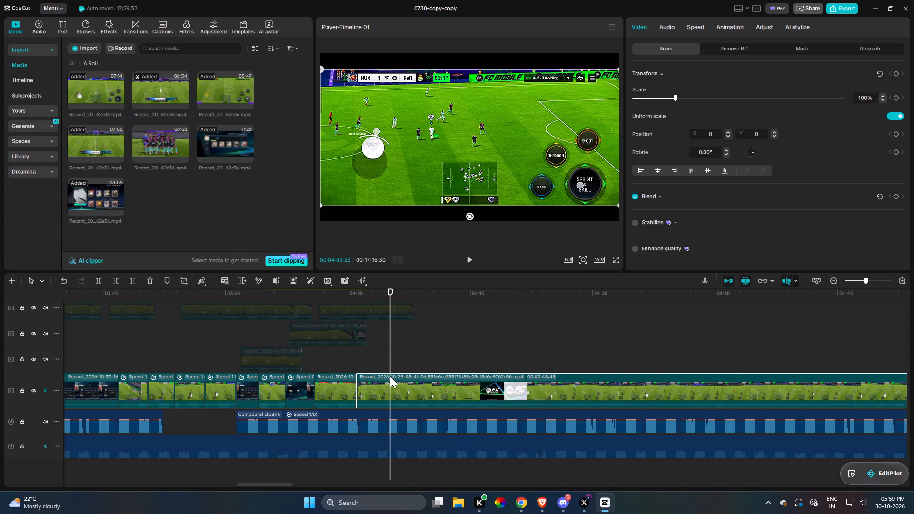
key("space")
key("space")
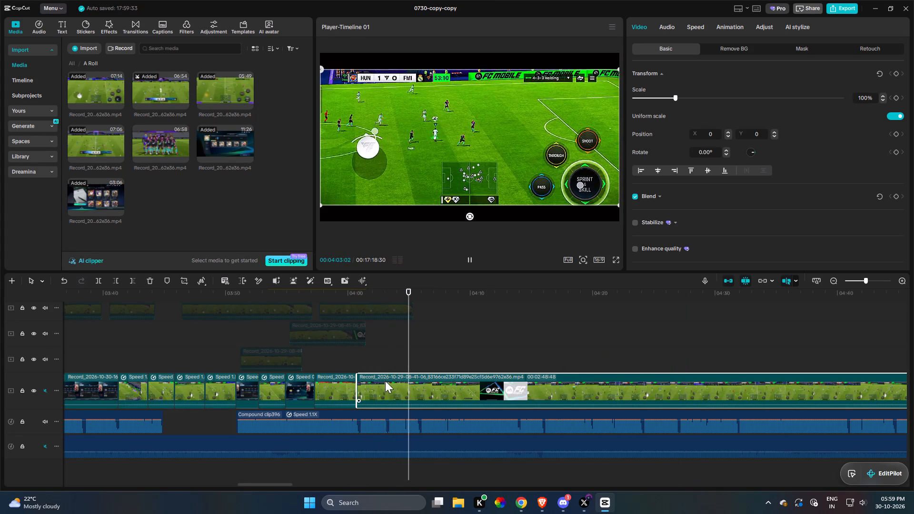
key("space")
key("r")
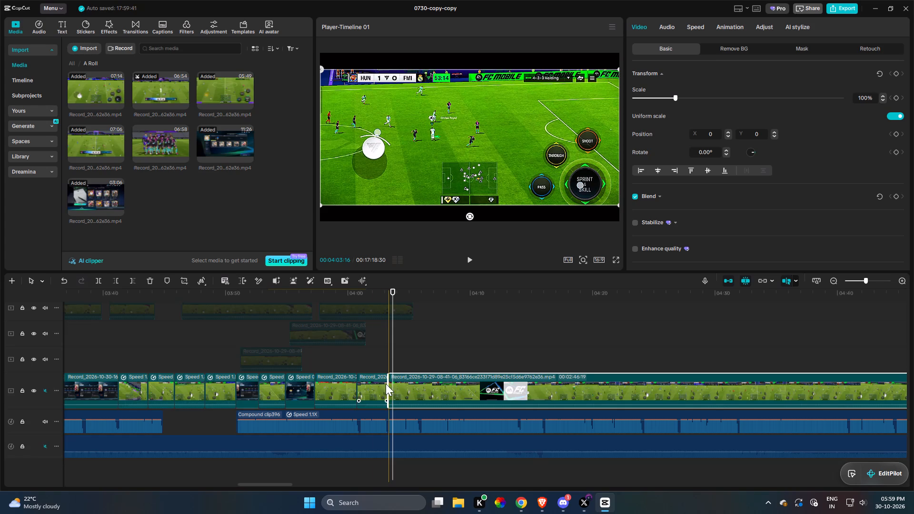
Try 184% scale on the short match clip at 04:01, settle on 136% with X position -375, and play it.
left_click(369, 386)
key("space")
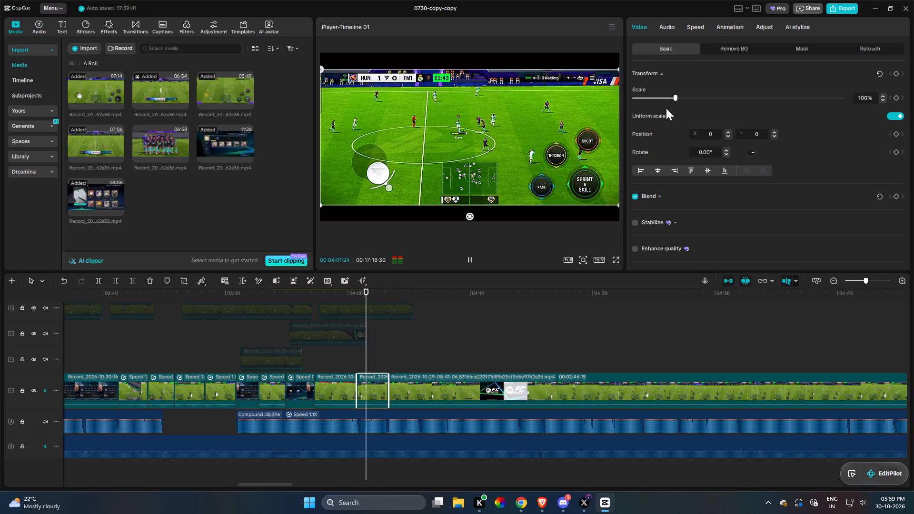
left_click_drag(682, 98, 710, 94)
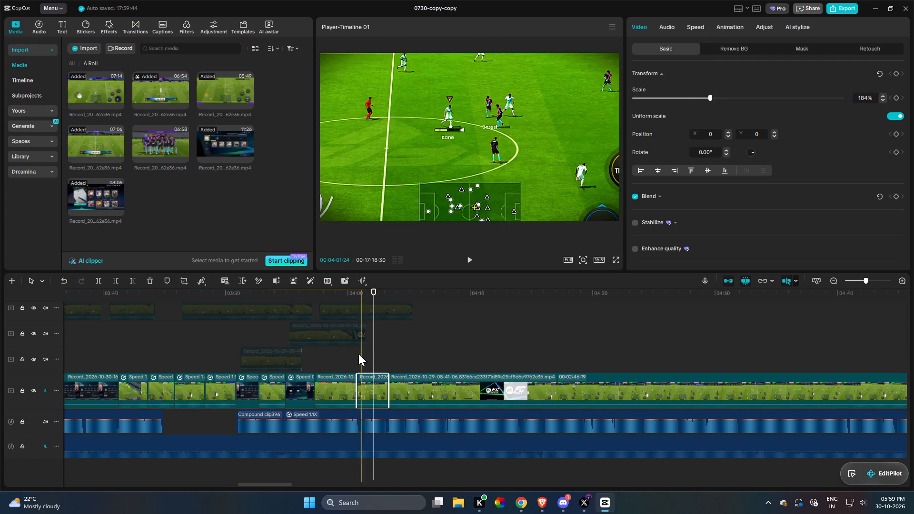
key("space")
left_click_drag(202, 245, 233, 66)
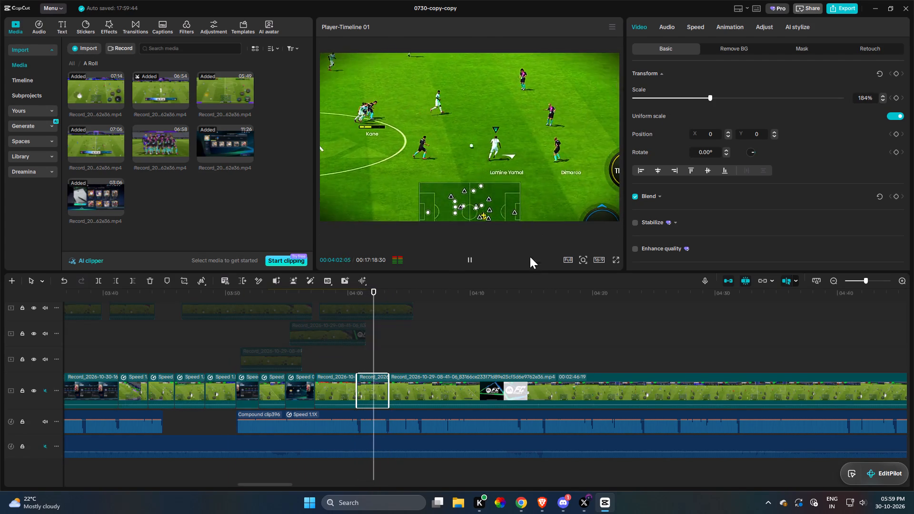
left_click_drag(531, 268, 523, 281)
key("space")
key("space")
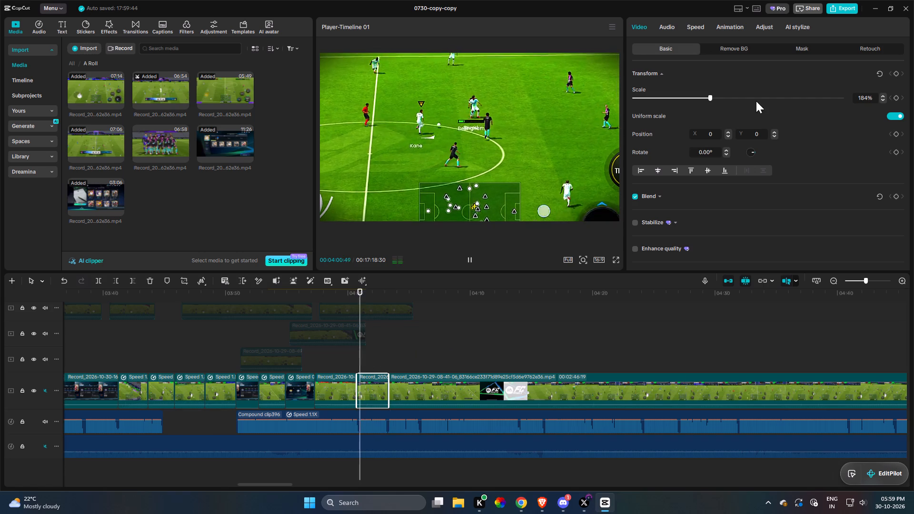
key("space")
left_click(690, 96)
left_click_drag(498, 178, 469, 178)
key("space")
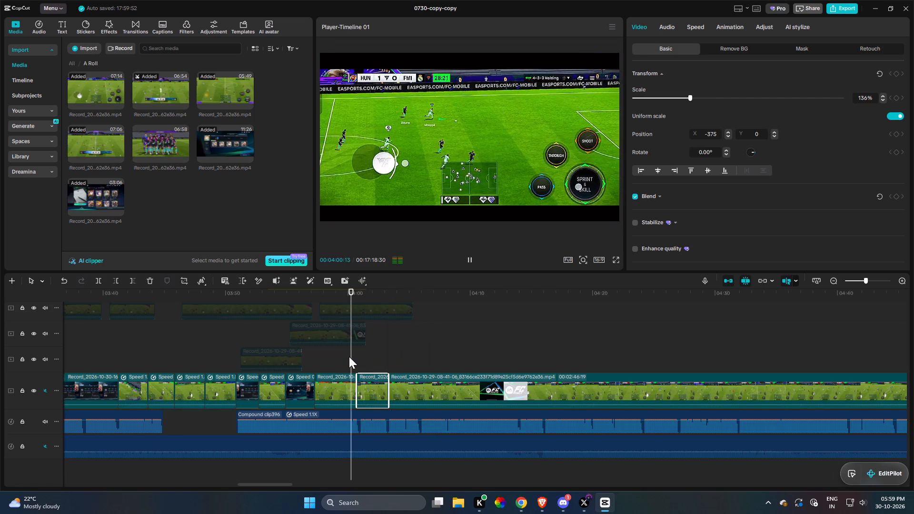
Scale the preceding match clip at 03:57 to 129% and play from there into the next highlight.
key("space")
key("space")
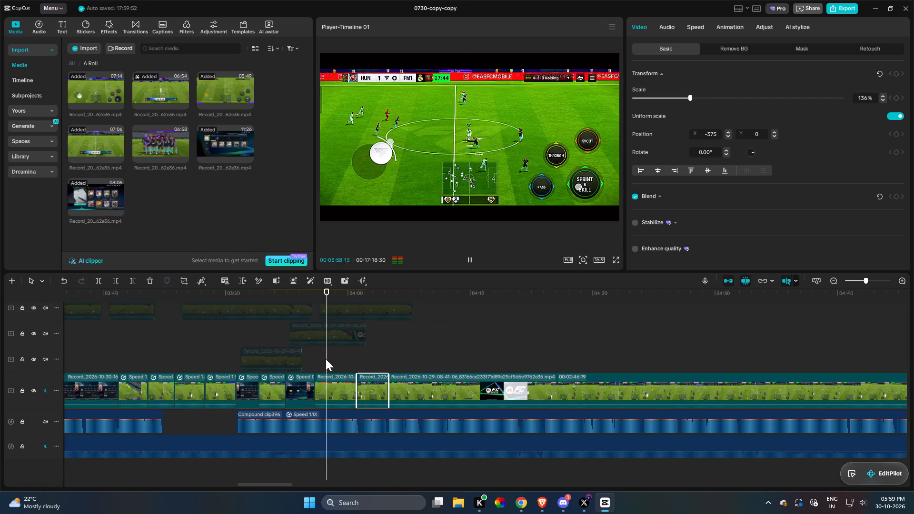
left_click(329, 388)
key("space")
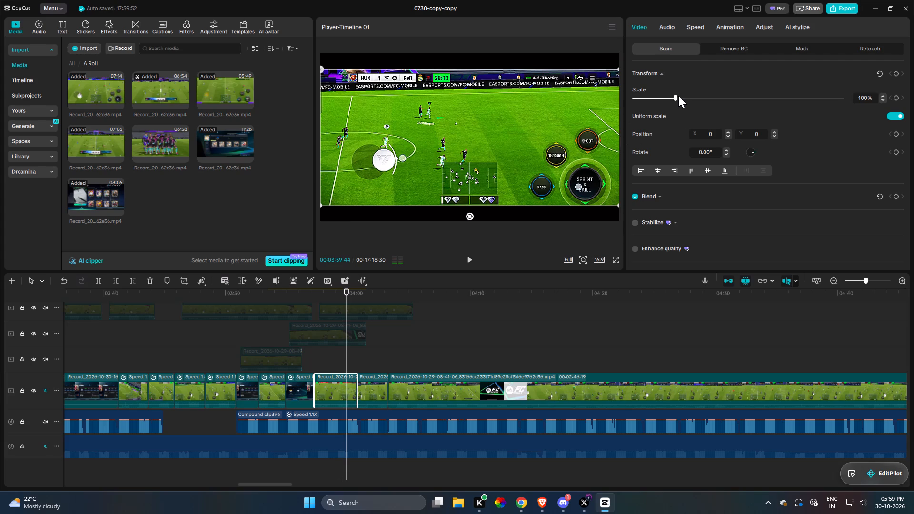
left_click_drag(674, 97, 685, 97)
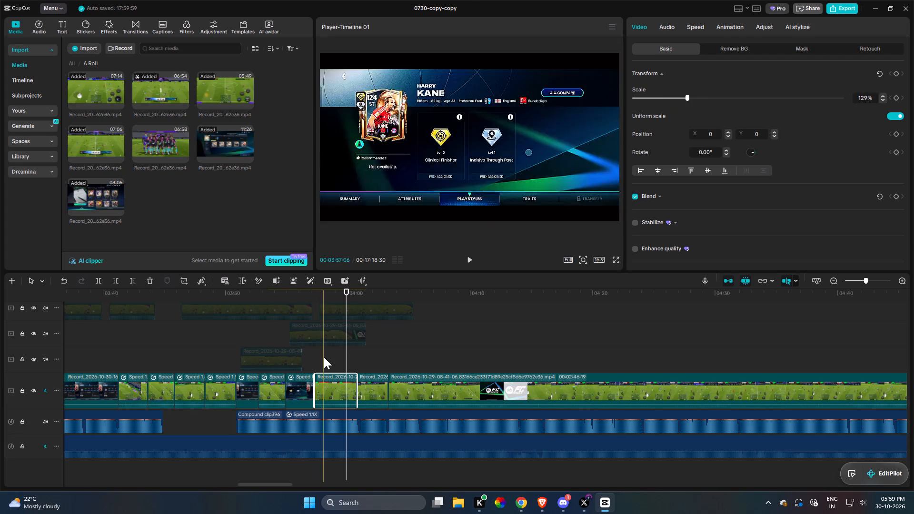
key("space")
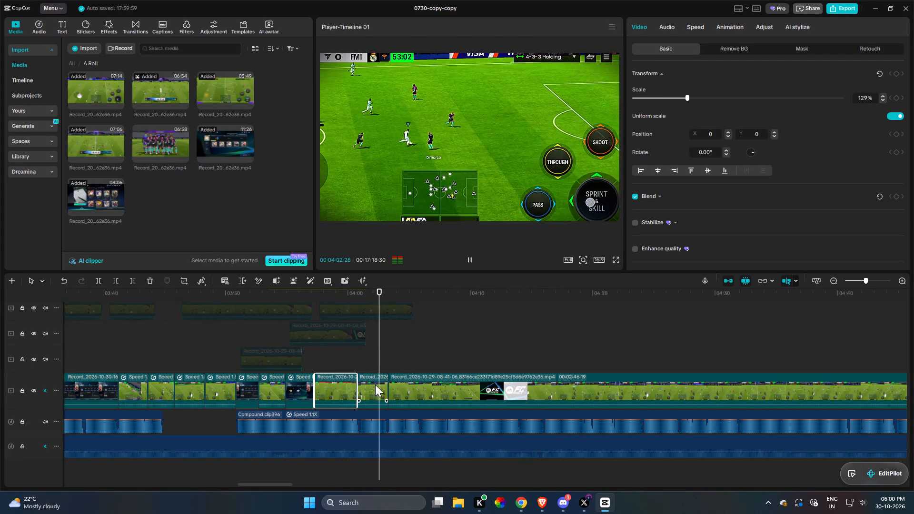
Move the long remaining match clip after 04:03 onto the track above the main track and disable it.
left_click(396, 393)
key("space")
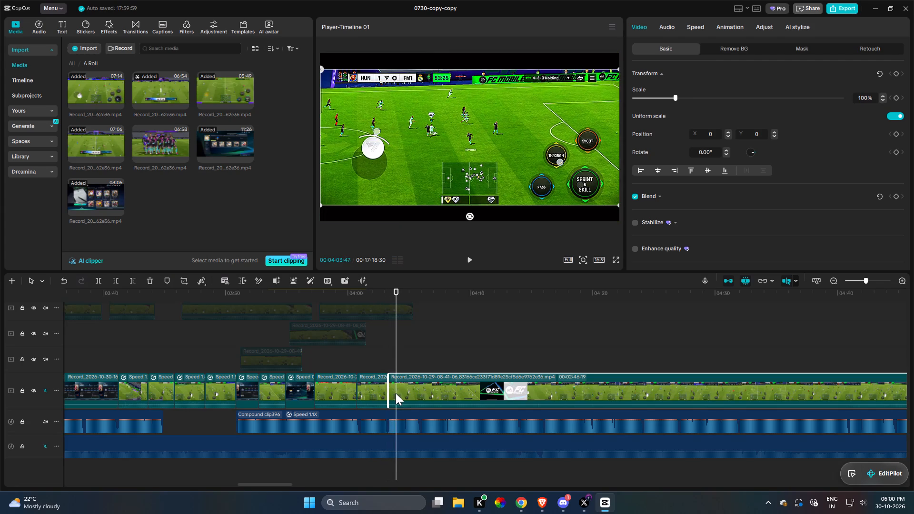
left_click_drag(396, 393, 403, 362)
key("v")
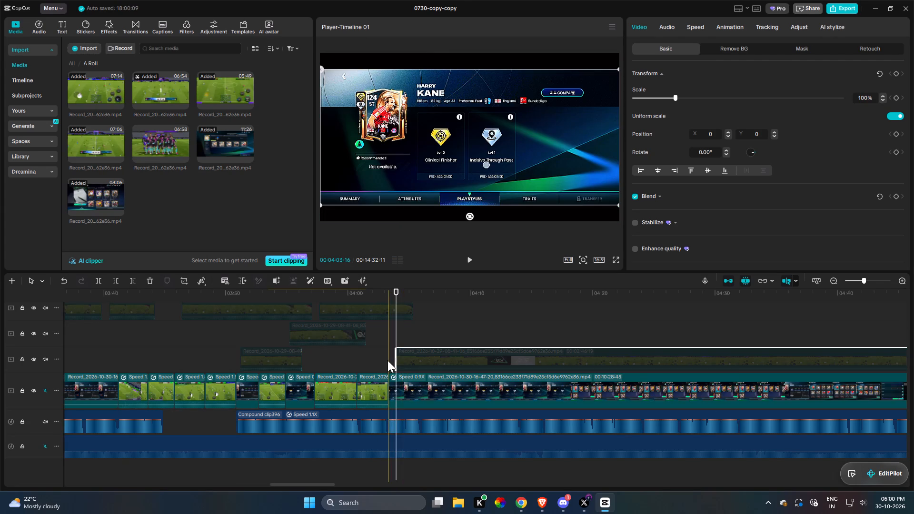
Trim about 7 s off the start of the 0.9x Kane card clip at 04:03 and play the result.
key("space")
left_click(420, 385)
key("space")
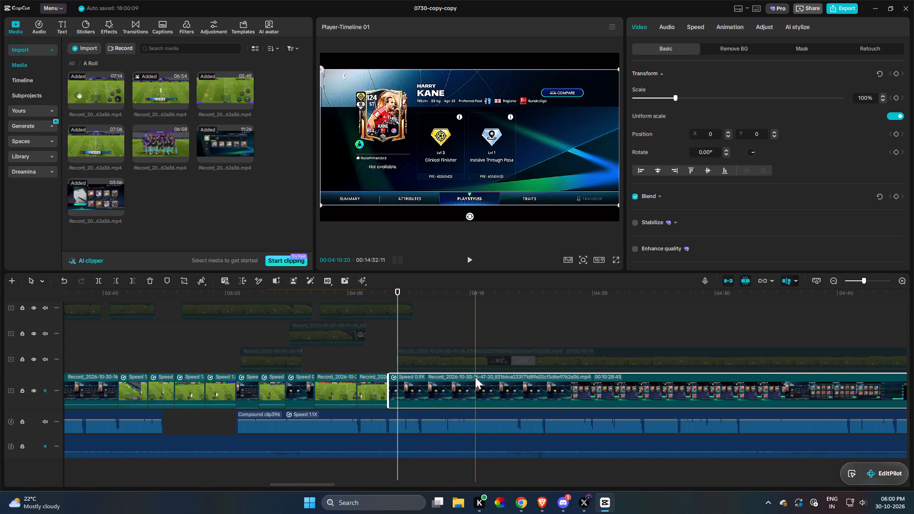
key("q")
key("space")
Review the Kane card footage against the narration and split its clip at about 04:06.
left_click_drag(465, 380, 476, 409)
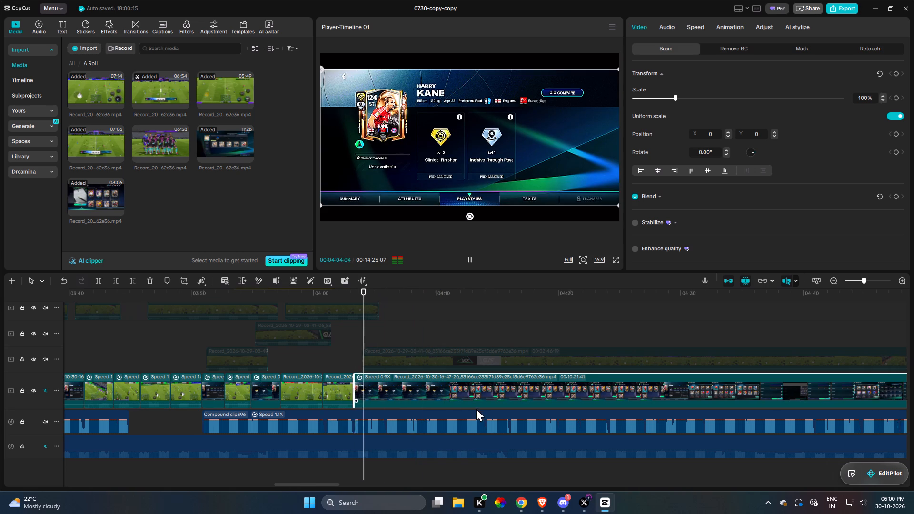
left_click_drag(476, 409, 464, 405)
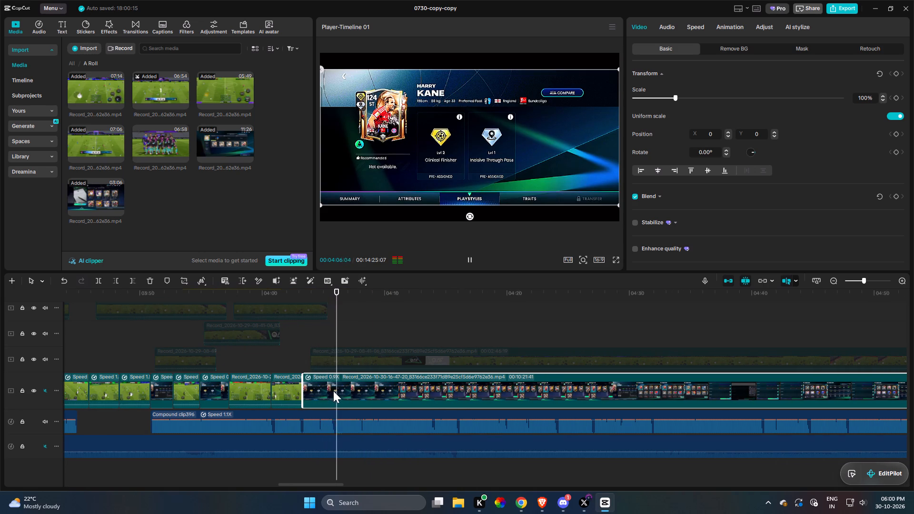
key("space")
left_click(296, 394)
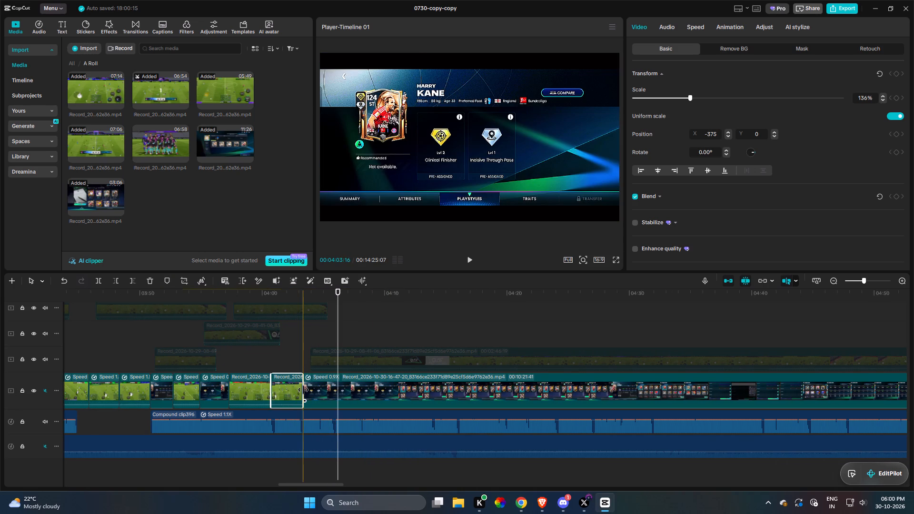
left_click(341, 398)
key("space")
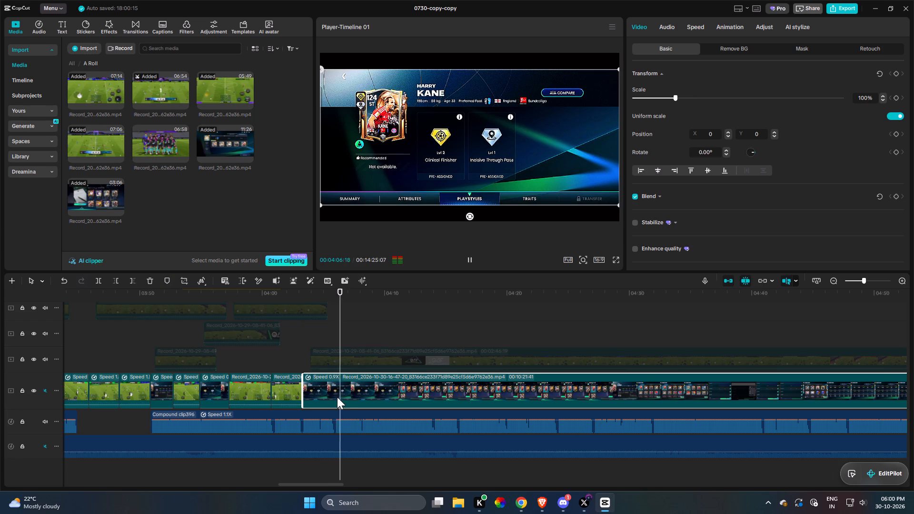
key("space")
key("r")
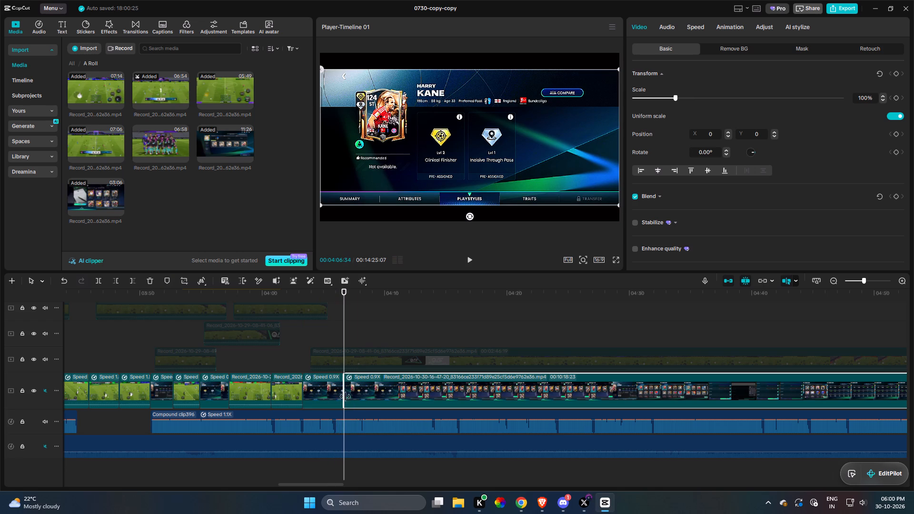
Trim about 4 s off the clip after the 04:06 split so it opens on Star Signings, and play to about 04:17.
key("q")
key("space")
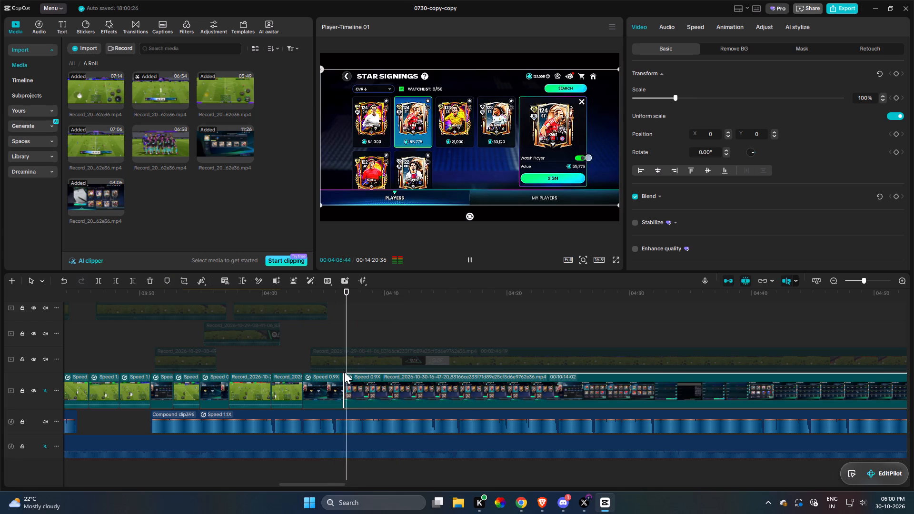
left_click_drag(526, 355, 328, 473)
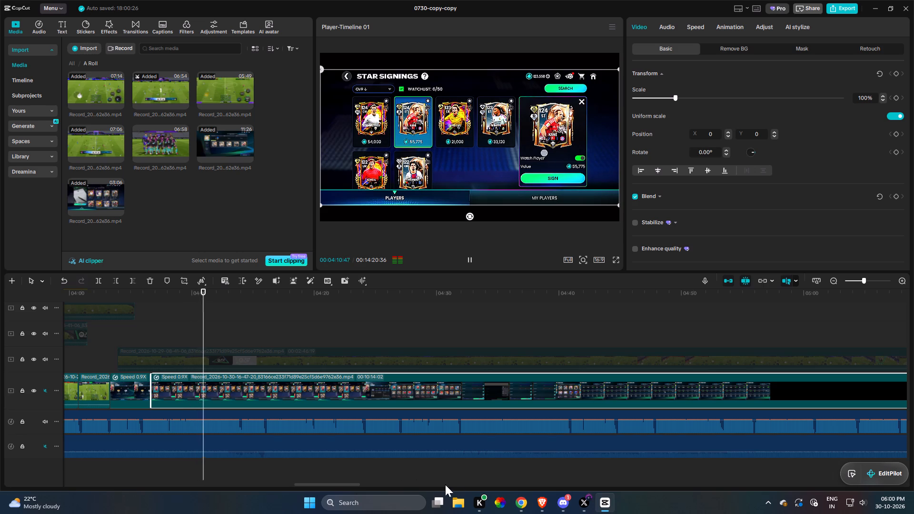
left_click_drag(242, 364, 282, 370)
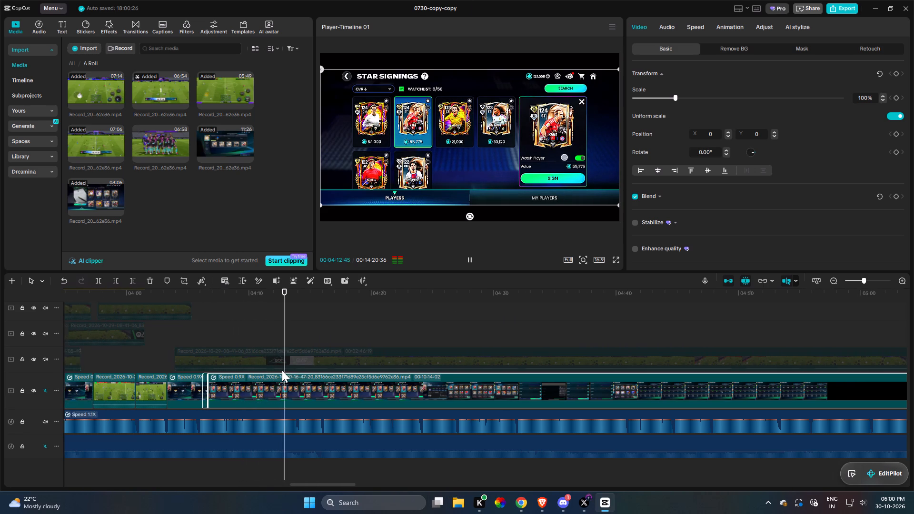
left_click_drag(283, 370, 358, 315)
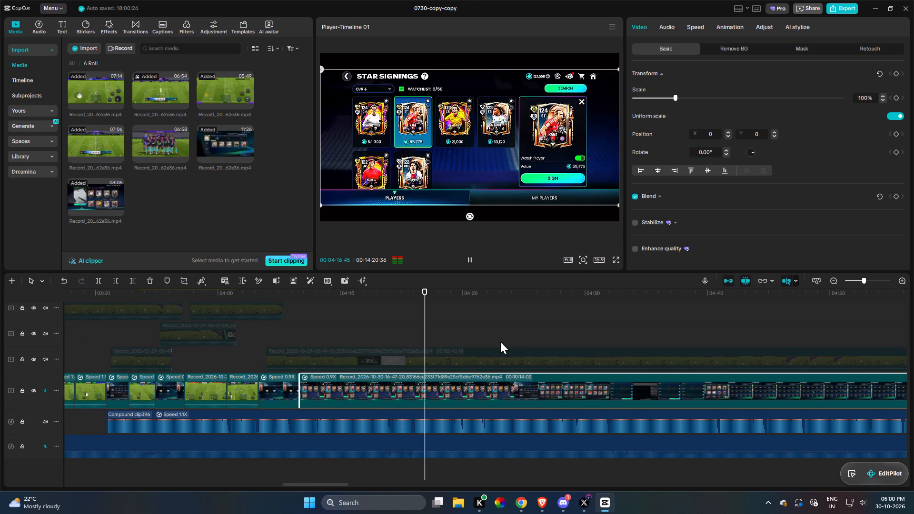
key("space")
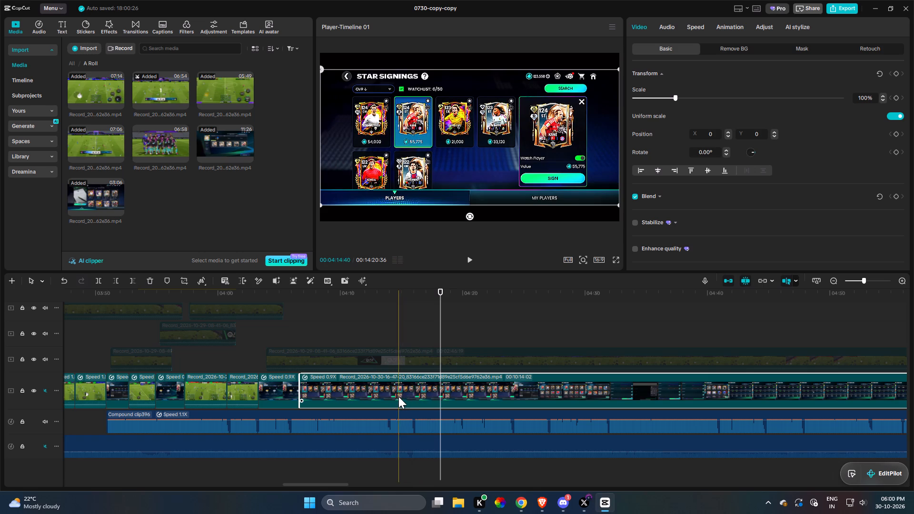
Play on to about 04:16 and split the Star Signings card clip there.
key("space")
key("space")
type("r")
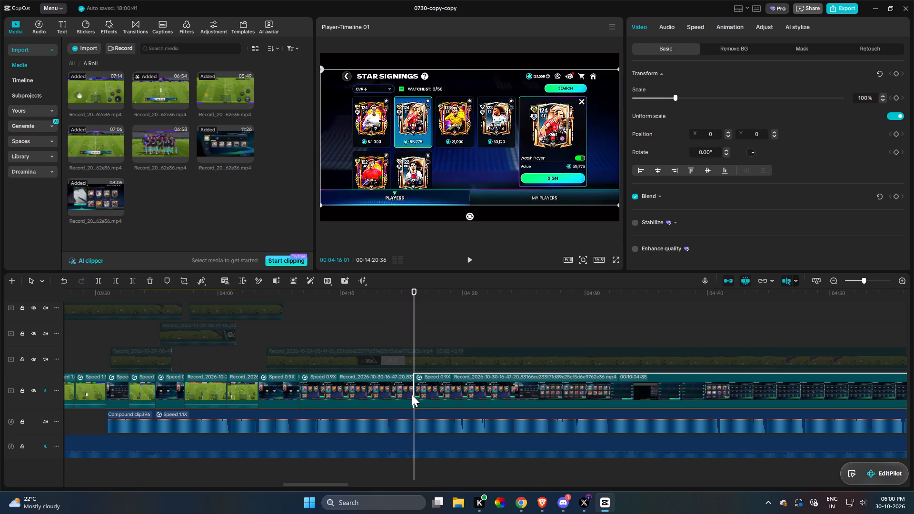
Copy the four consecutive match clips from about 03:41 to 03:50 and insert them on the main track at the 04:16 split.
left_click_drag(418, 394, 211, 362)
left_click_drag(228, 357, 313, 391)
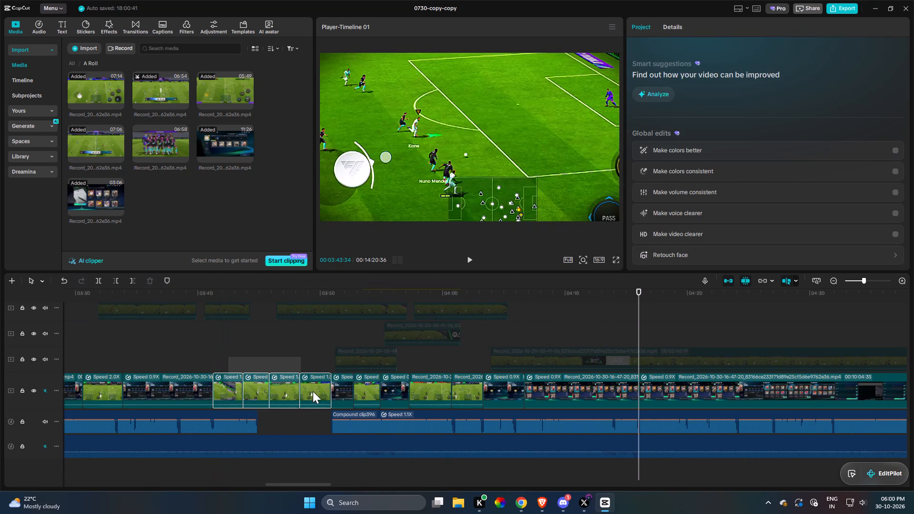
left_click_drag(313, 391, 316, 394)
key("ctrl+c")
key("ctrl+v")
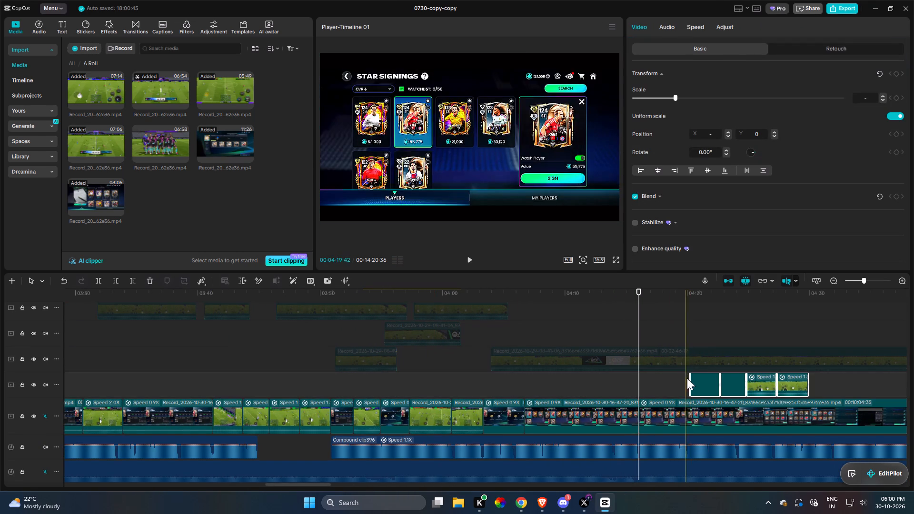
left_click_drag(704, 380, 665, 406)
Play the inserted match clips and trim the end of the fourth one to just after the goal shot, at about 04:24.
key("space")
left_click_drag(829, 424, 913, 467)
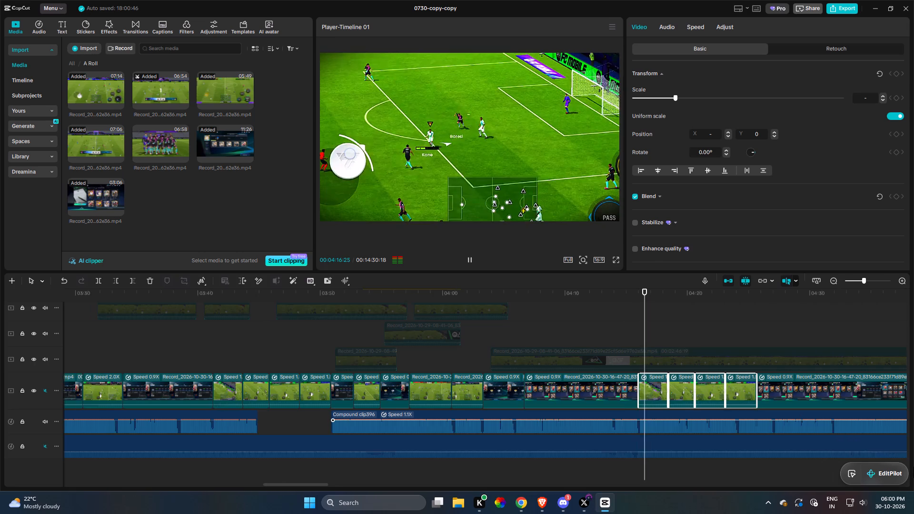
left_click_drag(913, 467, 702, 411)
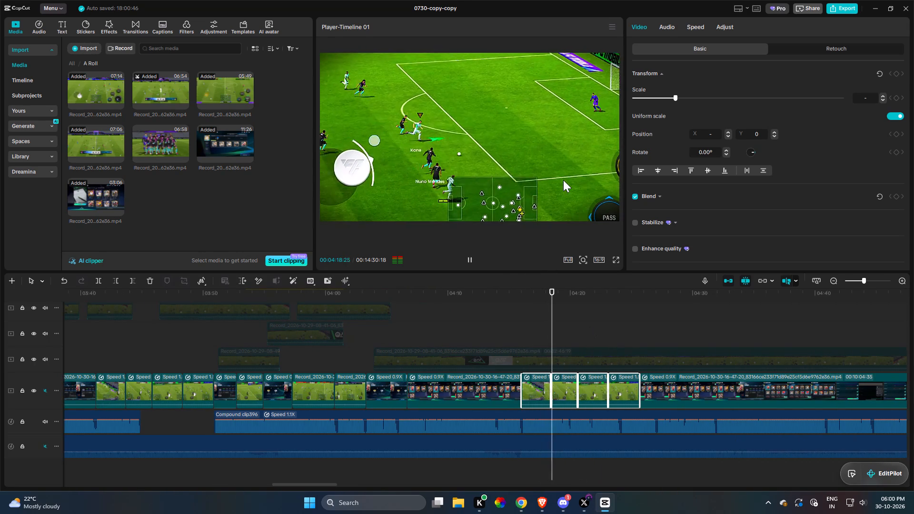
left_click_drag(589, 341, 591, 352)
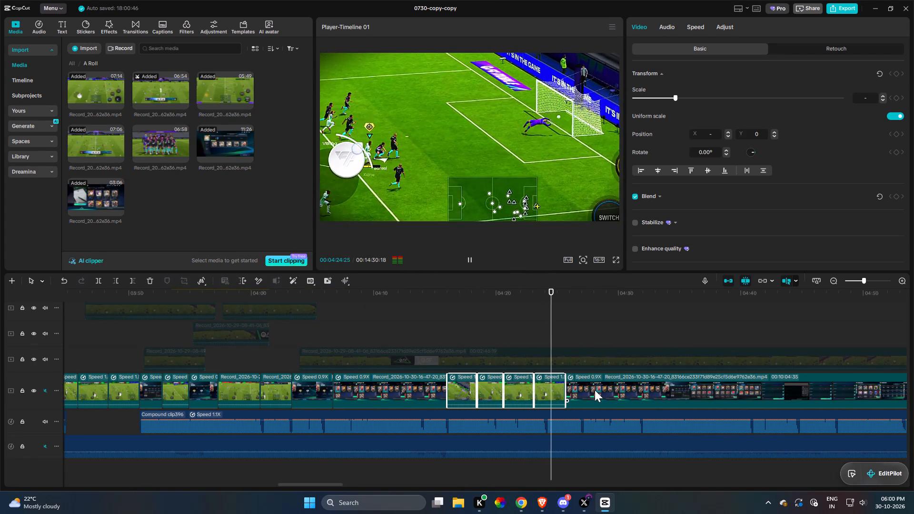
key("space")
key("space")
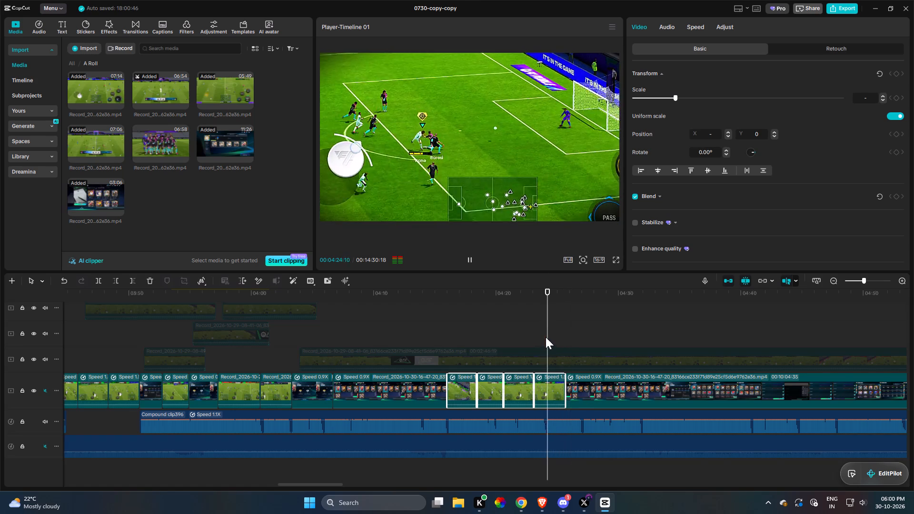
key("space")
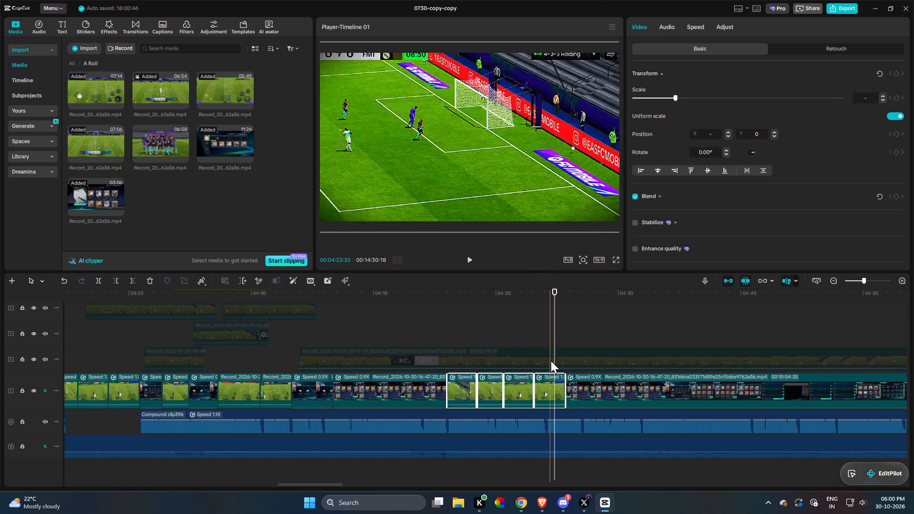
key("space")
key("space")
key("space")
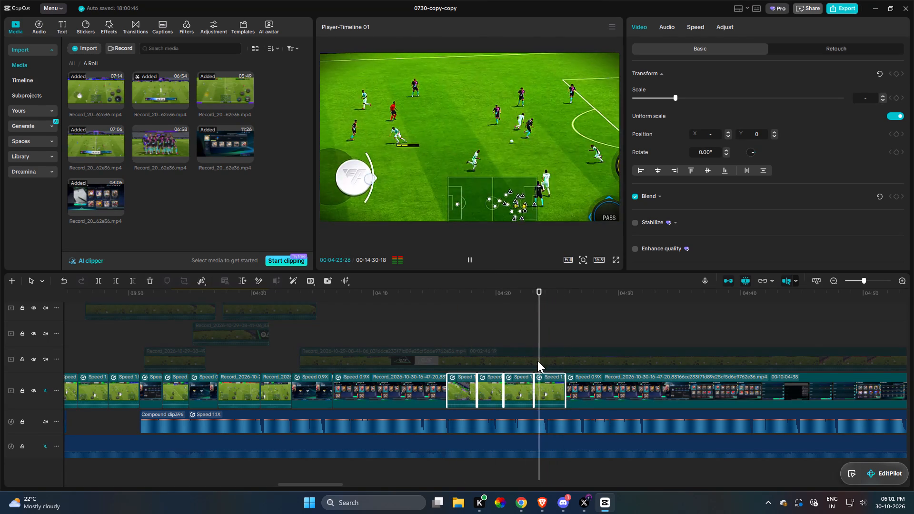
key("space")
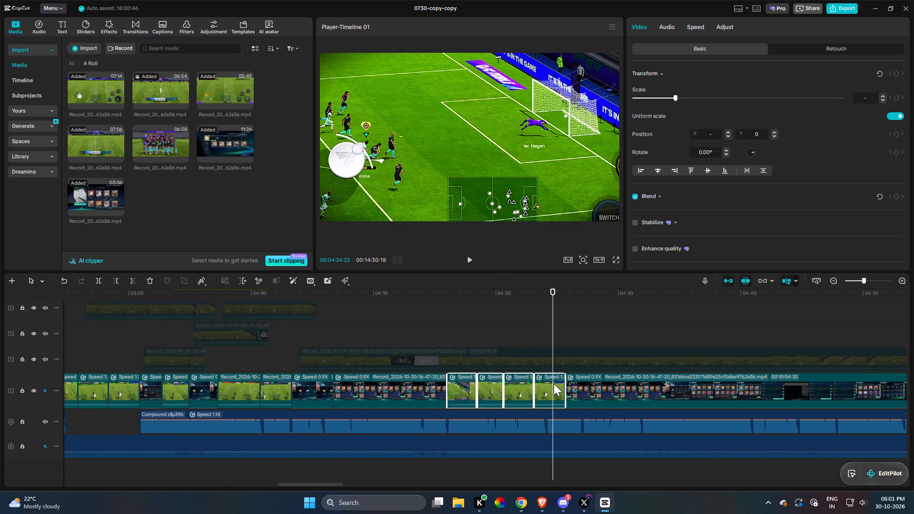
left_click(554, 384)
key("w")
Trim about 26 s off the start of the 0.9x card clip after 04:24 so it opens on the Player Compare stats.
left_click(572, 391)
left_click_drag(580, 386, 586, 388)
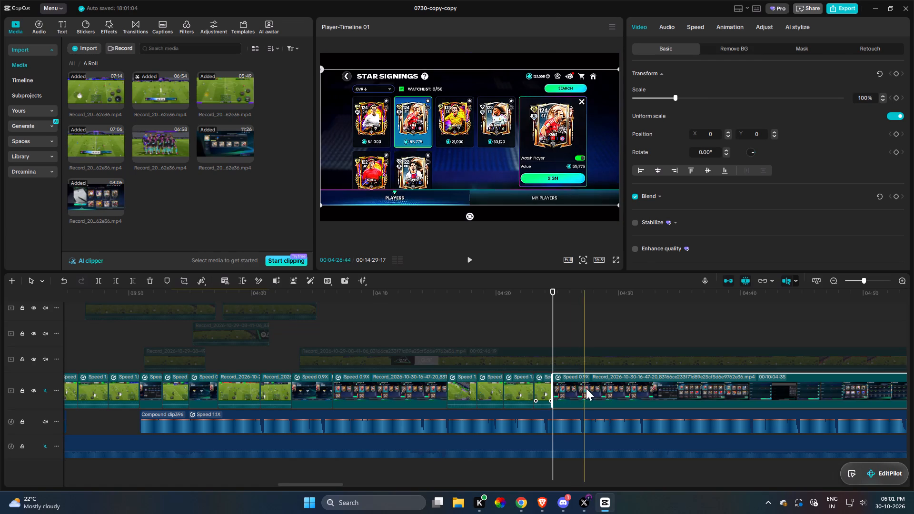
left_click_drag(586, 388, 606, 390)
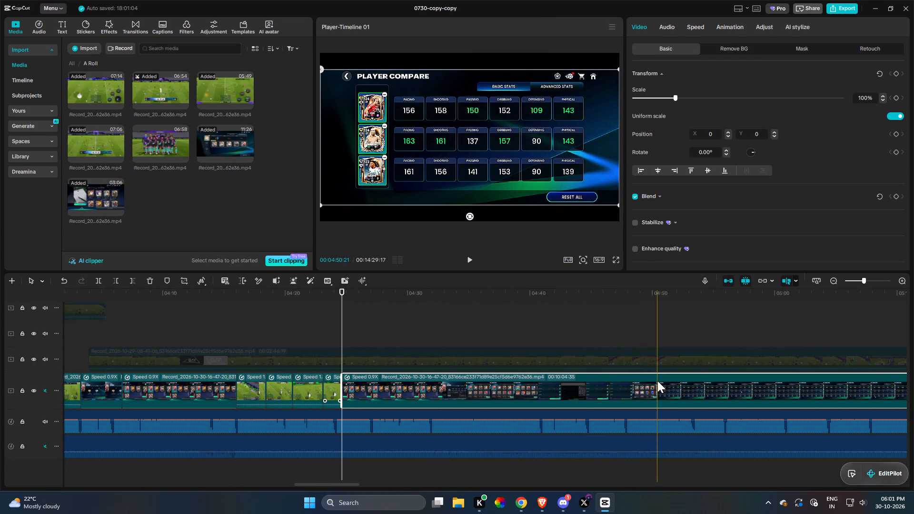
key("q")
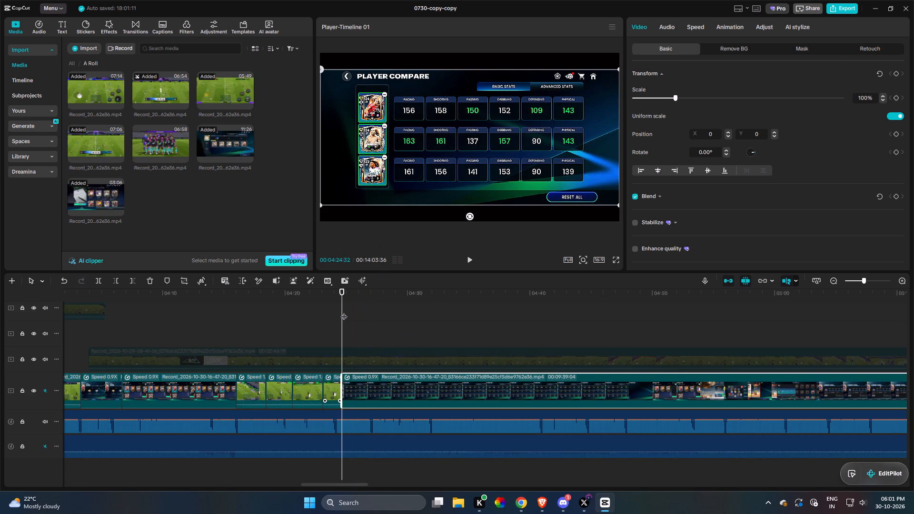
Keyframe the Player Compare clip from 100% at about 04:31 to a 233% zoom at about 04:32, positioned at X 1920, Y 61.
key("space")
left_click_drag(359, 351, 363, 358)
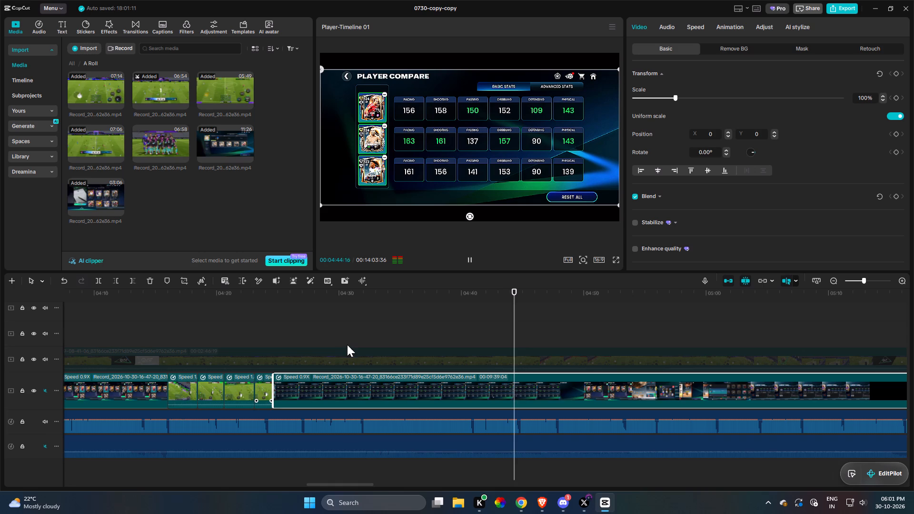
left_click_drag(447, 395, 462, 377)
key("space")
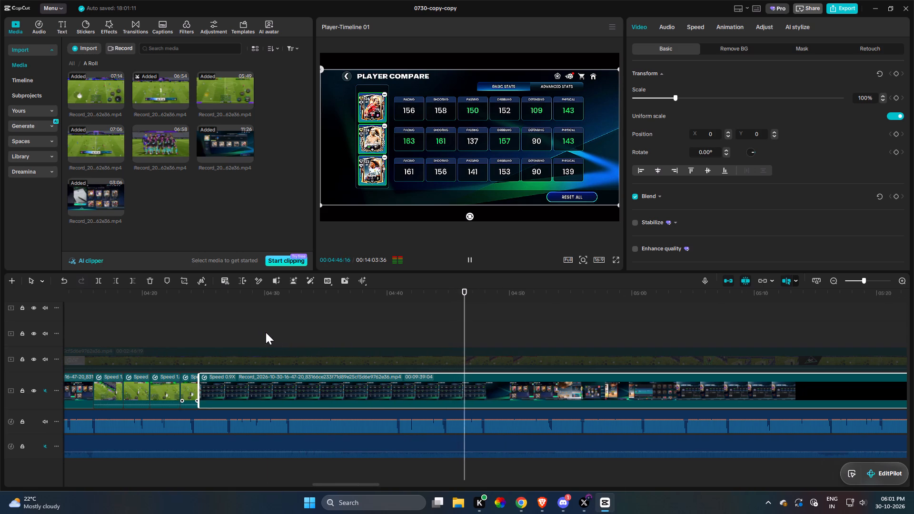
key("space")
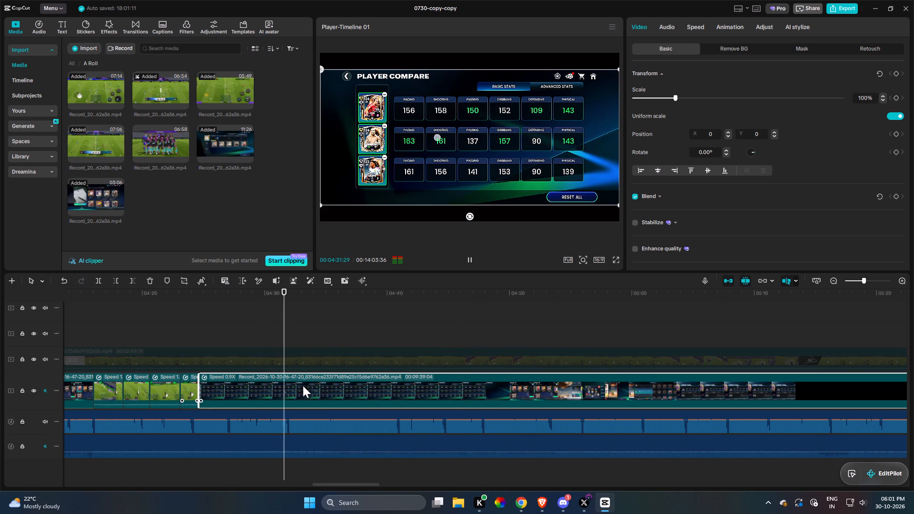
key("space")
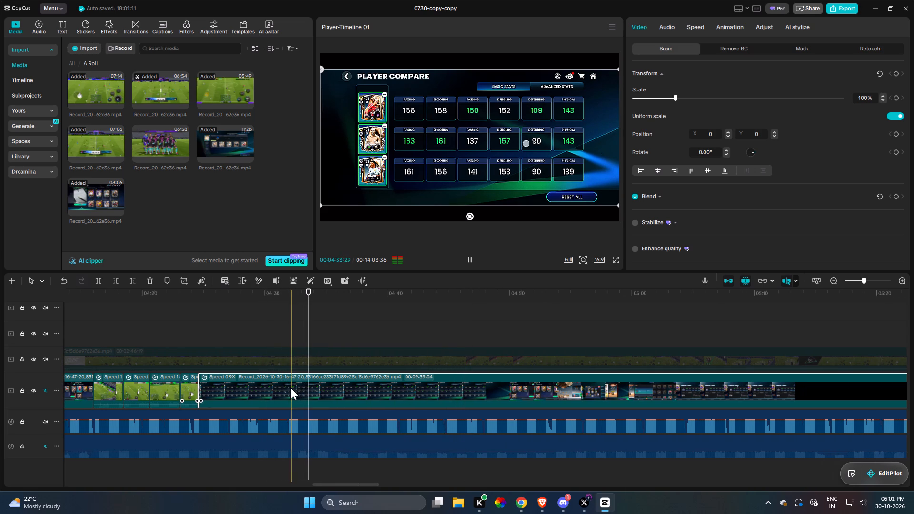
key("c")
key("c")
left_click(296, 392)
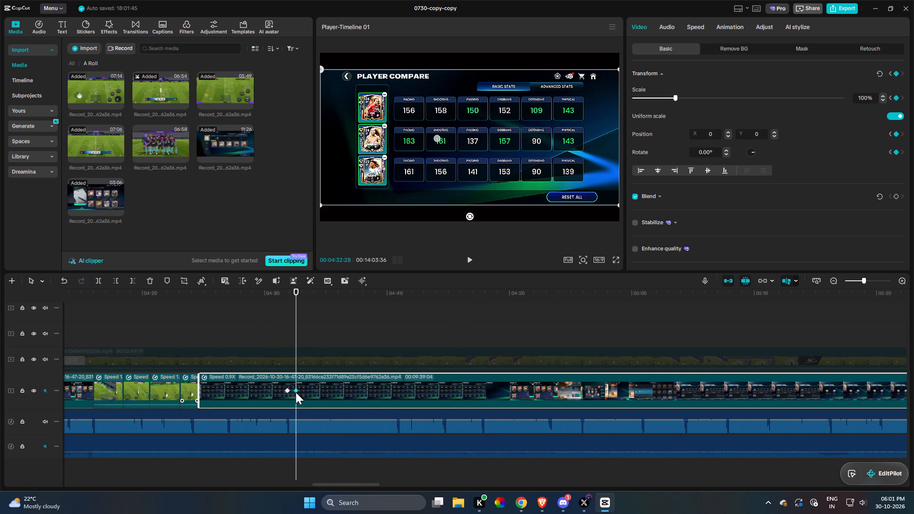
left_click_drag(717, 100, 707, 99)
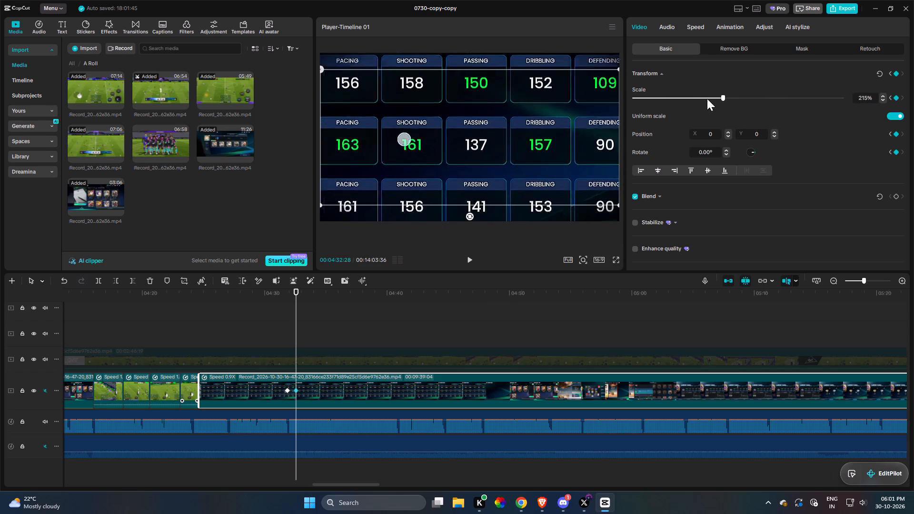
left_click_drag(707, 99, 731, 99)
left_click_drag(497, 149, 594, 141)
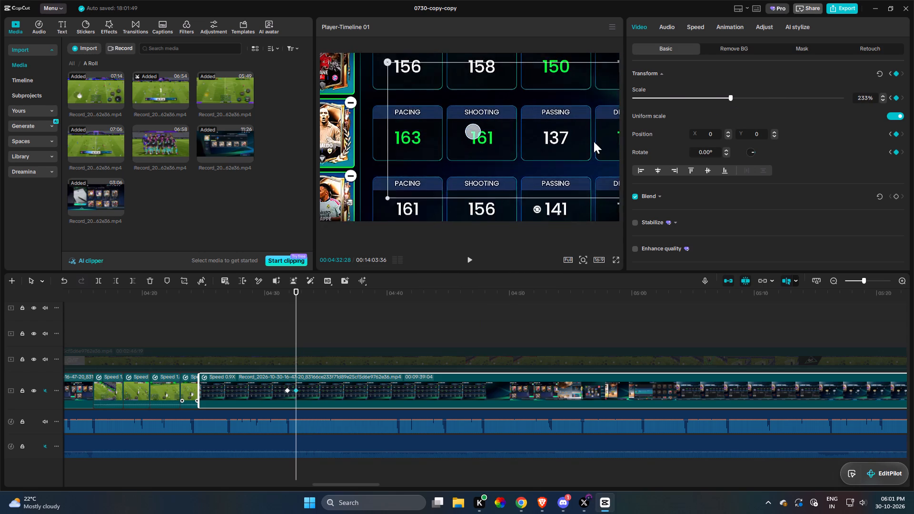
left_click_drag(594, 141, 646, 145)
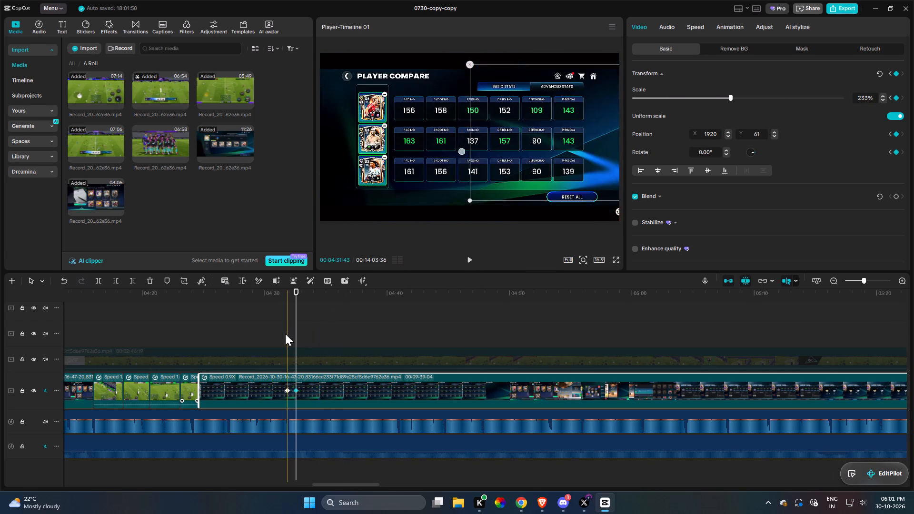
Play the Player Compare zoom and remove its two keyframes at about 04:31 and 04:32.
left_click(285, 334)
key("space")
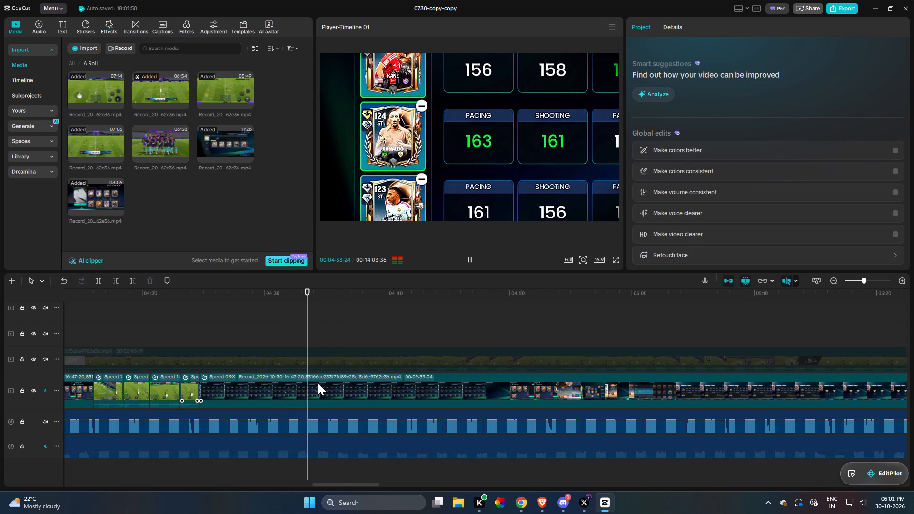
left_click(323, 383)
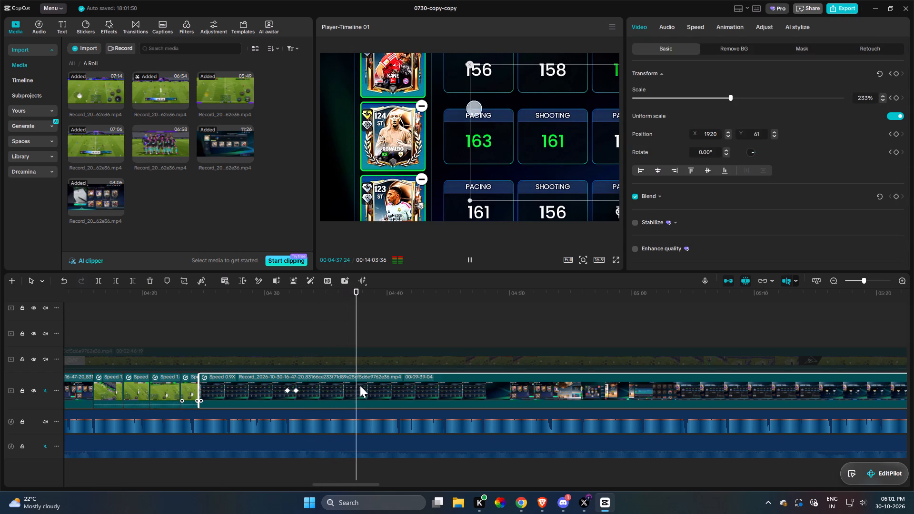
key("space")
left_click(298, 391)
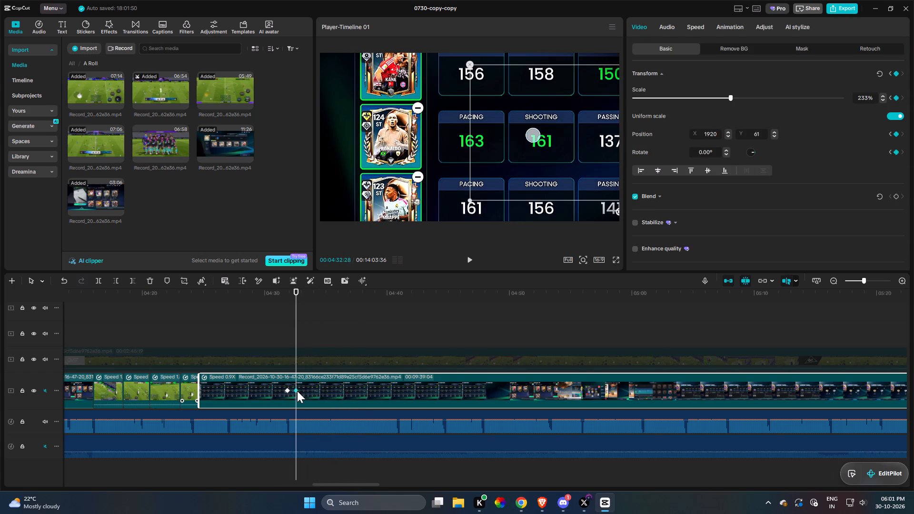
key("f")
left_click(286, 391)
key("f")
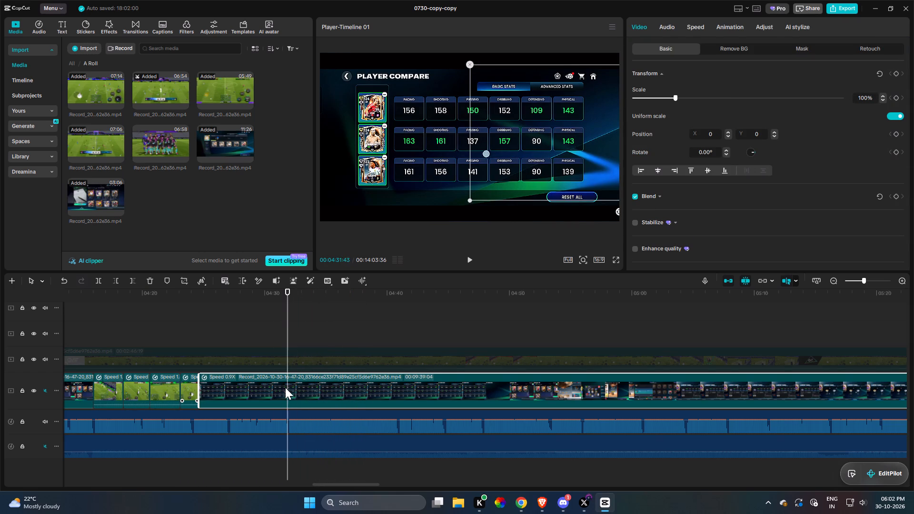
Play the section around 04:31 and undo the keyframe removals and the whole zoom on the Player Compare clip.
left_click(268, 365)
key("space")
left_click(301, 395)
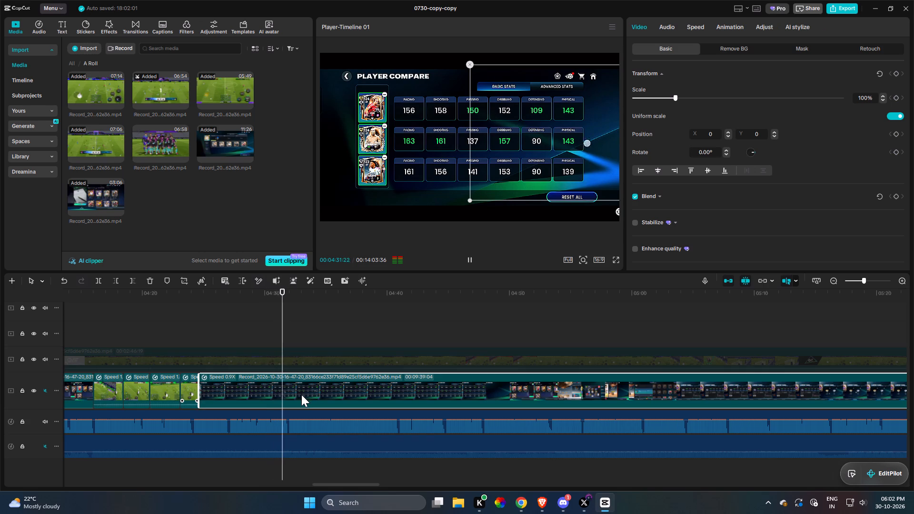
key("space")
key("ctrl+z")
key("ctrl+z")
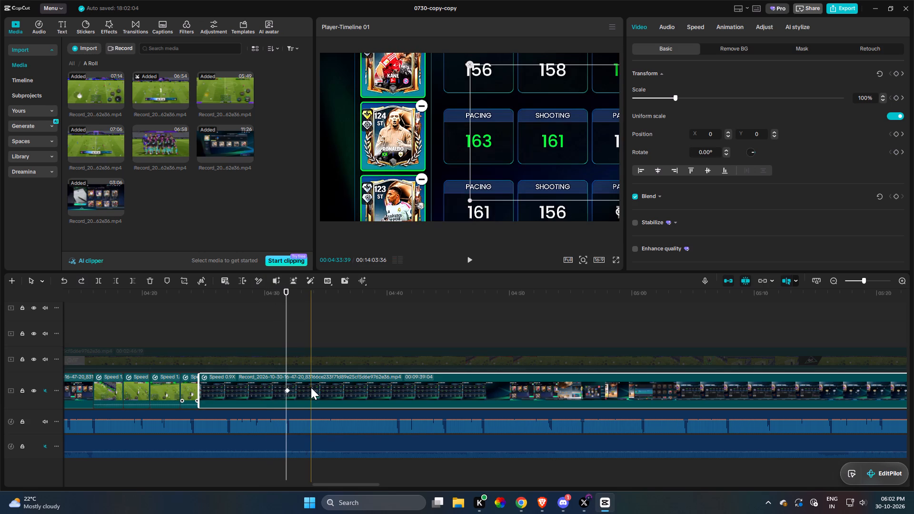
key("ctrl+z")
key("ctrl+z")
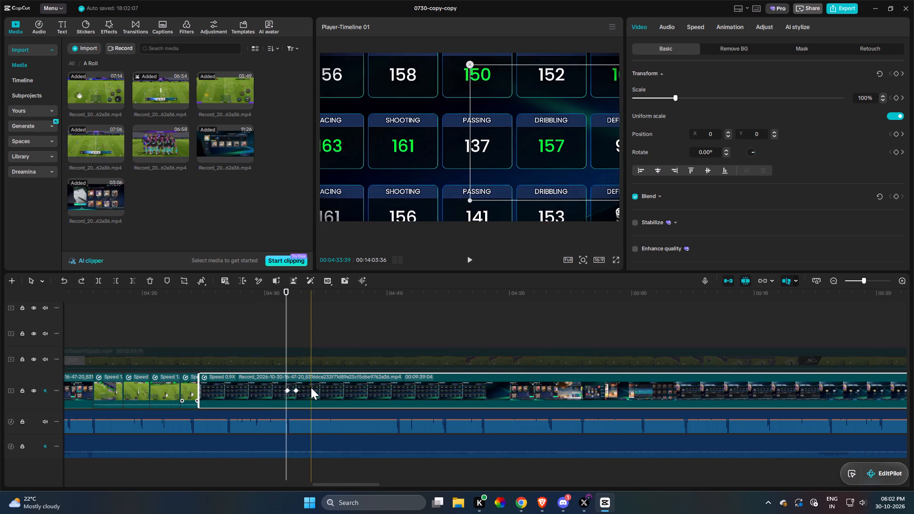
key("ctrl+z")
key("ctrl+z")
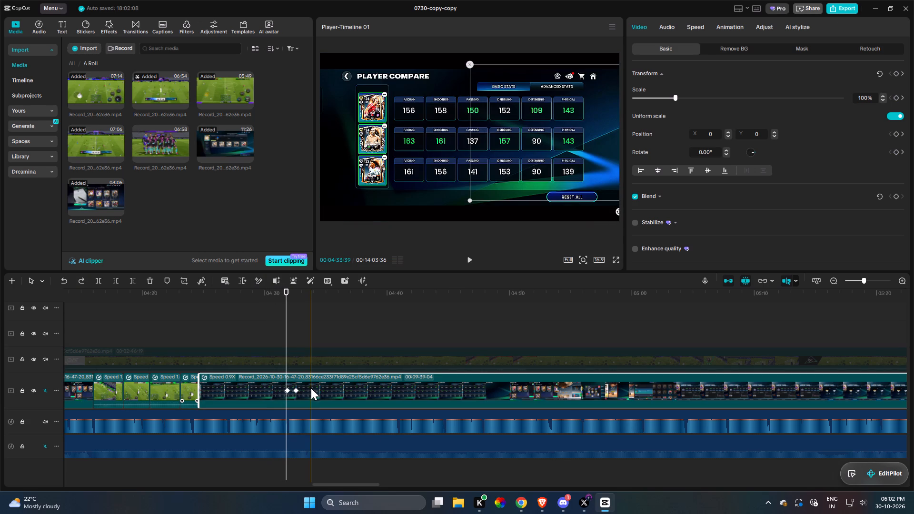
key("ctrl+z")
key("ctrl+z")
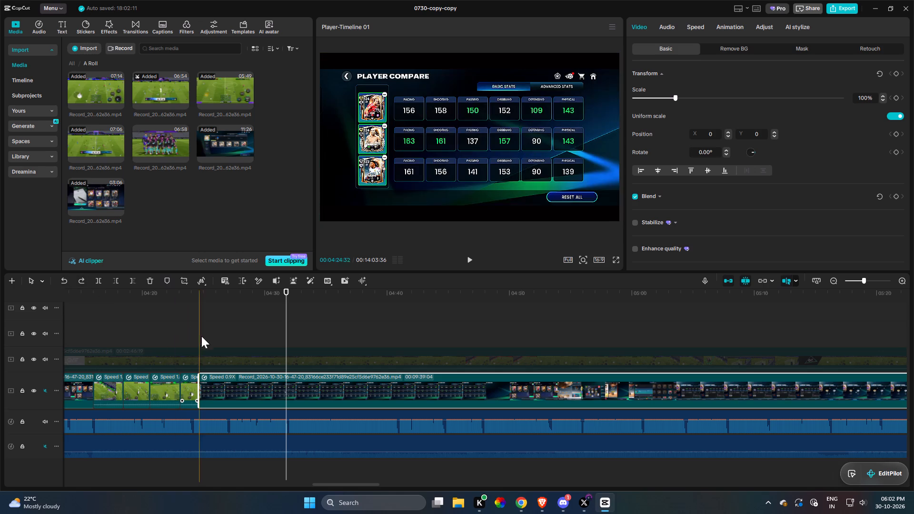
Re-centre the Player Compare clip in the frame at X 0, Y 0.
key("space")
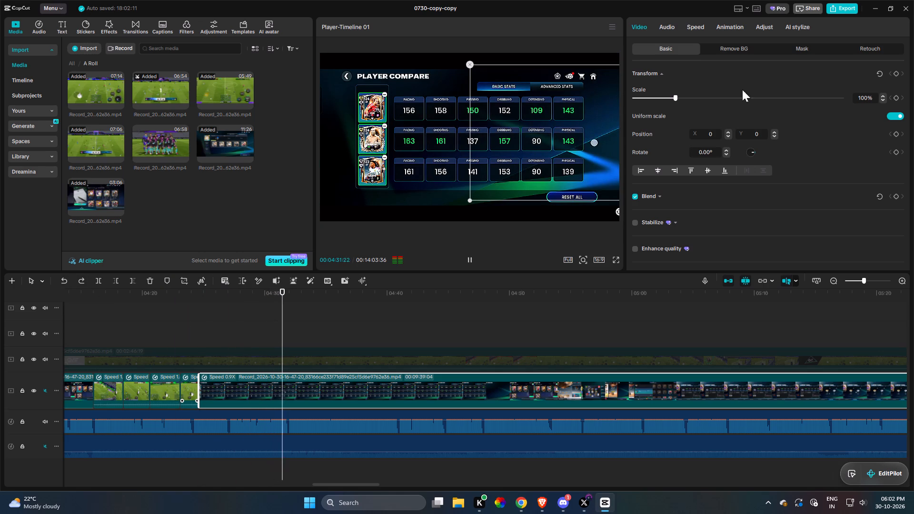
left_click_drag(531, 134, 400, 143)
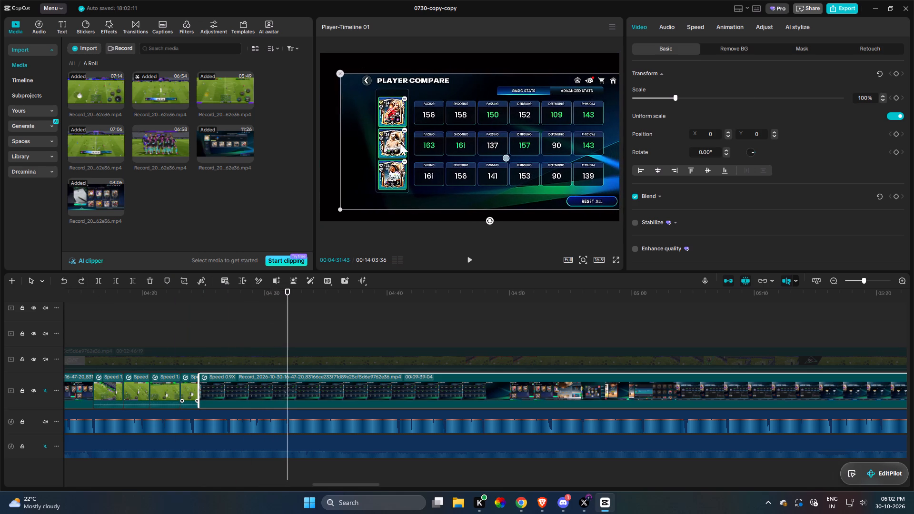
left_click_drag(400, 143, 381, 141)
Play the Player Compare footage from about 04:31 to 04:49 and check it against the narration.
key("space")
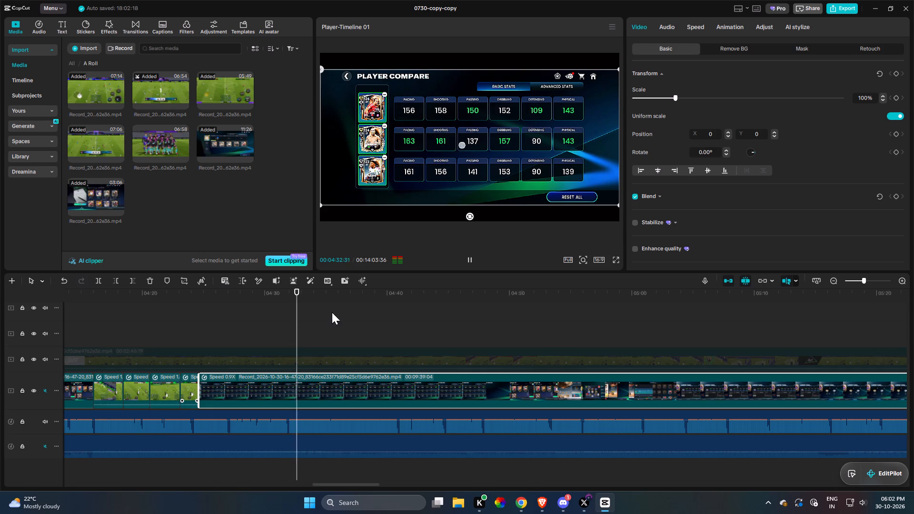
left_click_drag(441, 317, 463, 319)
key("space")
left_click_drag(509, 321, 420, 381)
key("space")
key("space")
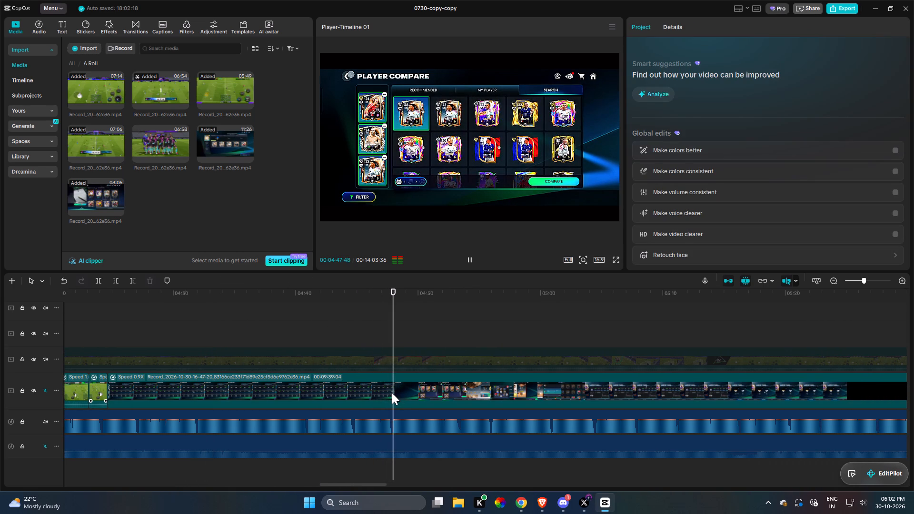
key("space")
key("space")
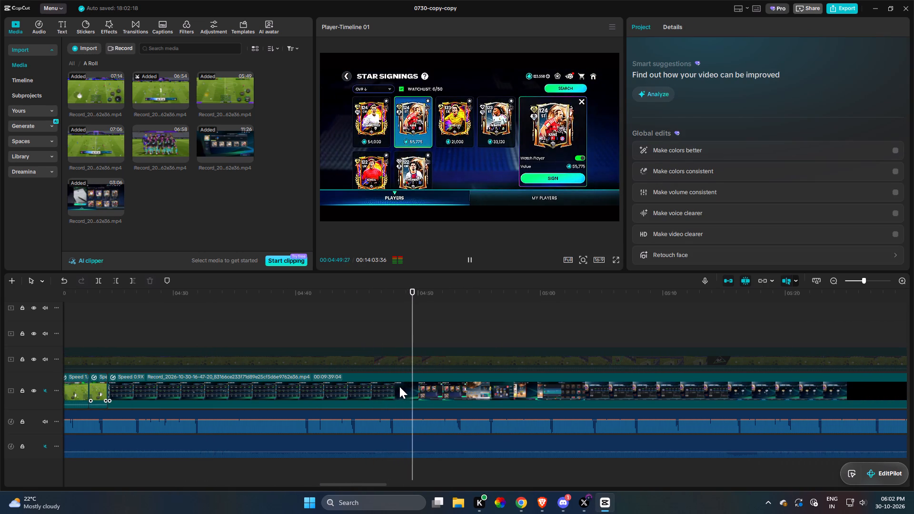
key("space")
key("space")
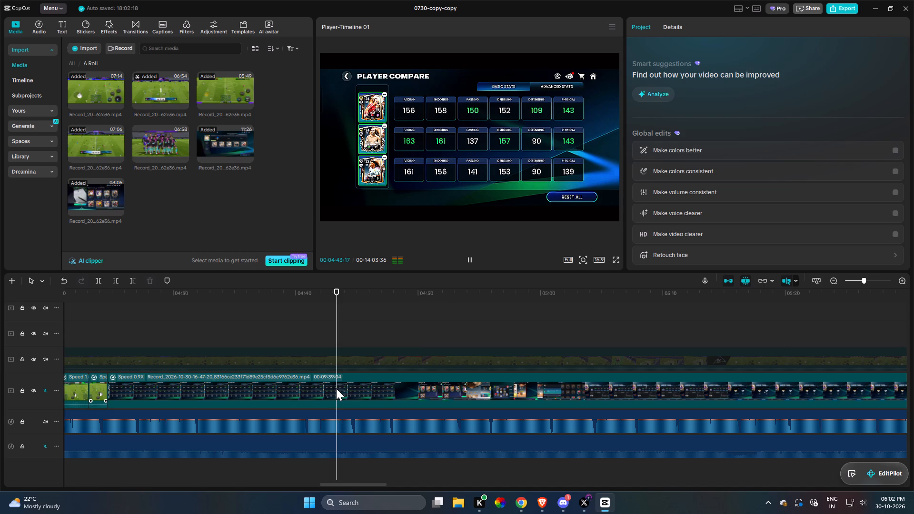
Extend the start of the Player Compare clip at about 04:24 by roughly half a second of earlier footage.
left_click(363, 384)
key("space")
left_click_drag(109, 384, 104, 384)
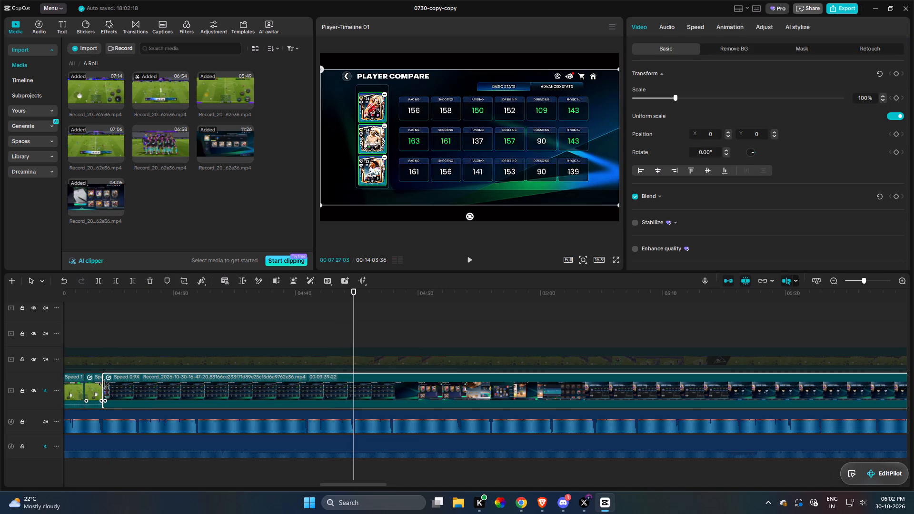
left_click_drag(104, 384, 102, 384)
key("space")
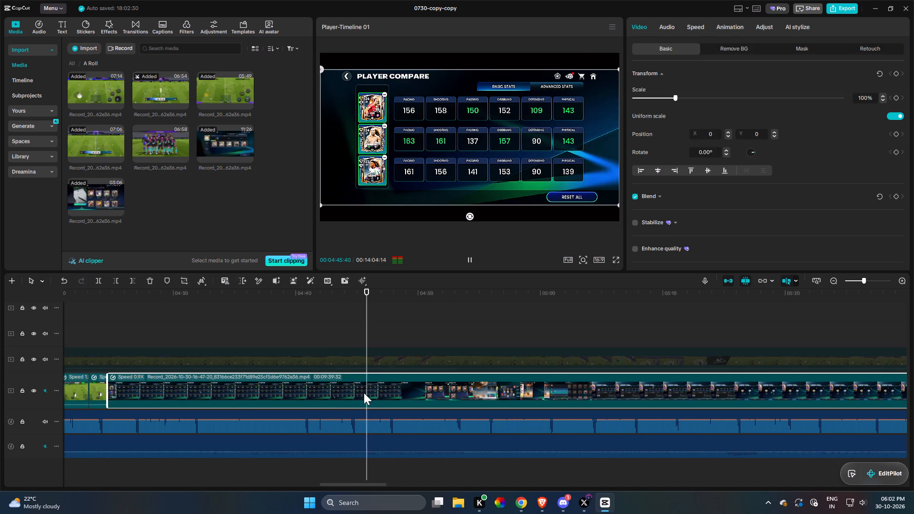
Find where the Player Compare footage gives way to Star Signings and split the clip at about 04:48.
left_click(380, 391)
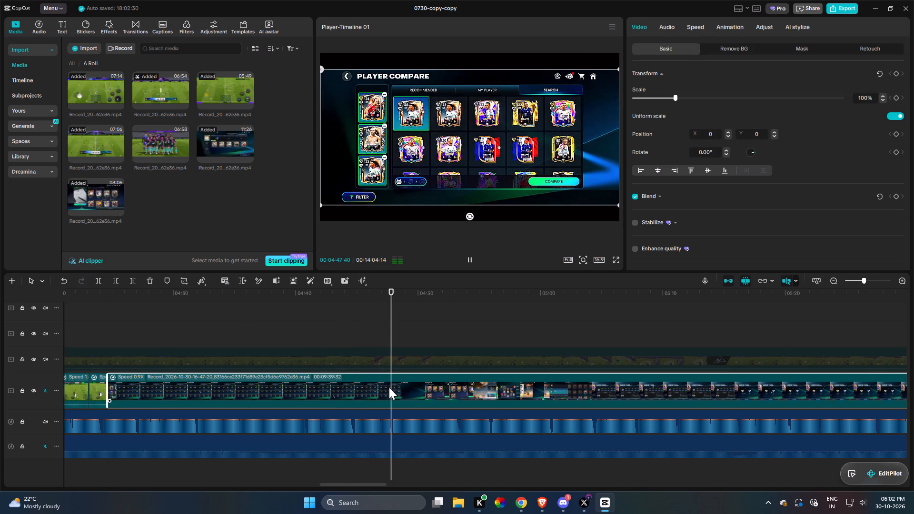
key("space")
key("space")
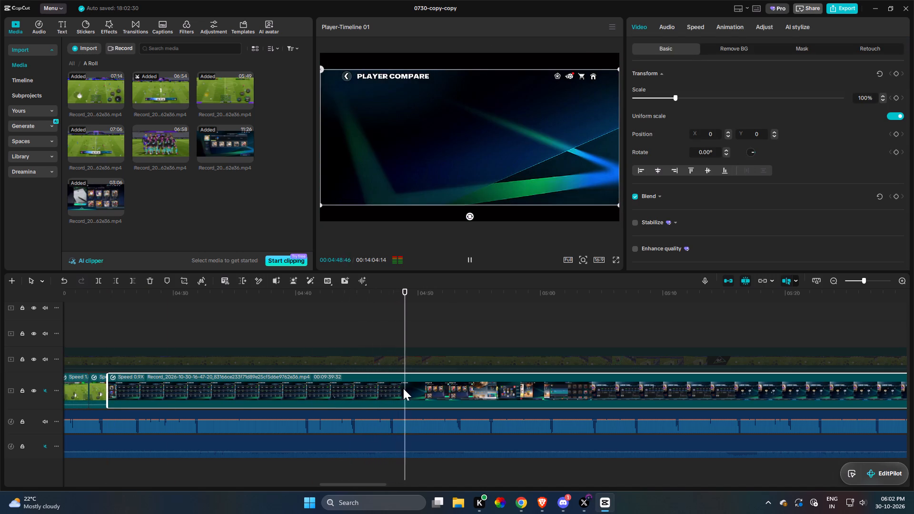
key("space")
key("space")
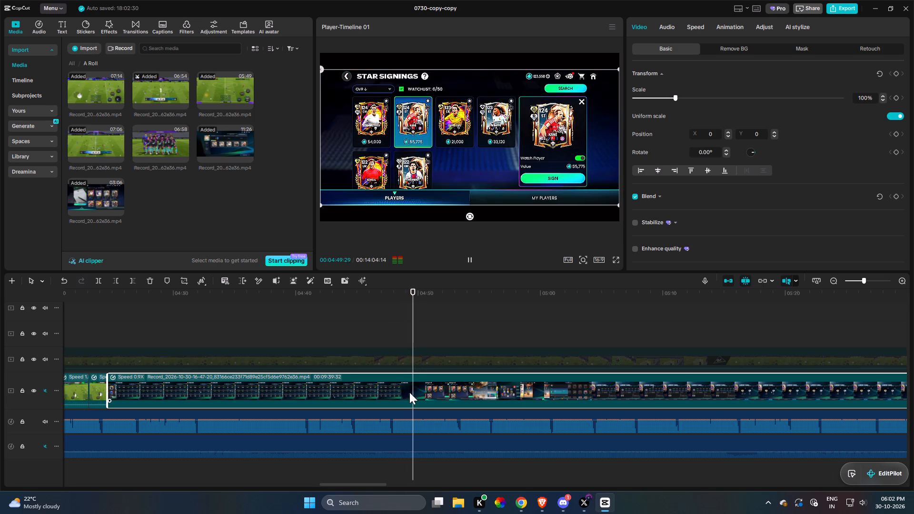
key("space")
key("space")
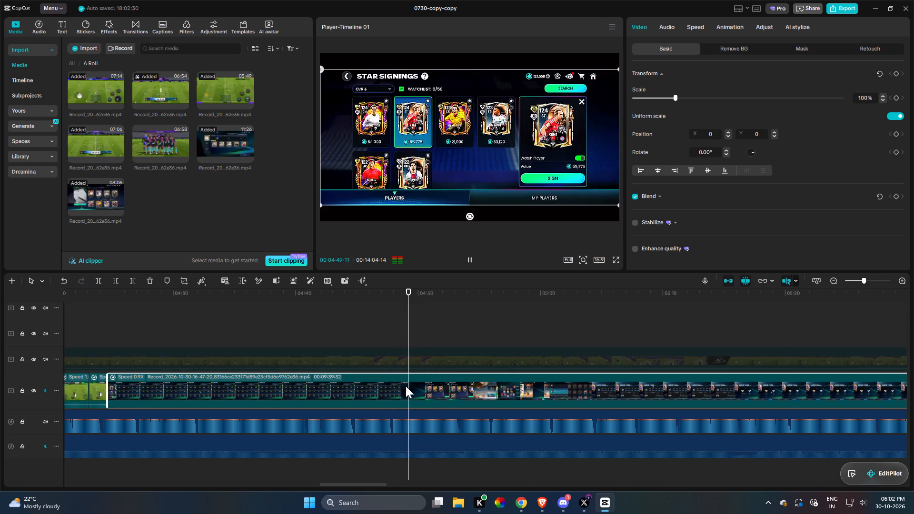
key("space")
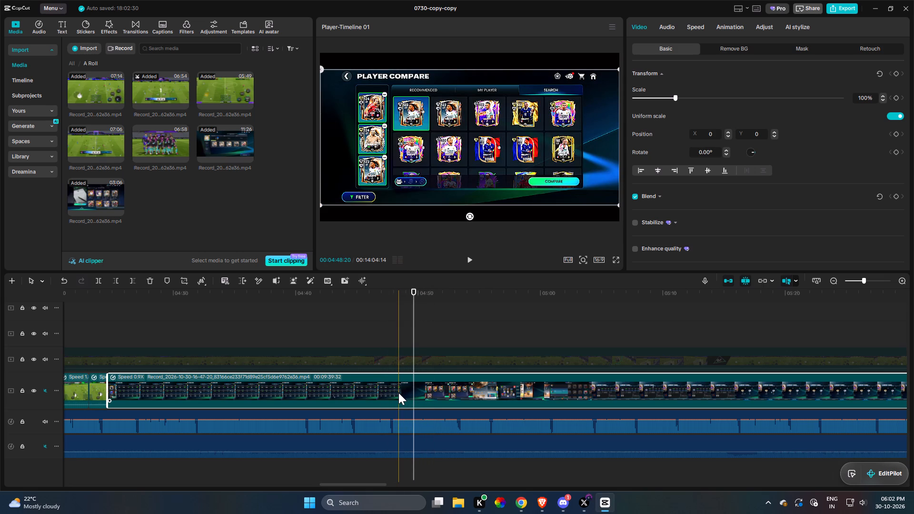
key("r")
Extend the start of the first Player Compare part at about 04:24 to a clip duration of 24.6 s.
left_click(381, 389)
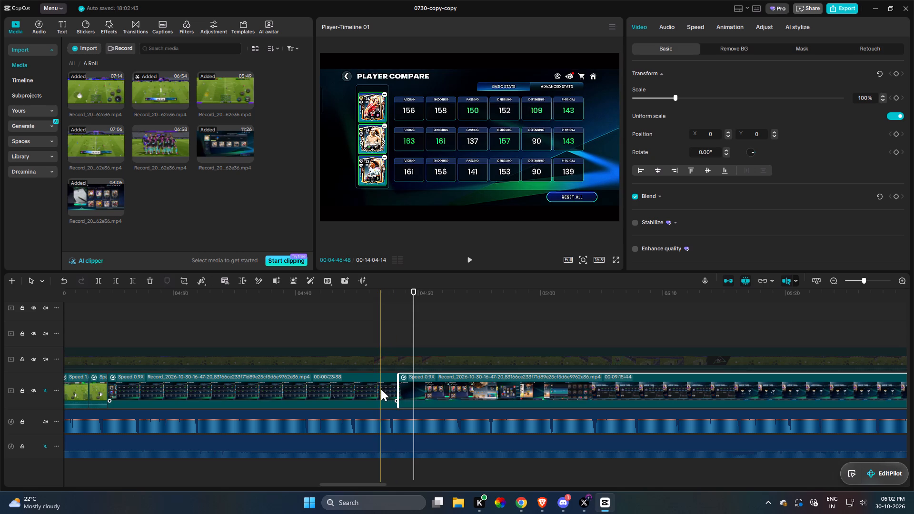
key("space")
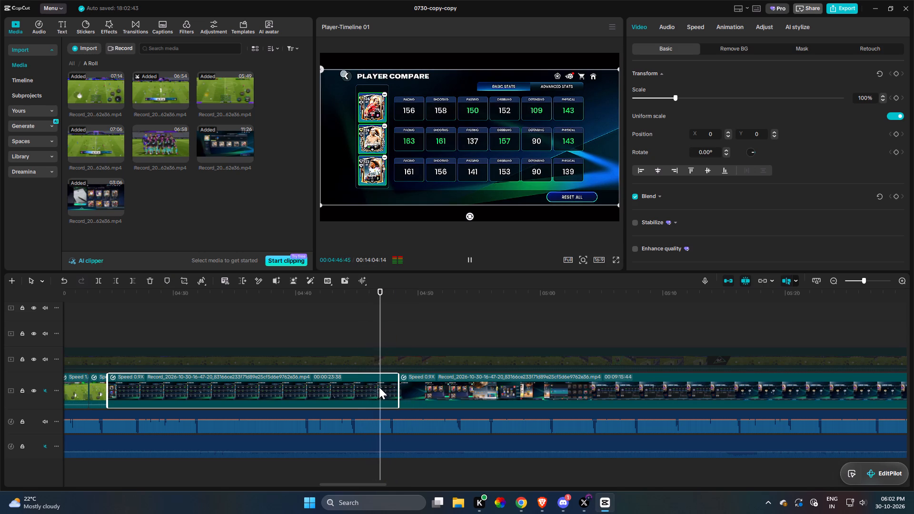
left_click(695, 23)
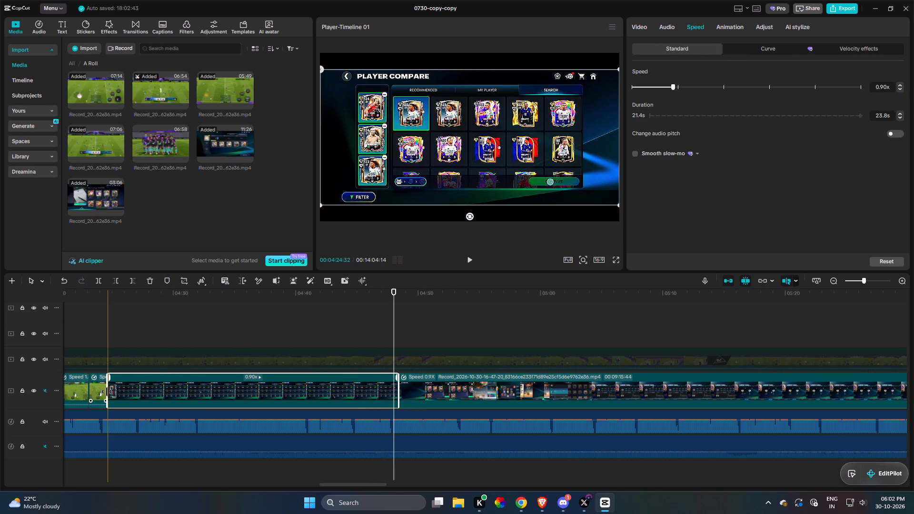
left_click_drag(107, 392, 98, 391)
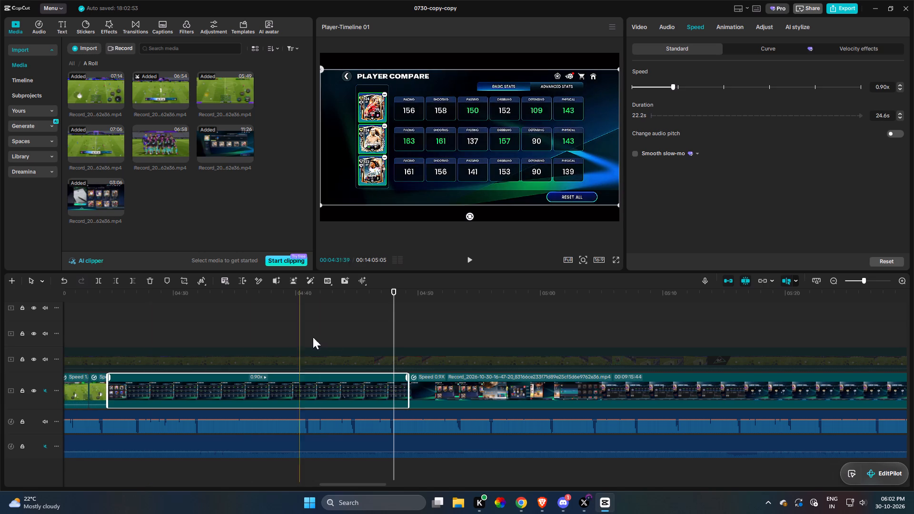
key("space")
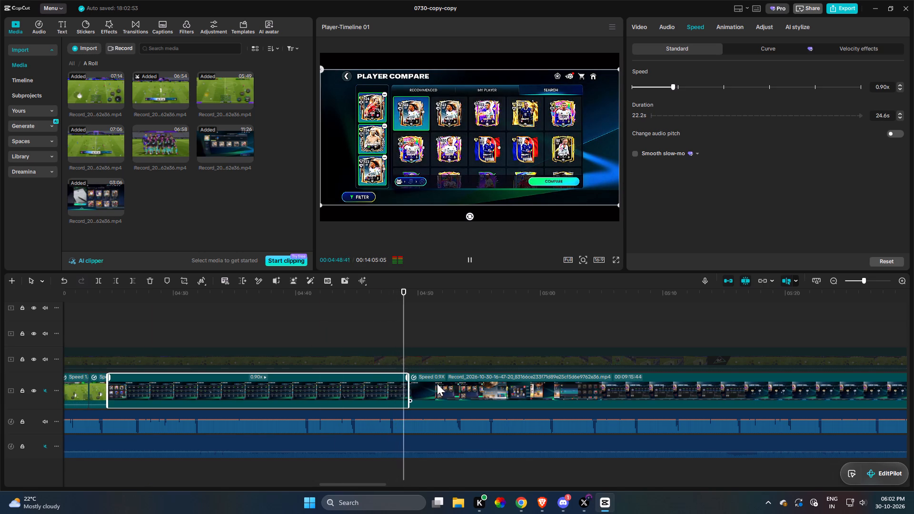
Trim off the start of the following Star Signings clip up to the Lamine Yamal card footage at about 05:03.
left_click(442, 393)
left_click_drag(448, 392, 499, 384)
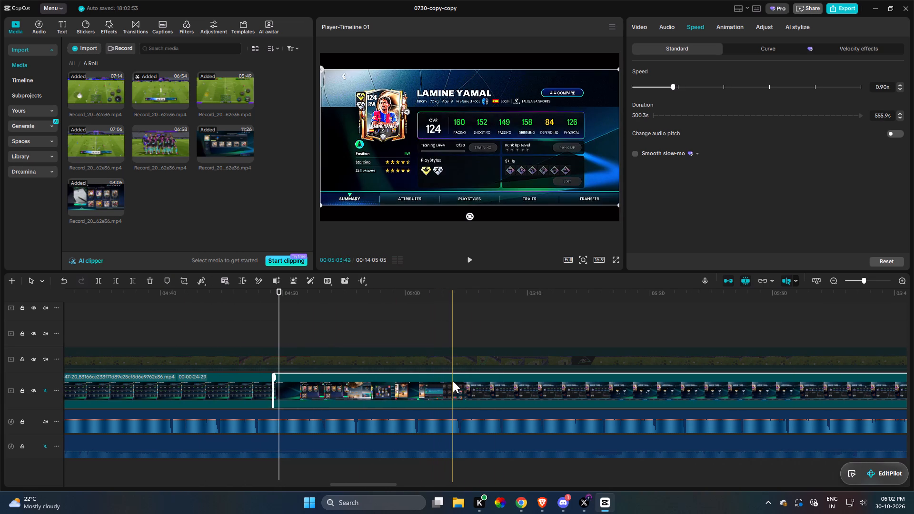
key("q")
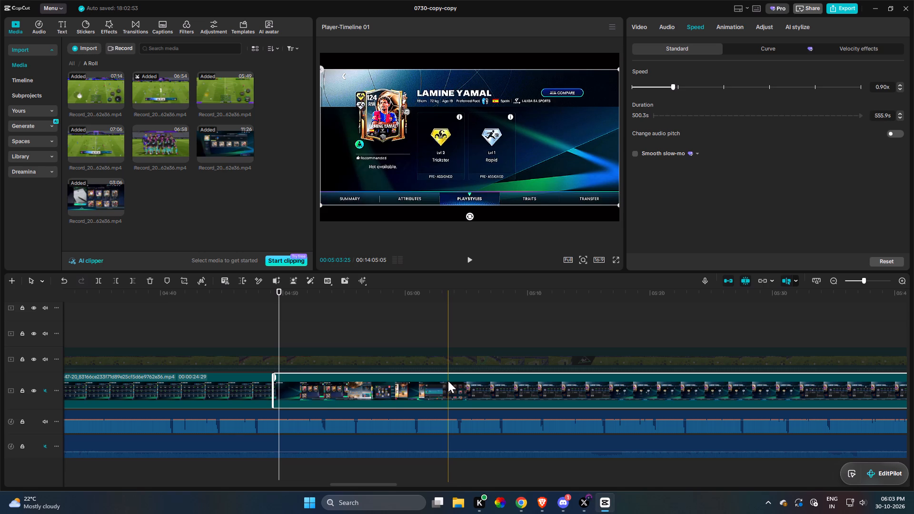
Play the Lamine Yamal card clip and trim about 6 s more from its start, up to about 04:55.
key("space")
left_click_drag(298, 342, 318, 367)
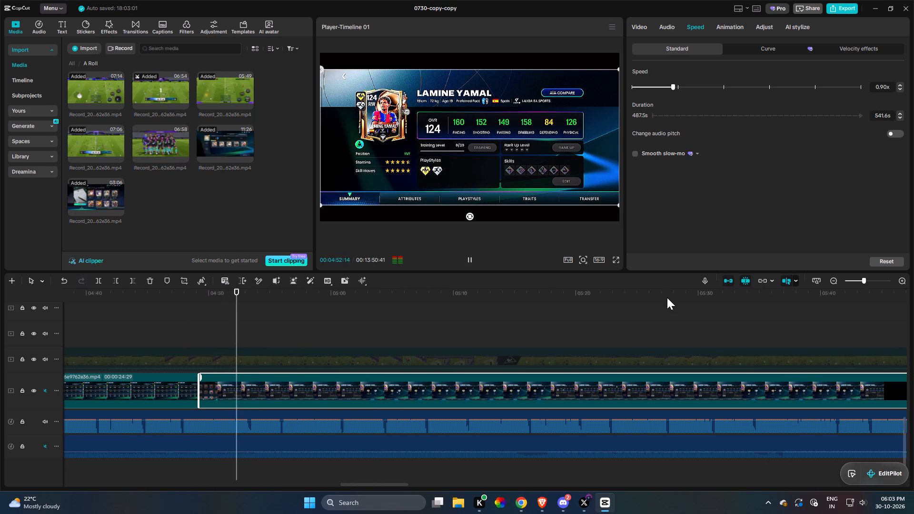
left_click_drag(621, 300, 357, 342)
left_click_drag(368, 343, 377, 343)
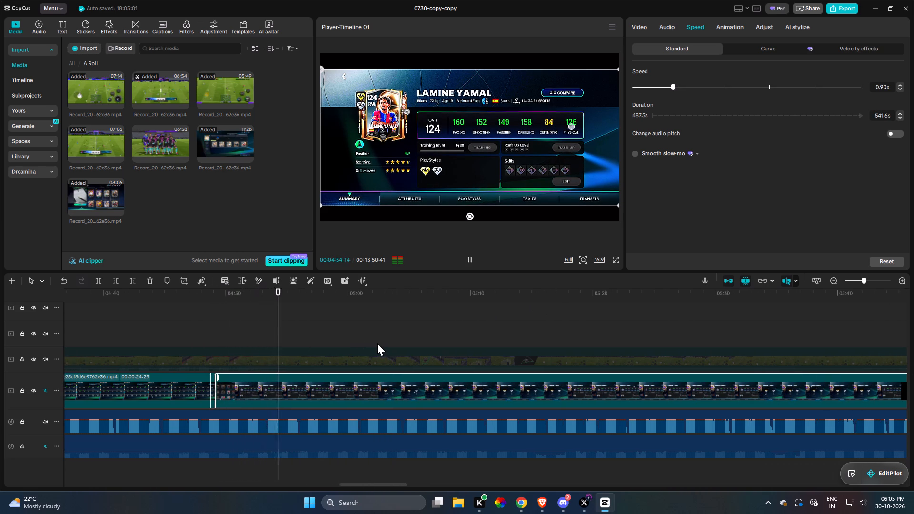
left_click_drag(377, 343, 397, 347)
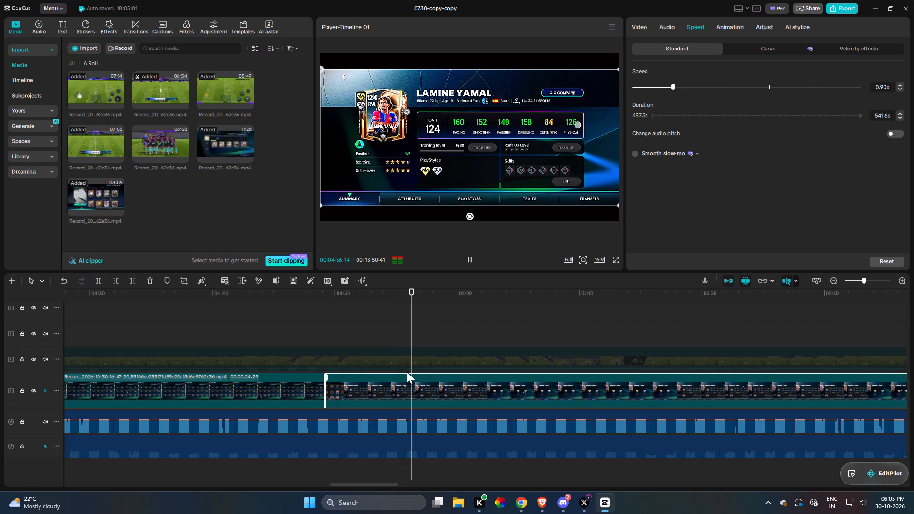
key("space")
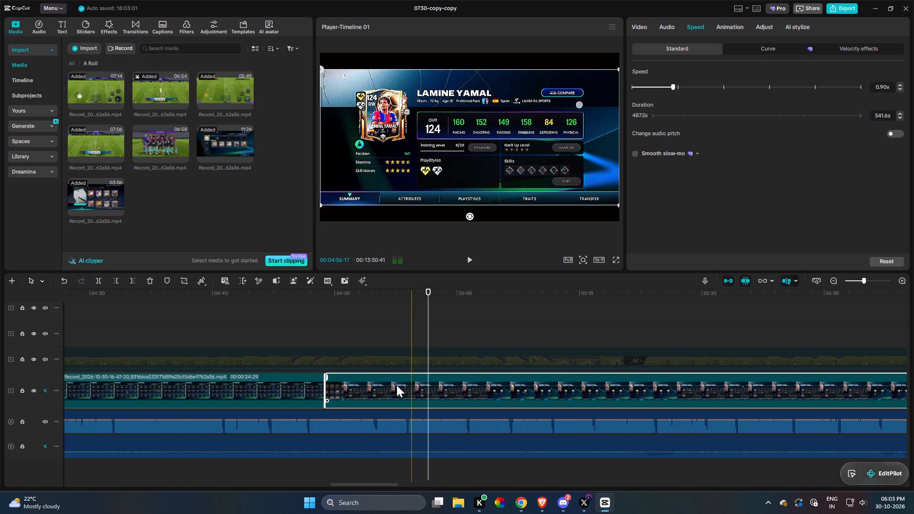
key("q")
key("space")
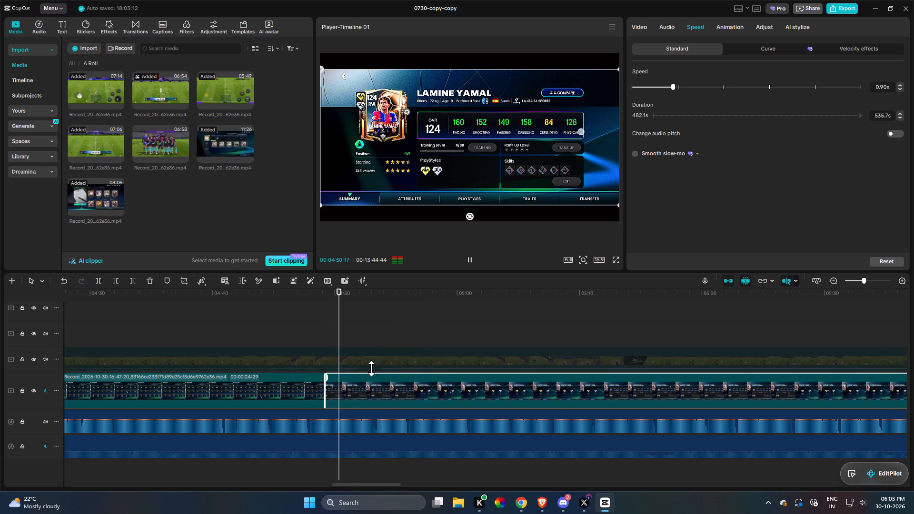
Play the Lamine Yamal card footage against the narration and split the clip at about 05:01, on the PlayStyles page.
key("space")
key("space")
key("space")
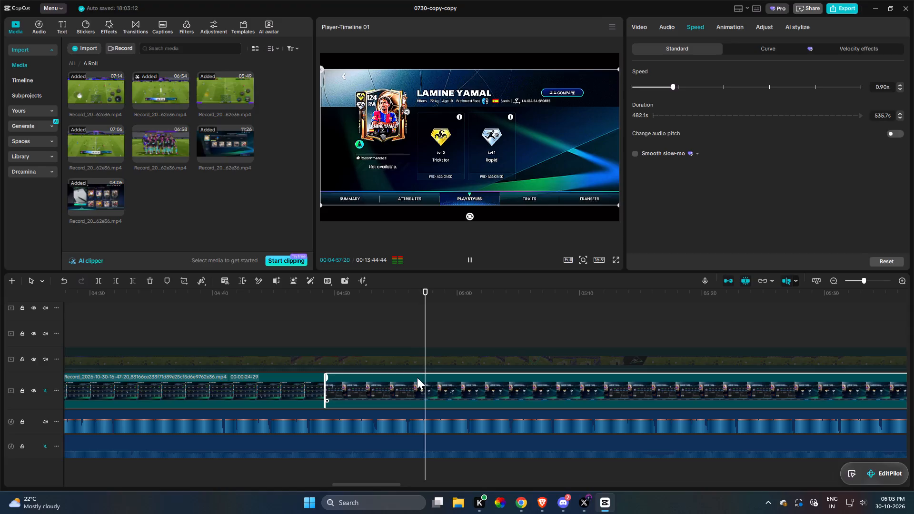
left_click_drag(433, 381, 470, 419)
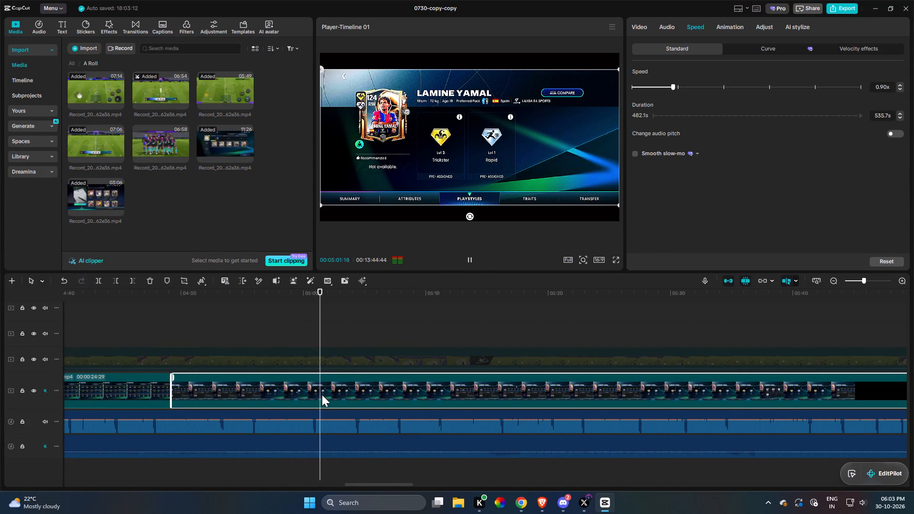
key("space")
key("r")
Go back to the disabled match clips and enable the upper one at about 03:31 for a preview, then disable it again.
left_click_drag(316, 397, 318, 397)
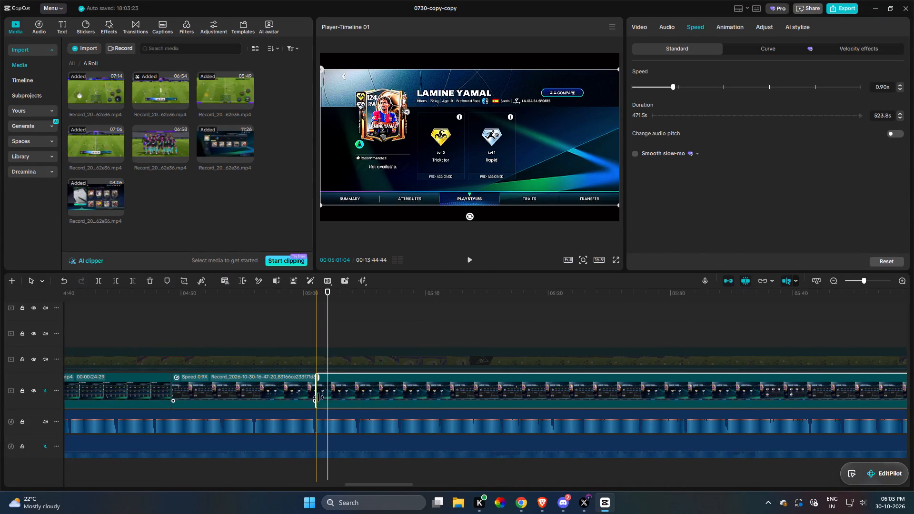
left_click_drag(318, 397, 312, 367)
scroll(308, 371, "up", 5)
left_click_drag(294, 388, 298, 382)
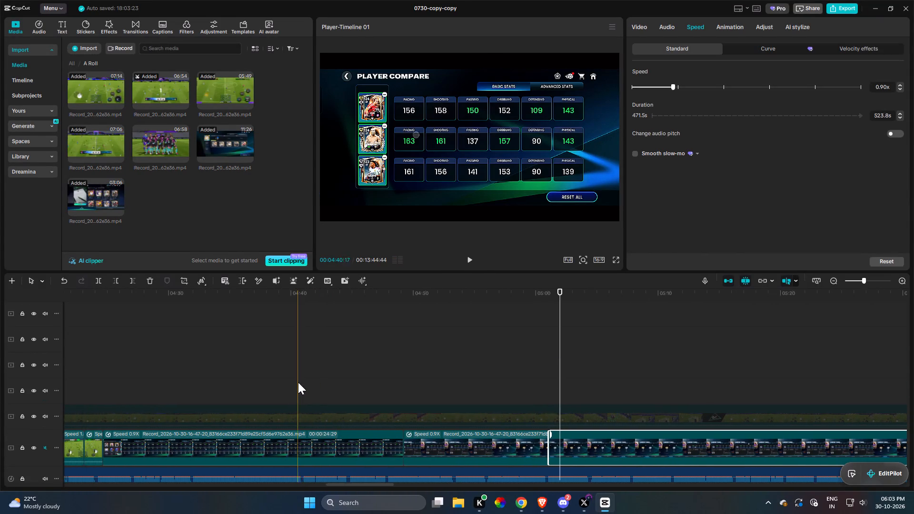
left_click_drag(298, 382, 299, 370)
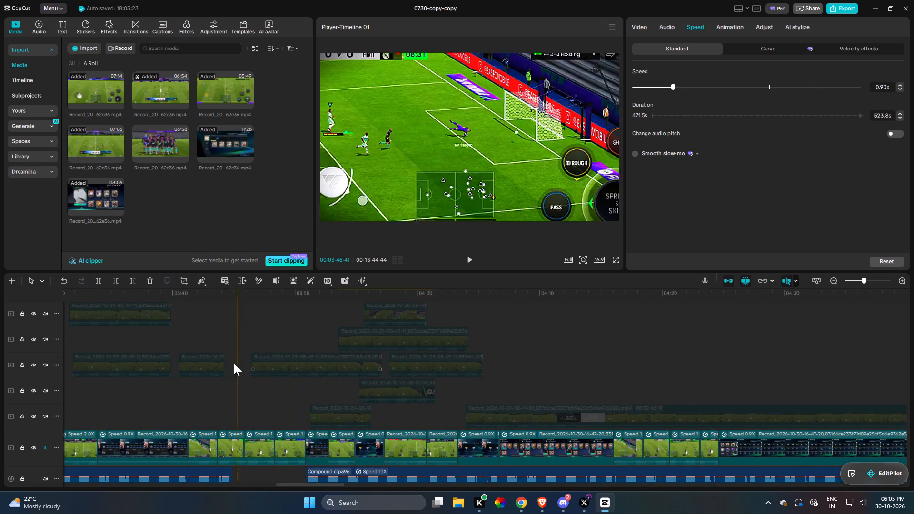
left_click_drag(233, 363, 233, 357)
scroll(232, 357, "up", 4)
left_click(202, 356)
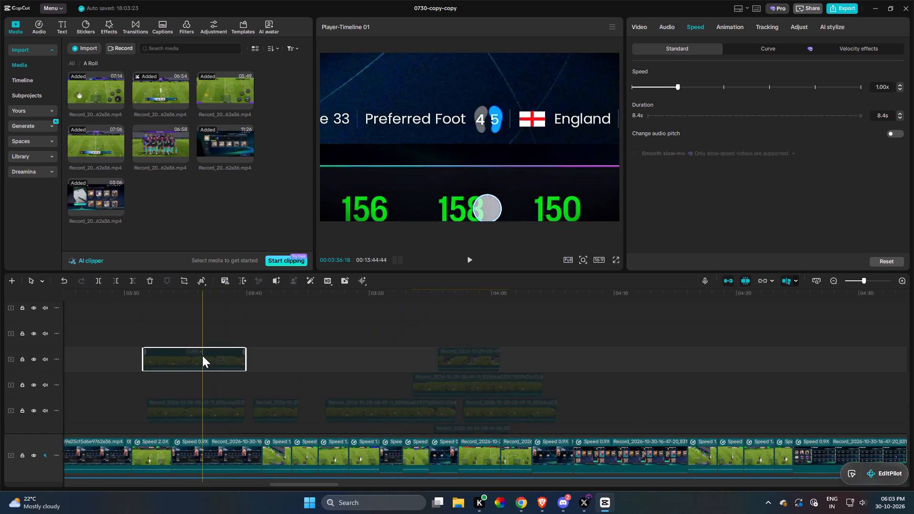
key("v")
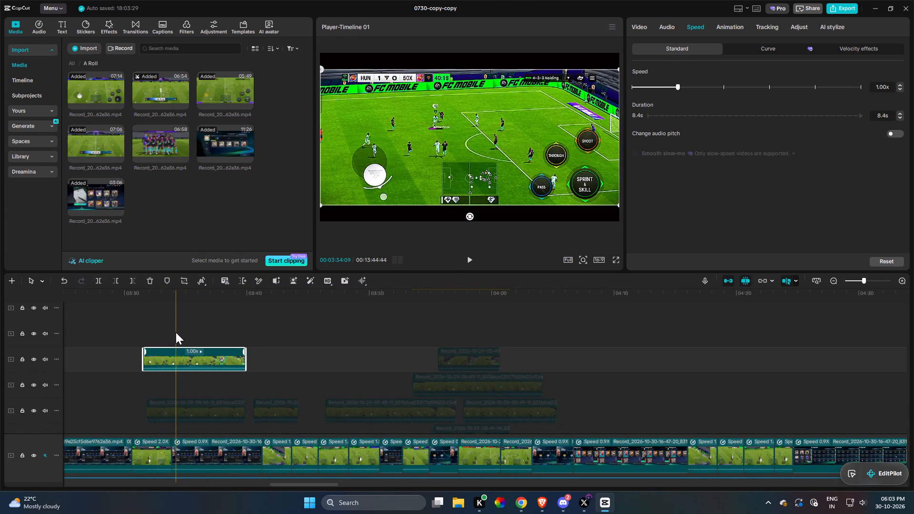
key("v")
Enable the 8.1 s match clip stored at about 03:32 and move it onto the main track at the 05:01 split.
left_click(170, 408)
key("v")
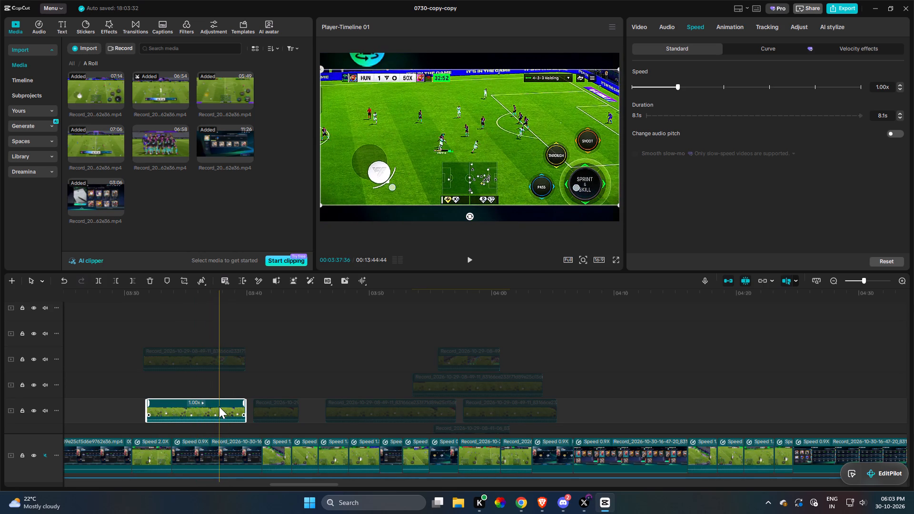
left_click_drag(219, 406, 913, 396)
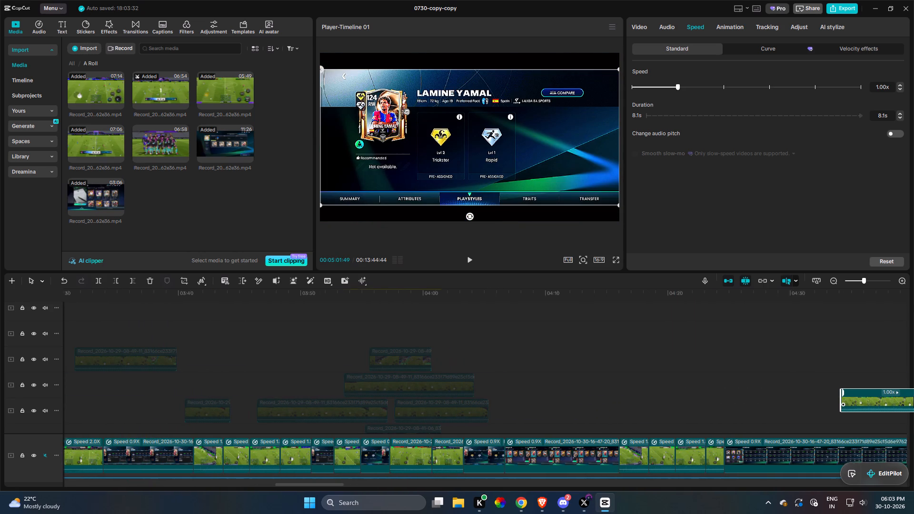
left_click_drag(913, 396, 741, 453)
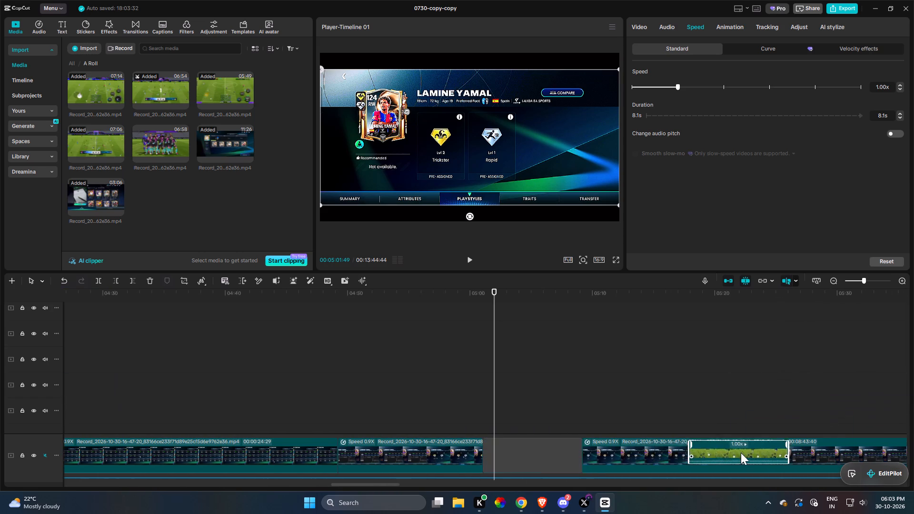
left_click_drag(741, 453, 585, 460)
scroll(488, 405, "down", 7)
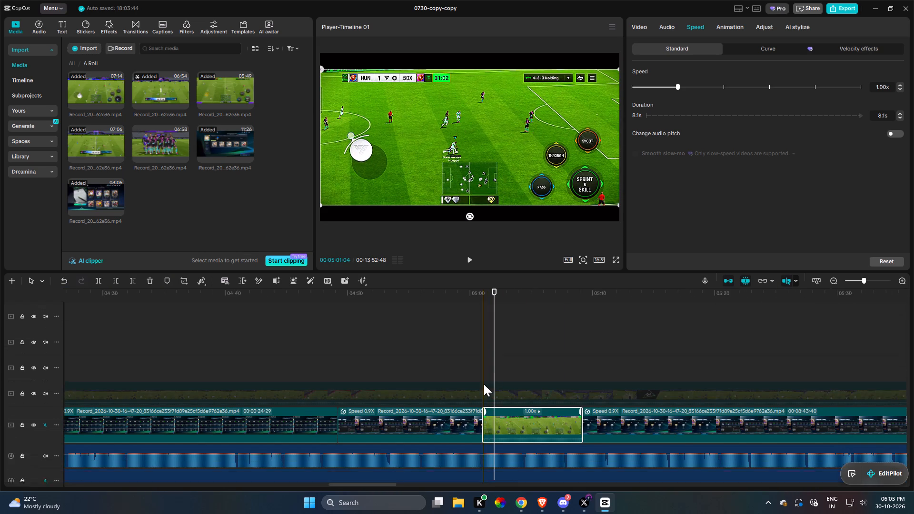
scroll(484, 384, "down", 3)
key("space")
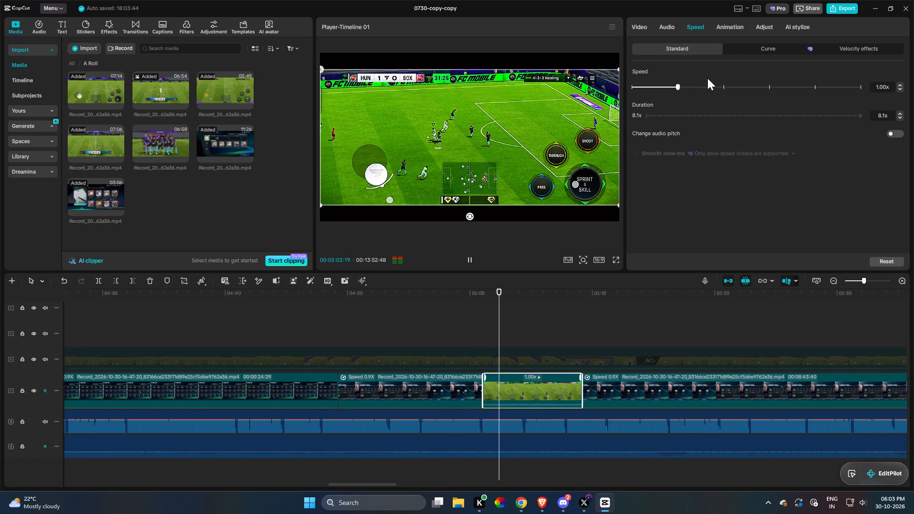
Scale the match clip inserted at about 05:01 up to 184% and set its speed to 2x.
left_click(639, 26)
left_click_drag(680, 97, 710, 99)
left_click(691, 25)
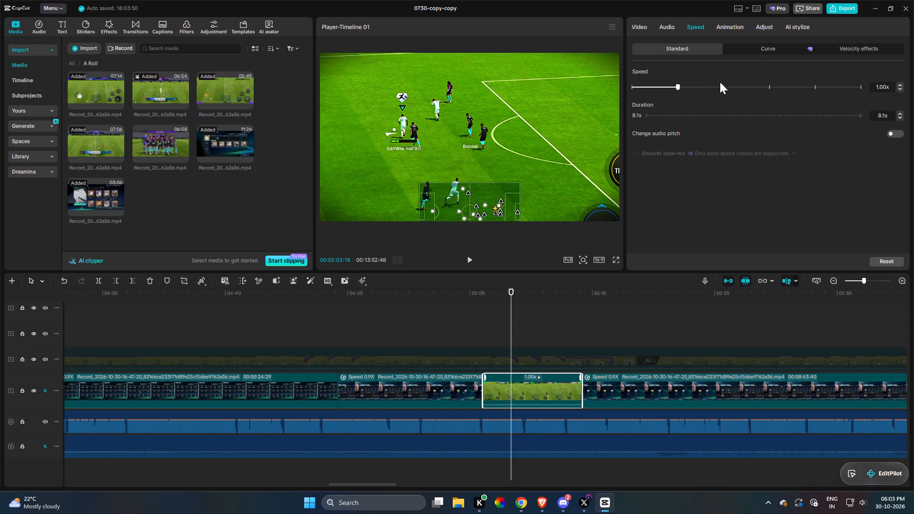
left_click(723, 87)
key("space")
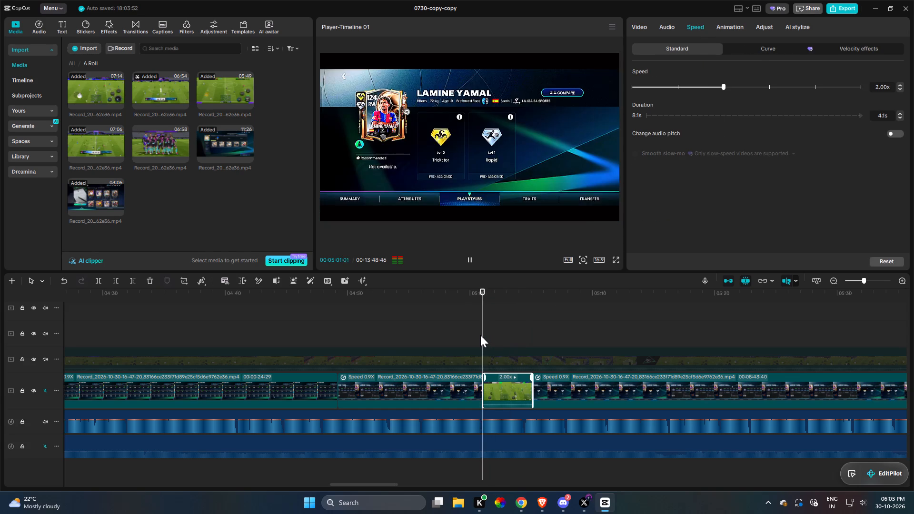
left_click_drag(506, 354, 493, 388)
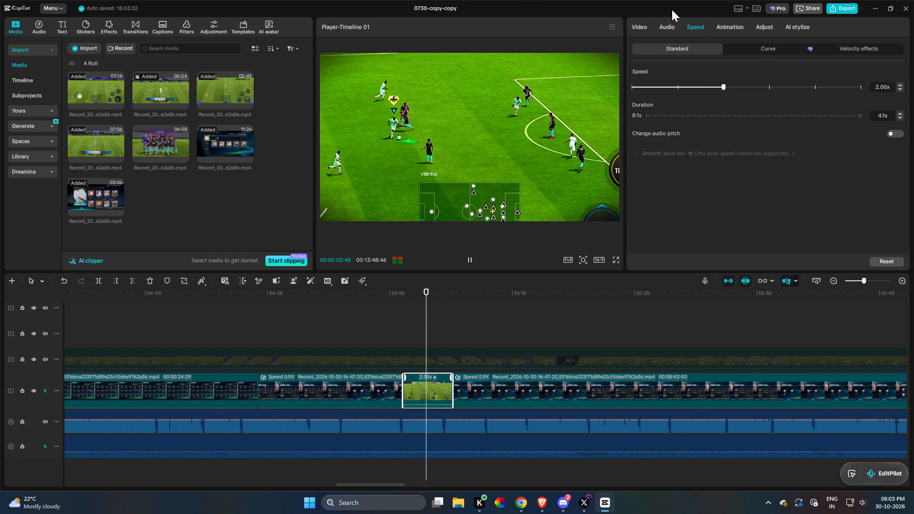
Reframe the match clip to X 479, Y 217 at 156% scale and play it against the narration.
left_click(644, 30)
left_click_drag(494, 142, 521, 128)
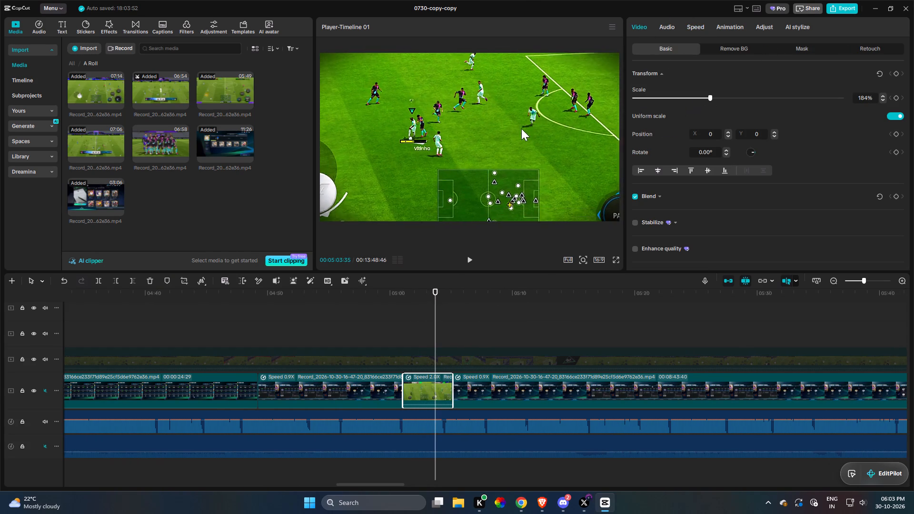
left_click_drag(521, 128, 531, 126)
left_click_drag(707, 98, 699, 99)
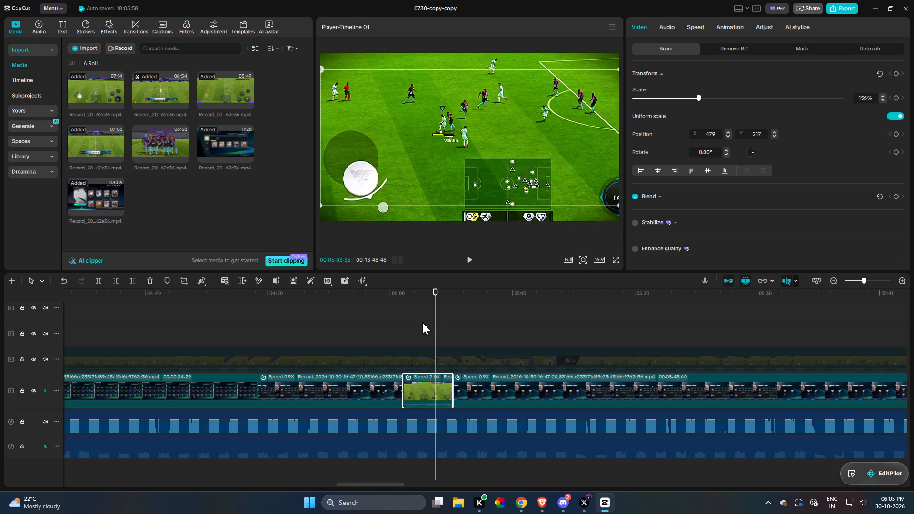
key("space")
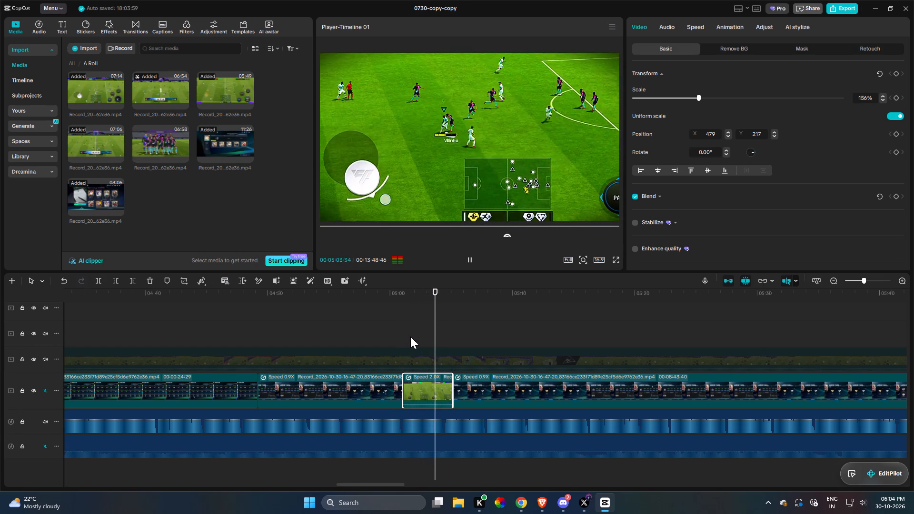
left_click_drag(487, 336, 418, 344)
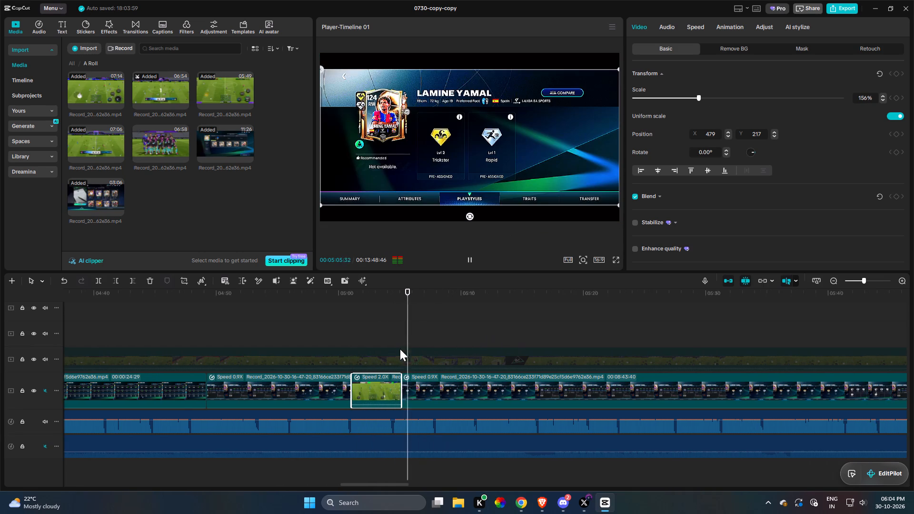
key("space")
key("space")
key("space")
key("space")
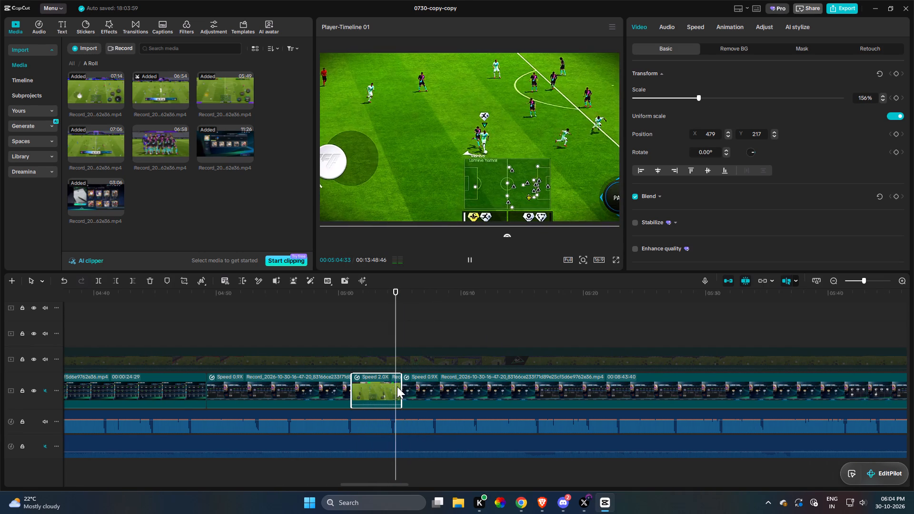
key("space")
Preview the disabled match clips on the two lowest overlay tracks near 03:51 and 03:55, enabling each and disabling it again.
left_click_drag(380, 485, 265, 478)
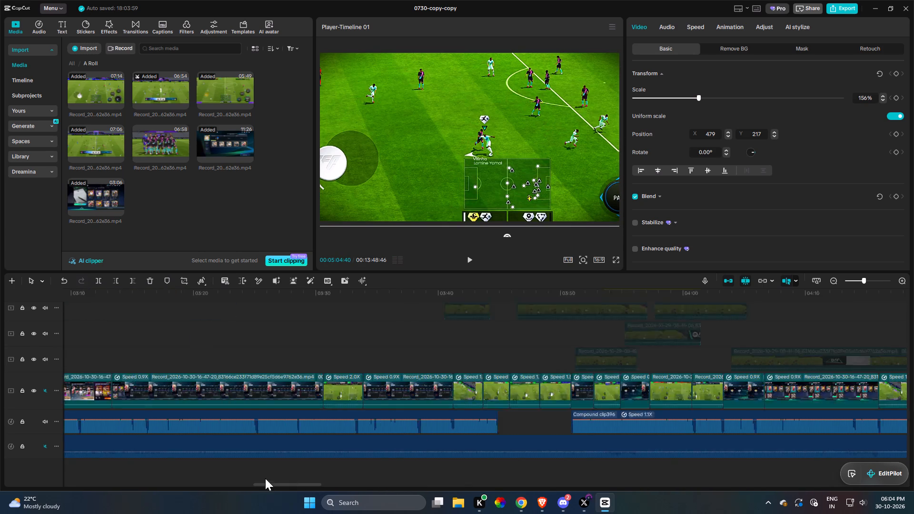
left_click_drag(265, 478, 319, 469)
left_click(274, 363)
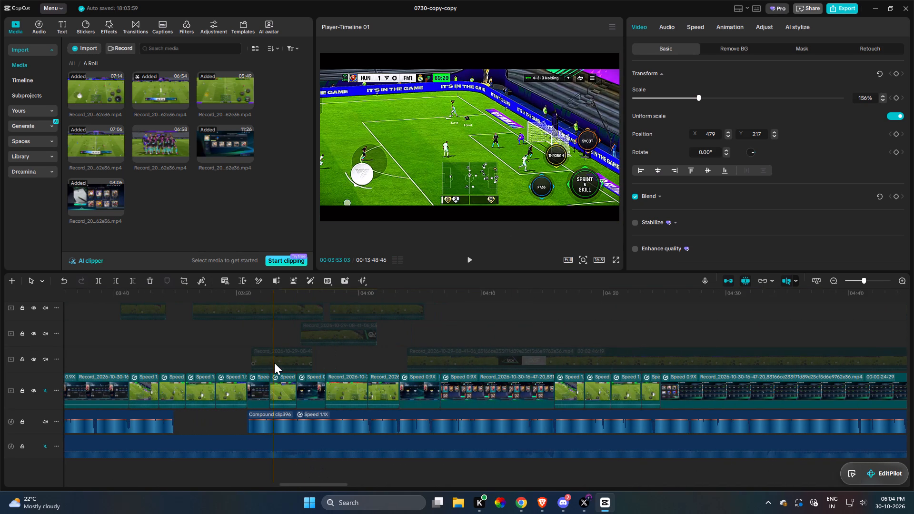
key("v")
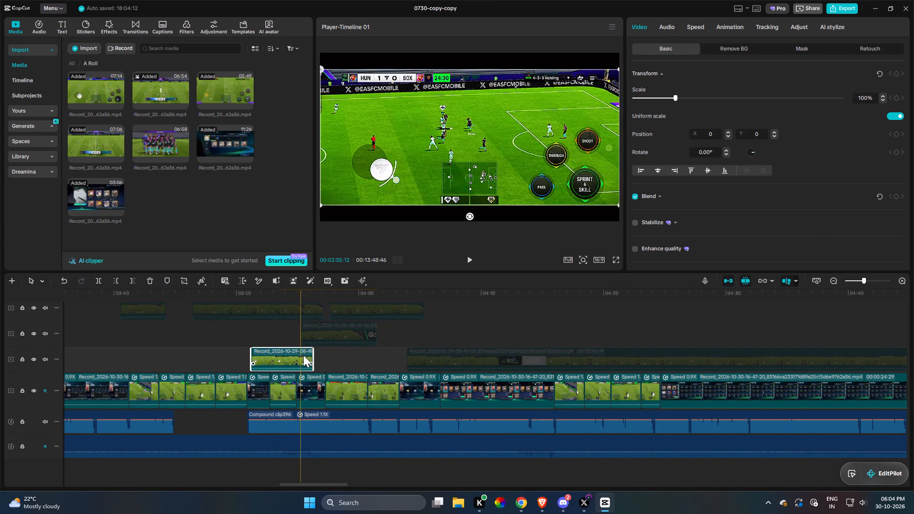
key("v")
left_click(314, 333)
key("v")
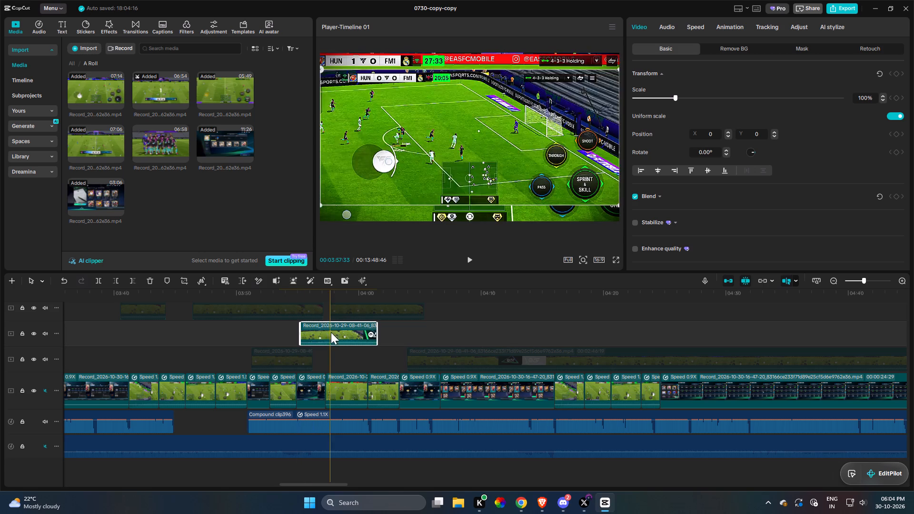
key("v")
Preview the disabled match clips stacked on the three higher overlay tracks around 03:57 to 04:01, enabling each and disabling it again.
scroll(345, 330, "up", 2)
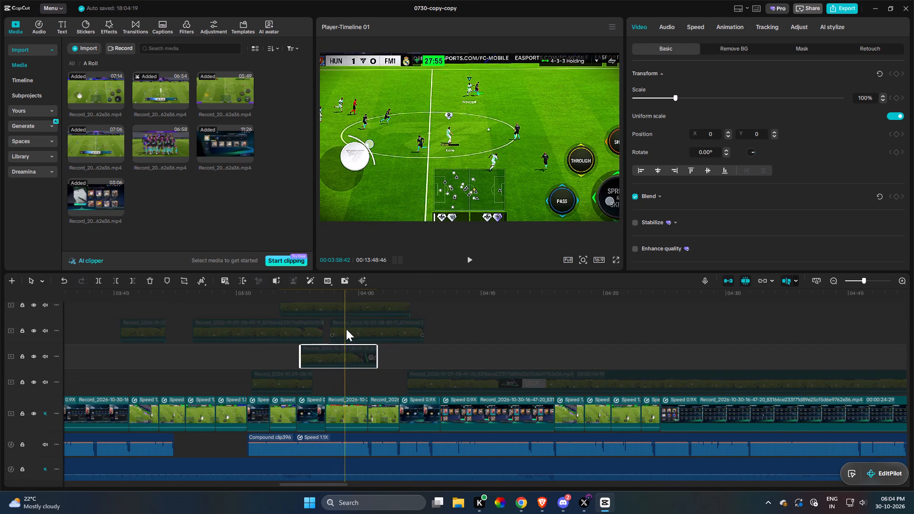
left_click(352, 326)
key("v")
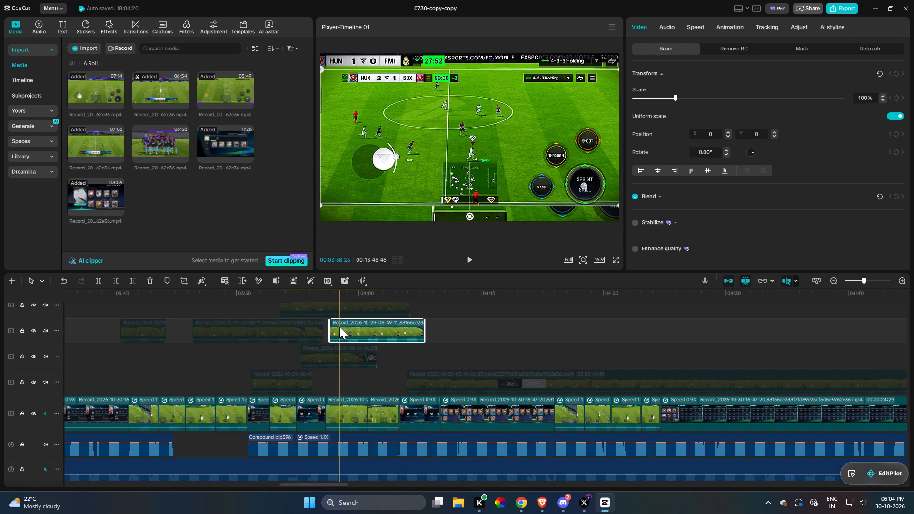
key("v")
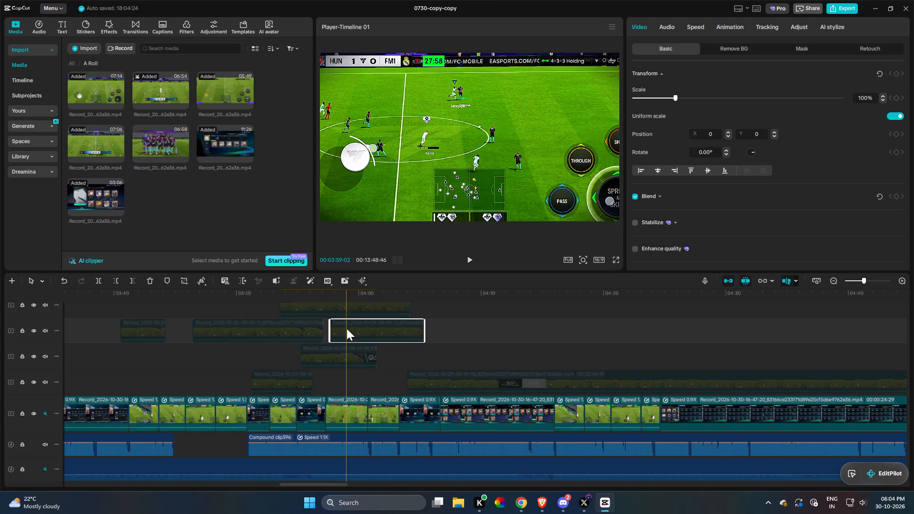
scroll(350, 328, "up", 2)
left_click(350, 327)
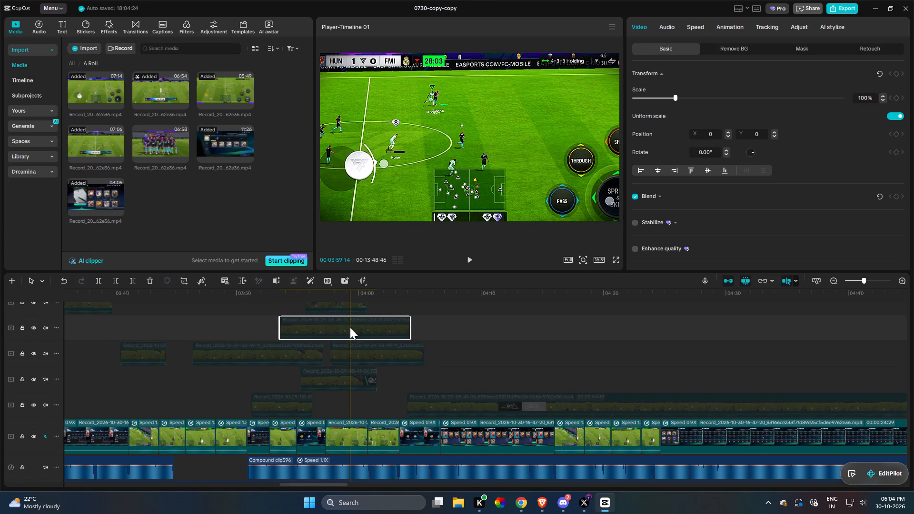
key("v")
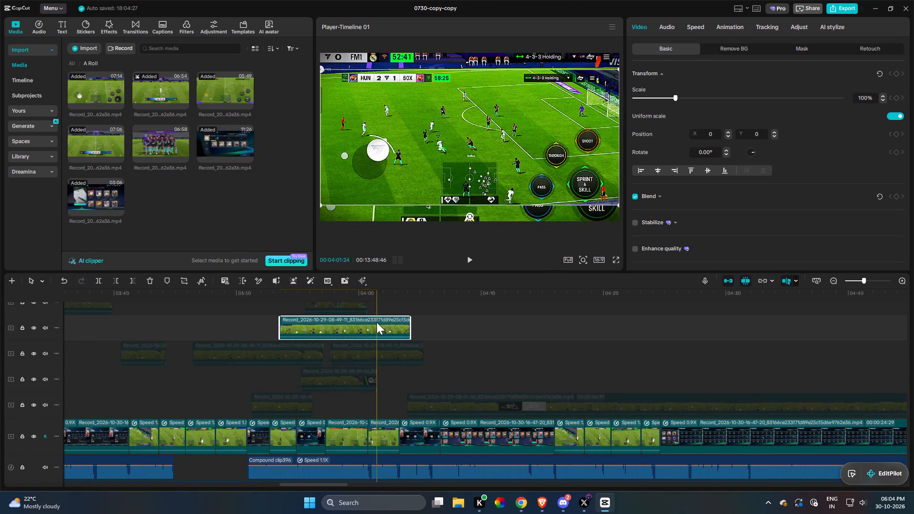
key("v")
scroll(329, 334, "up", 3)
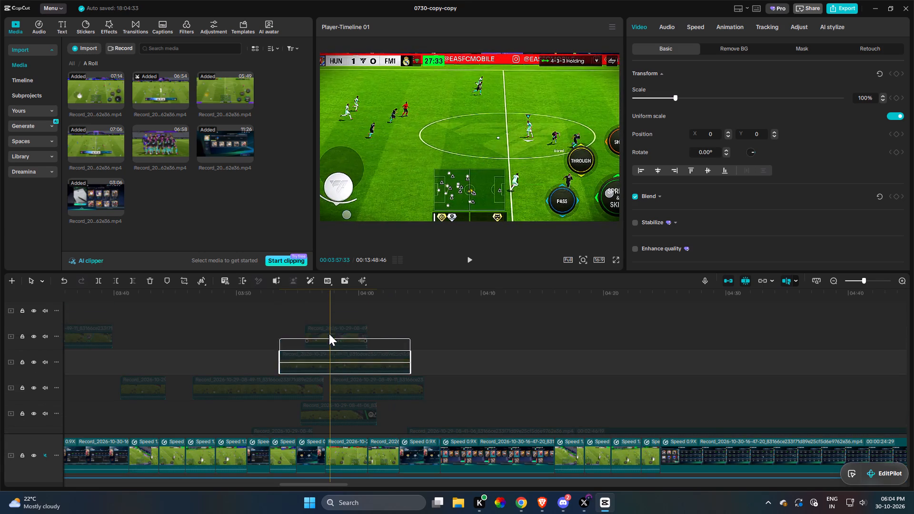
left_click(327, 322)
left_click(327, 330)
key("v")
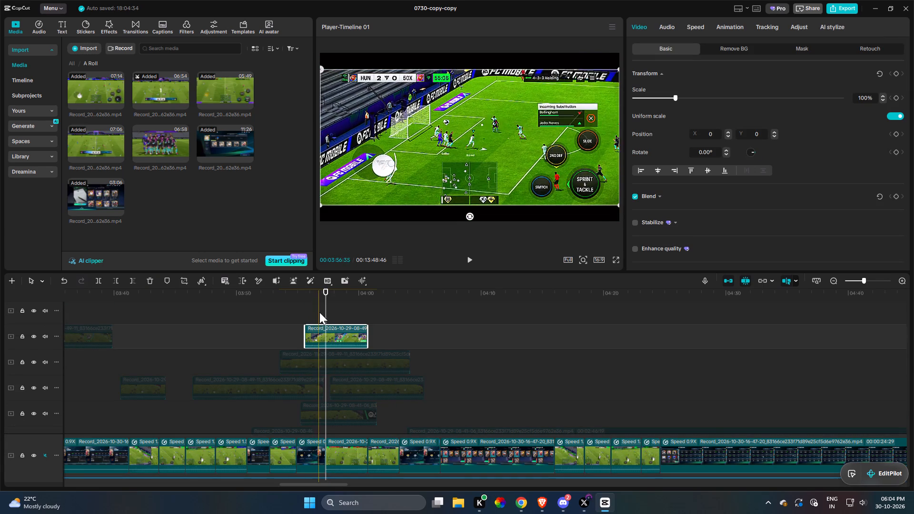
key("v")
Enable the disabled match clip running from about 03:46 to 03:57 and move it onto the main track right after the 2x match clip.
scroll(274, 370, "down", 2)
left_click(248, 360)
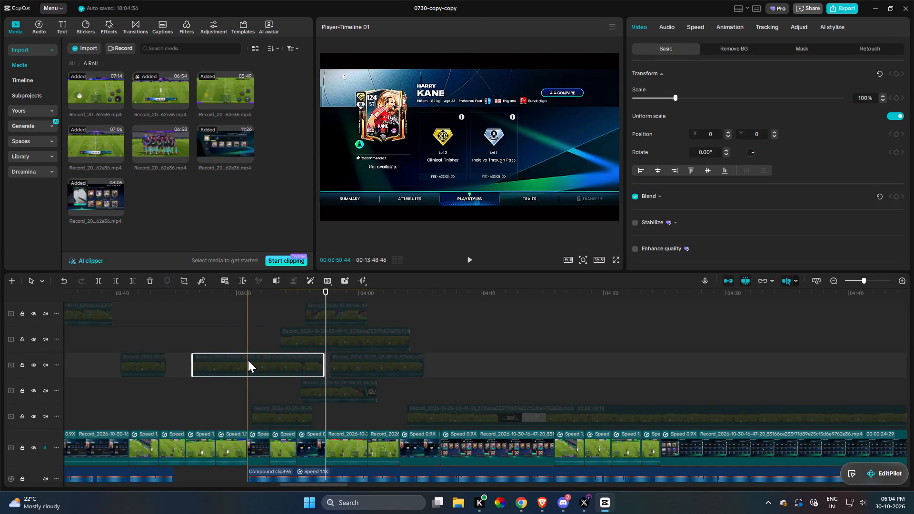
key("v")
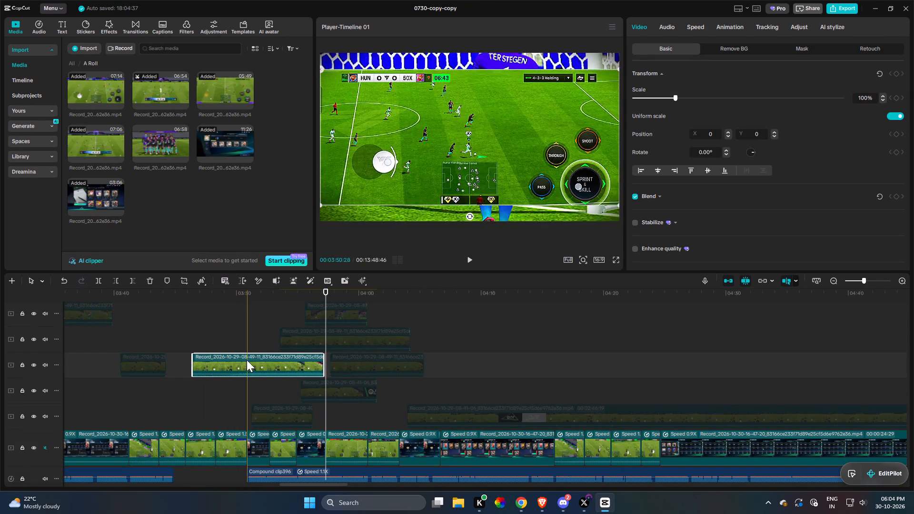
left_click_drag(247, 360, 913, 411)
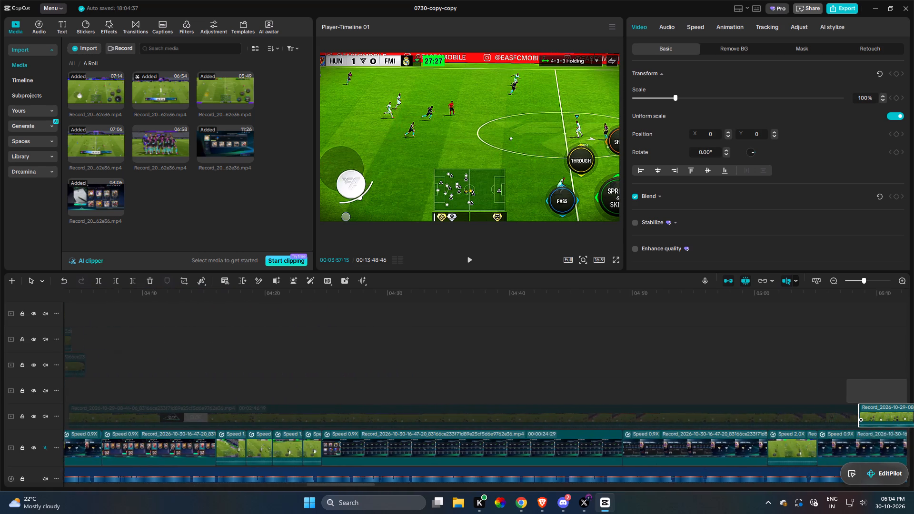
left_click_drag(913, 411, 407, 449)
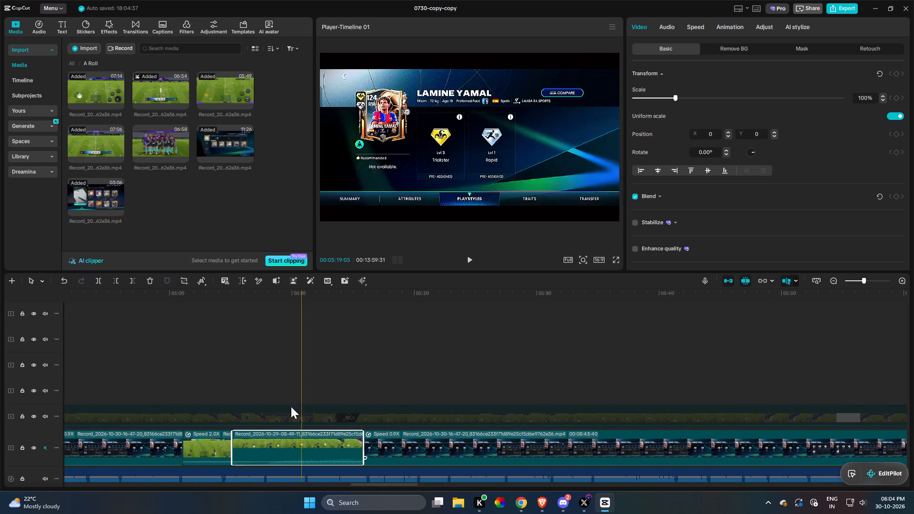
scroll(251, 379, "down", 11)
key("space")
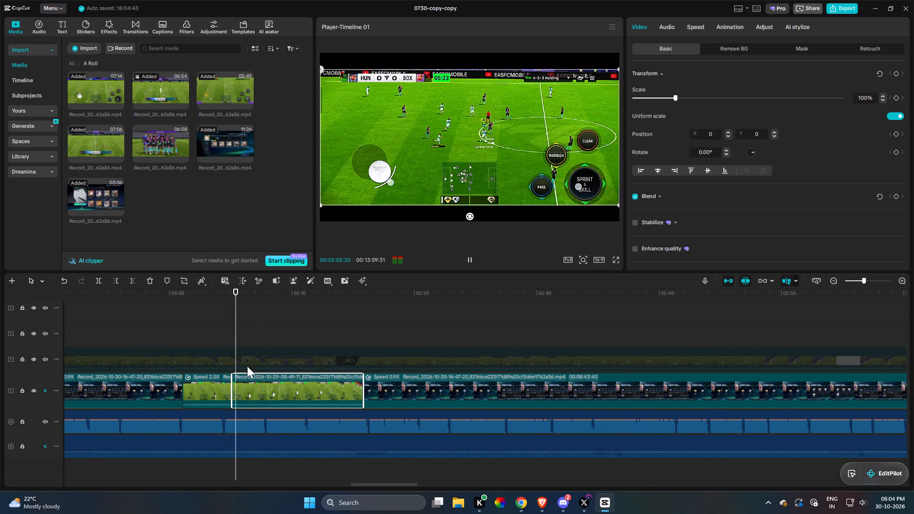
key("space")
Copy the first match clip's attributes, including 2x speed, 156% scale and position, onto the newly added match clip.
left_click(221, 395)
key("shift+c")
left_click(282, 385)
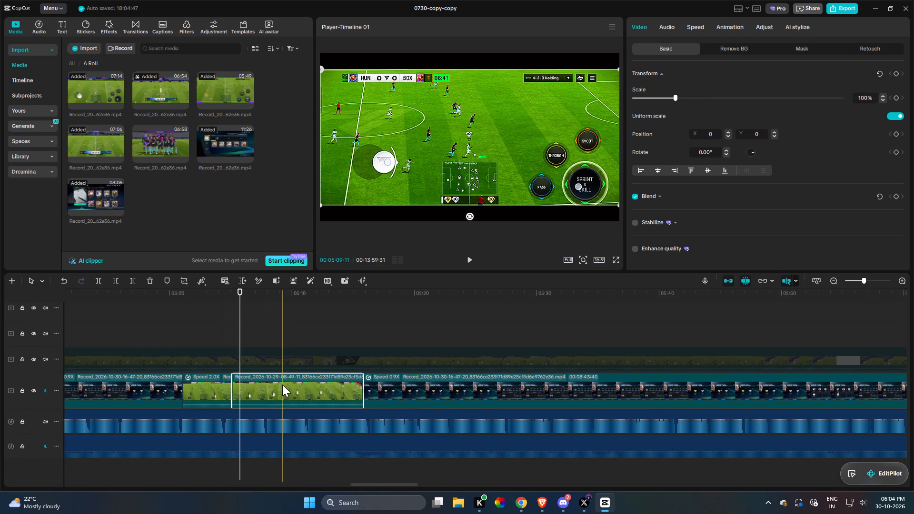
key("shift+v")
left_click(568, 349)
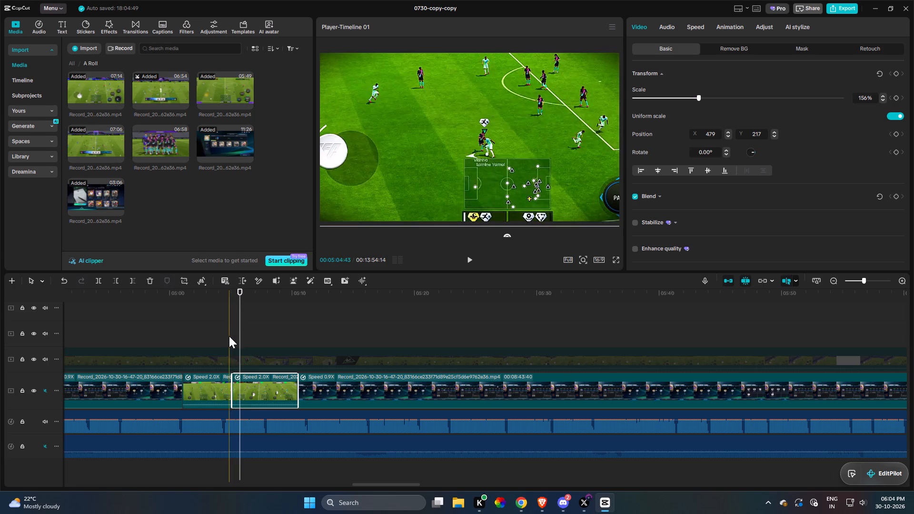
Play the match clips against the narration and trim the end of the preceding Lamine Yamal card clip back to about 05:00.
key("space")
key("space")
key("space")
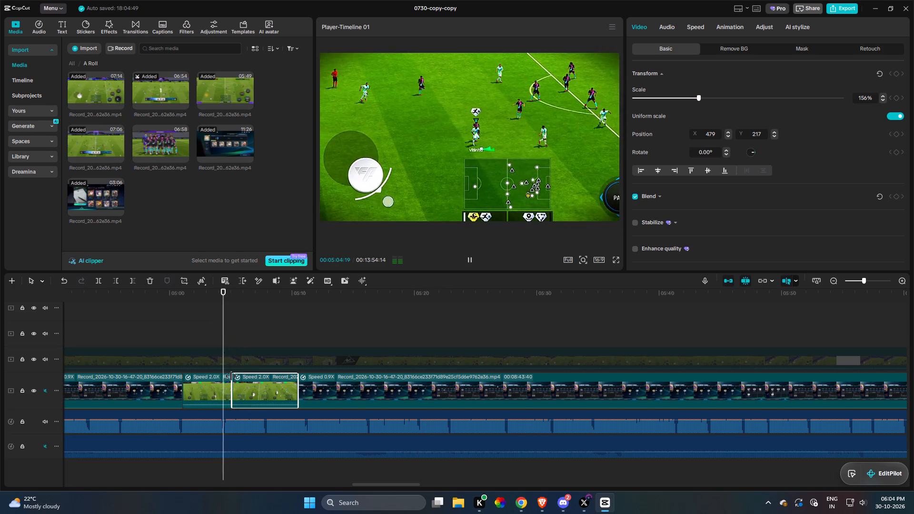
key("space")
key("space")
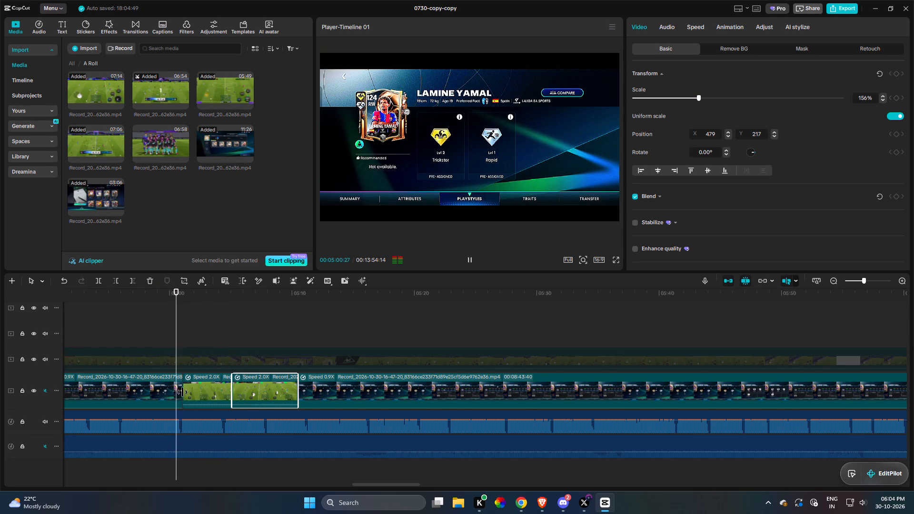
key("space")
left_click(178, 392)
key("space")
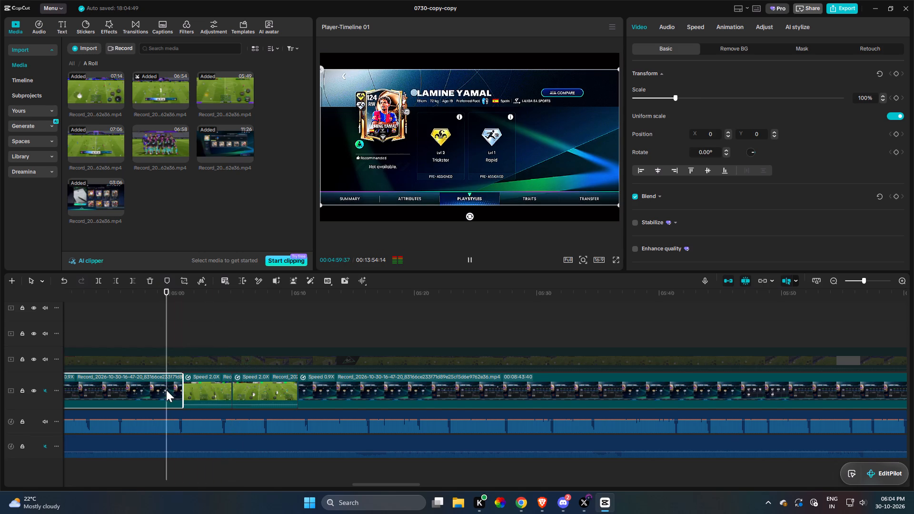
key("space")
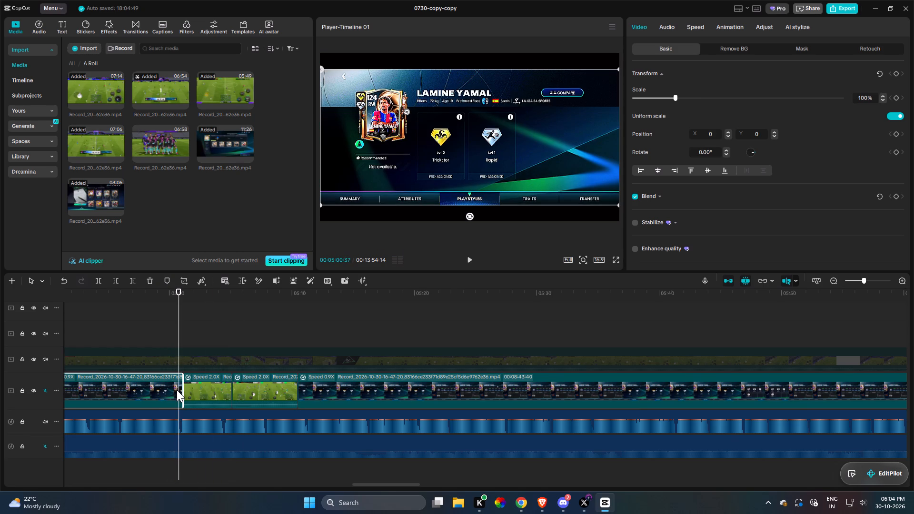
type("w")
Reposition the second match clip to X -421, Y 79 and play both match clips against the narration.
key("space")
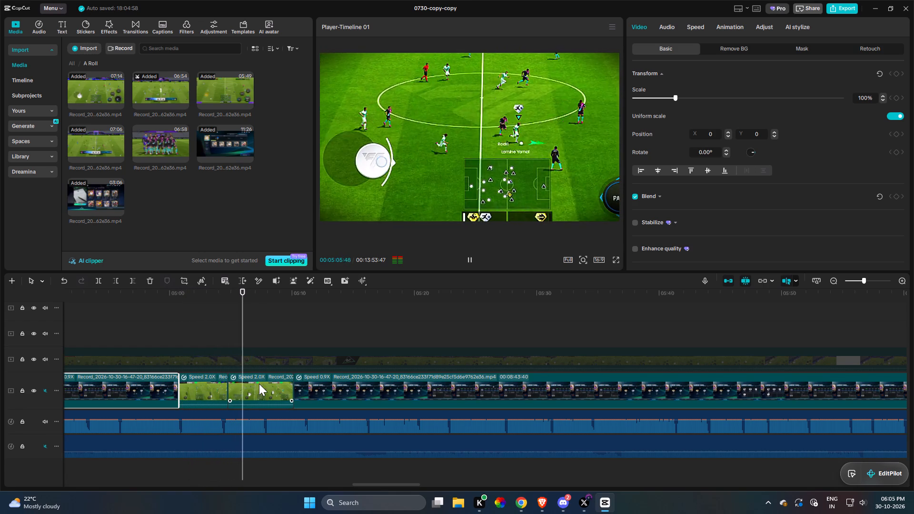
key("space")
left_click(259, 384)
left_click_drag(497, 203, 445, 208)
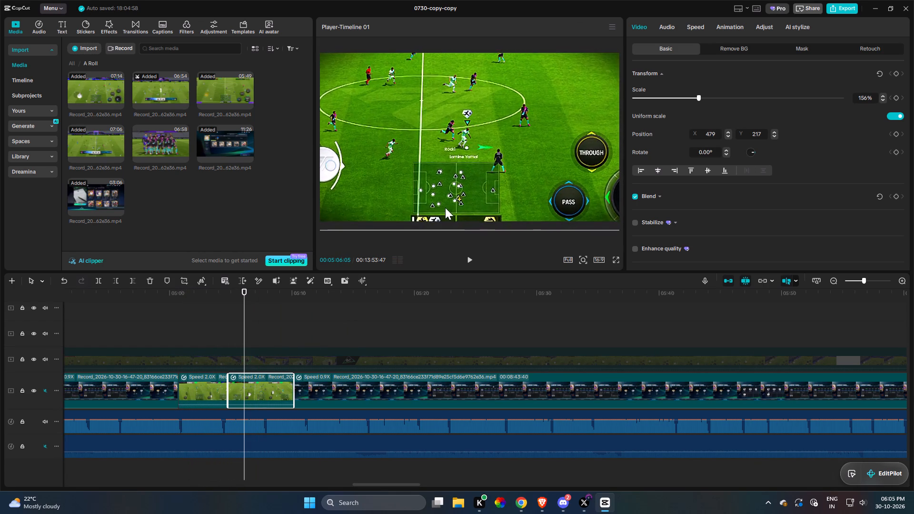
left_click_drag(445, 208, 427, 214)
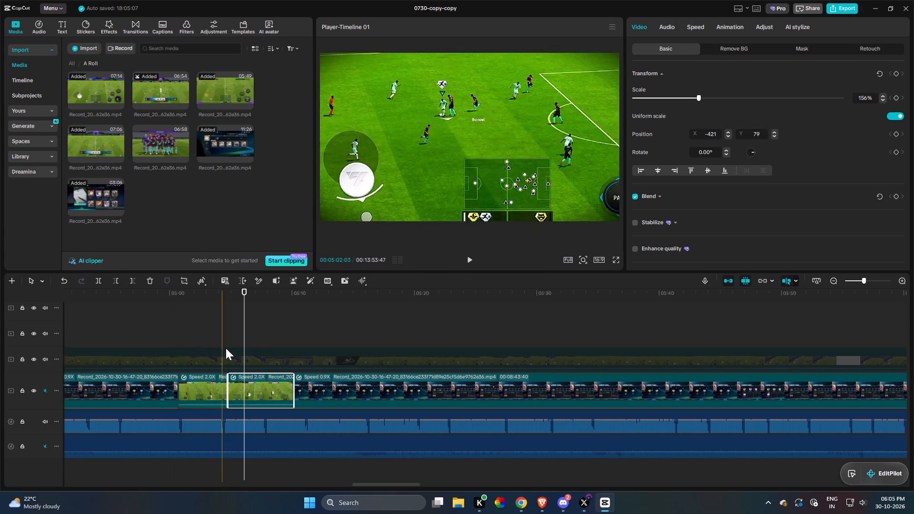
key("space")
left_click_drag(270, 360, 286, 381)
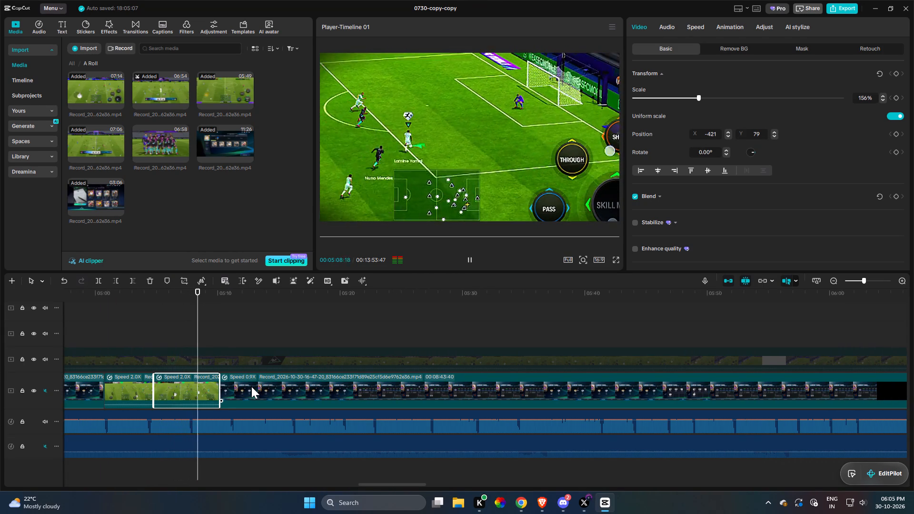
key("space")
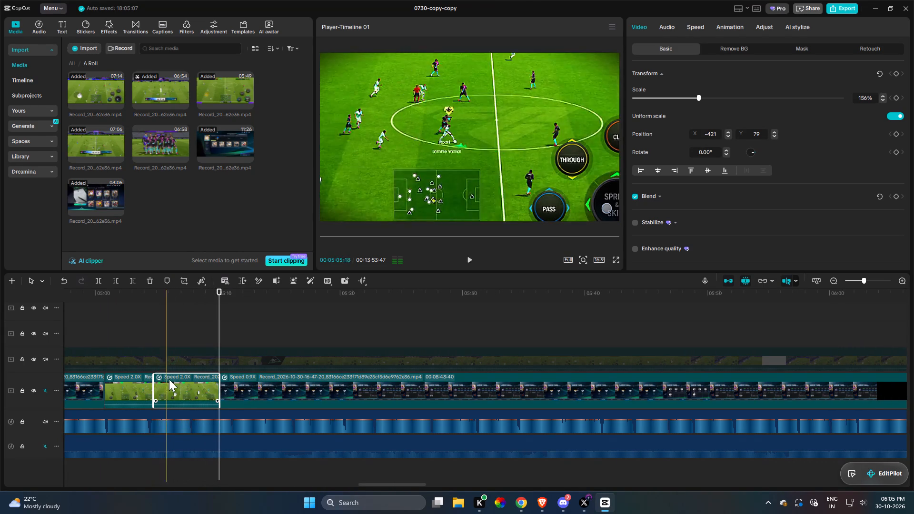
Split the narration at about 05:07 and move its later part to about 05:10, where the next Lamine Yamal card clip starts.
key("space")
key("space")
key("space")
key("space")
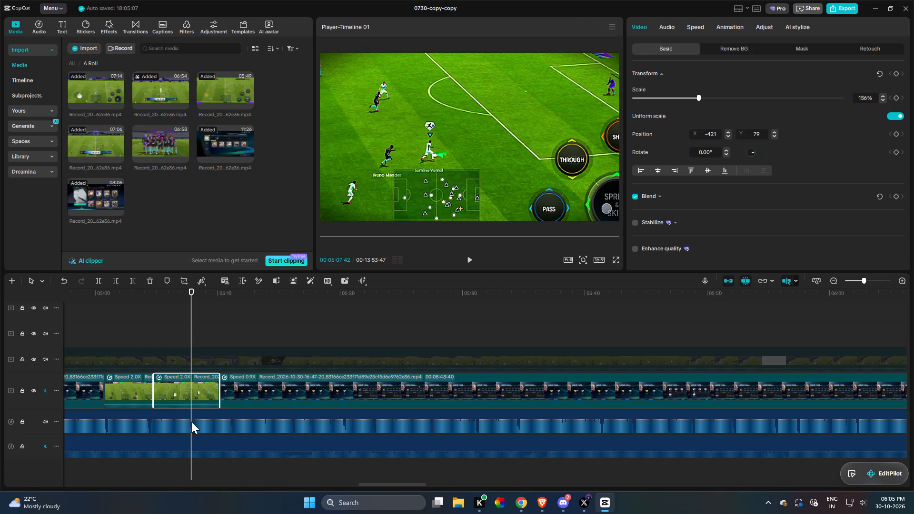
left_click(191, 422)
key("r")
left_click_drag(211, 424, 240, 422)
key("space")
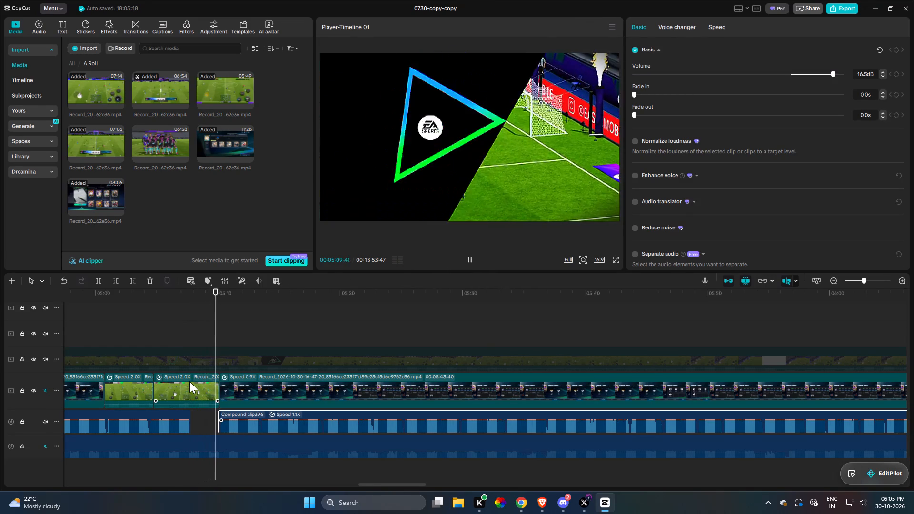
Play the second match clip and move the later narration part slightly earlier, to start at about 05:09:30.
key("space")
left_click(189, 381)
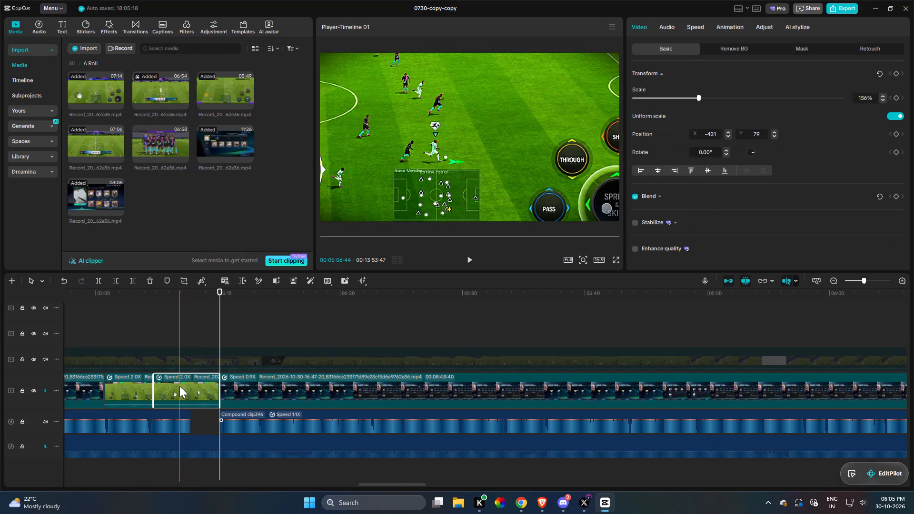
key("space")
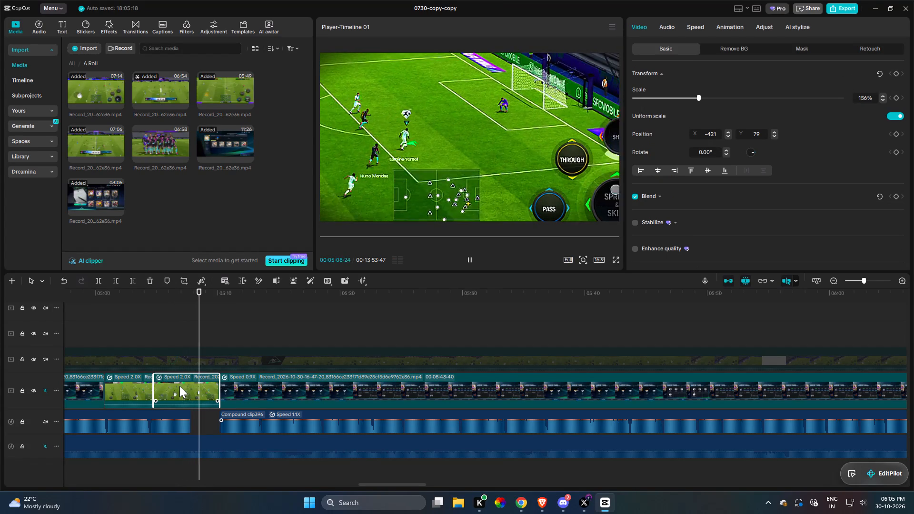
key("space")
left_click_drag(232, 424, 226, 425)
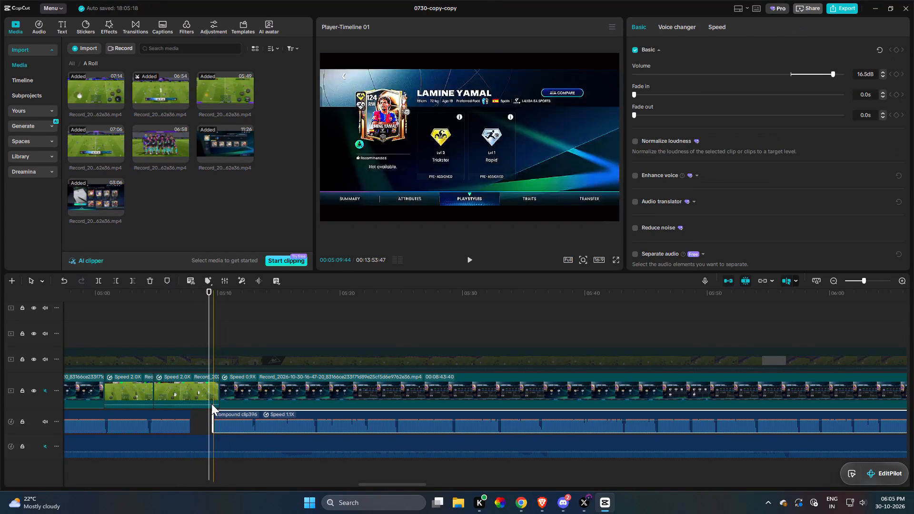
key("space")
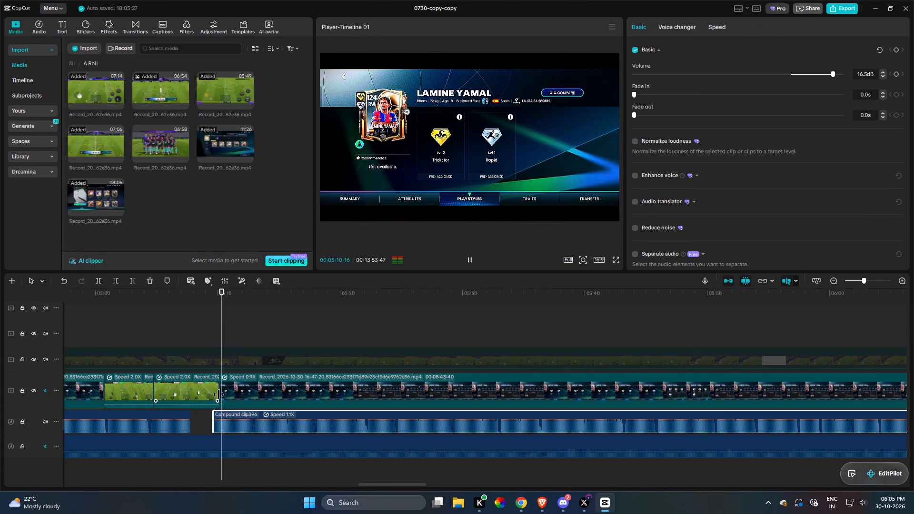
key("space")
Trim the end of the second 2x match clip back to about 05:09, cutting off the EA Sports FC Mobile transition.
left_click(219, 395)
left_click(214, 395)
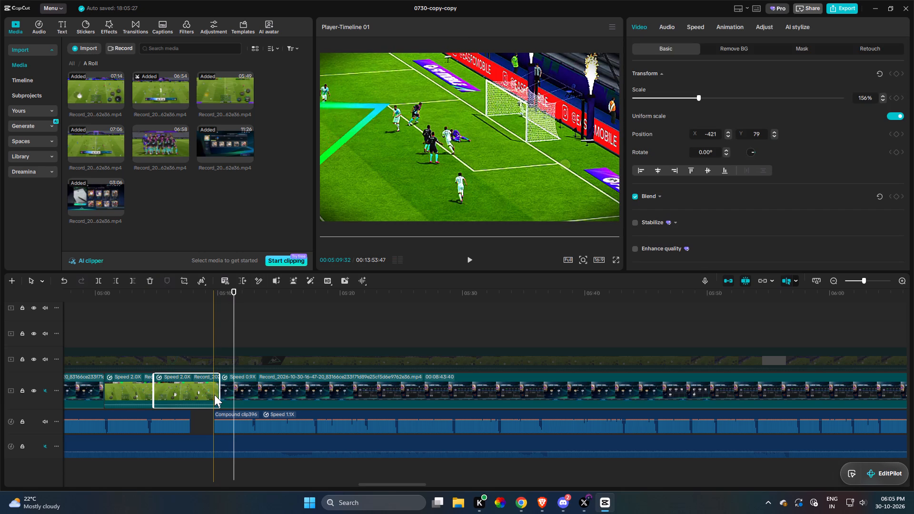
left_click_drag(219, 389, 215, 389)
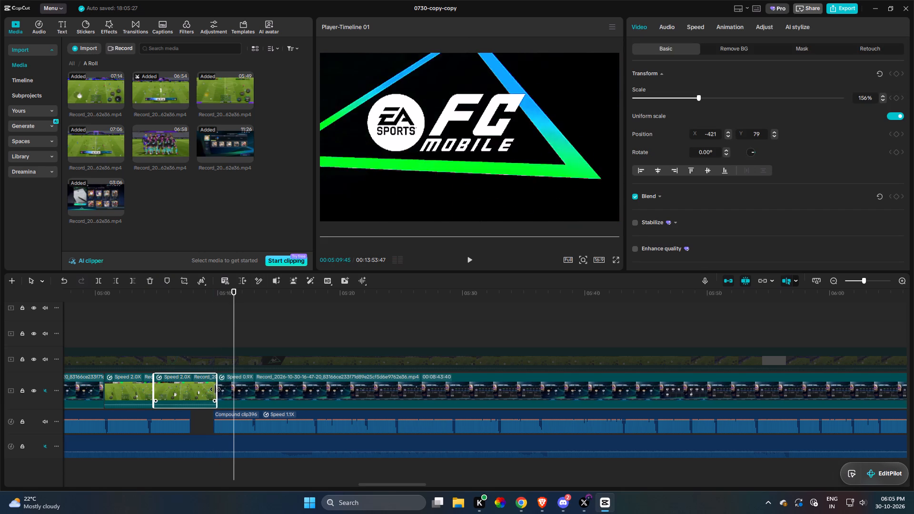
left_click_drag(215, 389, 212, 390)
key("space")
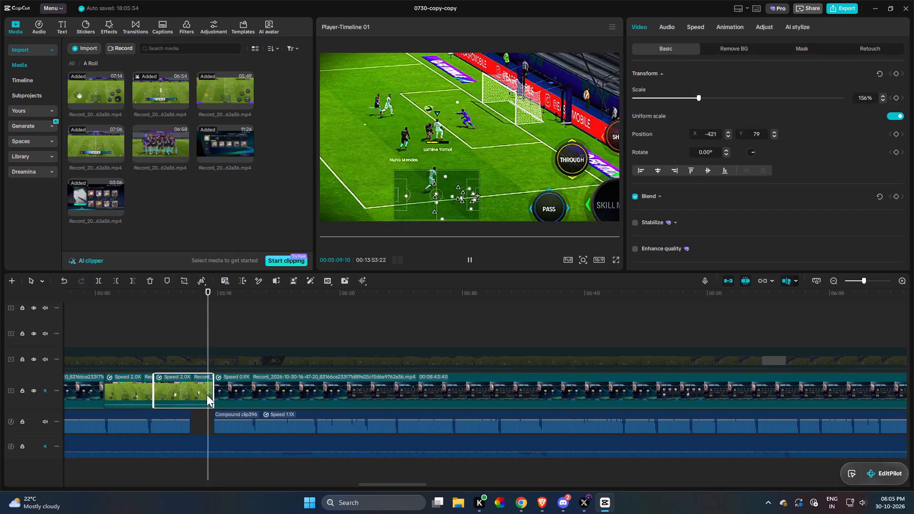
Move the later narration part earlier to about 05:09 and play it against the end of the match clip.
left_click_drag(239, 425, 230, 425)
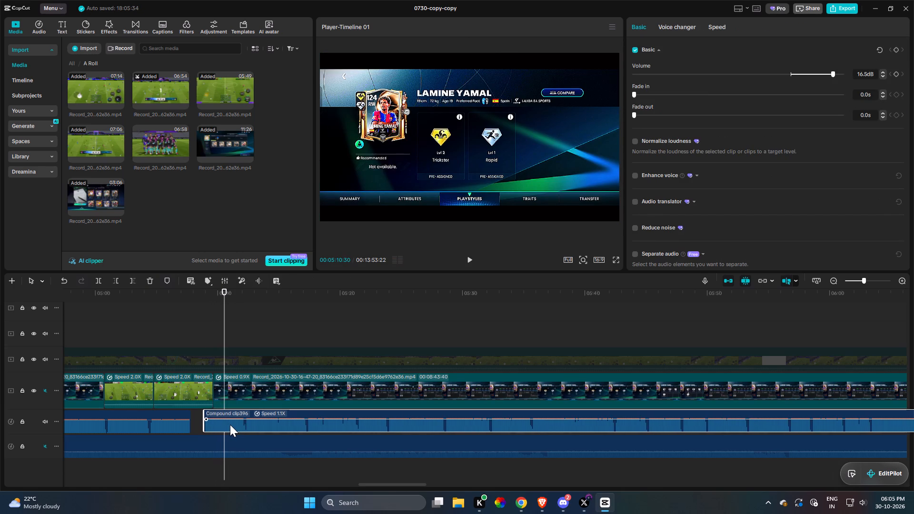
left_click_drag(230, 425, 231, 425)
key("space")
key("space")
left_click(199, 420)
key("space")
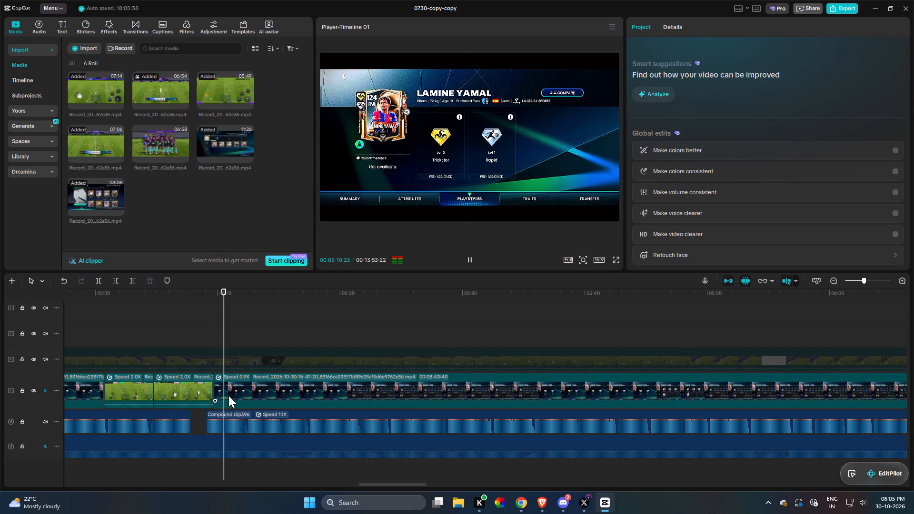
key("space")
Trim the start of the following Lamine Yamal card clip so it opens on the Summary page instead of Playstyles.
left_click(228, 394)
left_click(206, 390)
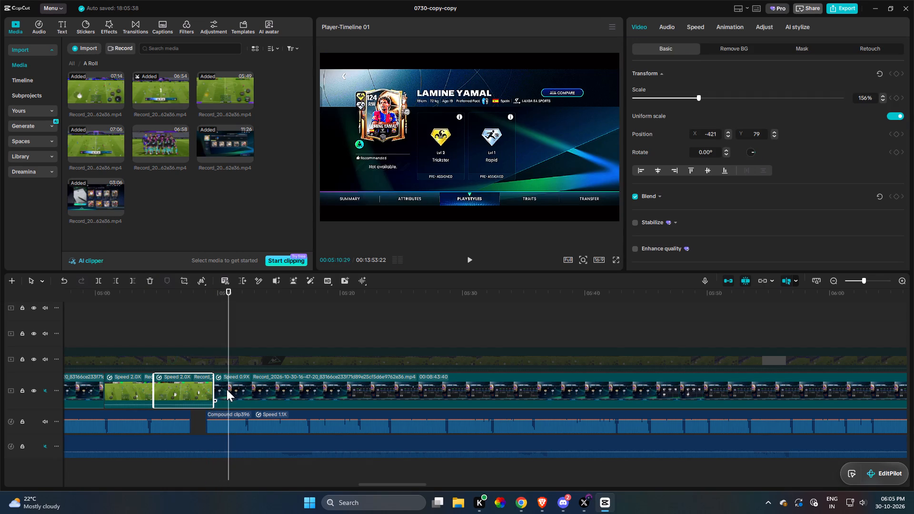
key("space")
left_click(227, 389)
key("space")
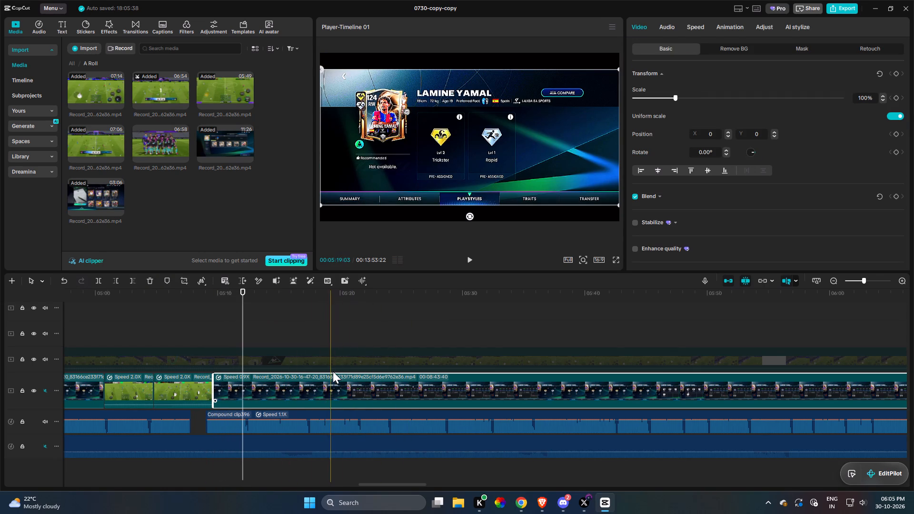
key("q")
key("space")
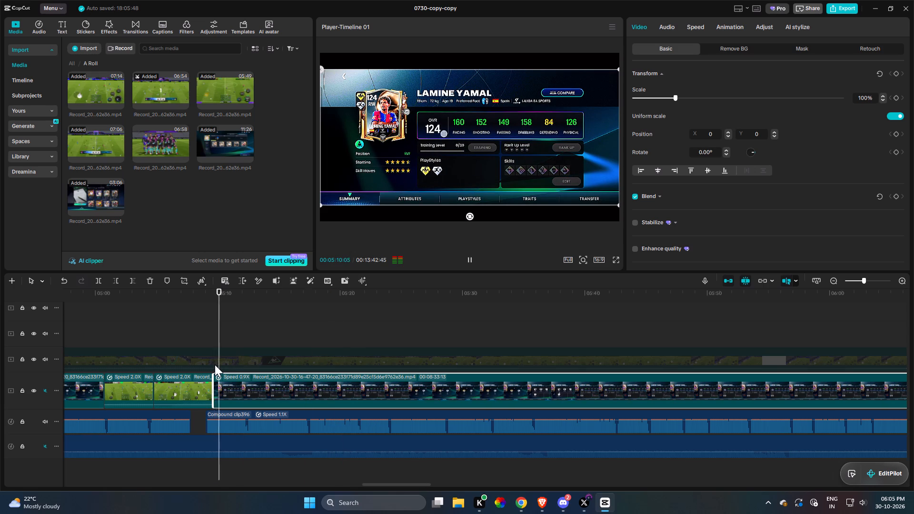
left_click_drag(212, 377, 203, 376)
key("space")
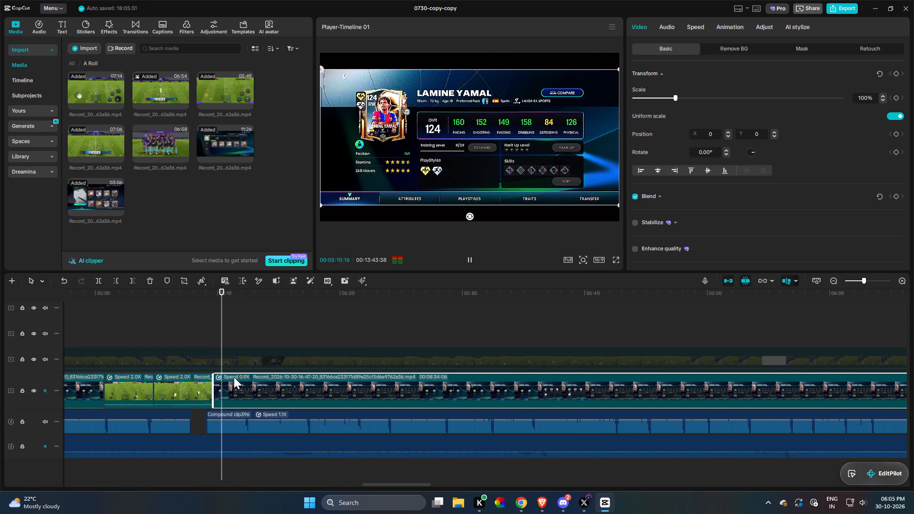
Move the later narration part slightly earlier, to about 05:08:30, and play it over the card clip.
key("space")
left_click_drag(221, 423, 216, 423)
key("space")
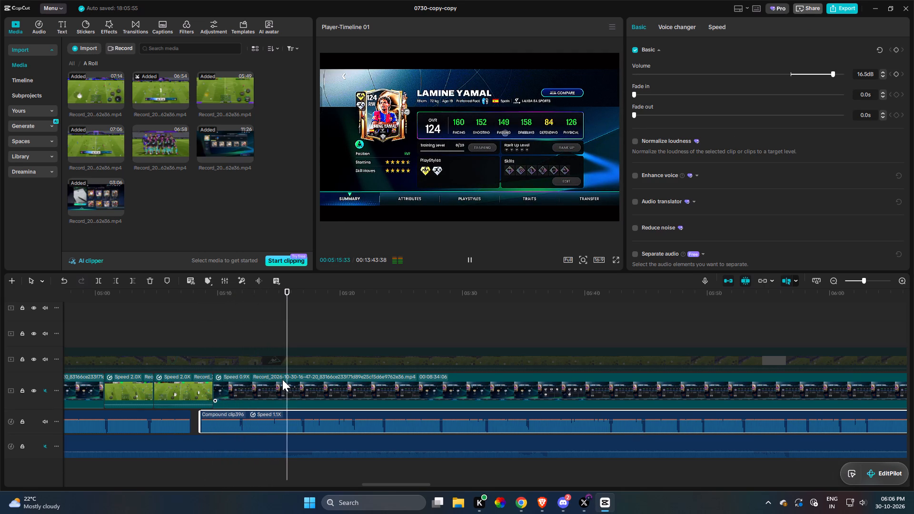
Split the Lamine Yamal card clip at about 05:22 and insert a copy of the first 2x match clip there.
left_click(298, 387)
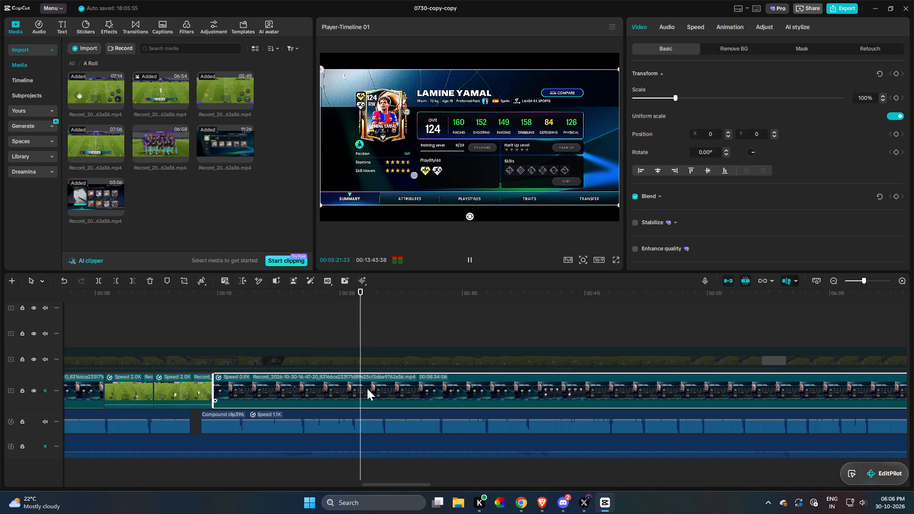
key("space")
key("space")
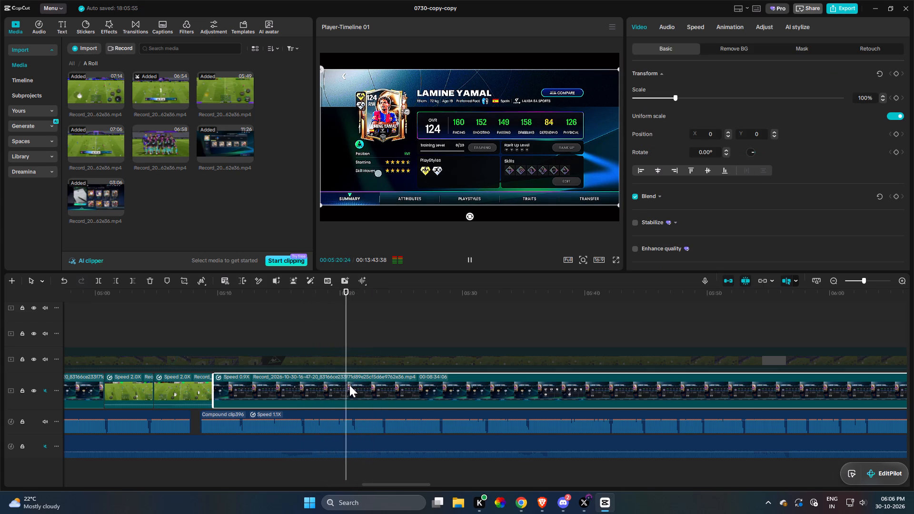
key("space")
type("r")
left_click_drag(180, 371, 166, 380)
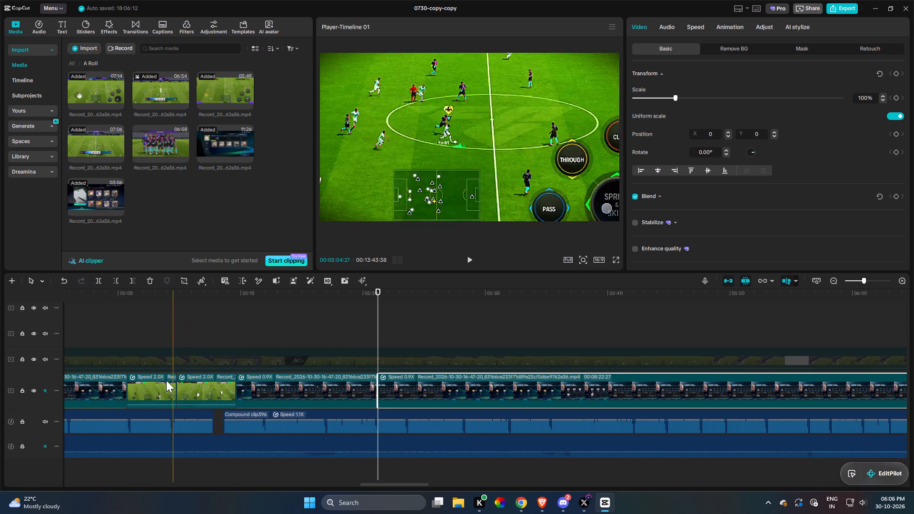
left_click_drag(166, 380, 167, 380)
left_click(158, 385)
key("ctrl+c")
key("ctrl+v")
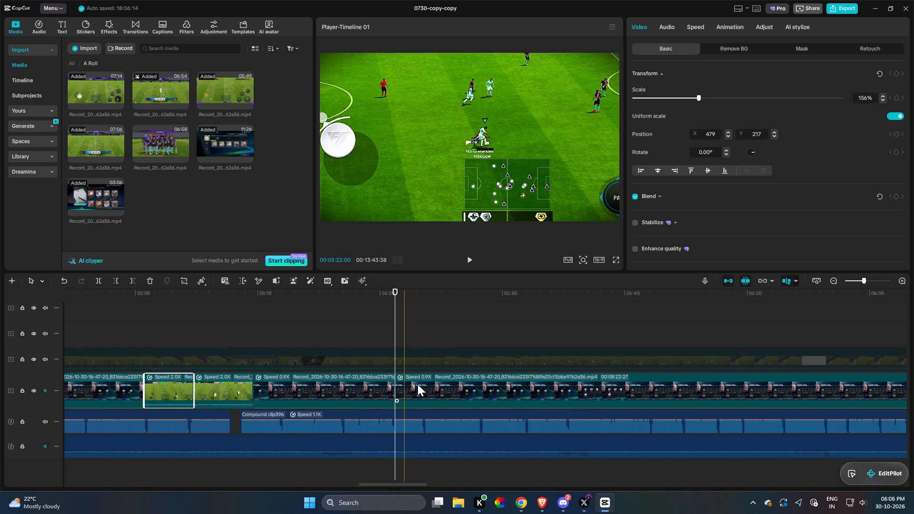
left_click_drag(431, 382, 430, 414)
Play the copied match clip against the narration and trim its end to about 05:23:20.
key("space")
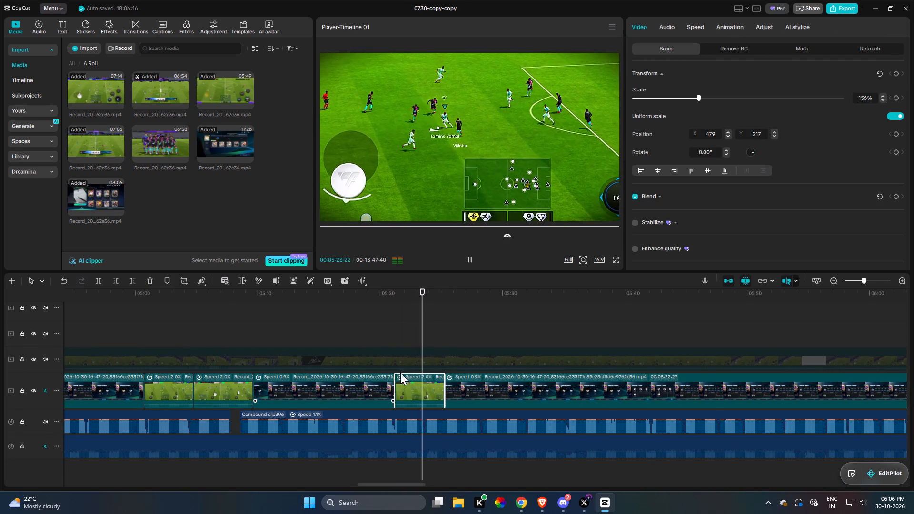
key("space")
key("space")
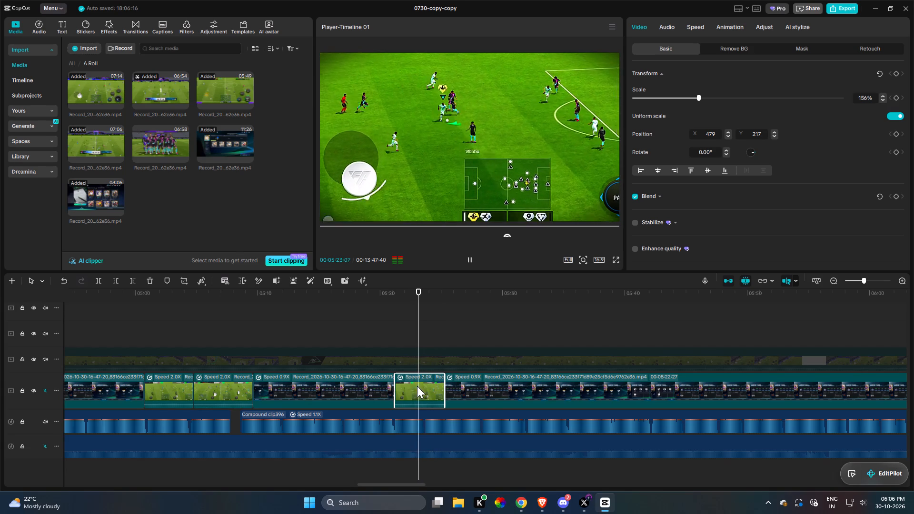
key("space")
key("w")
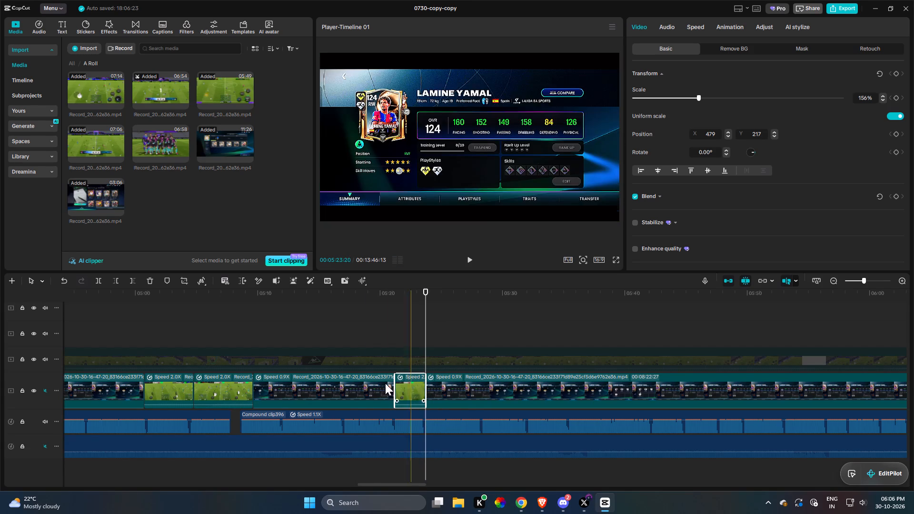
Keyframe a zoom on the Summary card clip from about 05:10:14 to 05:10:45, reaching 443% scale at X 766, Y -537 on the overall and pacing stats.
key("space")
left_click(372, 386)
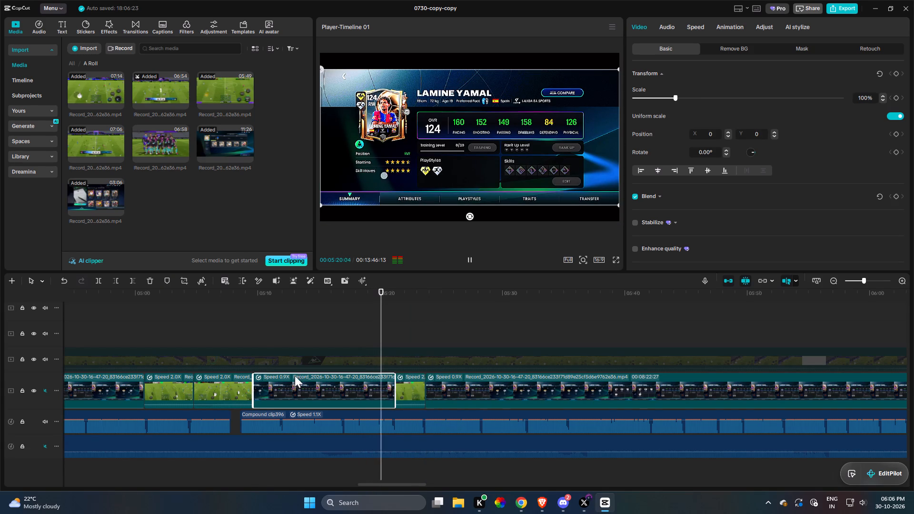
key("space")
key("space")
key("space")
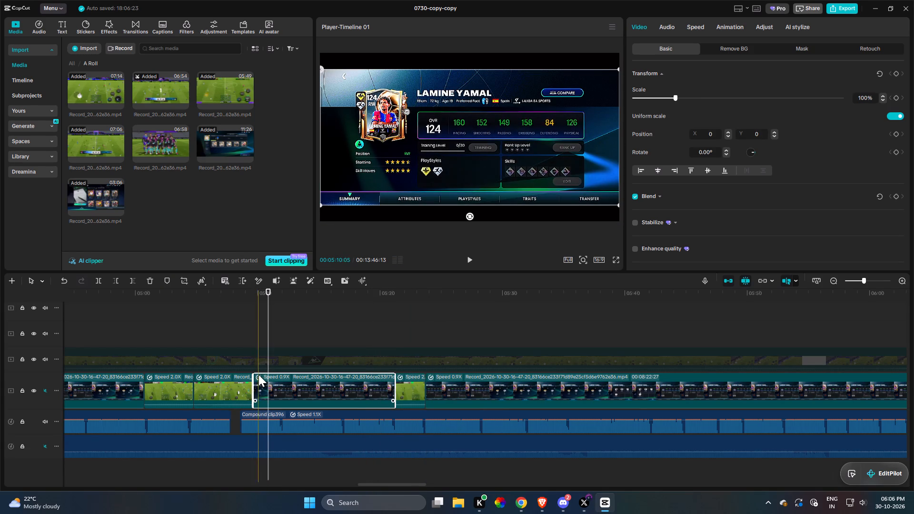
key("space")
key("space")
type("c")
key("space")
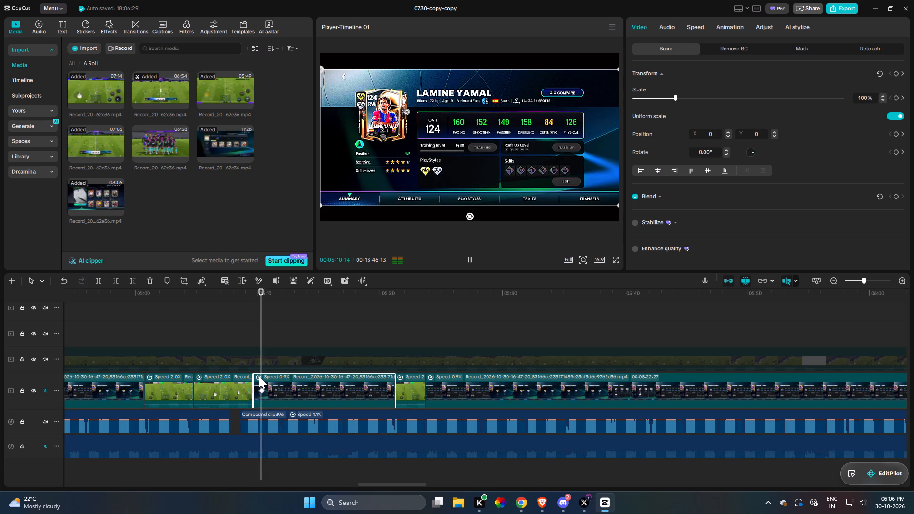
key("space")
key("c")
left_click(271, 389)
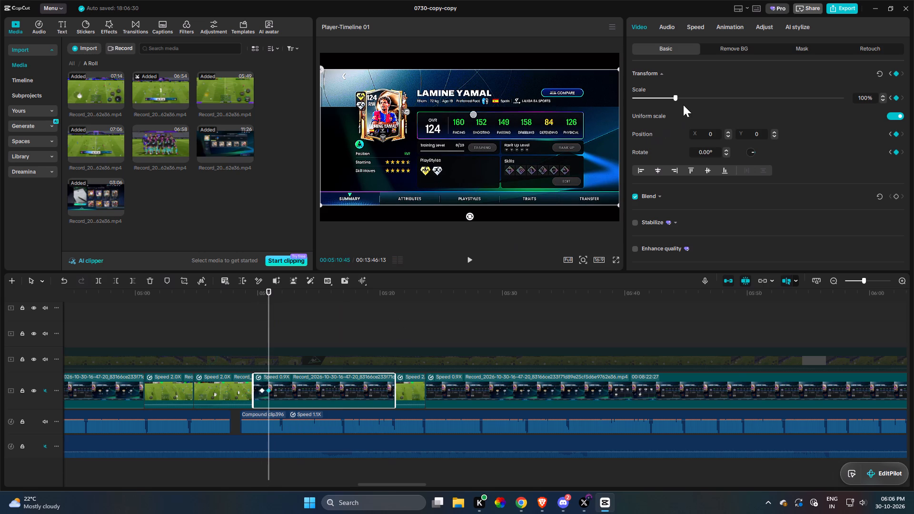
left_click(818, 96)
left_click_drag(458, 156, 514, 199)
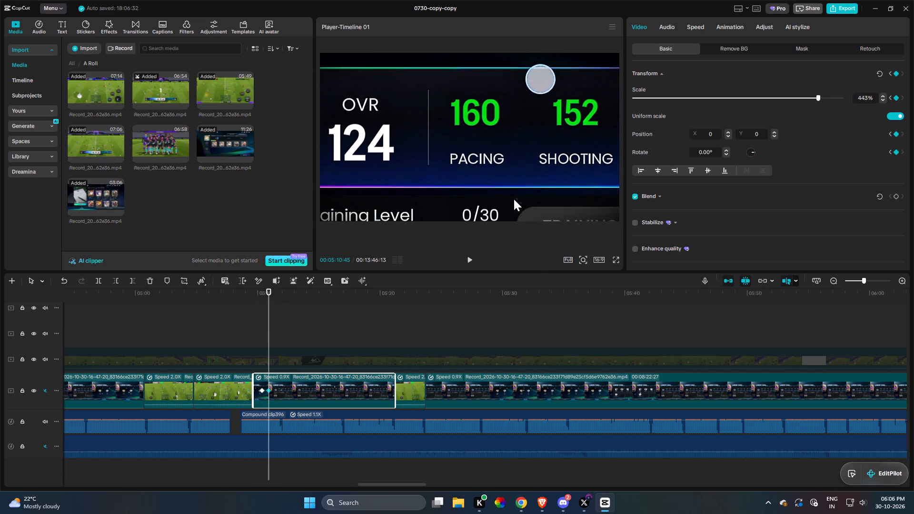
left_click_drag(514, 199, 518, 198)
Keyframe a pan from about 05:12:49 to 05:13:18 on the card clip, reaching X -3110, Y -616 on the passing, dribbling and defending stats.
key("space")
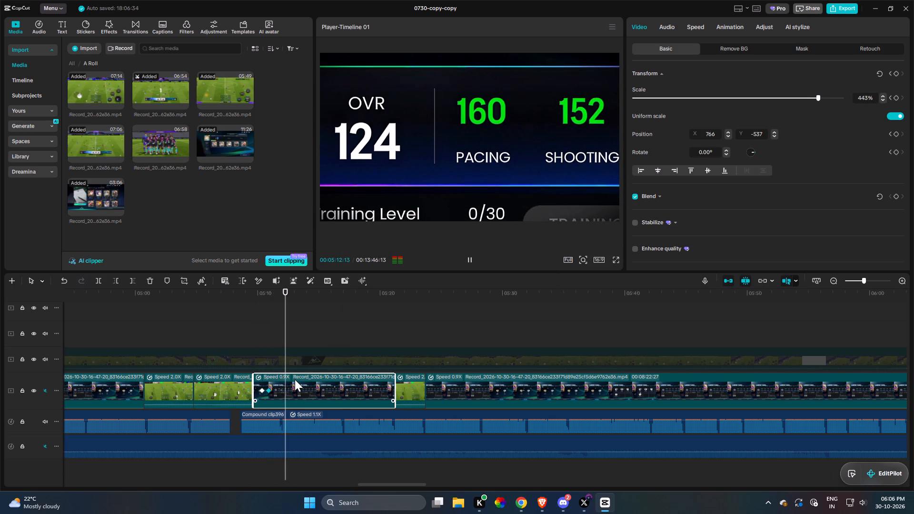
key("space")
key("c")
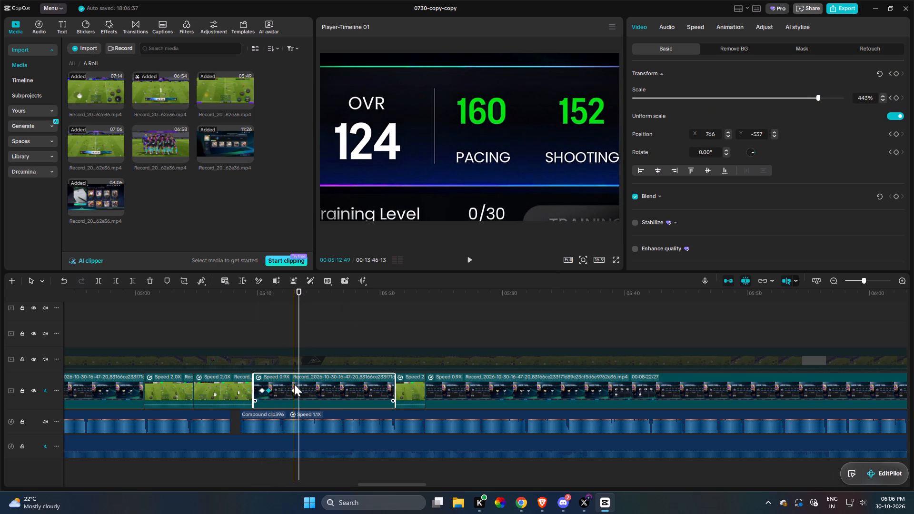
key("c")
left_click(298, 389)
left_click_drag(526, 201, 298, 211)
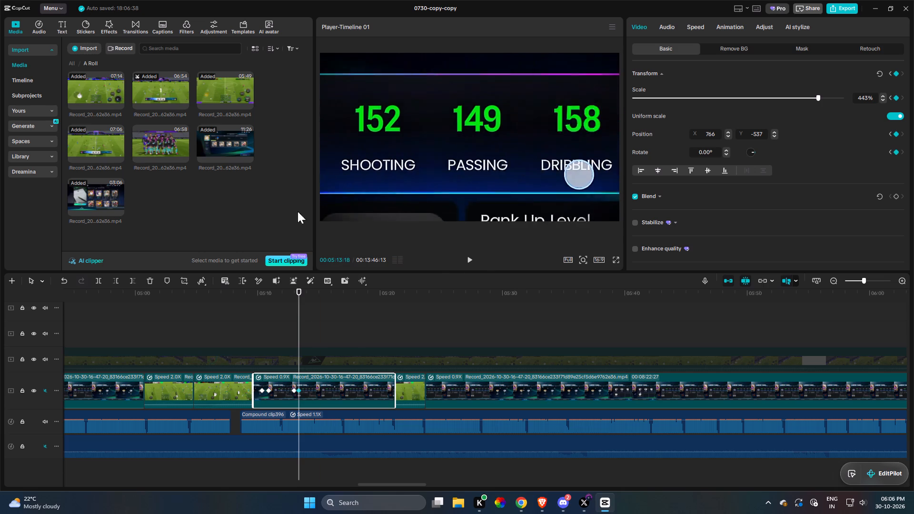
left_click_drag(298, 211, 191, 213)
key("space")
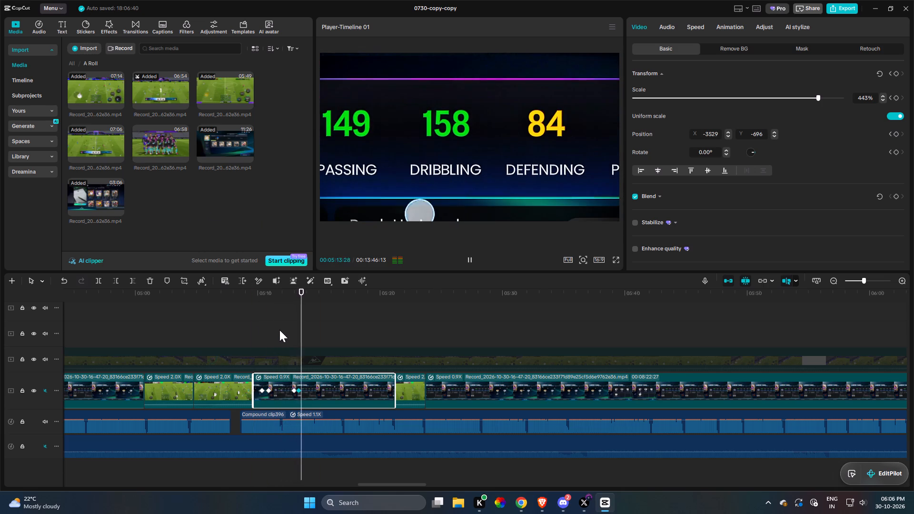
left_click(298, 389)
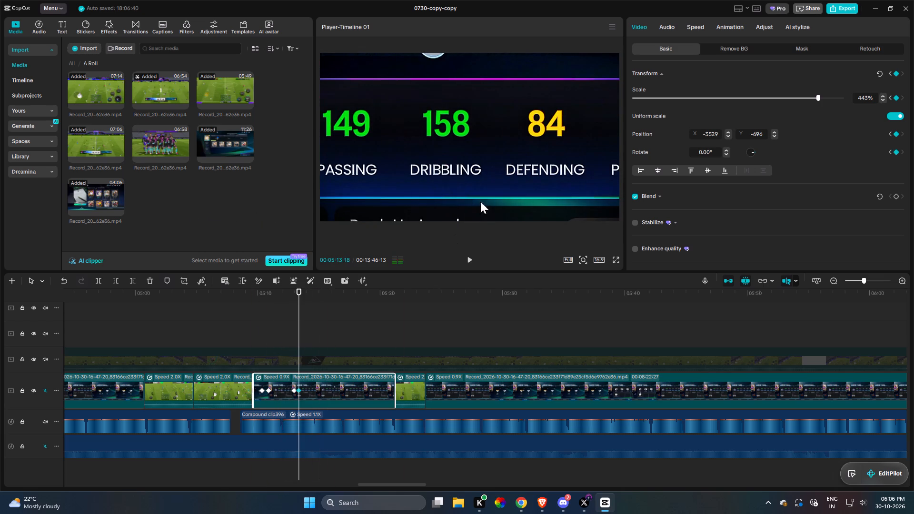
left_click_drag(477, 193, 509, 187)
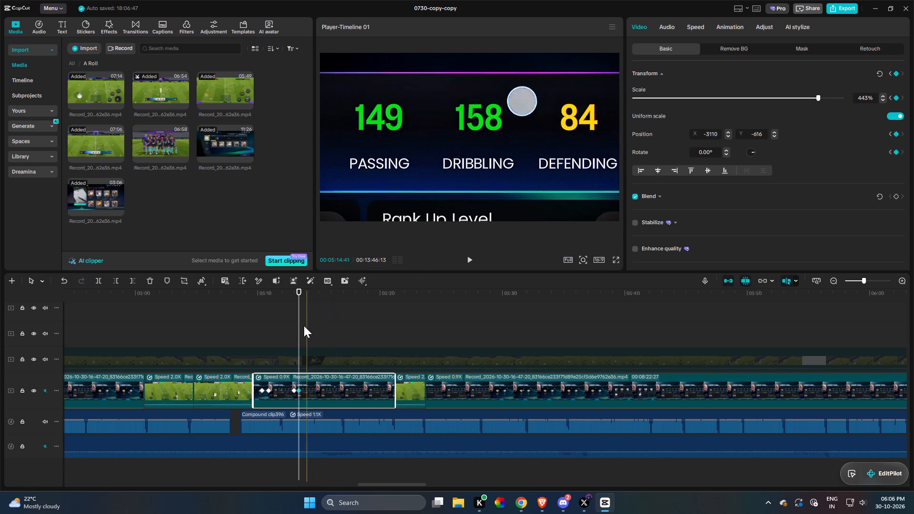
key("space")
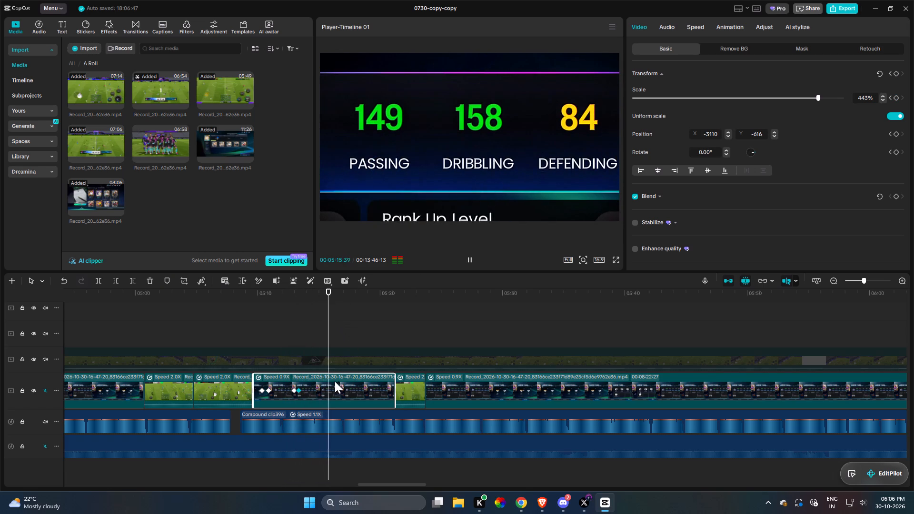
Keyframe a pan from about 05:16:46 to 05:17:17 on the card clip, reaching X -977, Y -2276 on the preferred foot rating.
key("space")
key("space")
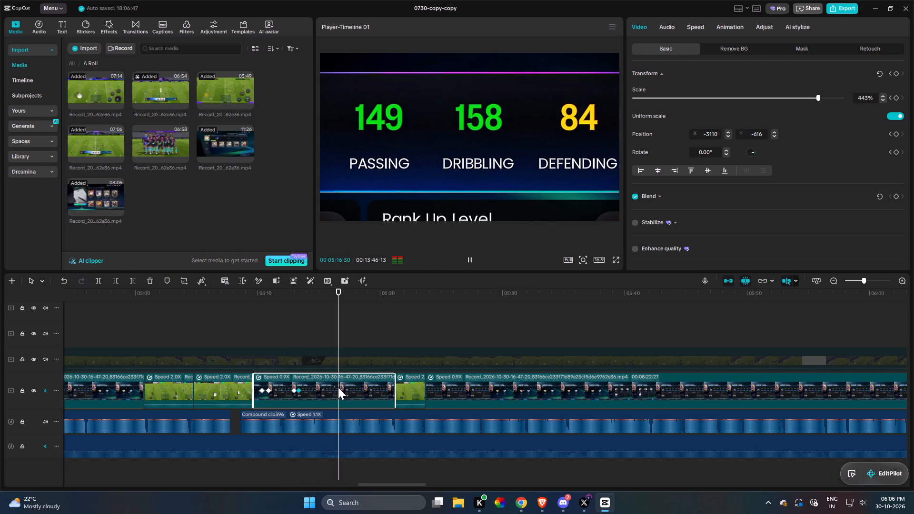
key("space")
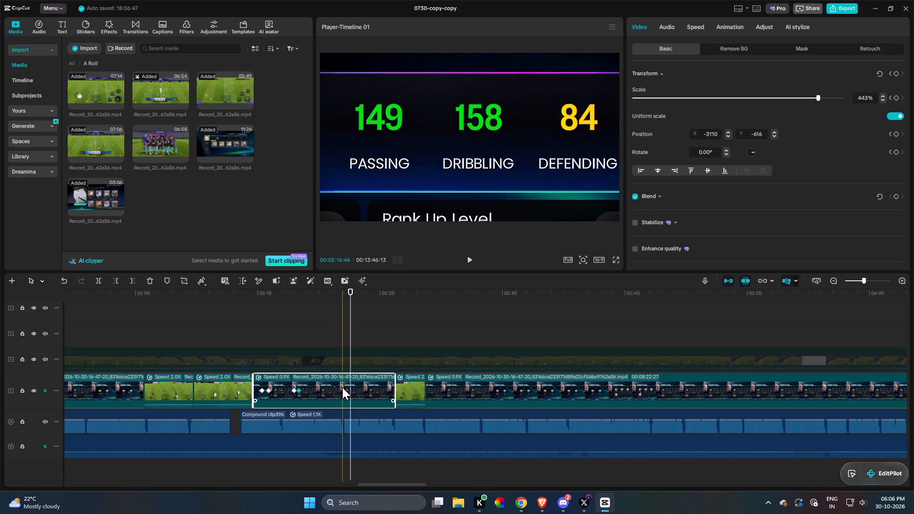
key("c")
key("c")
left_click(348, 388)
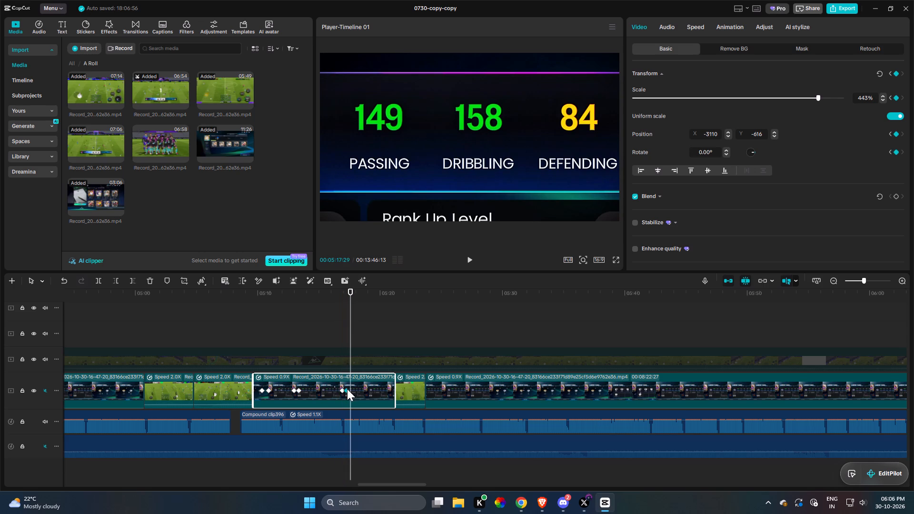
left_click(348, 389)
left_click_drag(509, 138, 484, 272)
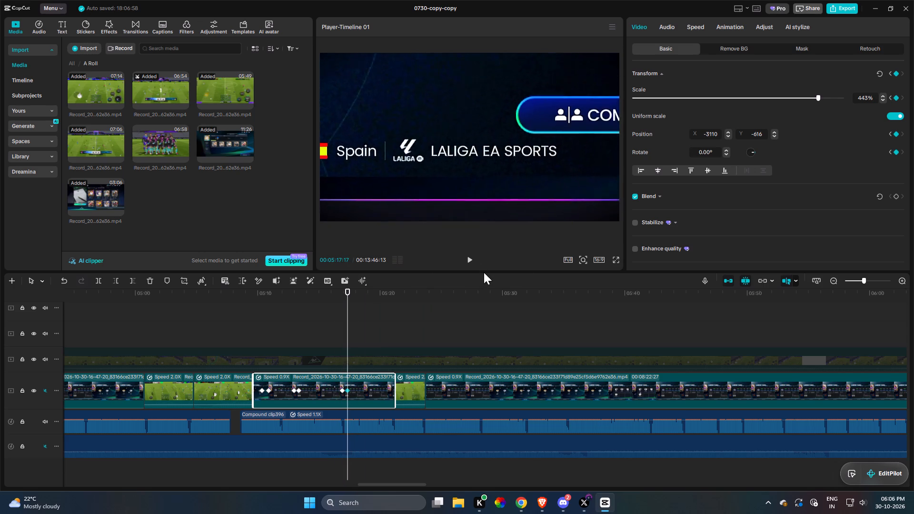
left_click_drag(484, 272, 689, 269)
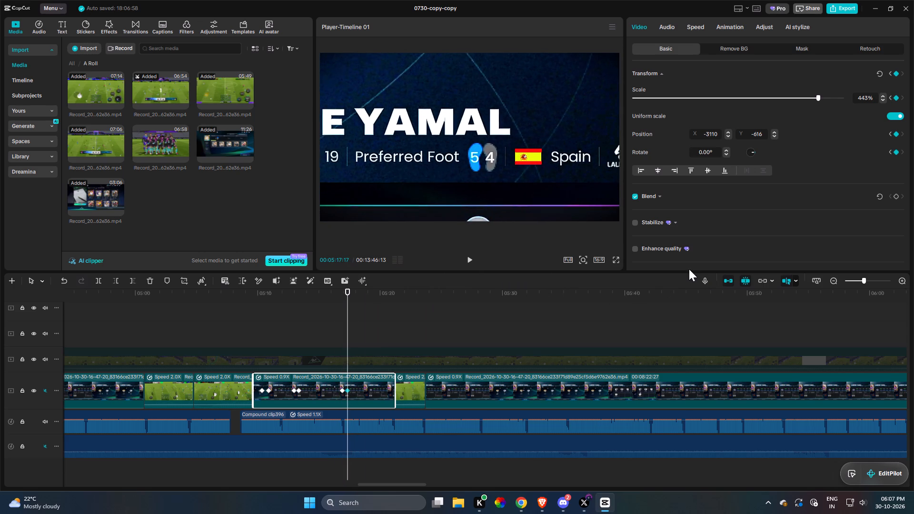
left_click_drag(689, 269, 675, 267)
Keyframe a pan from about 05:18:40 to 05:19:11 on the card clip, reaching X 4832, Y 1629 on the stamina and skill moves stars.
key("space")
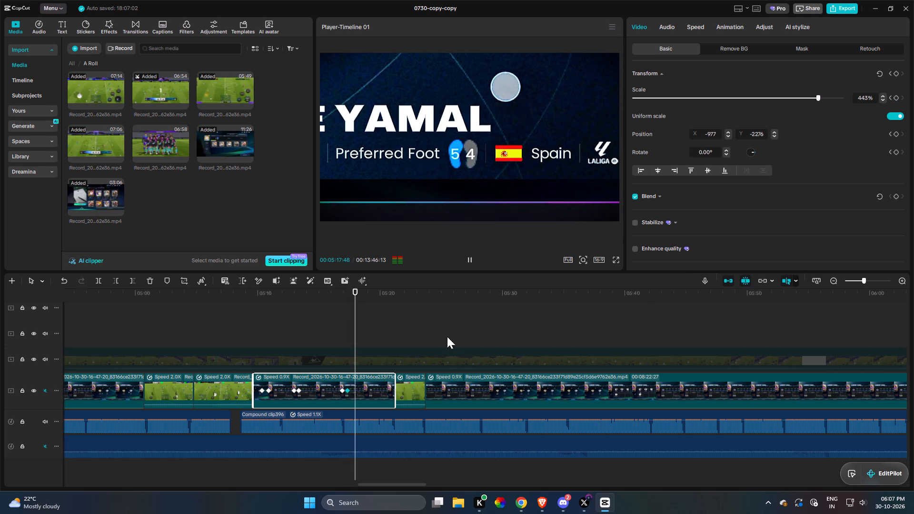
scroll(368, 369, "down", 2)
key("space")
key("space")
key("space")
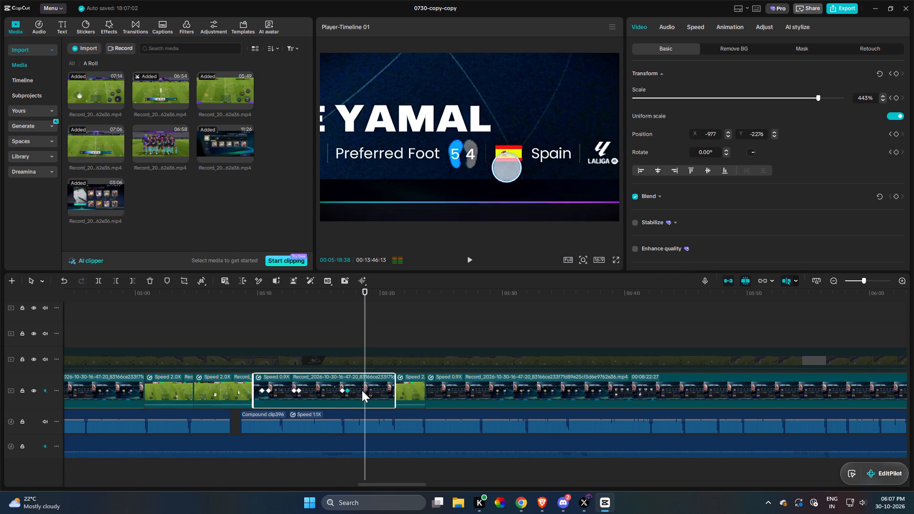
key("space")
key("space")
key("space")
key("space")
key("space")
key("space")
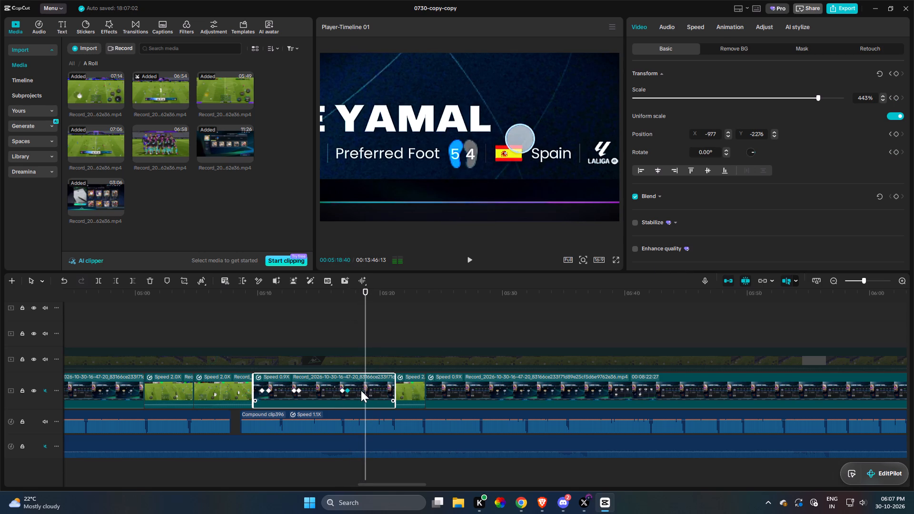
type("c")
key("space")
key("space")
key("c")
left_click(369, 392)
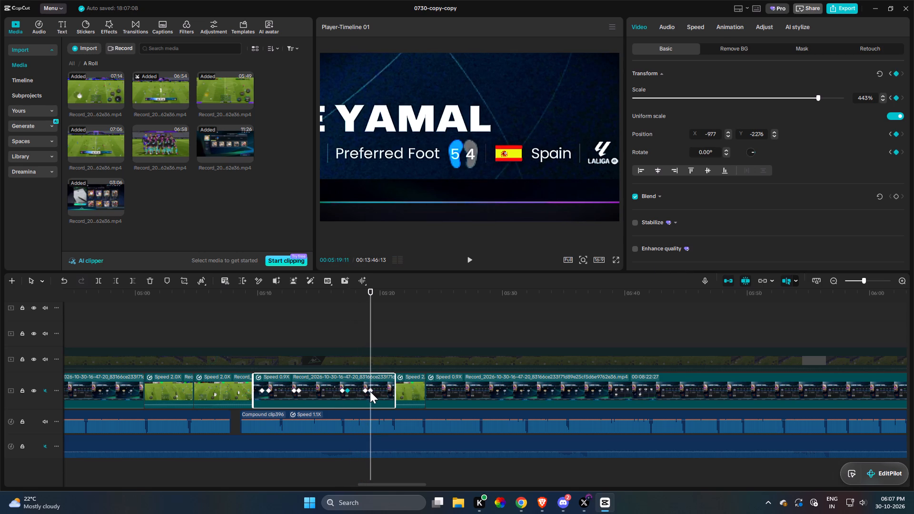
left_click_drag(454, 153, 804, 0)
left_click_drag(533, 142, 577, 75)
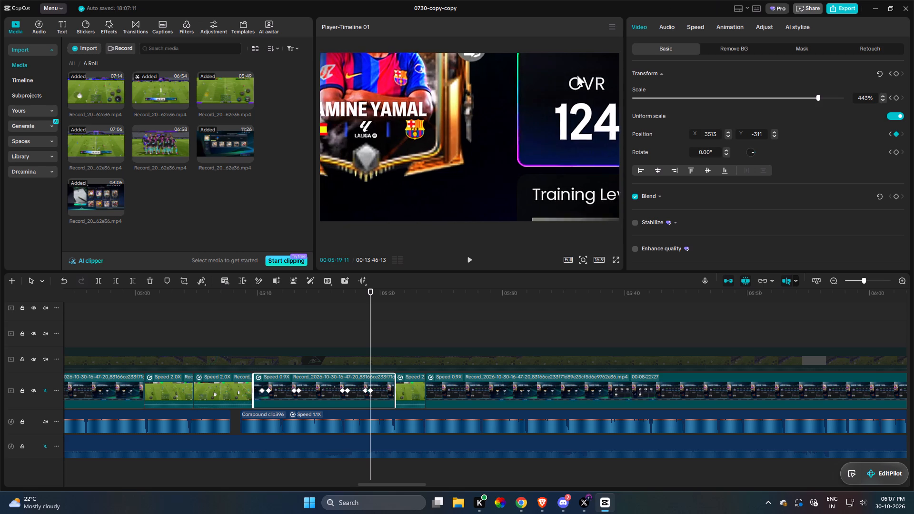
left_click_drag(577, 75, 644, 0)
left_click_drag(579, 112, 570, 102)
Trim the start of the card clip after the copied match clip so it begins on Lamine Yamal's PlayStyles page.
key("space")
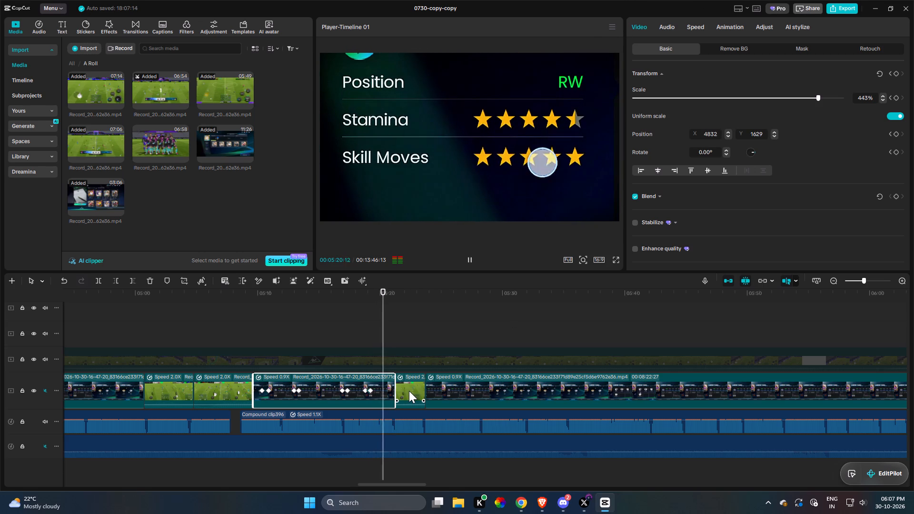
left_click_drag(427, 394, 448, 402)
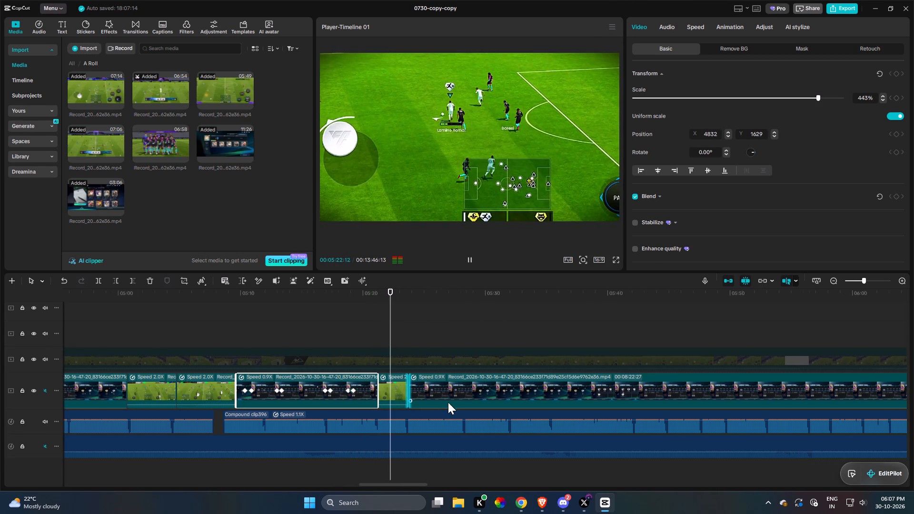
left_click_drag(448, 402, 444, 401)
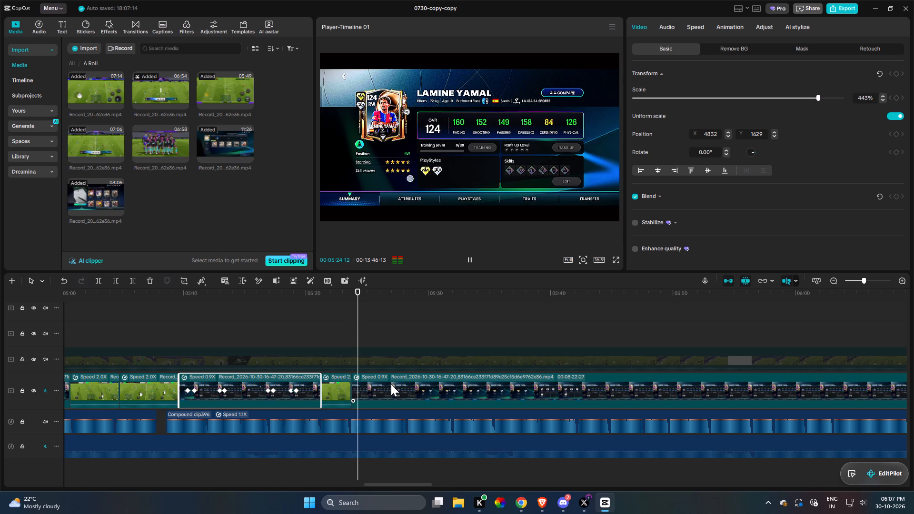
left_click(386, 388)
key("space")
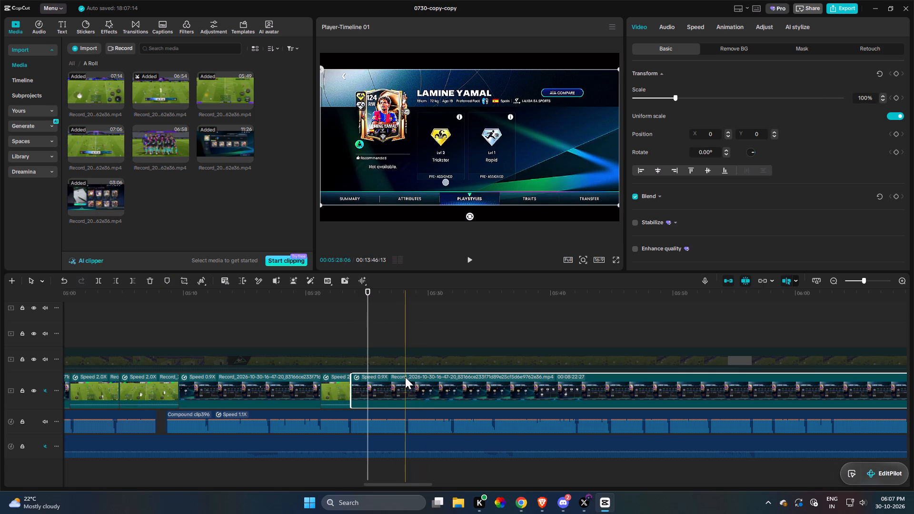
key("q")
key("space")
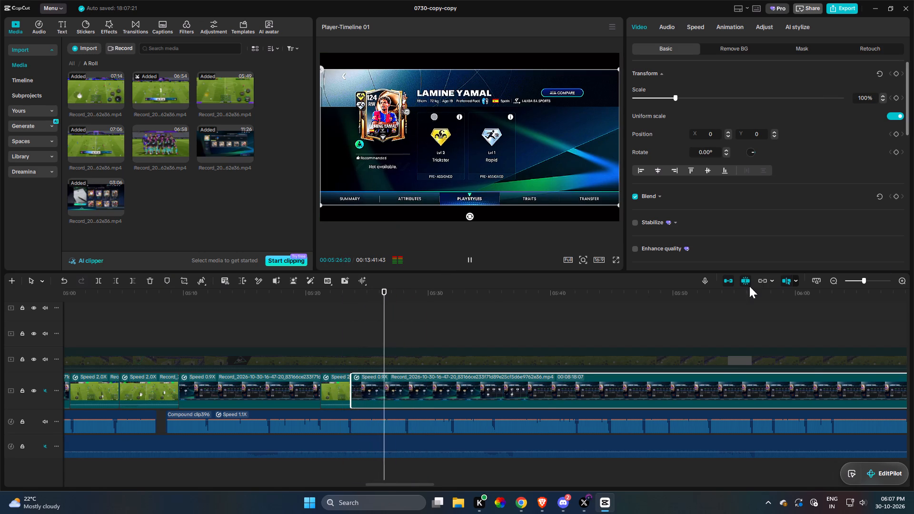
Play the PlayStyles card clip against the narration and split it at about 05:28:25.
left_click_drag(426, 297, 543, 394)
left_click_drag(541, 396, 485, 398)
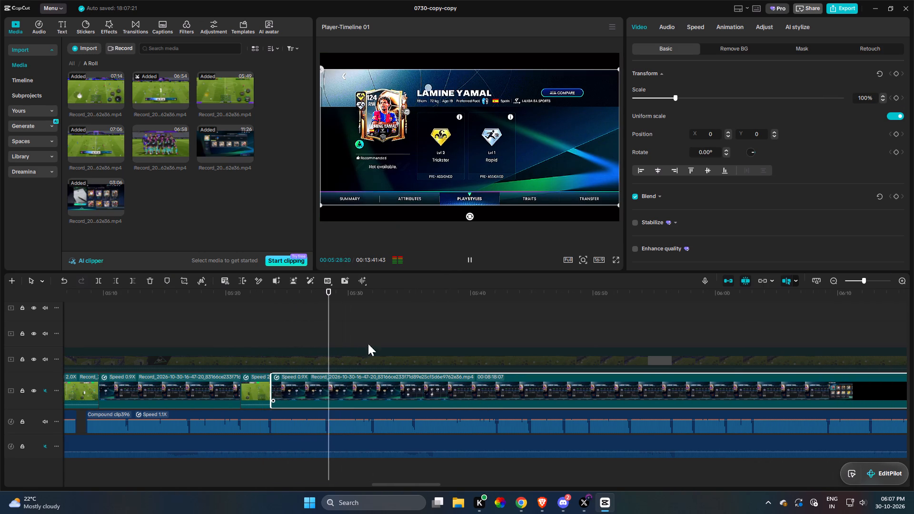
key("space")
key("space")
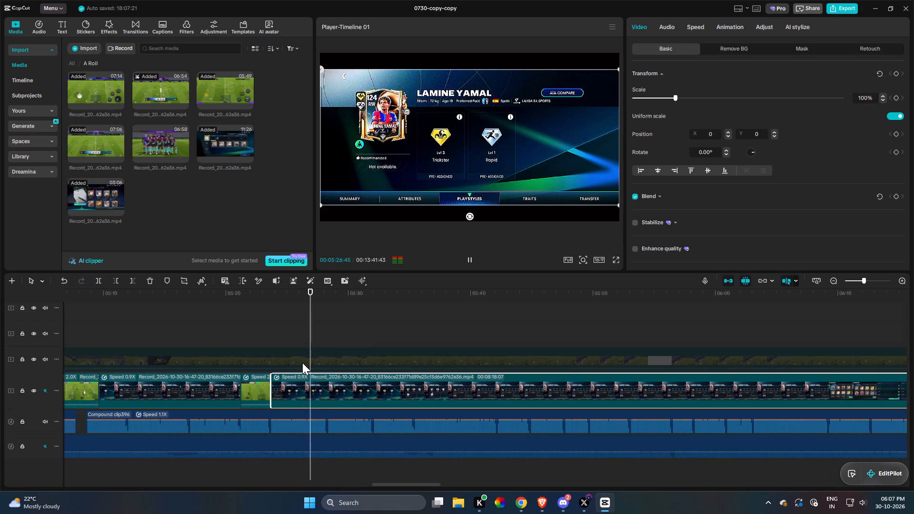
key("space")
key("space")
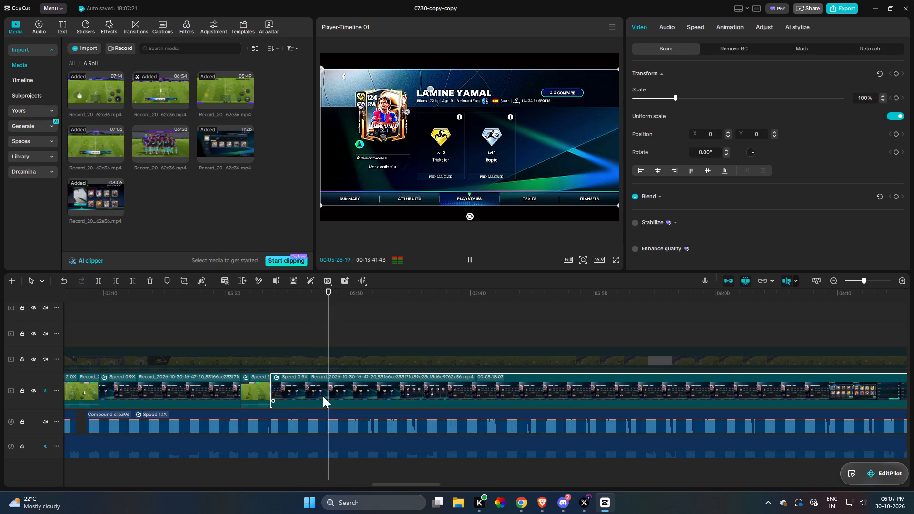
left_click_drag(340, 382, 339, 387)
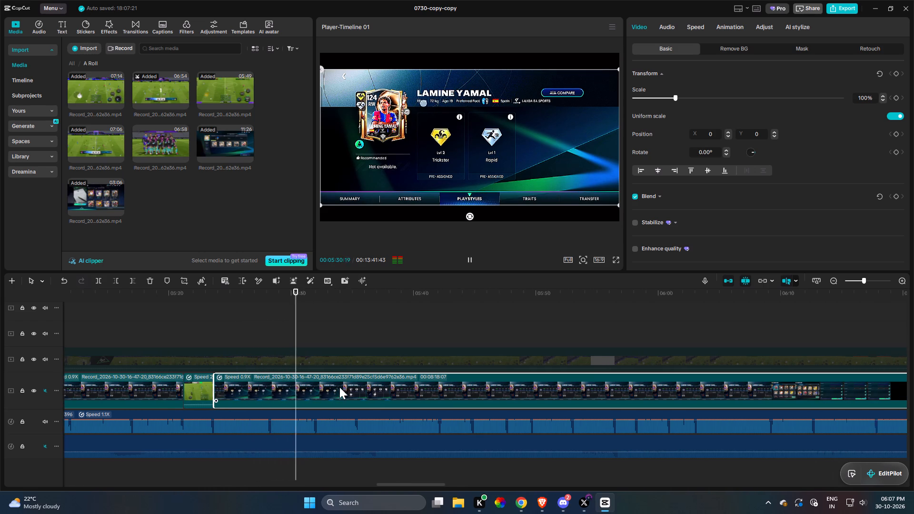
left_click_drag(339, 387, 334, 382)
key("space")
key("space")
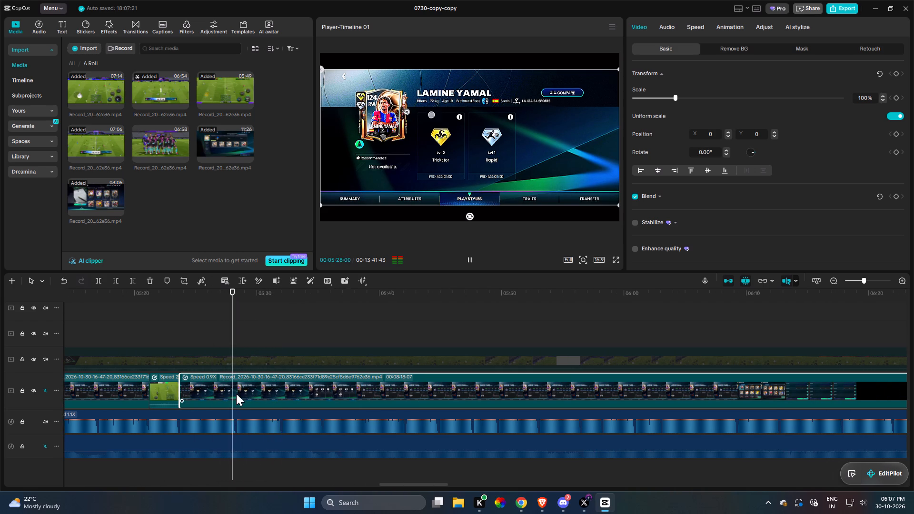
key("space")
type("r")
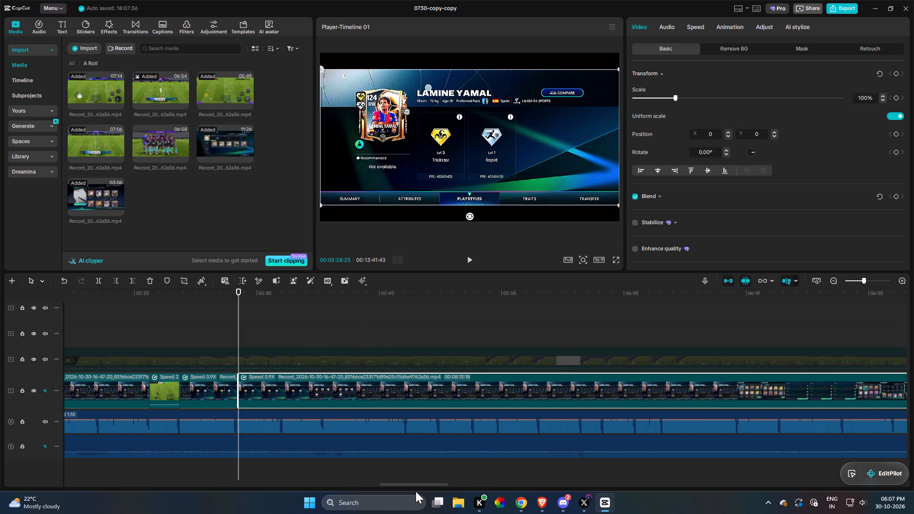
Examine the disabled match clips stacked above the main track around 03:50 to 04:05, enabling and disabling each one in turn.
left_click(260, 359)
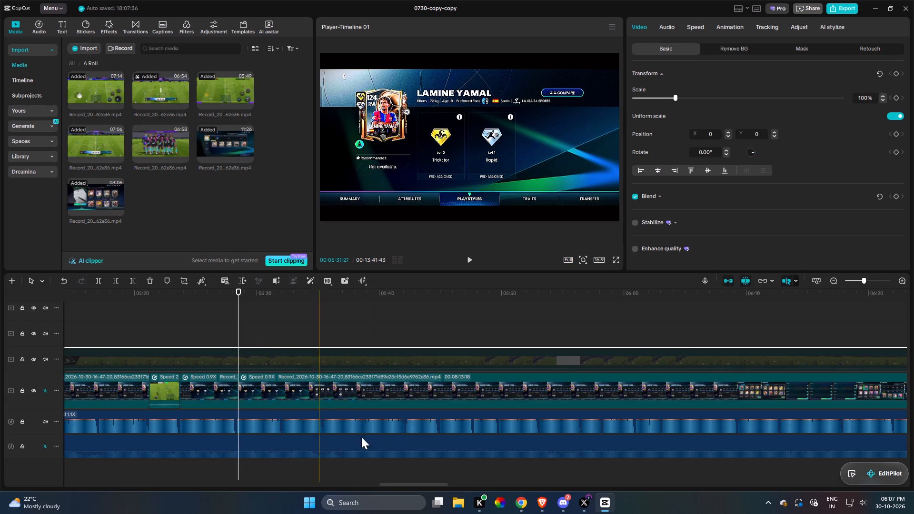
left_click_drag(436, 484, 354, 474)
left_click(354, 474)
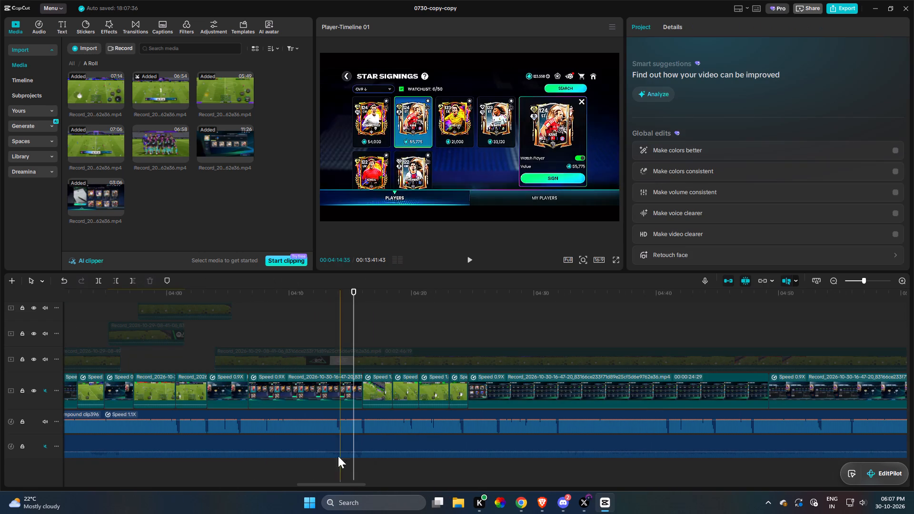
scroll(299, 426, "up", 4)
left_click_drag(226, 400, 177, 356)
left_click(149, 399)
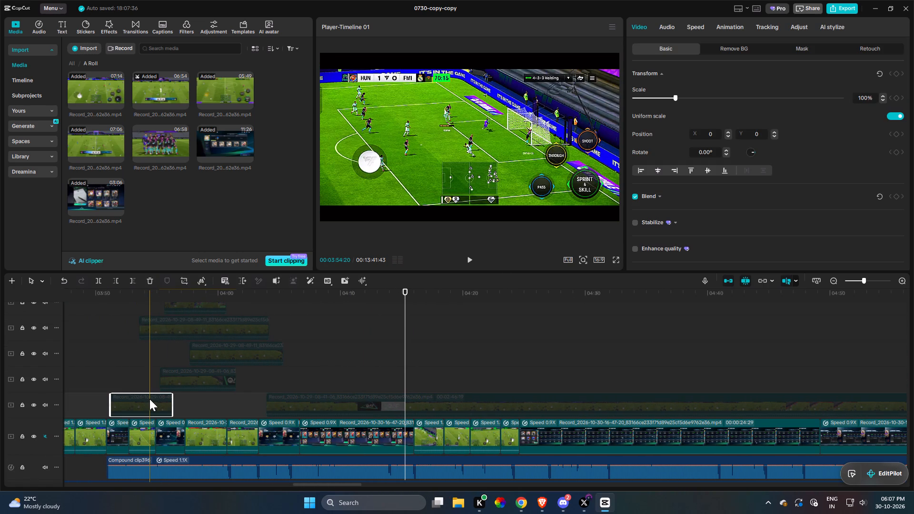
key("v")
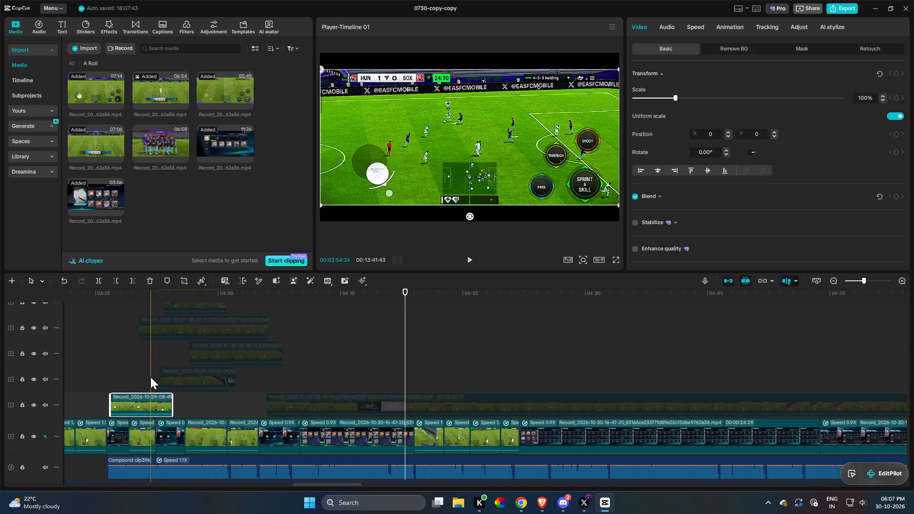
key("v")
left_click(183, 380)
key("v")
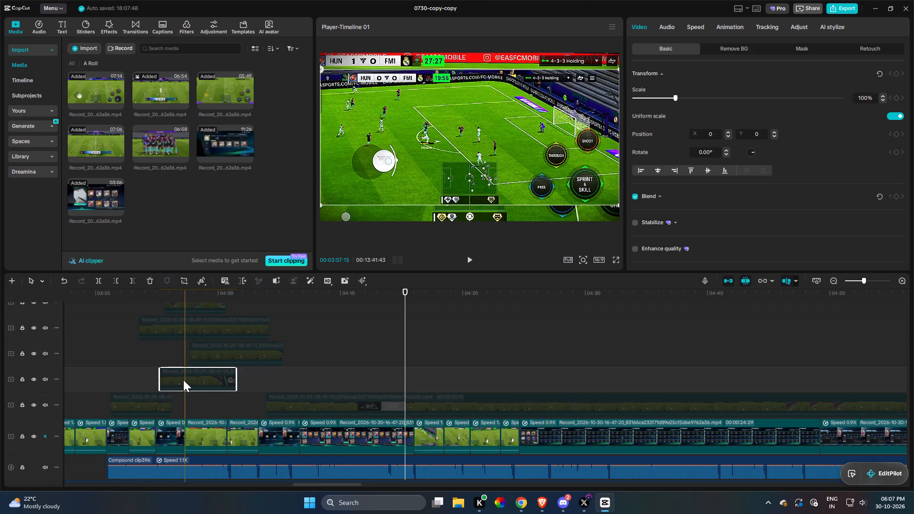
key("v")
left_click(223, 354)
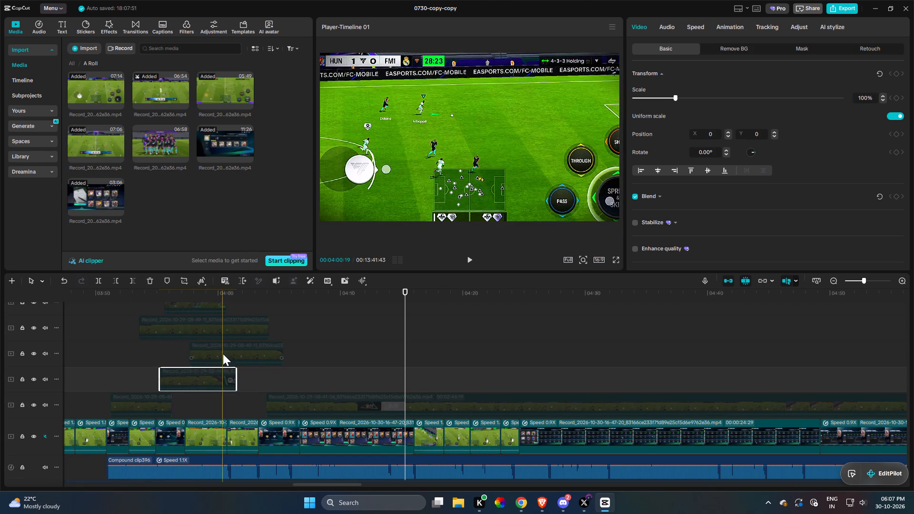
key("v")
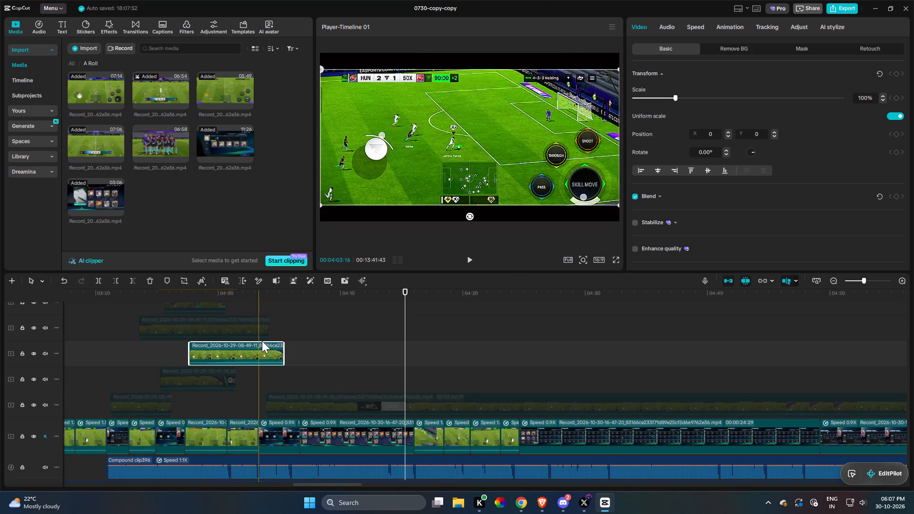
key("v")
scroll(181, 342, "up", 2)
left_click(167, 342)
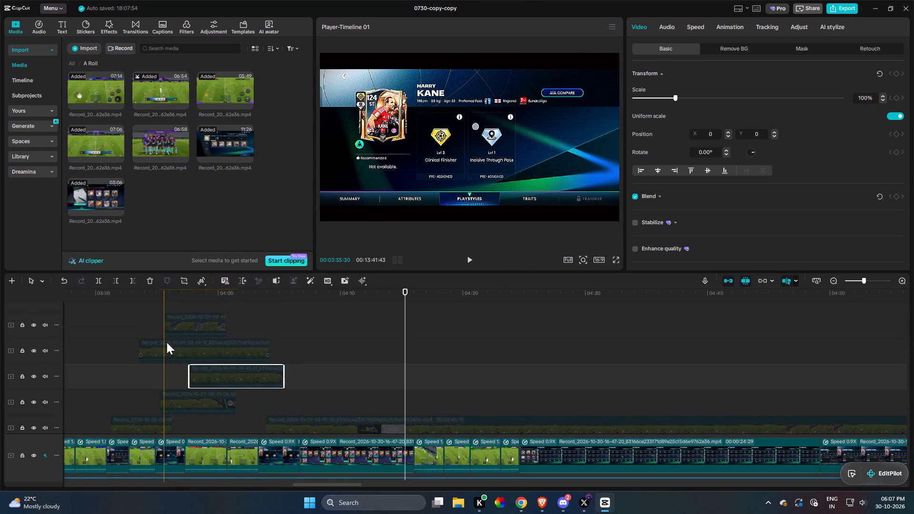
key("v")
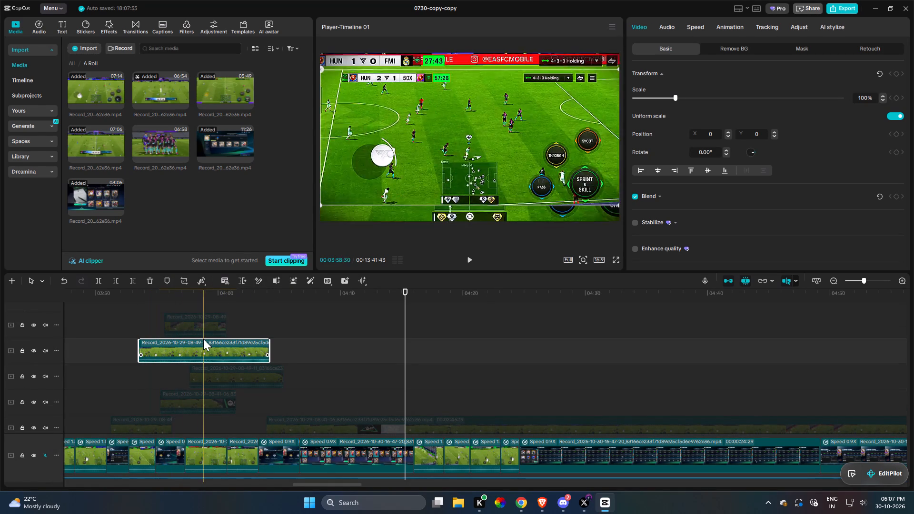
key("v")
left_click(207, 321)
key("v")
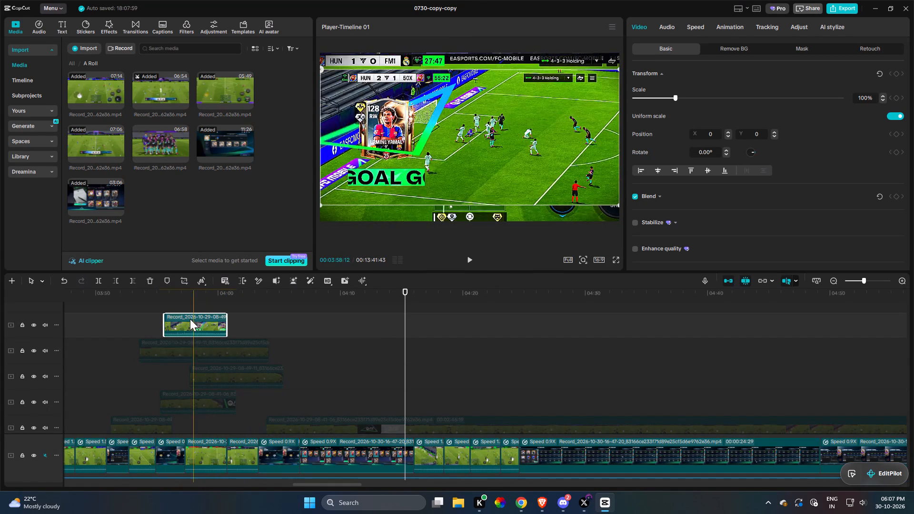
key("v")
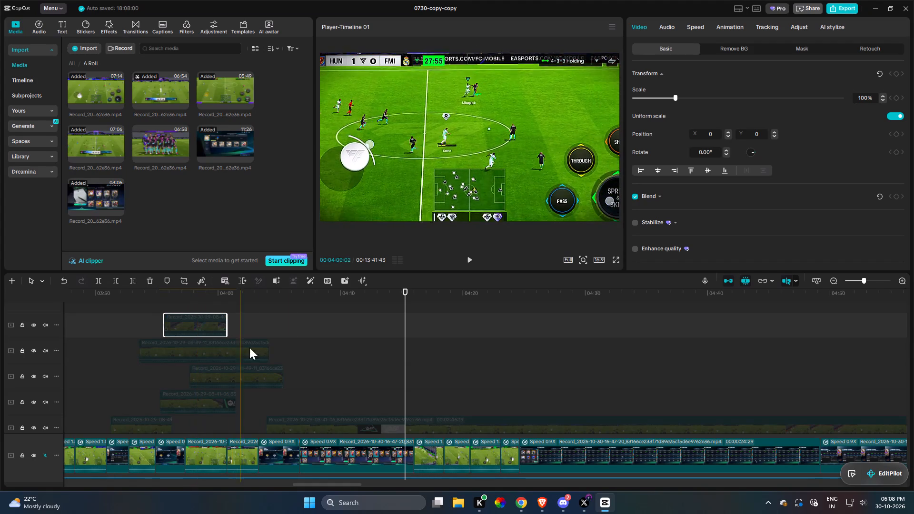
scroll(313, 362, "up", 1)
scroll(317, 363, "down", 5)
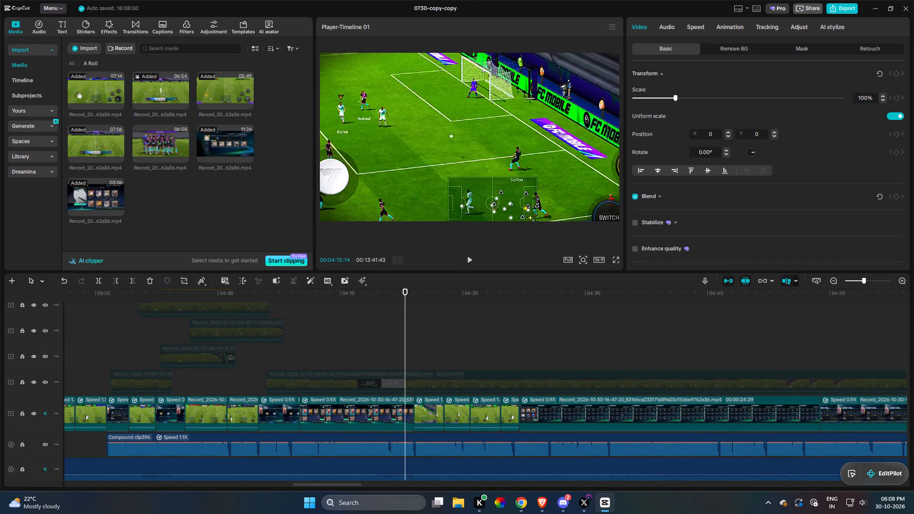
Duplicate the match clip near 05:22 into the cut at about 05:28:25, before the remaining PlayStyles card clip.
left_click_drag(342, 483, 414, 475)
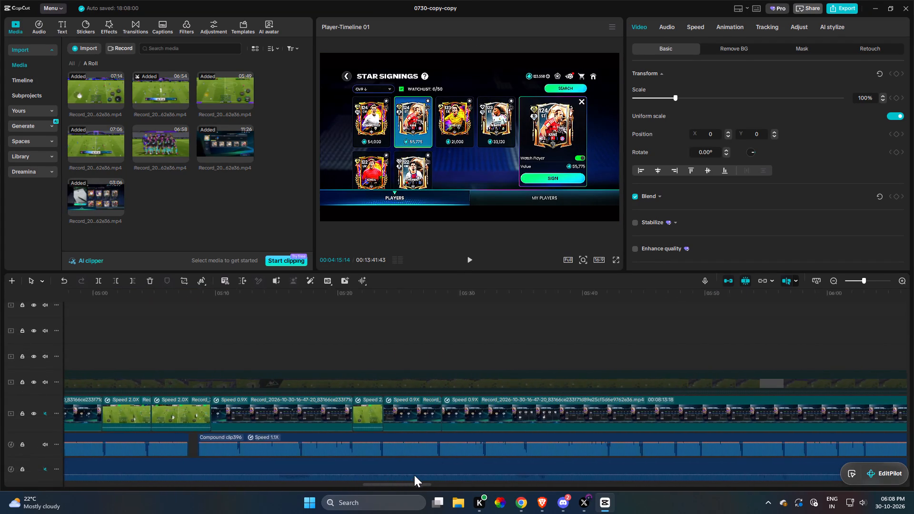
left_click_drag(414, 475, 426, 474)
left_click(196, 306)
key("space")
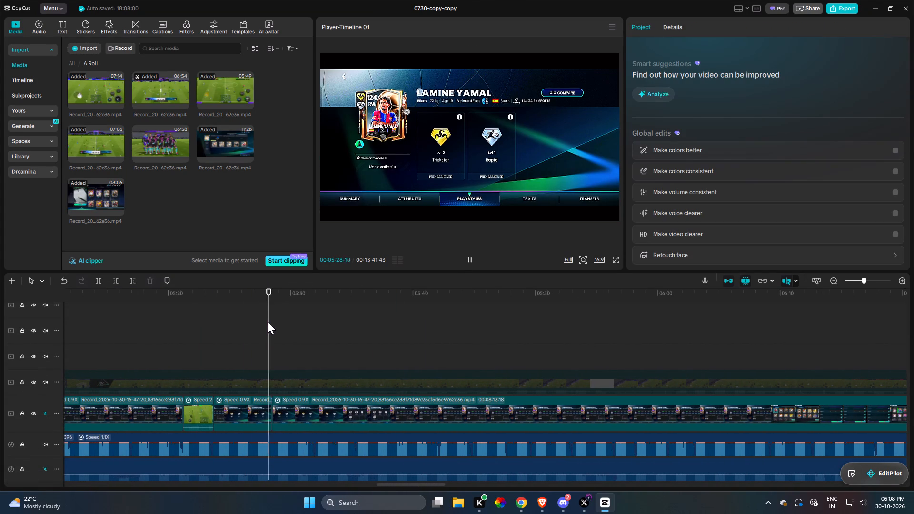
key("space")
left_click(203, 424)
key("ctrl+c")
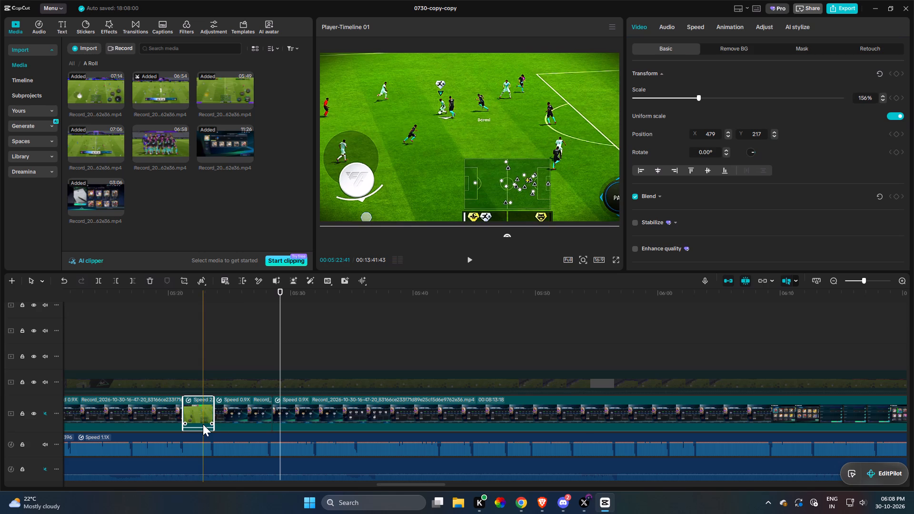
key("ctrl+v")
left_click_drag(323, 405, 283, 445)
Extend the end of the pasted match clip to about 05:32 to cover the narration.
key("space")
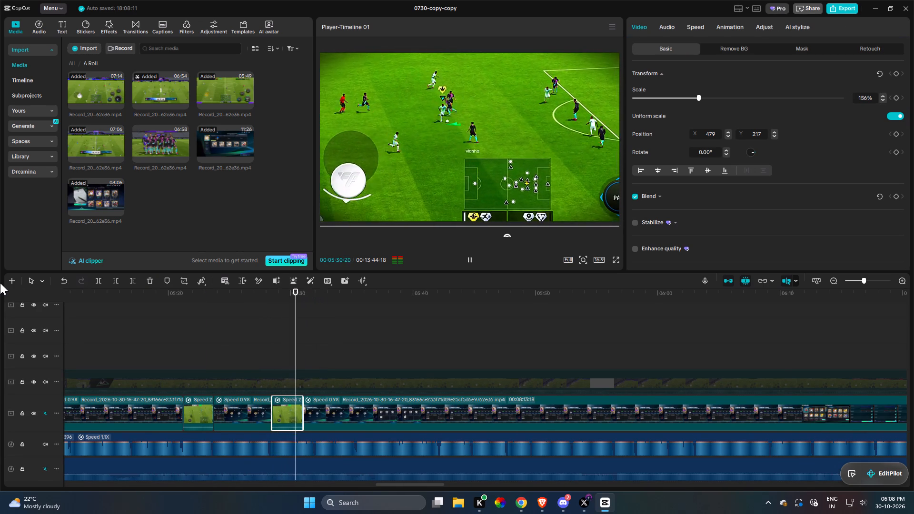
key("space")
left_click_drag(303, 416, 304, 416)
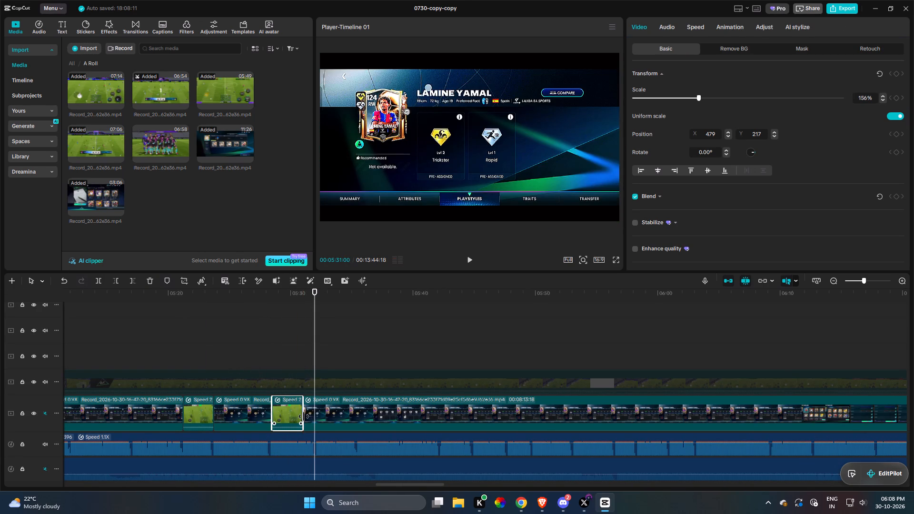
left_click_drag(304, 416, 318, 416)
key("space")
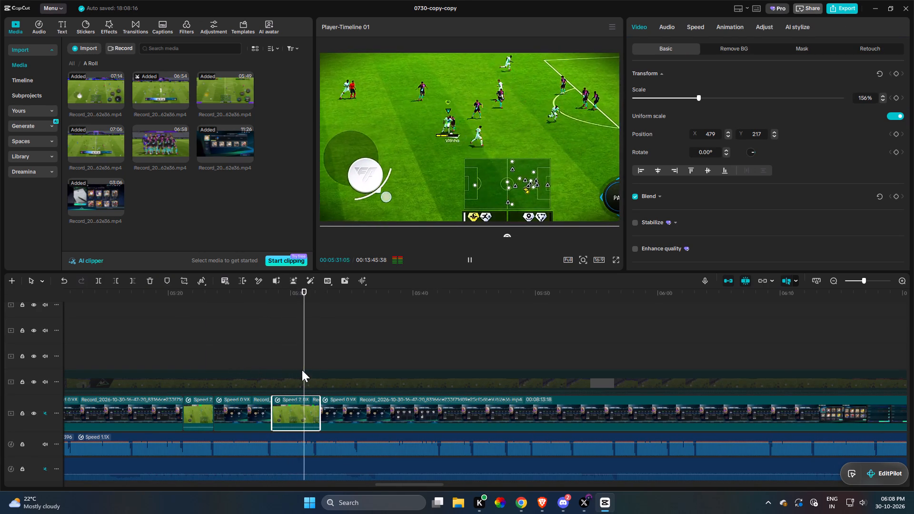
Trim the start of the following card clip so it begins on Lamine Yamal's Traits page.
left_click_drag(329, 381, 337, 403)
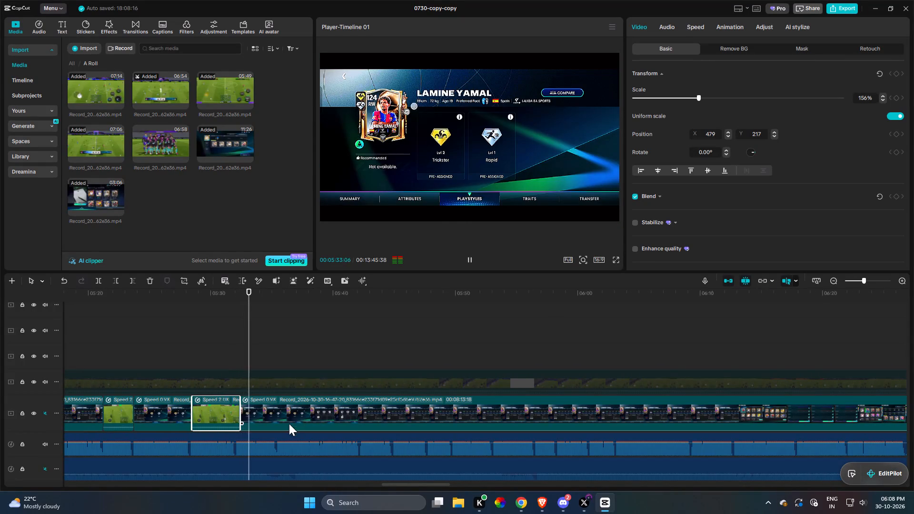
left_click(287, 418)
key("space")
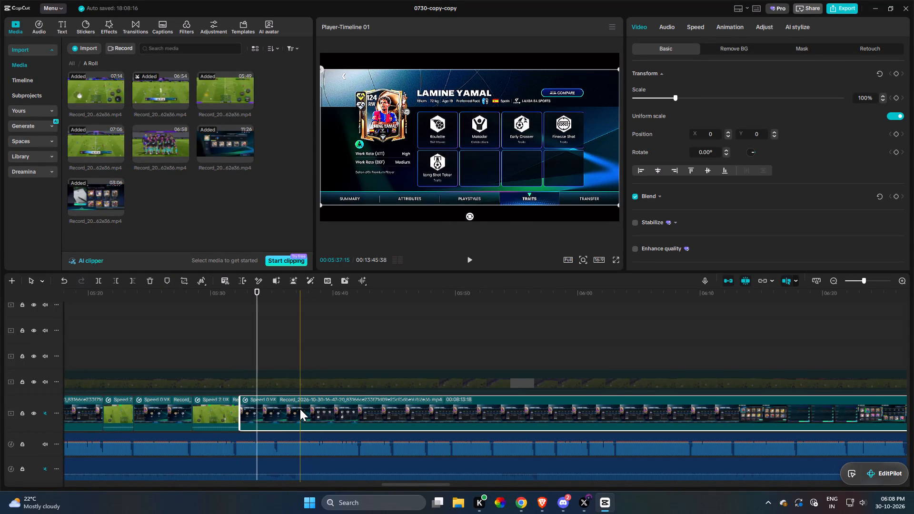
key("q")
Play the Traits card clip against the narration and split it at 05:34:05.
key("space")
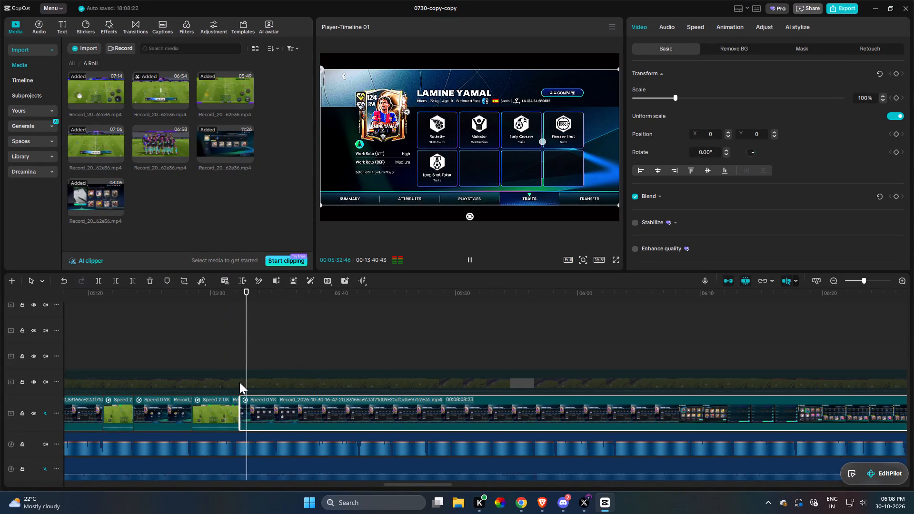
key("space")
key("space")
key("space")
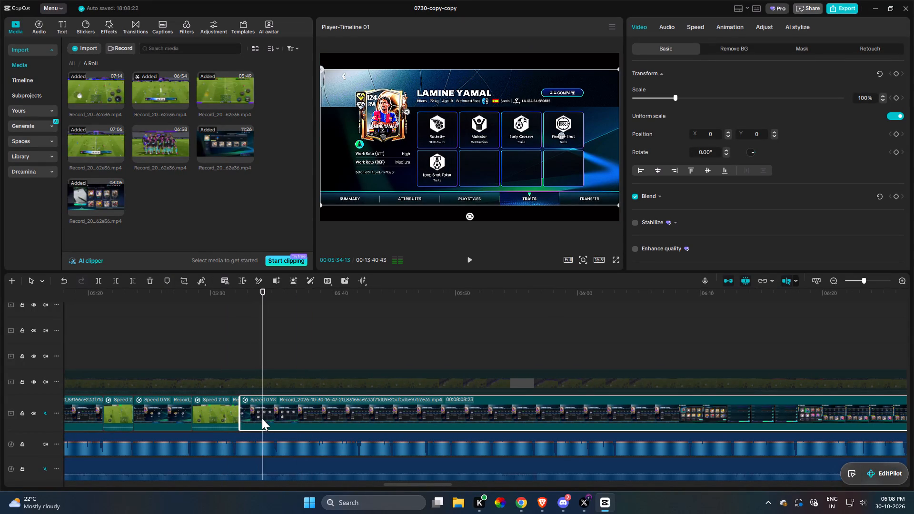
key("space")
key("space")
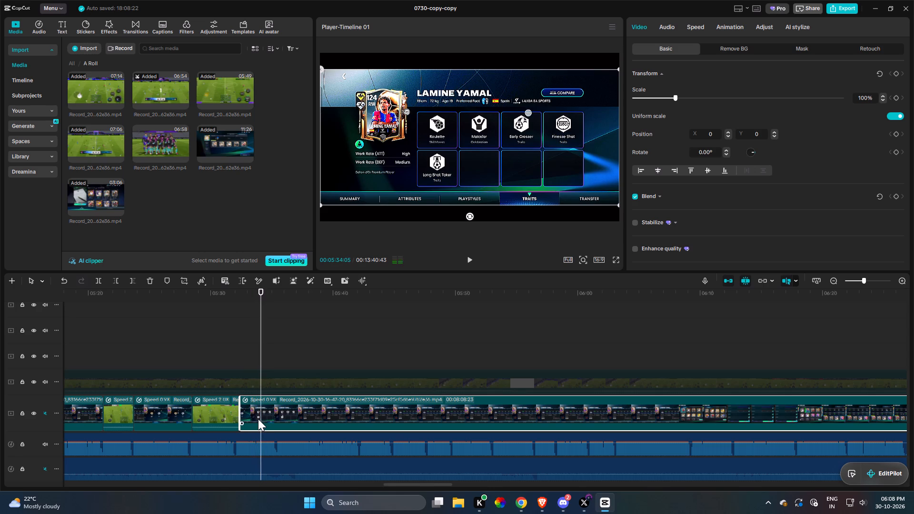
key("r")
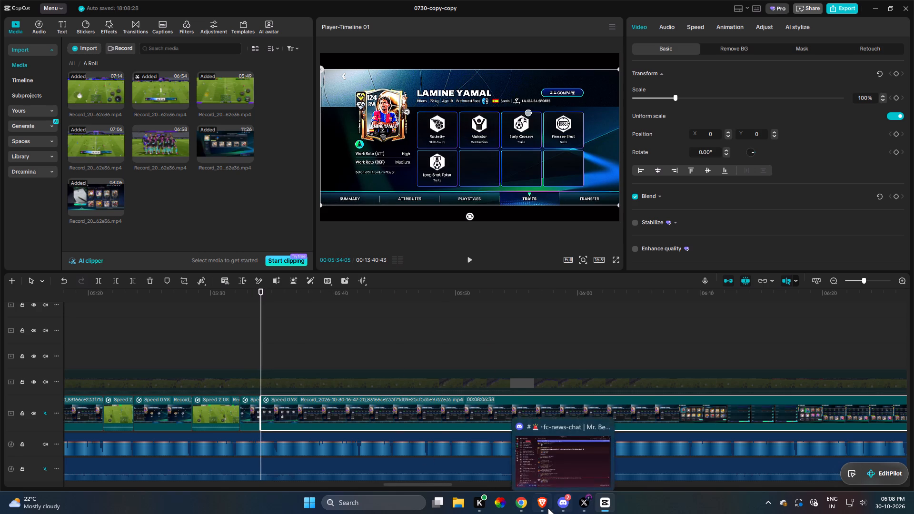
Switch to the Brave browser, search for renderz, open the RenderZ site and close the Legacy Card Creator tab.
left_click(541, 505)
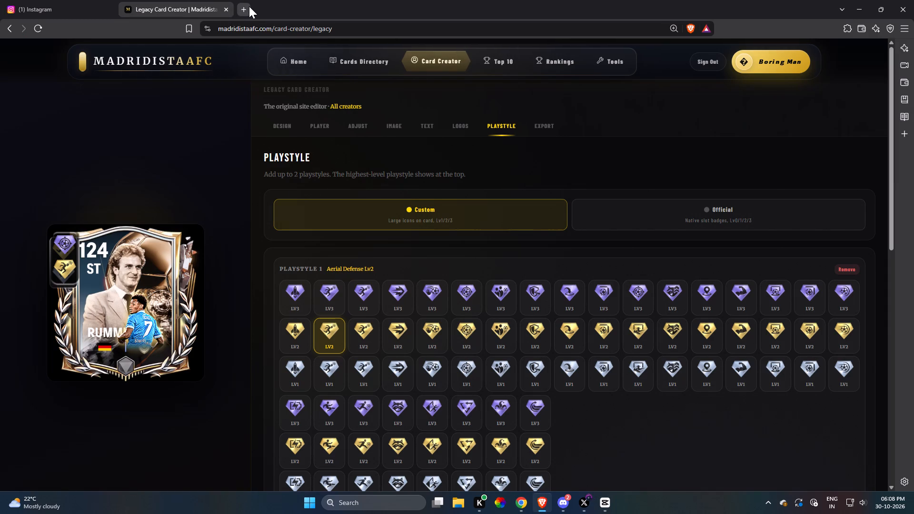
left_click(239, 7)
left_click(402, 132)
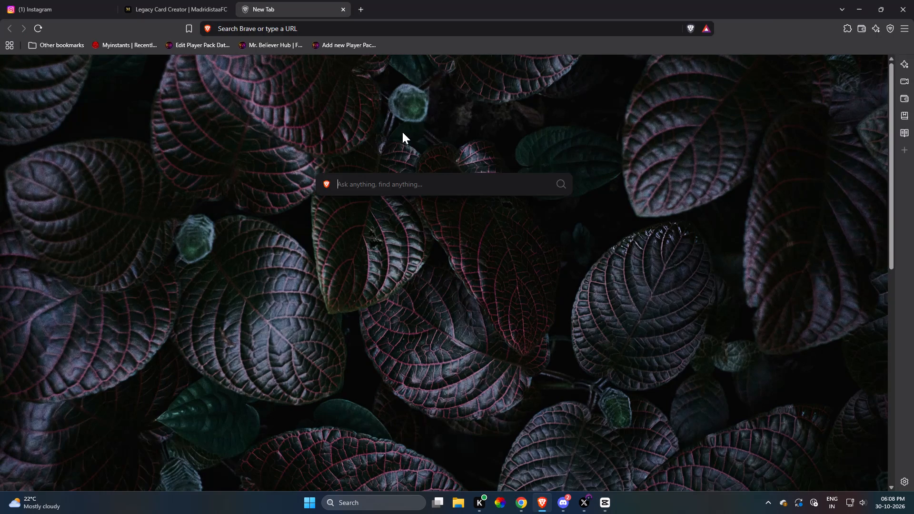
type("re")
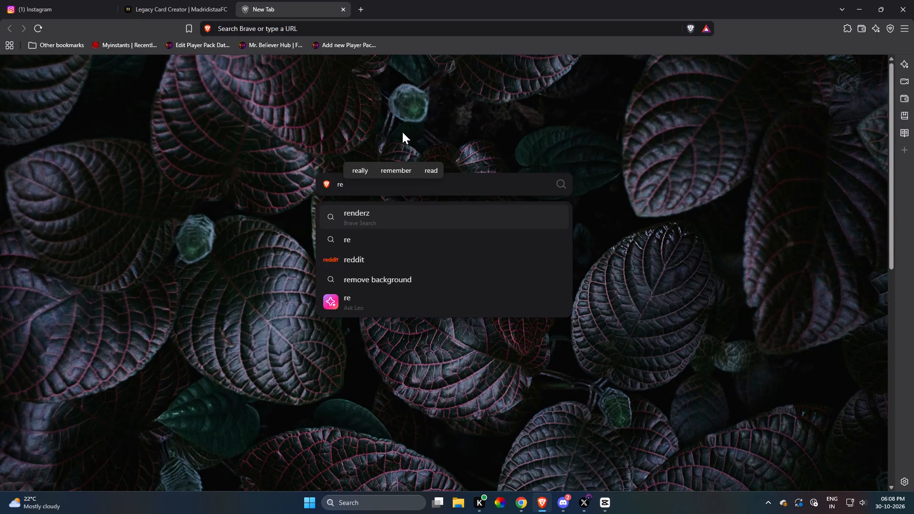
left_click(387, 217)
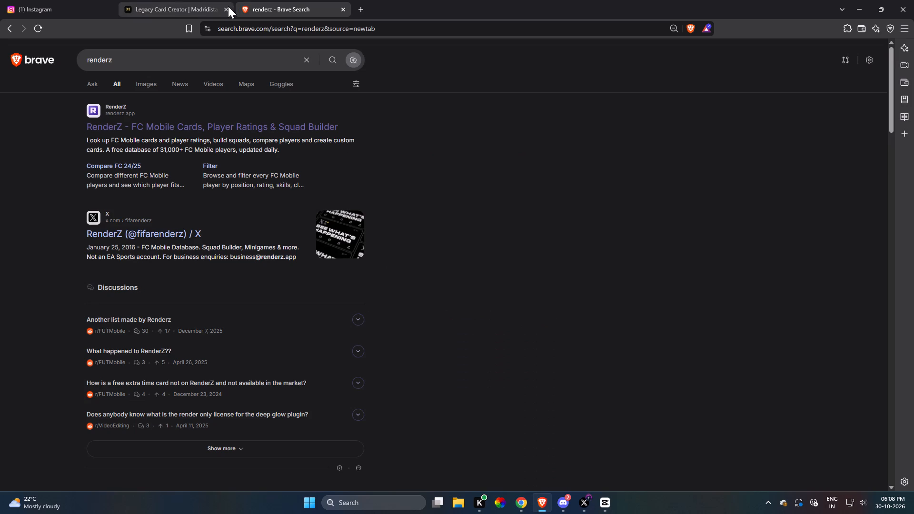
left_click(227, 8)
left_click(229, 117)
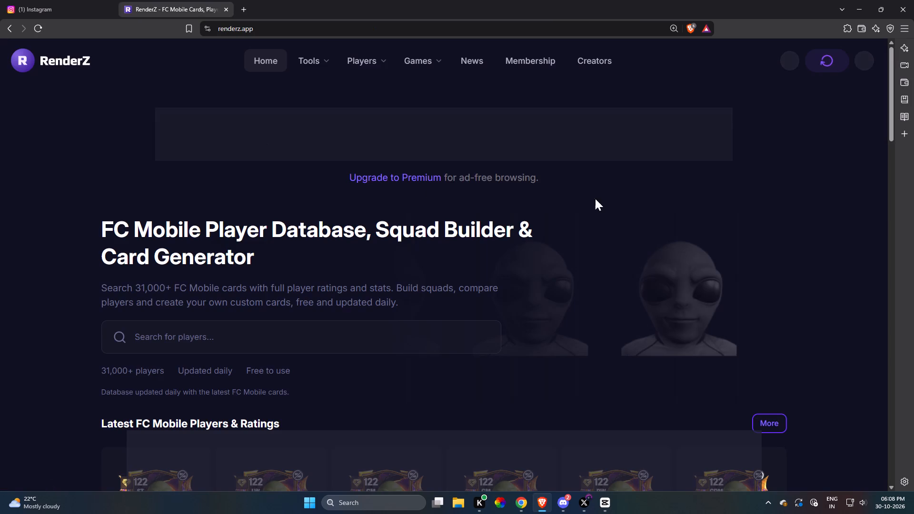
Search RenderZ players for yamal and open the 124-rated RW Lamine Yamal card's page at its PlayStyles section.
scroll(632, 196, "down", 3)
left_click(784, 59)
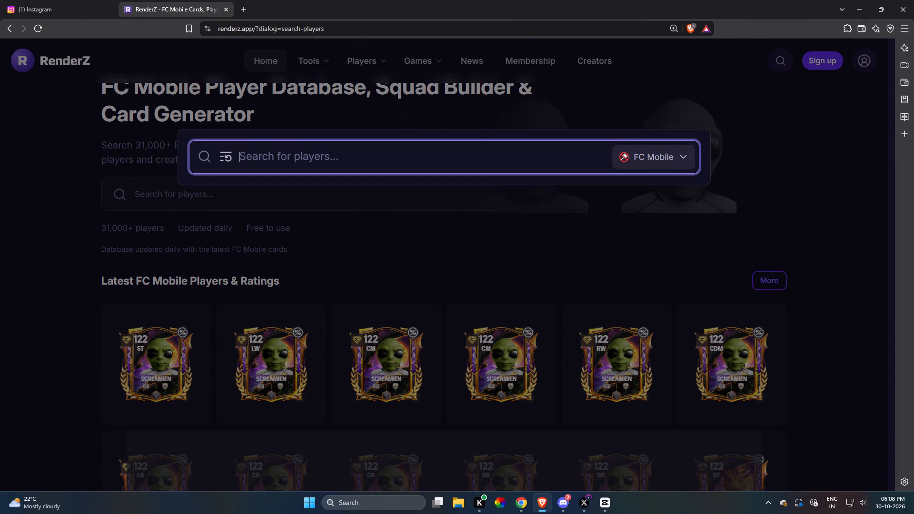
type("yamal")
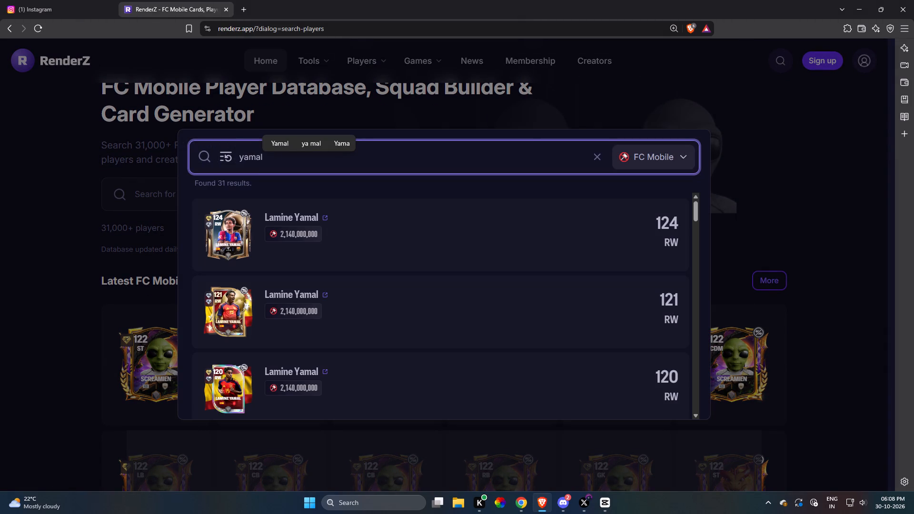
left_click(372, 216)
scroll(488, 188, "down", 5)
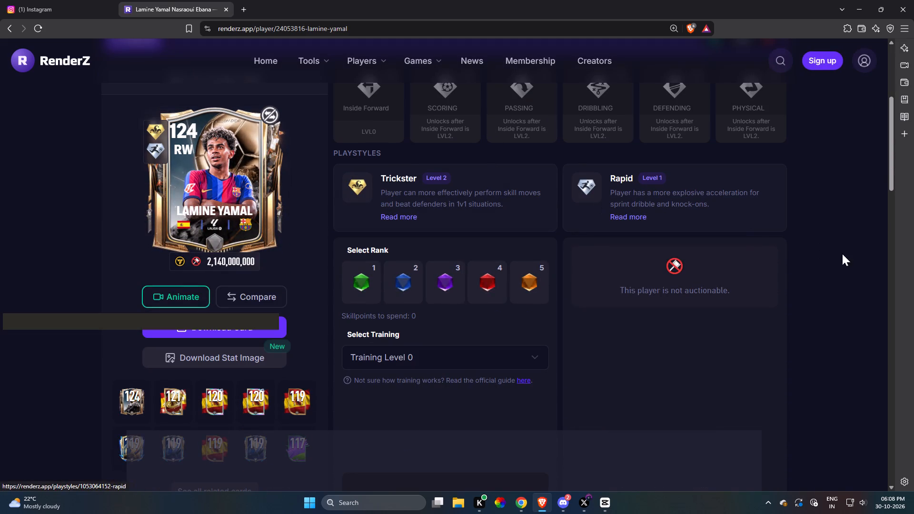
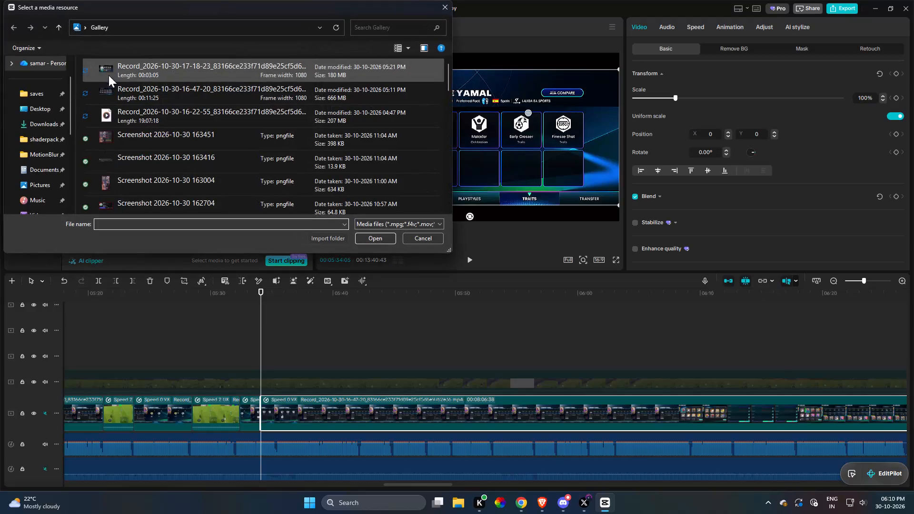
Import card.png from the Downloads folder and insert it into the main track at the playhead, about 05:34.
left_click(40, 122)
double_click(141, 81)
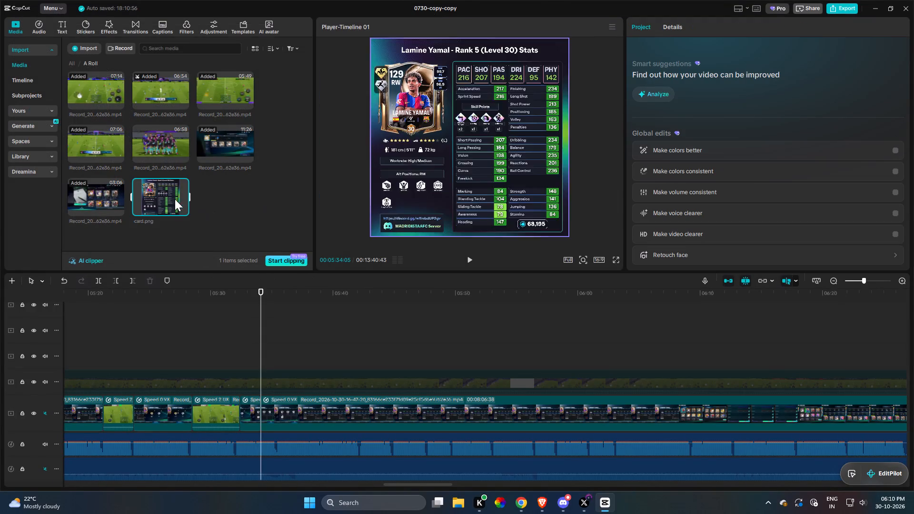
left_click_drag(174, 199, 273, 414)
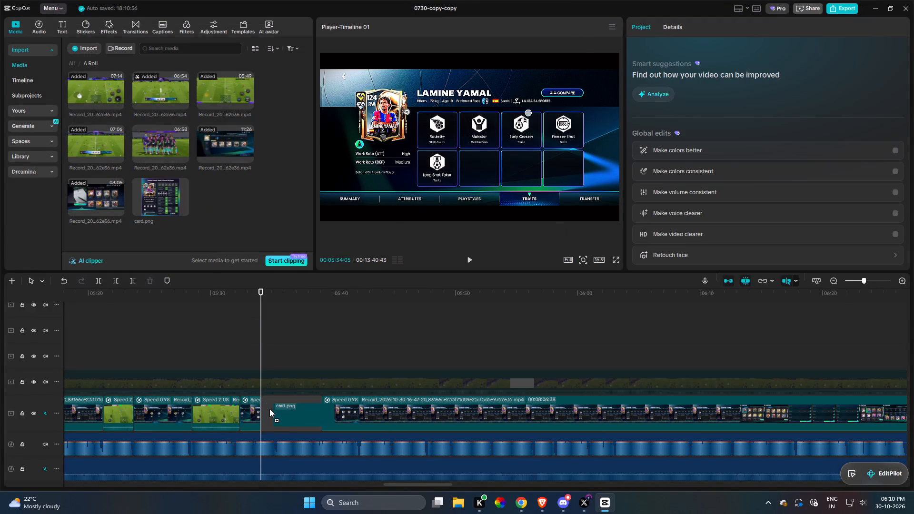
Add two transform keyframes close together near the start of the card.png clip, the second at about 05:34:44.
key("space")
key("space")
key("space")
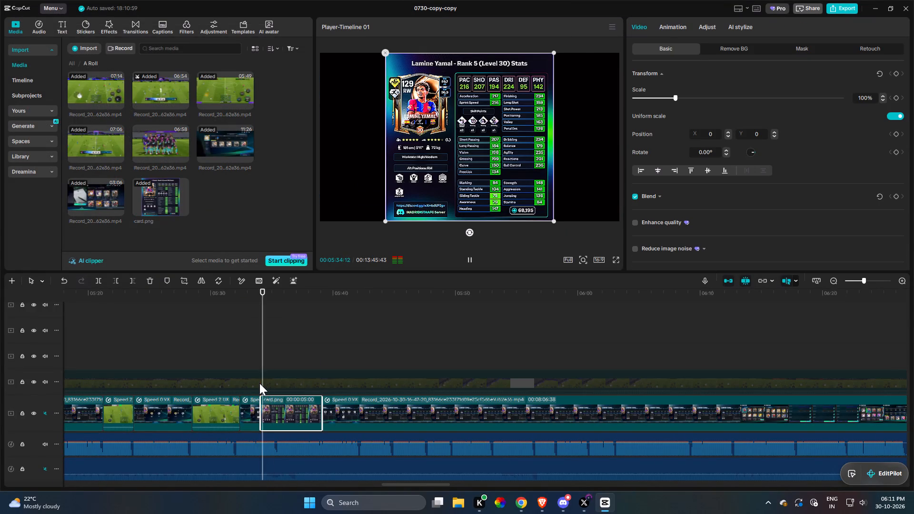
key("space")
type("c")
key("space")
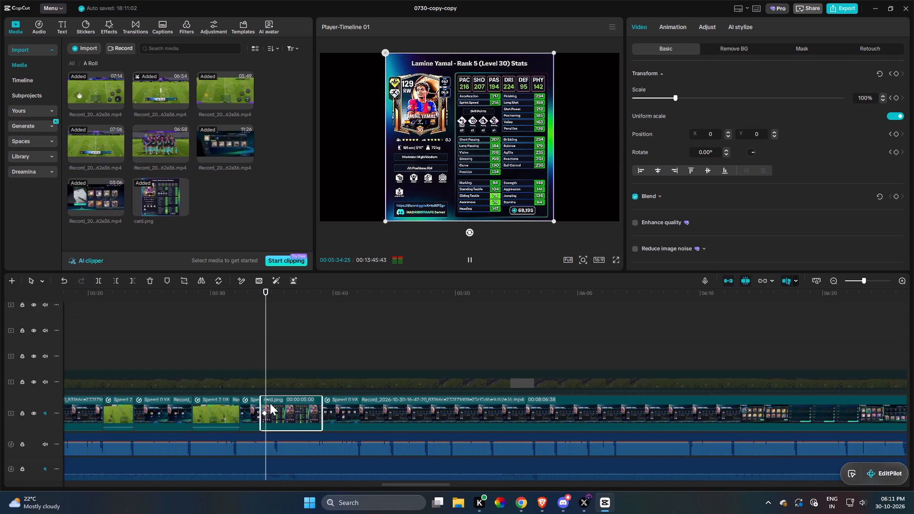
key("space")
type("c")
left_click(272, 412)
At the second keyframe, scale the card image to 441% and move it to X -2933, Y 4197, framing the 68,195 price.
left_click(792, 102)
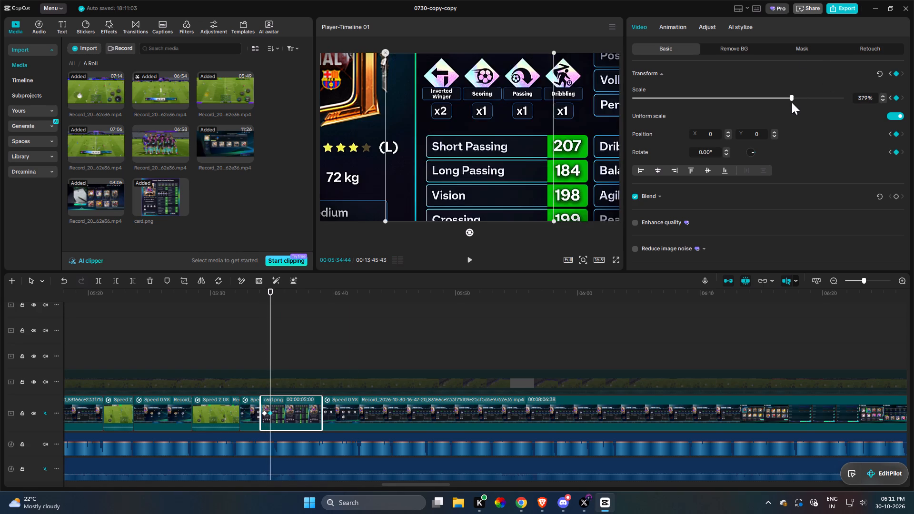
left_click_drag(553, 130, 351, 0)
left_click(825, 105)
left_click(817, 99)
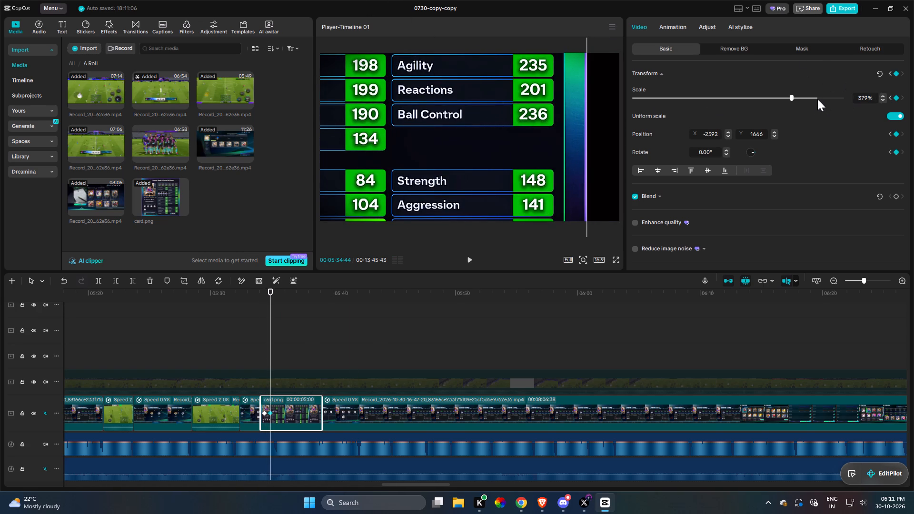
left_click_drag(565, 170, 540, 11)
left_click_drag(542, 150, 539, 110)
Extend the card.png clip well past its end, then trim it at the chosen playback point to a length of 00:00:08:09.
key("space")
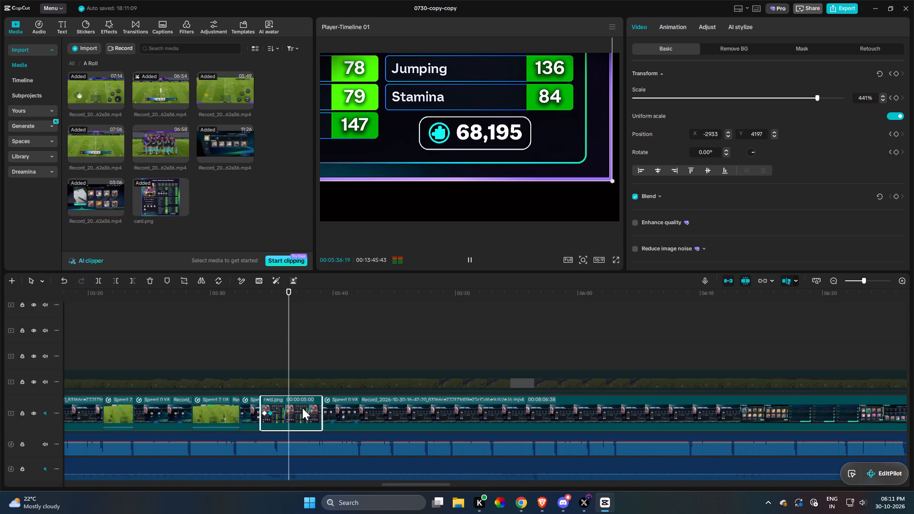
left_click_drag(320, 412, 320, 411)
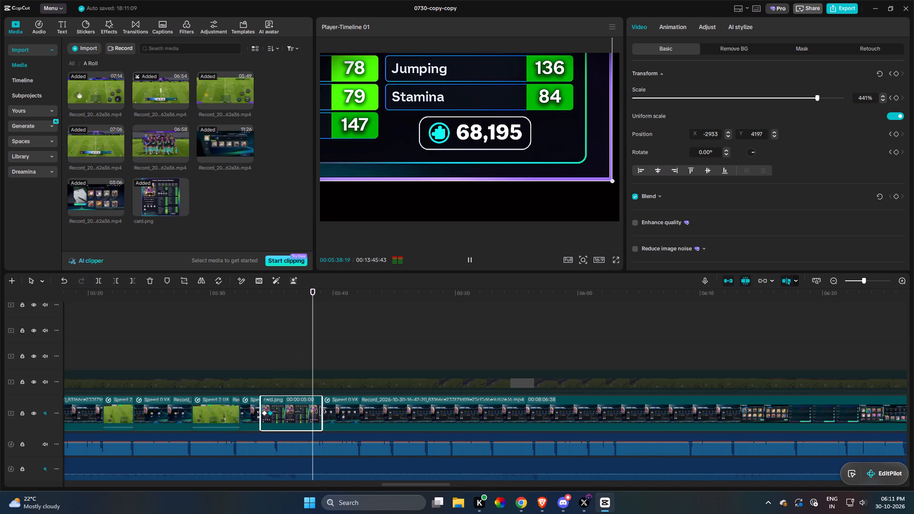
left_click_drag(320, 411, 464, 414)
key("space")
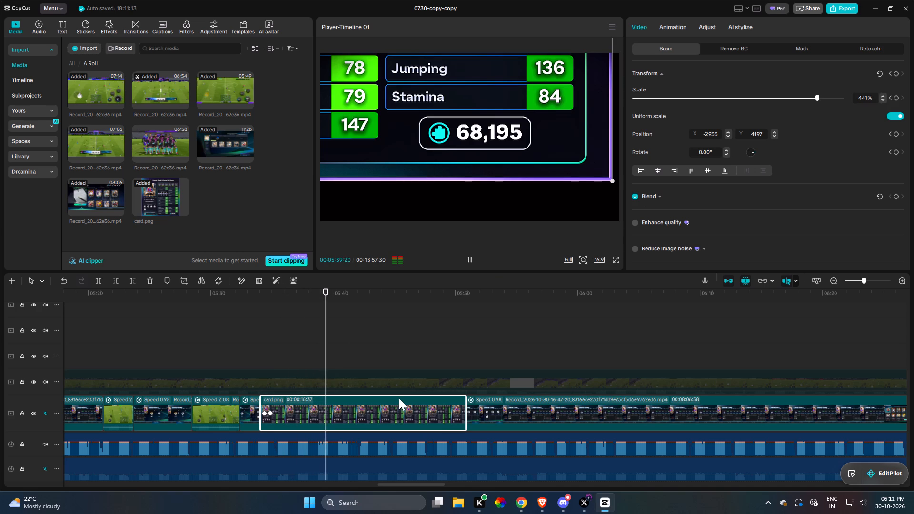
scroll(411, 391, "up", 3)
left_click_drag(423, 397, 407, 412)
scroll(397, 409, "down", 2)
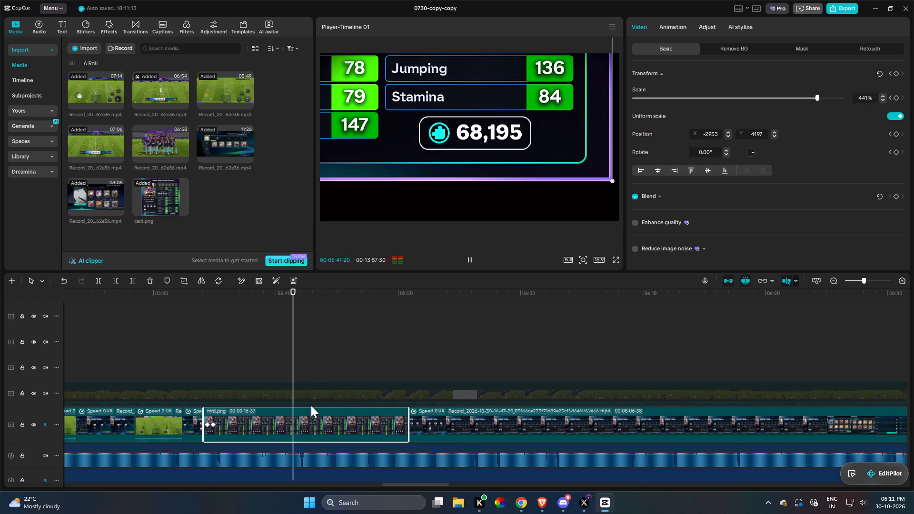
key("space")
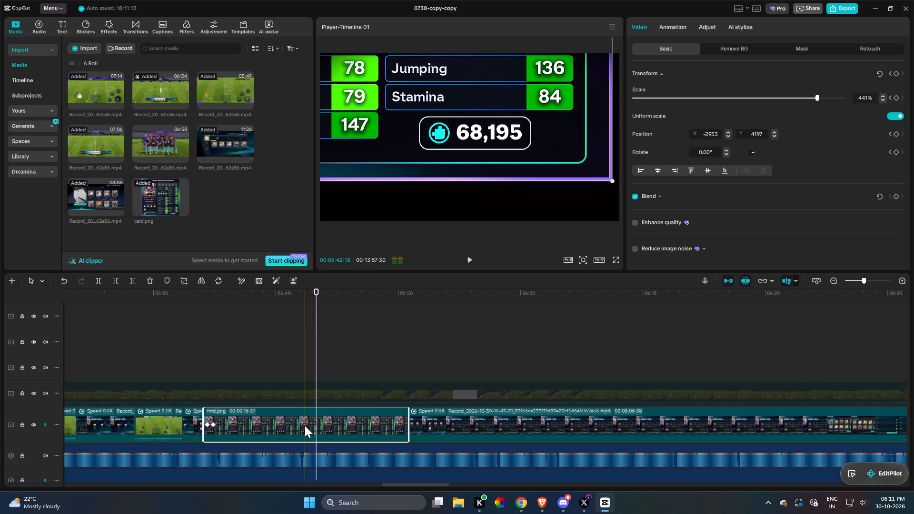
type("w")
Move the short overlay gameplay clip from about 03:40 to an empty overlay track near 06:00.
key("space")
left_click(332, 430)
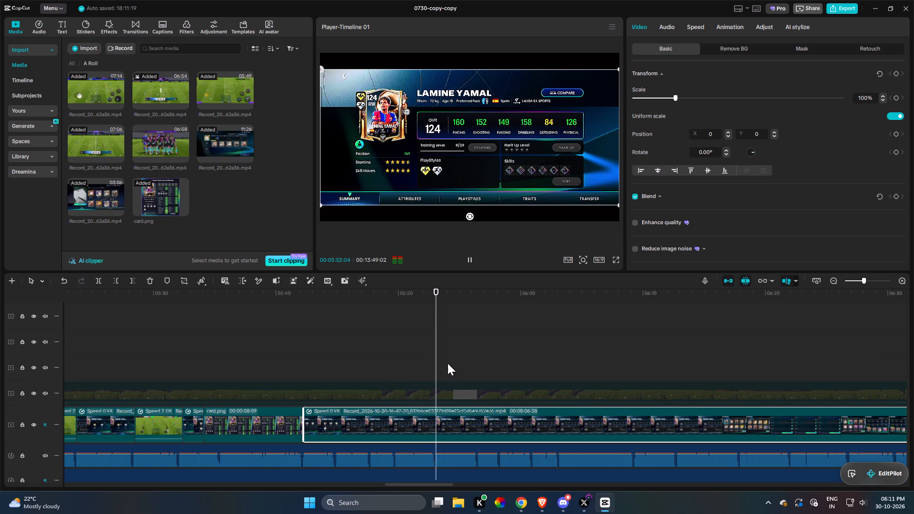
left_click_drag(504, 369, 373, 436)
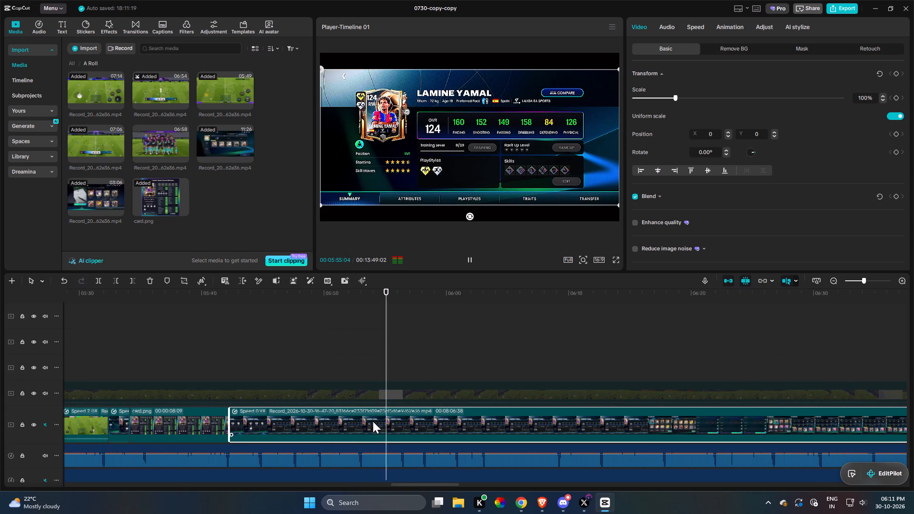
key("space")
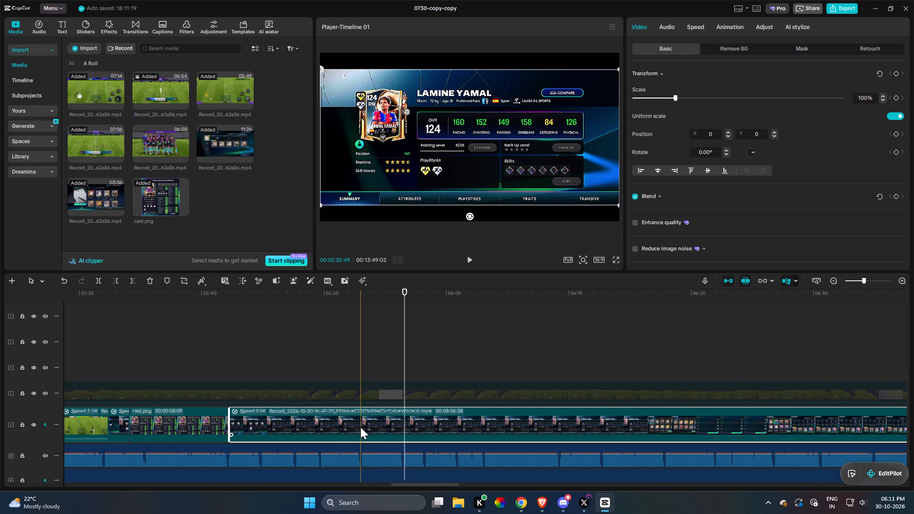
left_click_drag(430, 483, 309, 484)
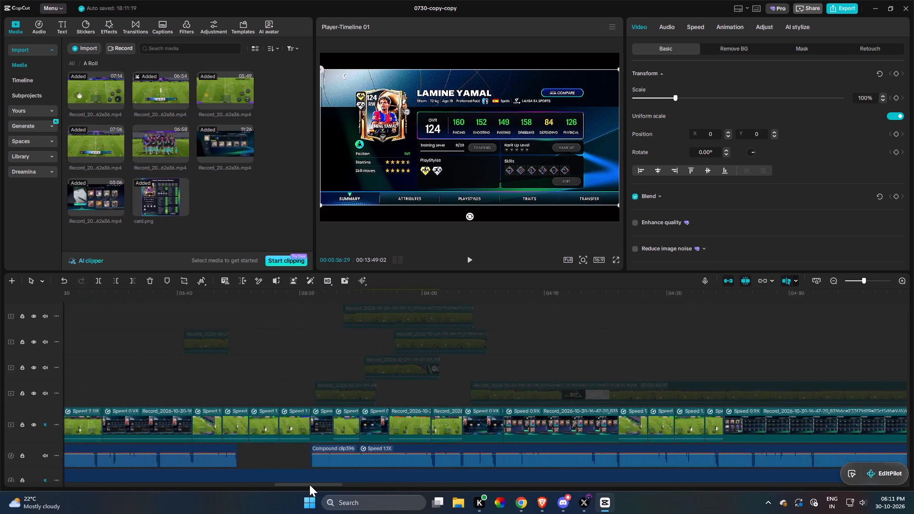
left_click_drag(309, 484, 310, 485)
left_click(258, 339)
key("v")
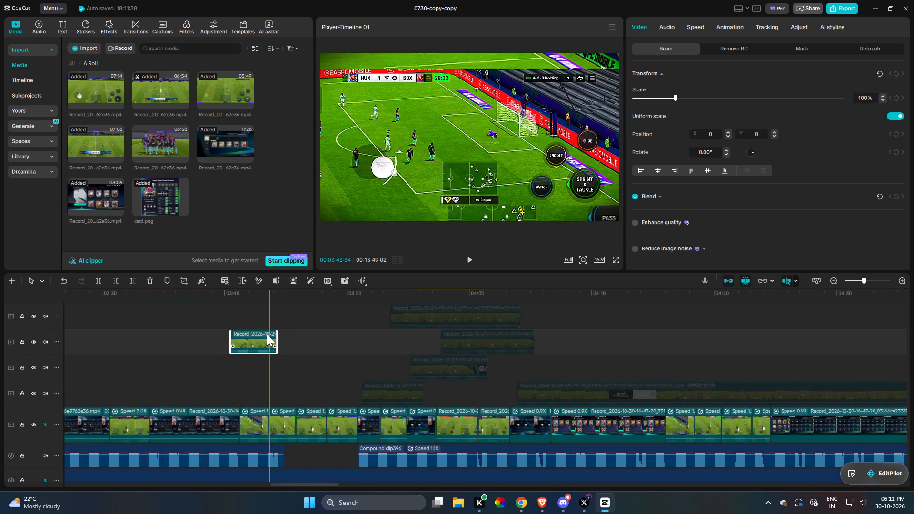
left_click_drag(265, 337, 913, 404)
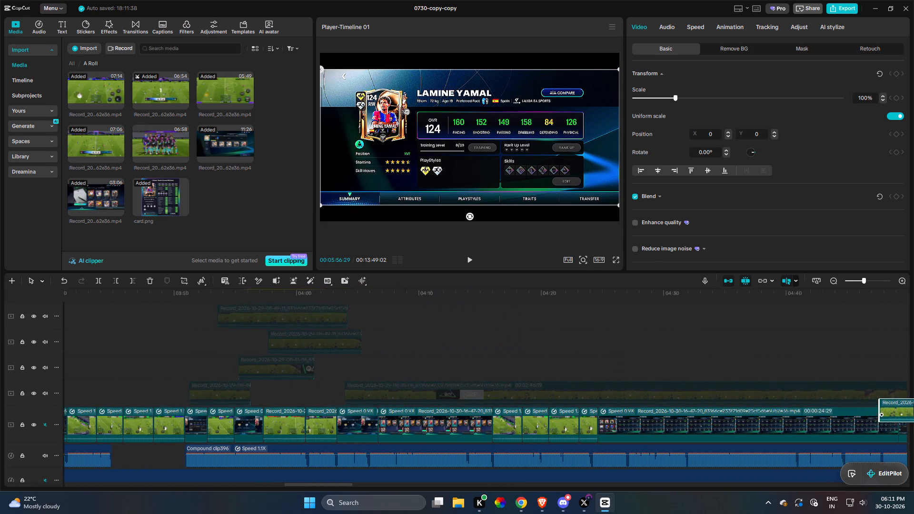
left_click_drag(913, 404, 906, 402)
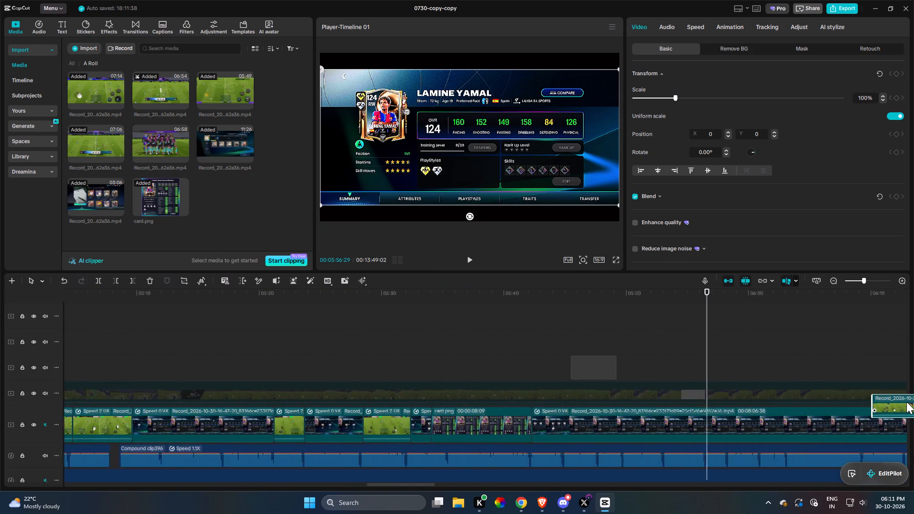
left_click_drag(906, 402, 661, 368)
Split the player-stats recording at about 05:56:17 and insert the moved gameplay clip into the main track at the cut.
key("space")
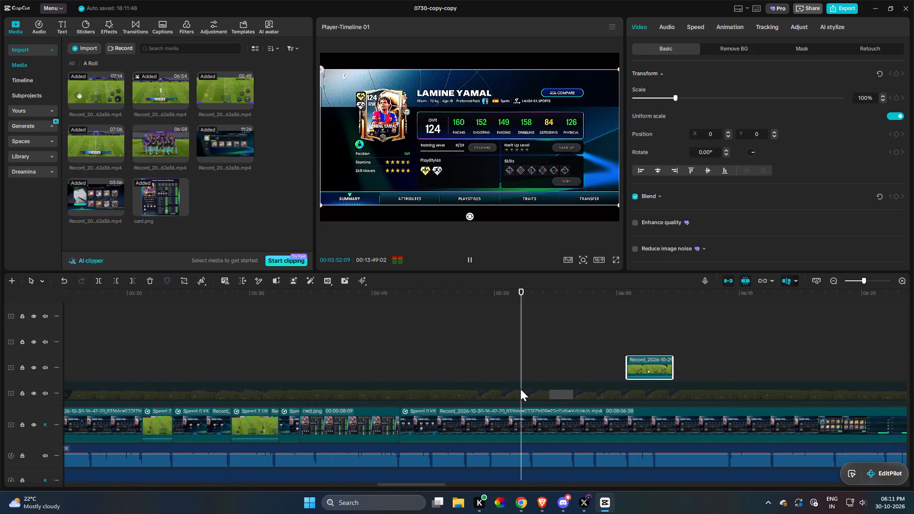
scroll(521, 389, "down", 3)
left_click(555, 393)
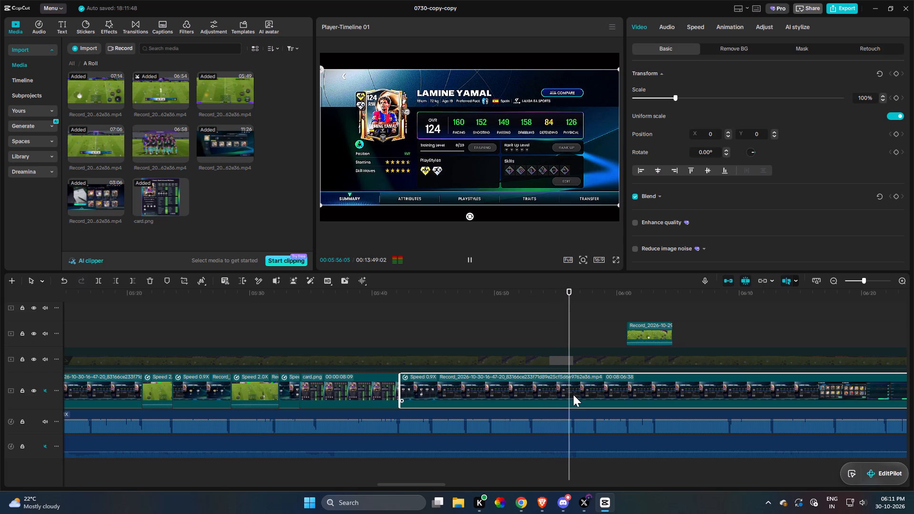
key("space")
type("r")
left_click_drag(640, 336, 582, 385)
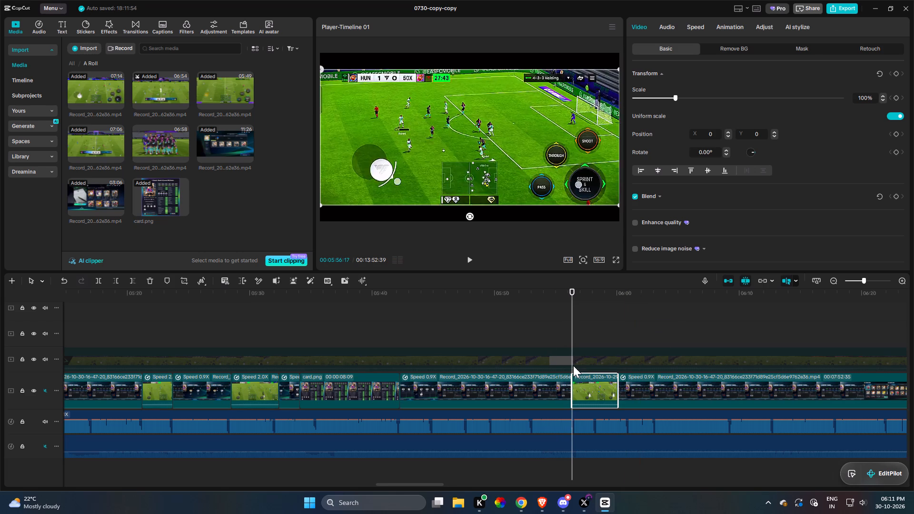
Extend the end of the inserted gameplay clip by about one second and play back the transition.
key("space")
left_click_drag(643, 393, 581, 415)
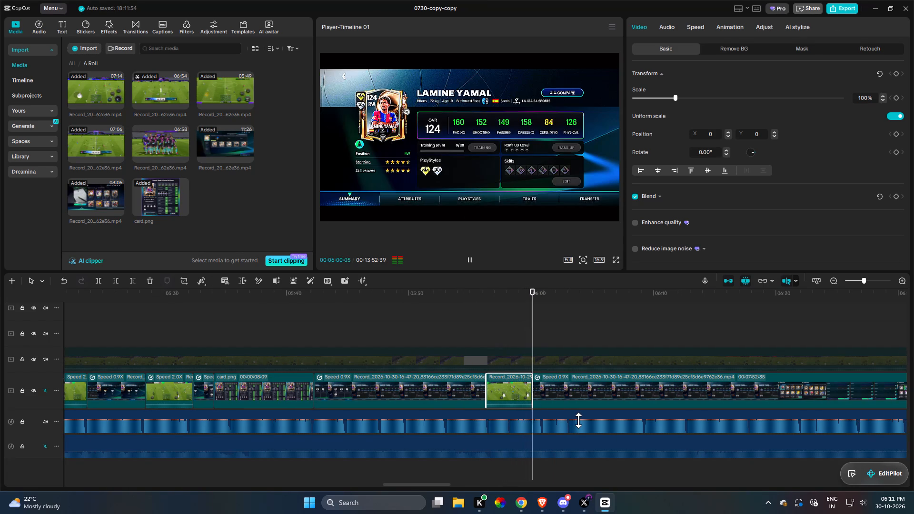
key("space")
left_click_drag(533, 390, 540, 390)
key("space")
left_click_drag(548, 392, 559, 413)
Play back the player-stats section following the inserted gameplay clip, repeatedly reviewing the narration around 06:02 to 06:05.
key("space")
left_click(522, 387)
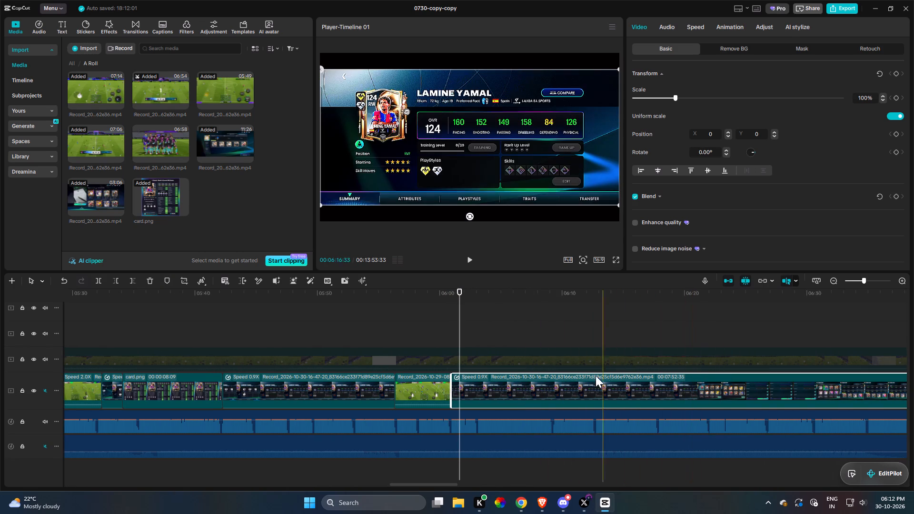
key("space")
key("space")
left_click_drag(489, 375, 494, 398)
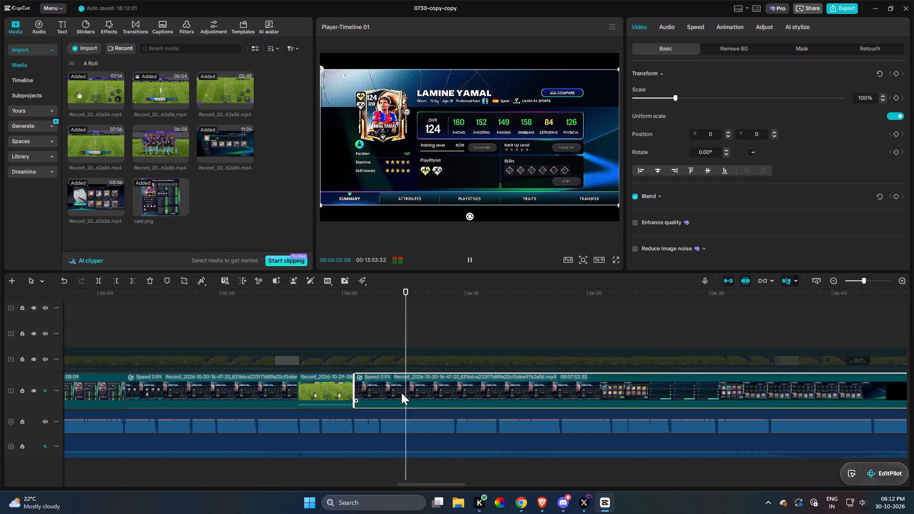
key("space")
key("space")
key("space")
key("space")
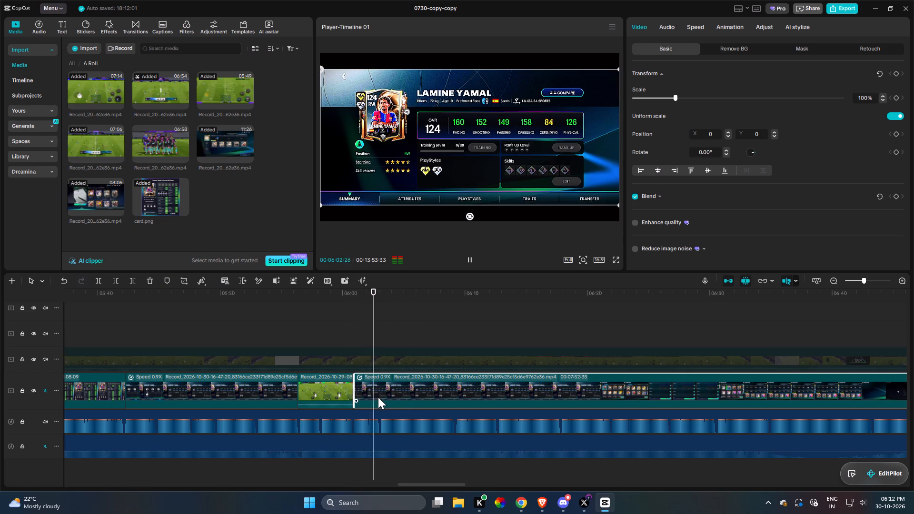
key("space")
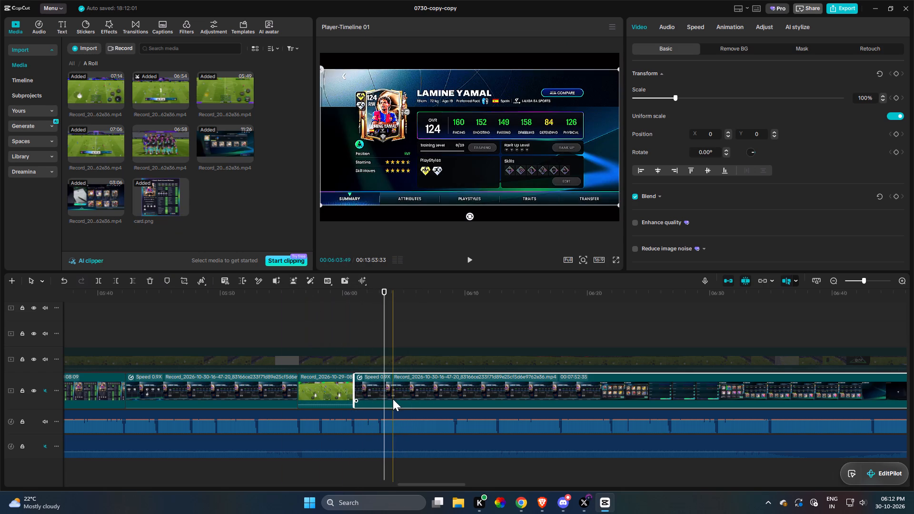
key("space")
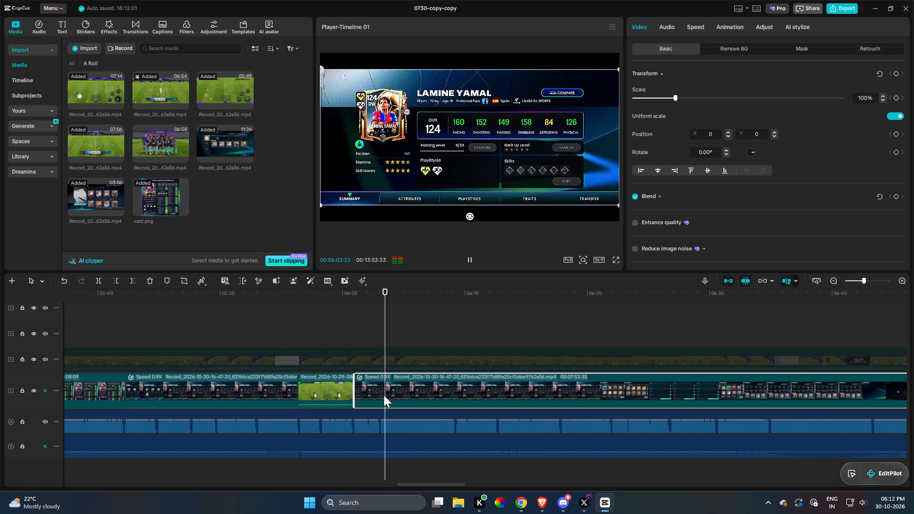
key("space")
Copy the 2.0X gameplay clip that precedes card.png and place the copy directly after the inserted gameplay clip.
left_click_drag(282, 372, 151, 382)
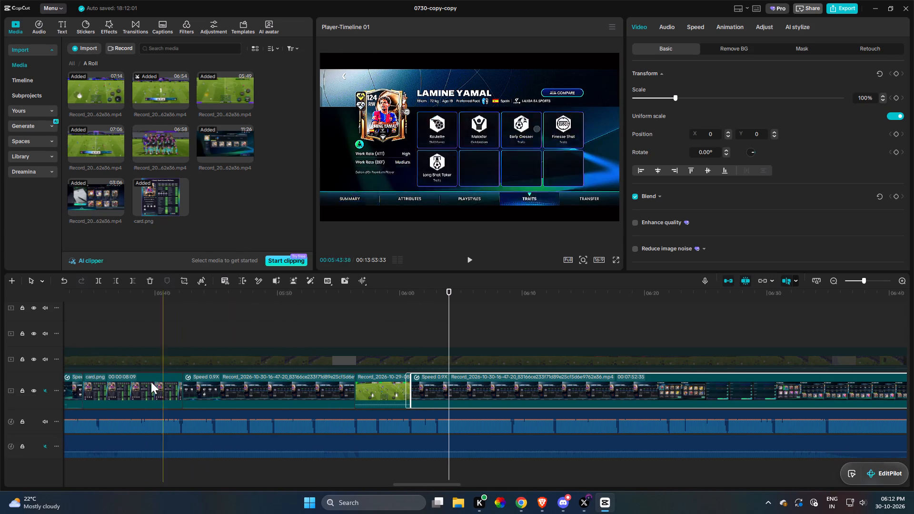
left_click_drag(151, 382, 147, 384)
left_click(189, 393)
key("ctrl+c")
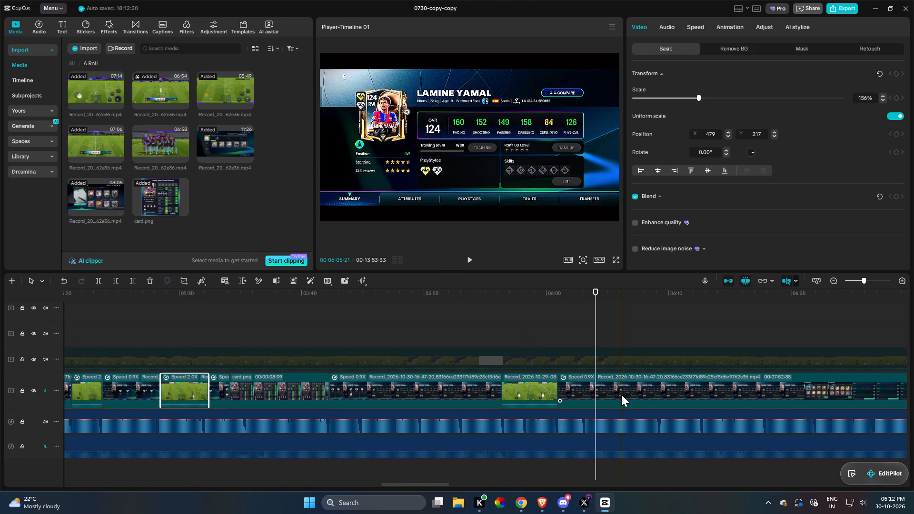
key("ctrl+v")
left_click_drag(647, 391, 605, 418)
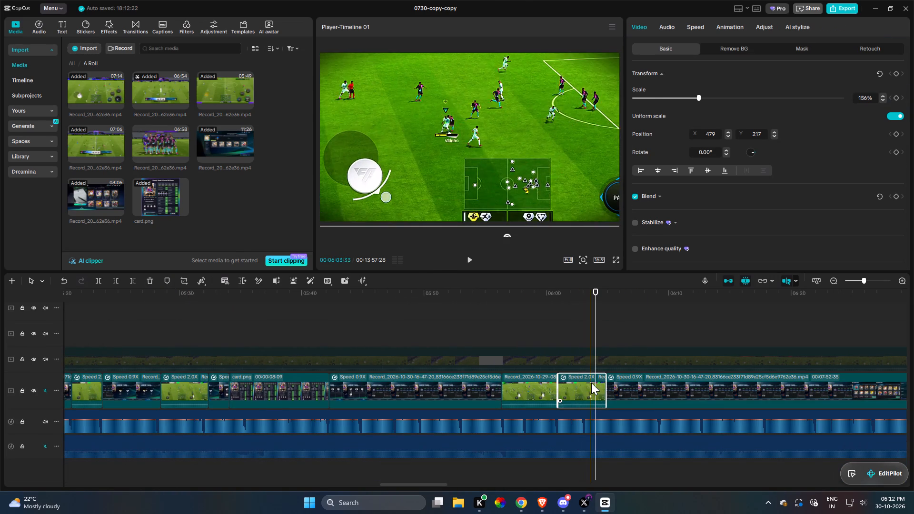
Set the copied gameplay clip's speed to 1.00x.
left_click(700, 26)
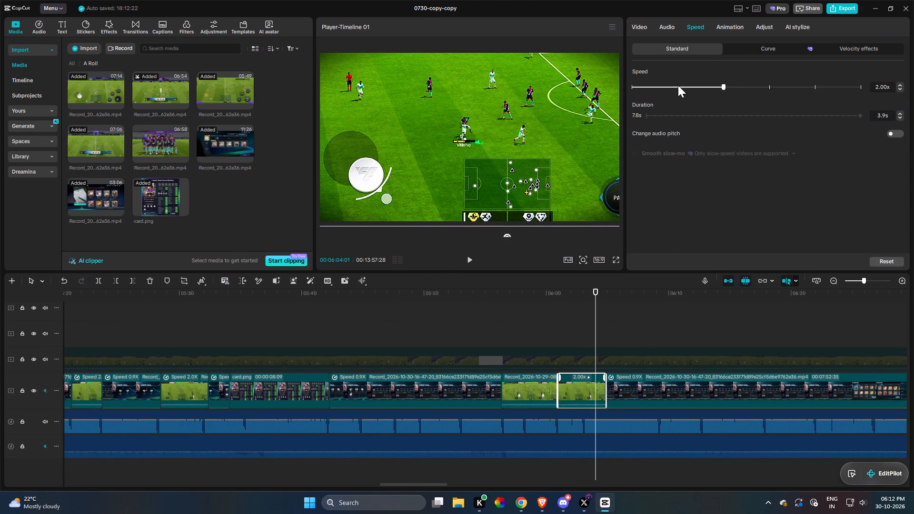
left_click(676, 88)
Trim away the beginning of the copied gameplay clip, leaving it 1.9 s long, and play it back.
left_click_drag(600, 353, 548, 401)
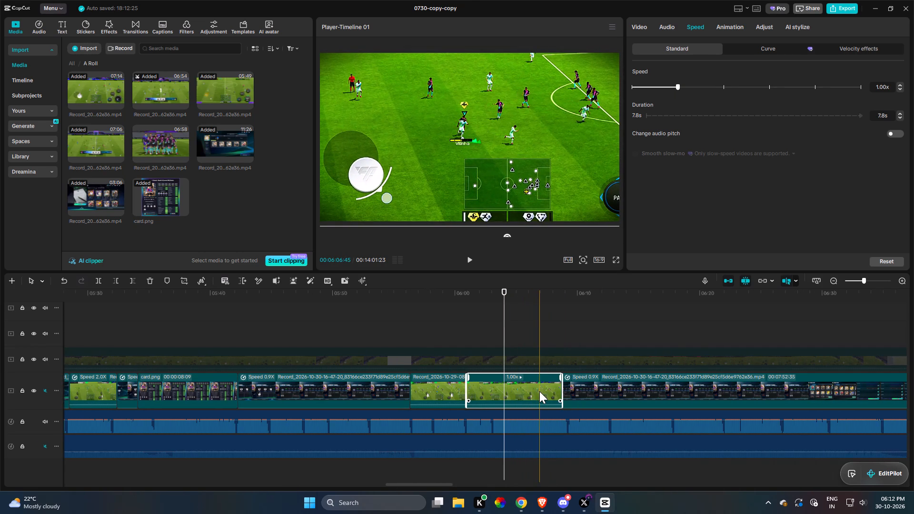
key("q")
key("space")
left_click_drag(468, 364, 472, 385)
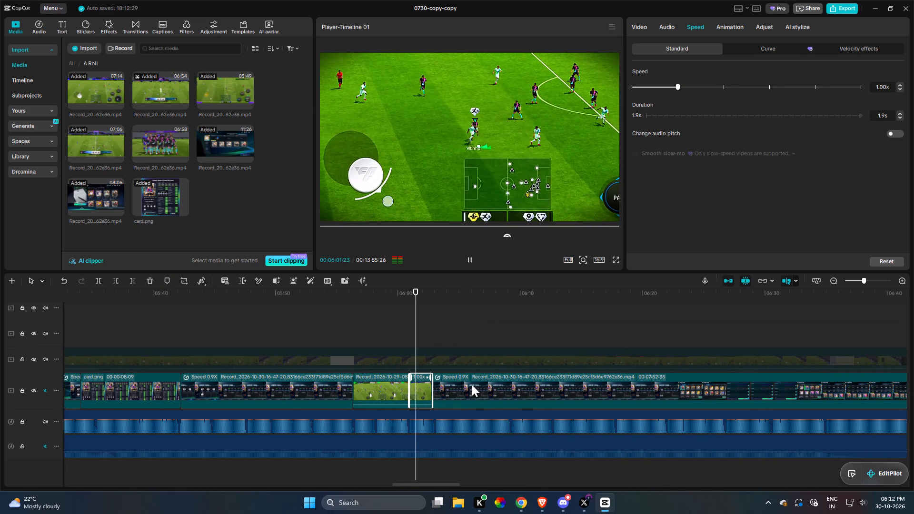
left_click_drag(472, 385, 463, 385)
key("space")
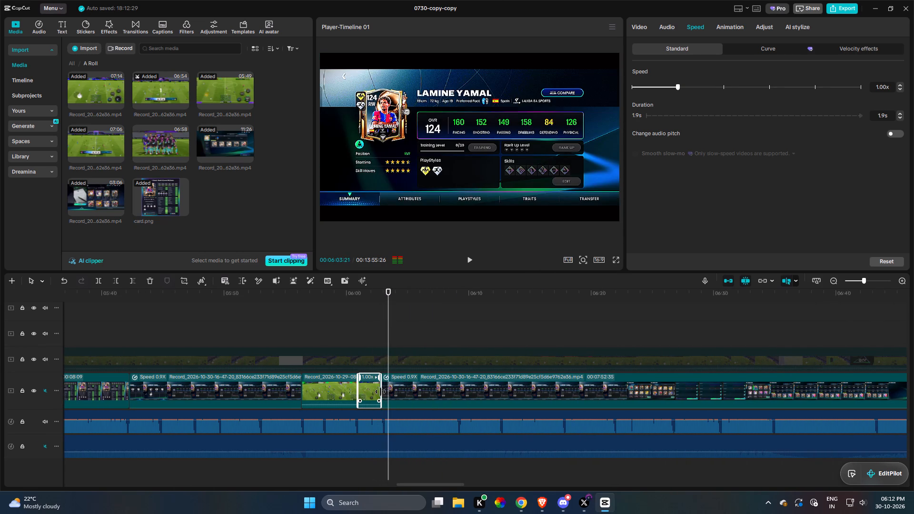
Extend the end of the copied gameplay clip to a duration of 3.3 s and preview it.
left_click_drag(380, 392, 398, 390)
key("space")
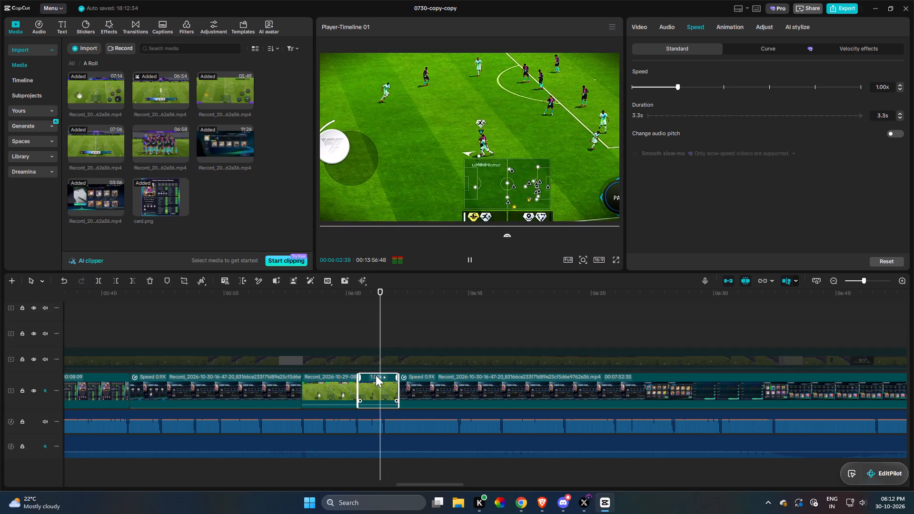
Play back the two adjoining 1.00x gameplay clips and trim the beginning of the first one, leaving it 3.3 s long.
key("space")
key("space")
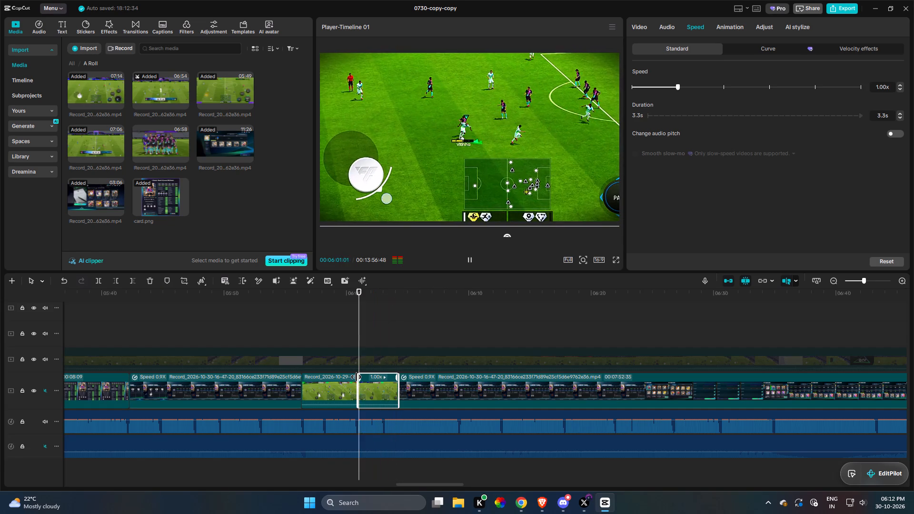
key("space")
key("space")
key("space")
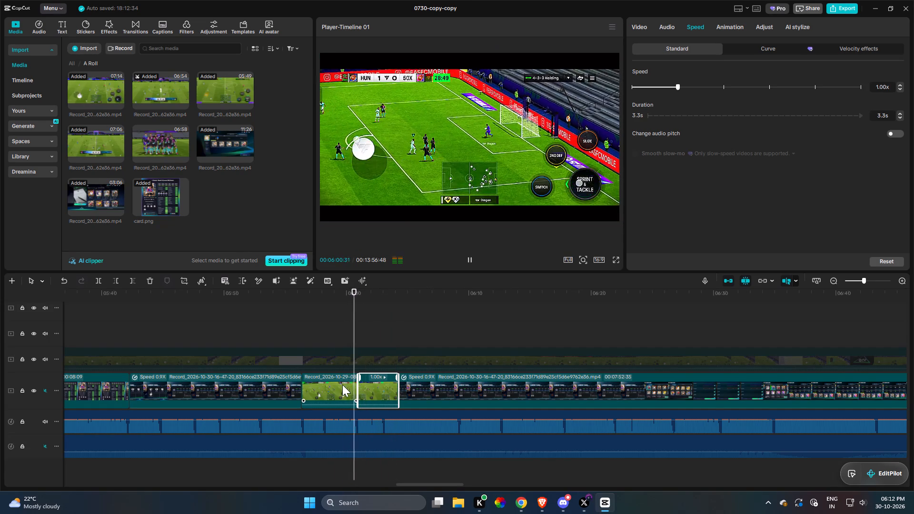
key("space")
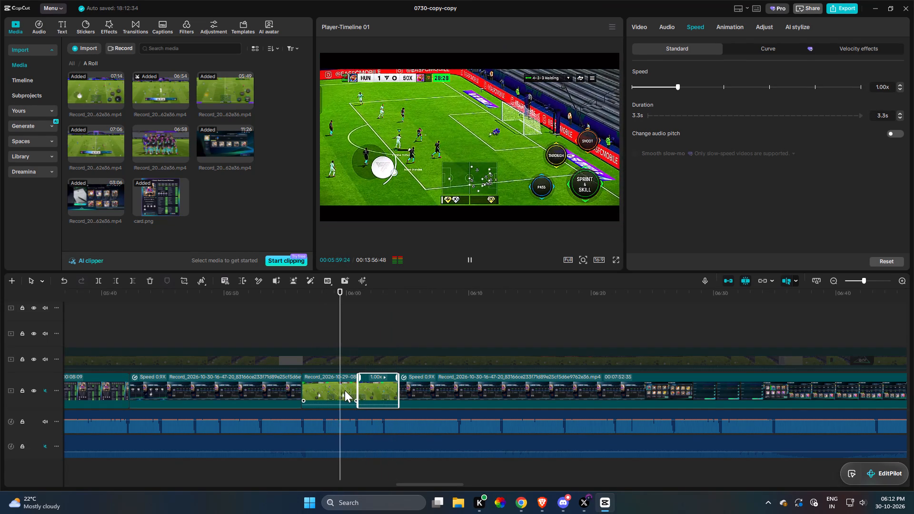
key("space")
left_click(312, 383)
key("q")
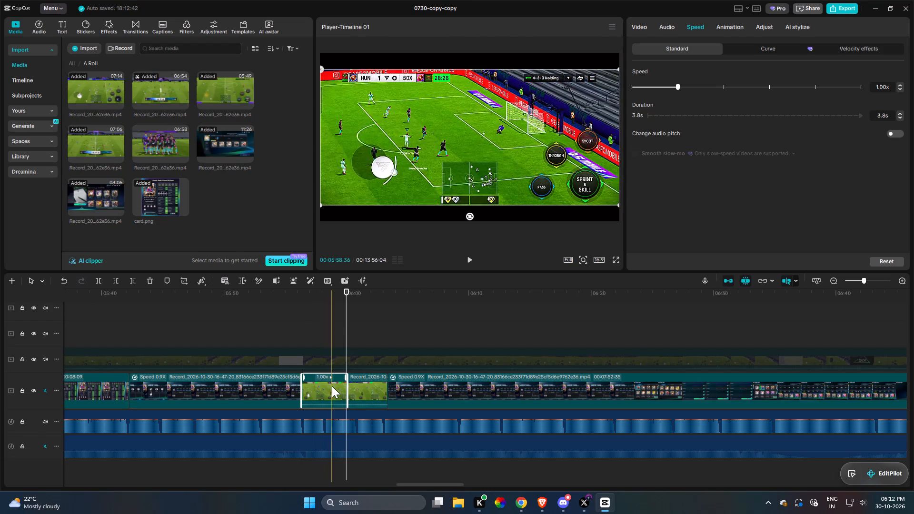
key("space")
key("space")
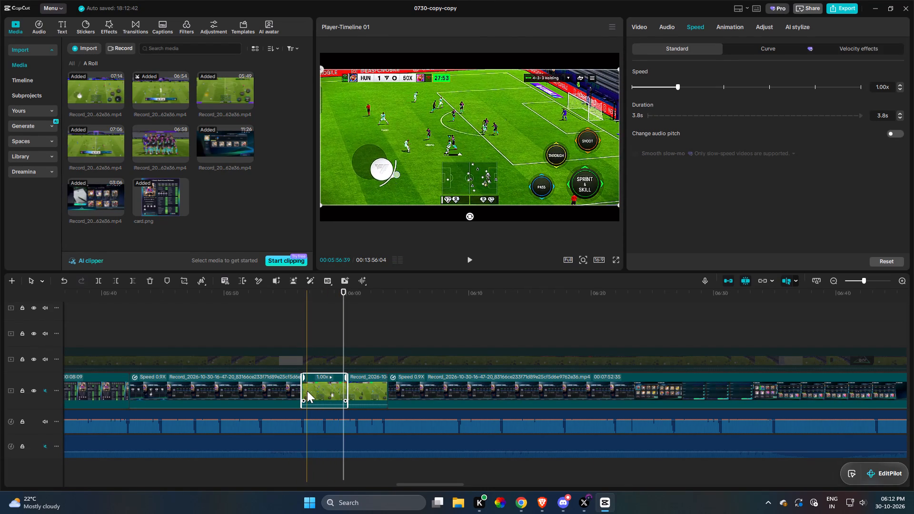
key("q")
key("space")
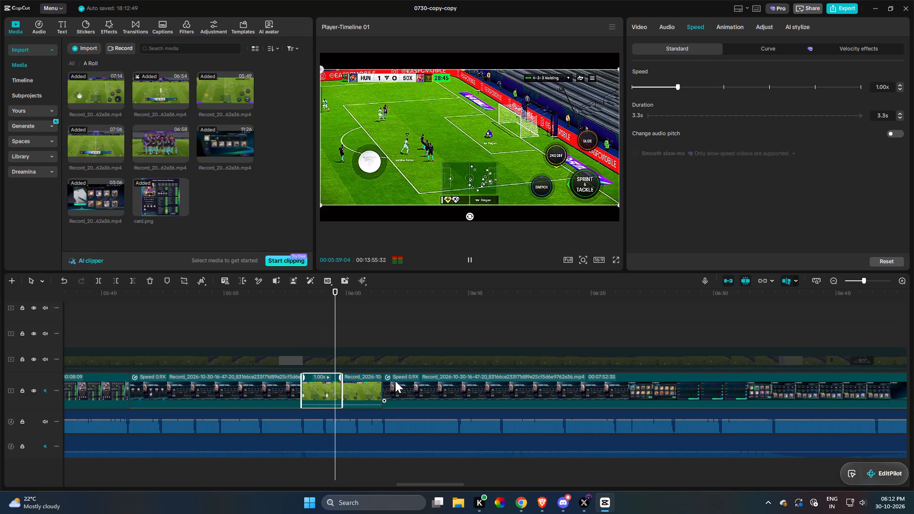
Trim the end of the first 1.00x gameplay clip, leaving it 3.2 s long.
key("space")
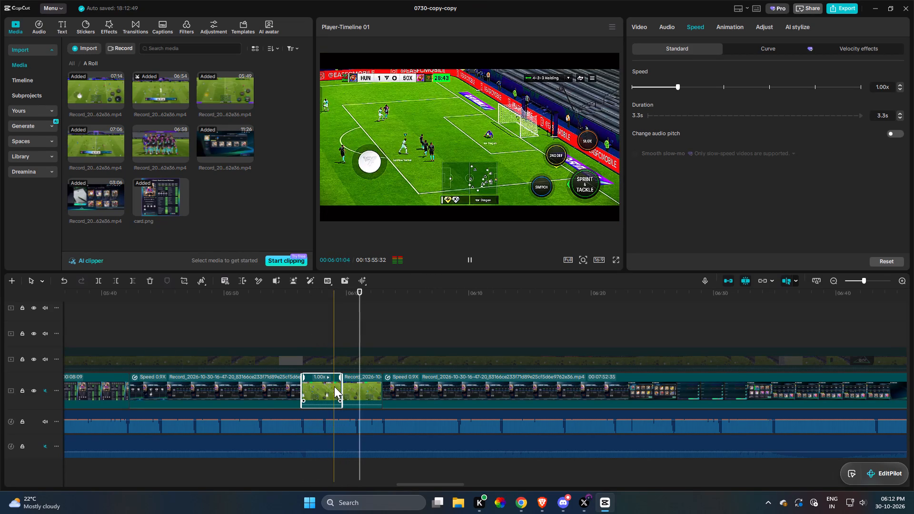
key("space")
key("space")
type("w")
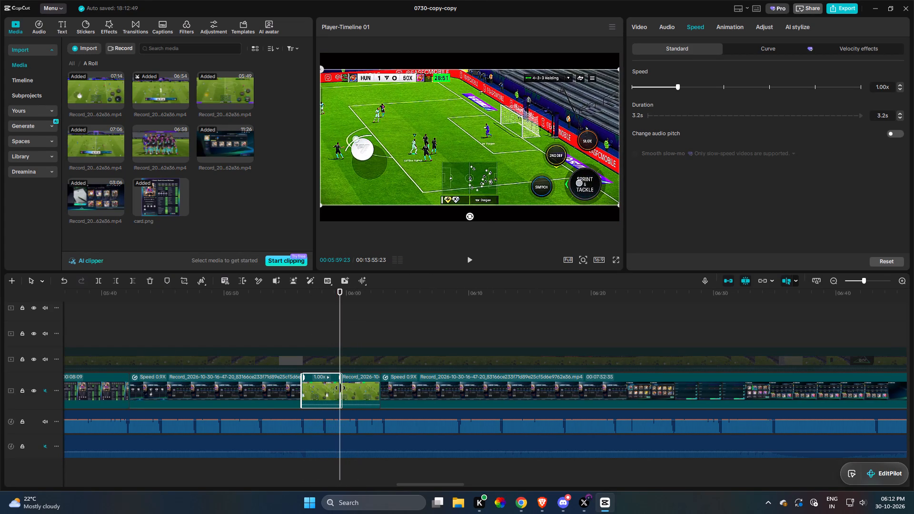
key("space")
Extend the beginning of the second 1.00x gameplay clip to a duration of 3.7 s and preview it.
left_click(360, 401)
left_click(339, 391)
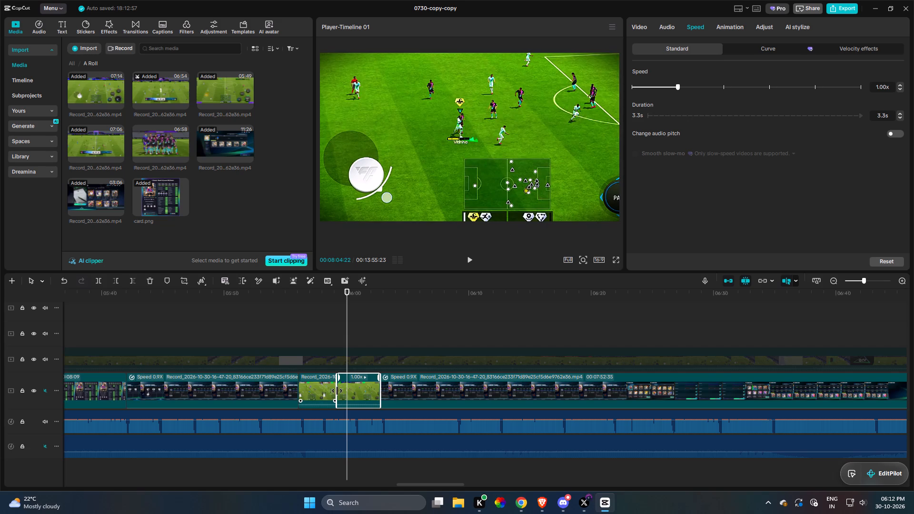
key("space")
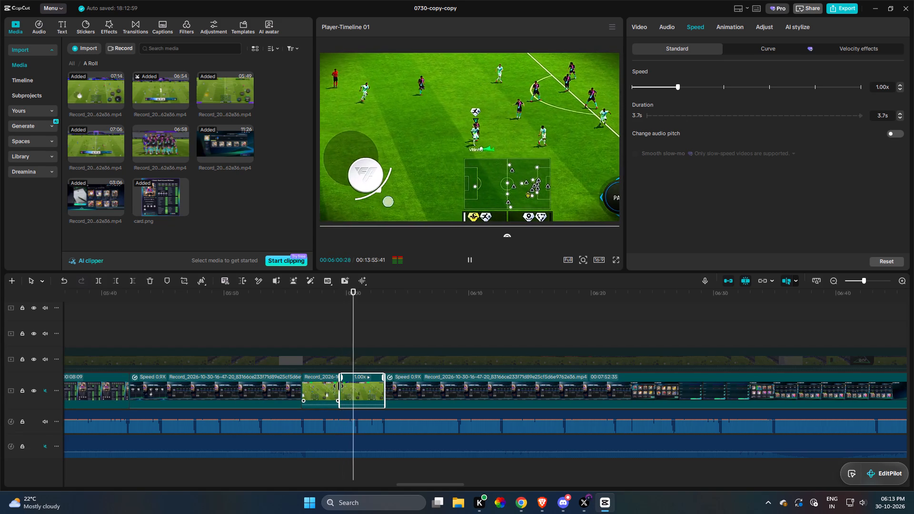
left_click_drag(397, 385, 391, 401)
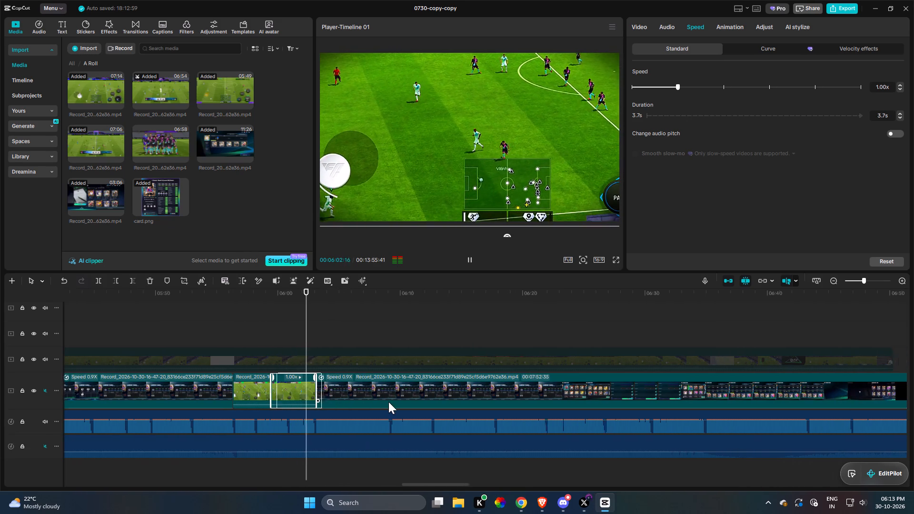
Cut the beginning of the 0.90x clip after the gameplay clips up to the two-player stats comparison, leaving 441.5 s, and play it.
left_click(346, 387)
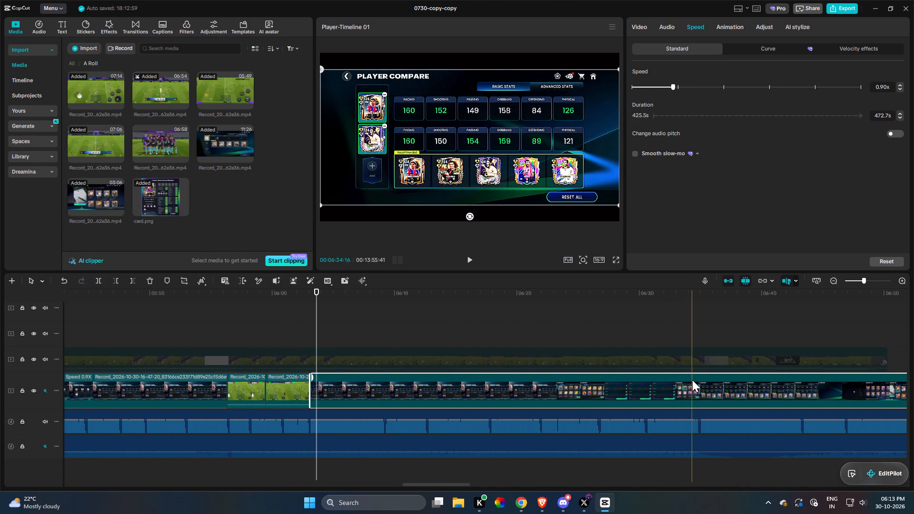
key("q")
key("space")
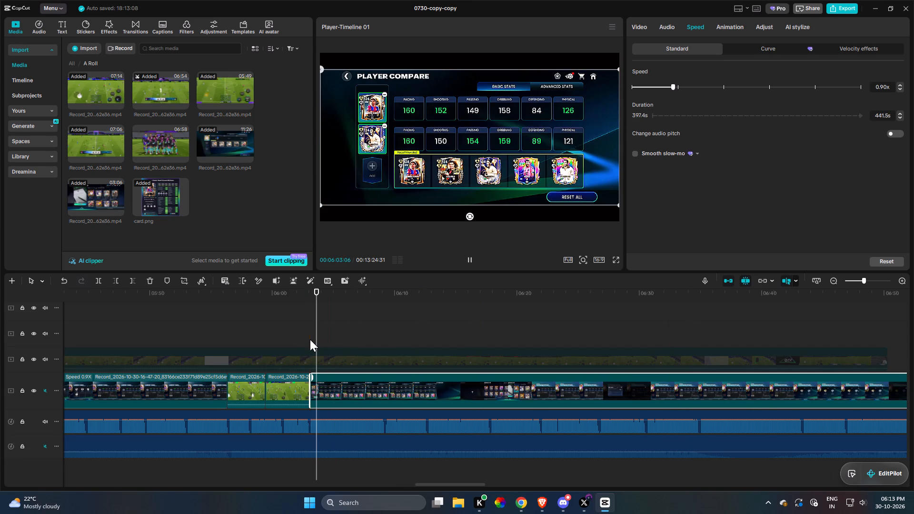
left_click_drag(343, 346, 378, 395)
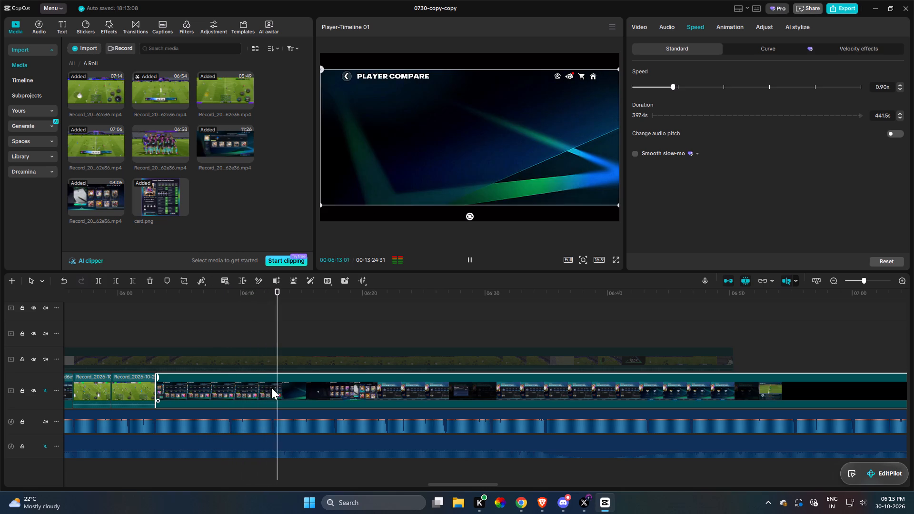
Split the player comparison clip at the narration pause at about 06:12:33.
key("space")
key("space")
key("space")
key("space")
key("space")
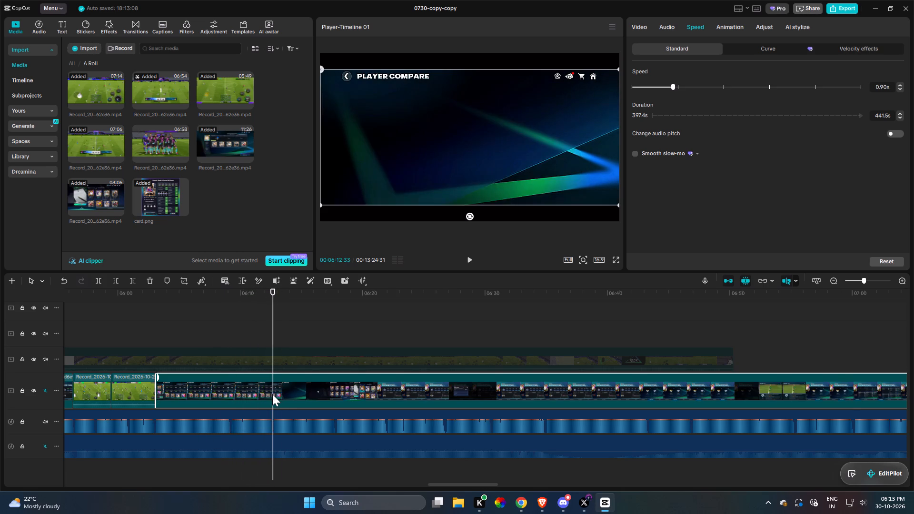
key("r")
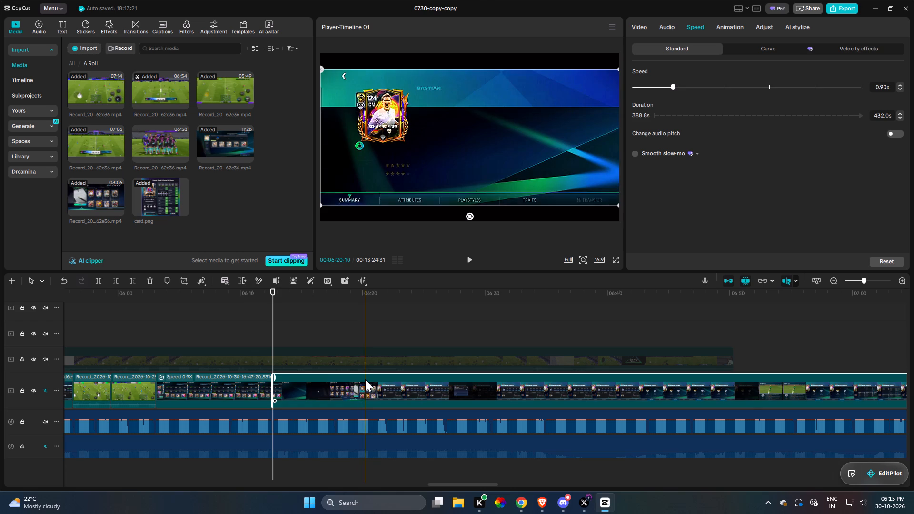
Trim the beginning of the split-off clip to where the Schweinsteiger card page opens, leaving 424.5 s, and play it back.
key("q")
key("space")
left_click_drag(303, 379, 310, 401)
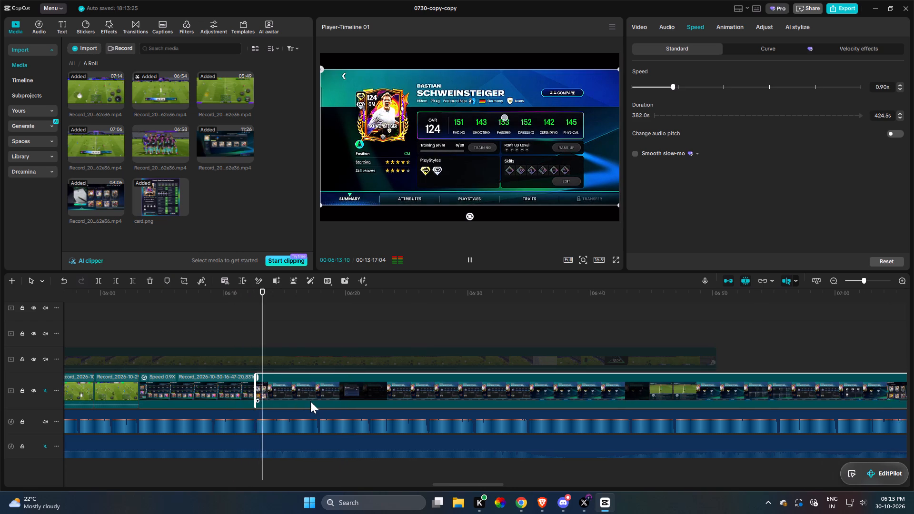
left_click_drag(310, 401, 297, 401)
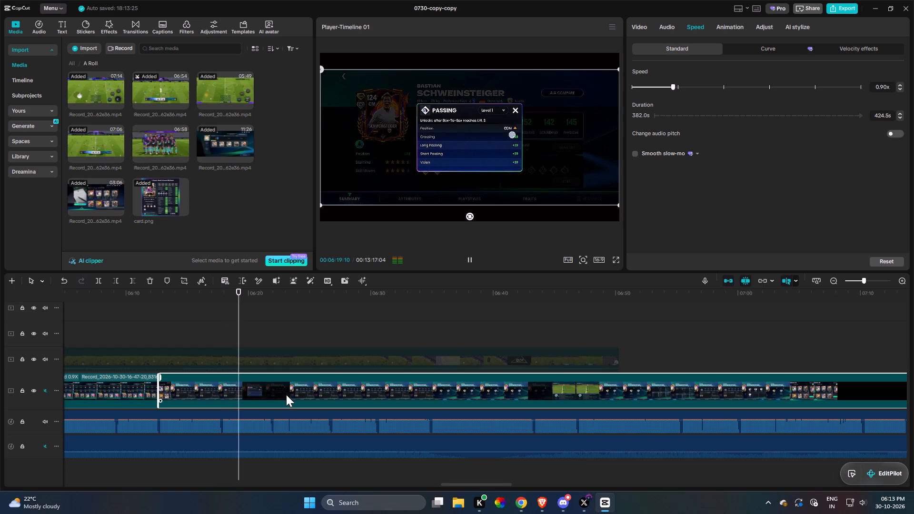
key("space")
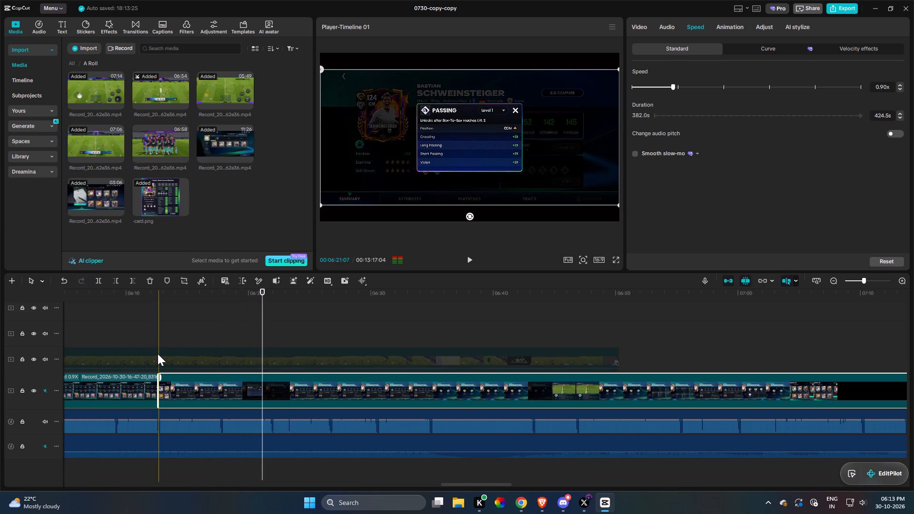
Review the Schweinsteiger card section against the narration and split its clip at about 06:23.
key("space")
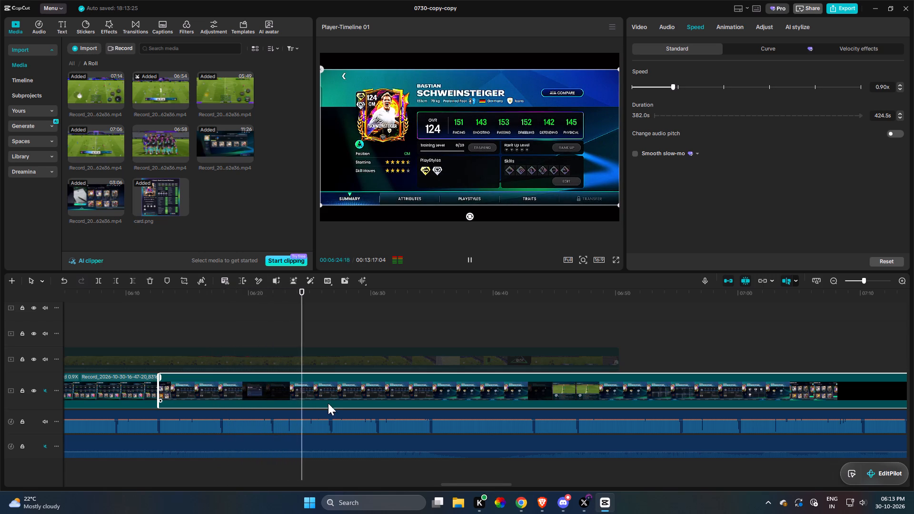
left_click_drag(330, 405, 336, 413)
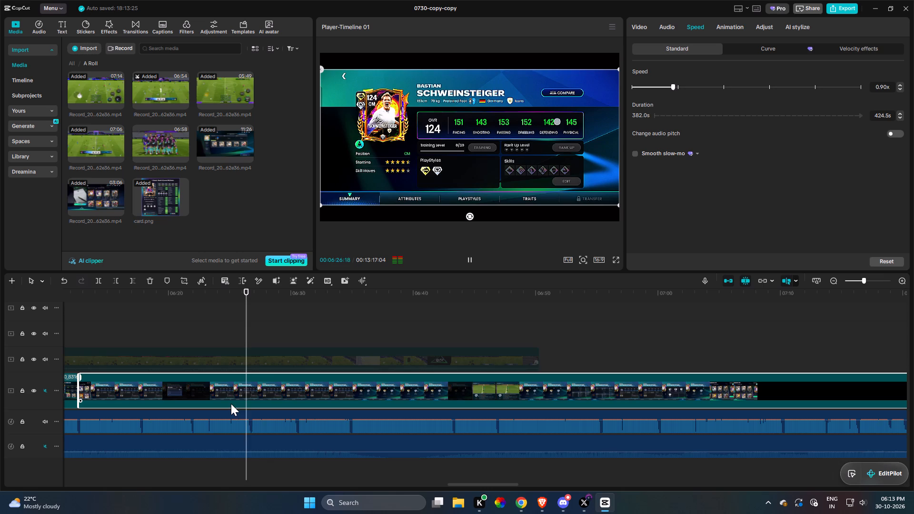
left_click_drag(219, 404, 205, 395)
key("space")
key("space")
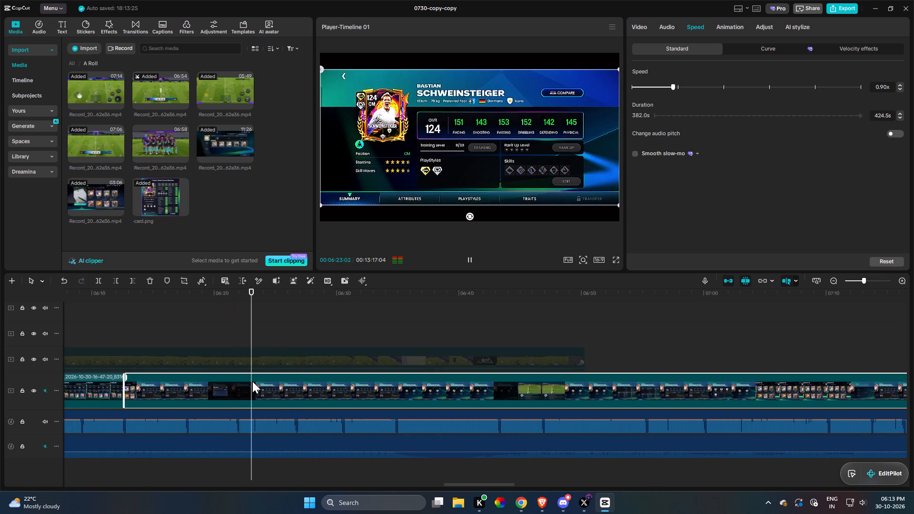
key("space")
key("r")
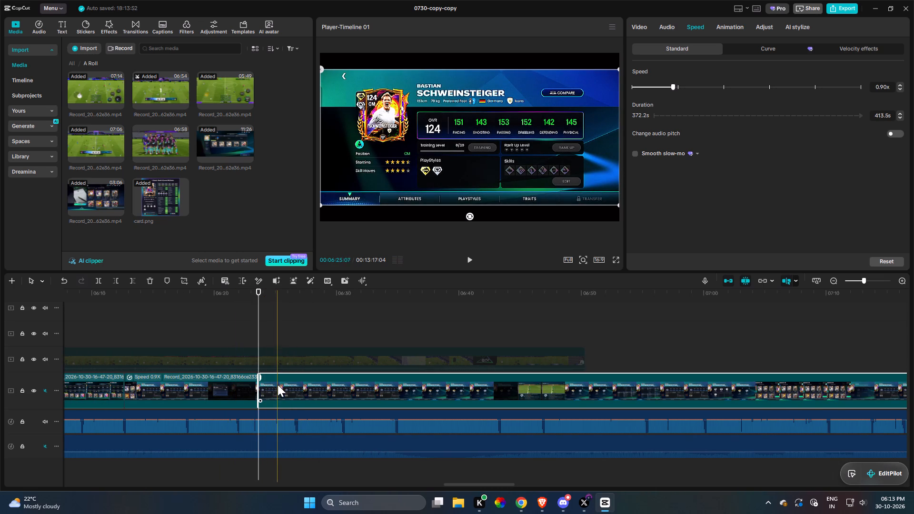
Trim the beginning of the remaining Schweinsteiger clip in stages down to 410.0 s and play it back through the playstyles section.
key("q")
key("space")
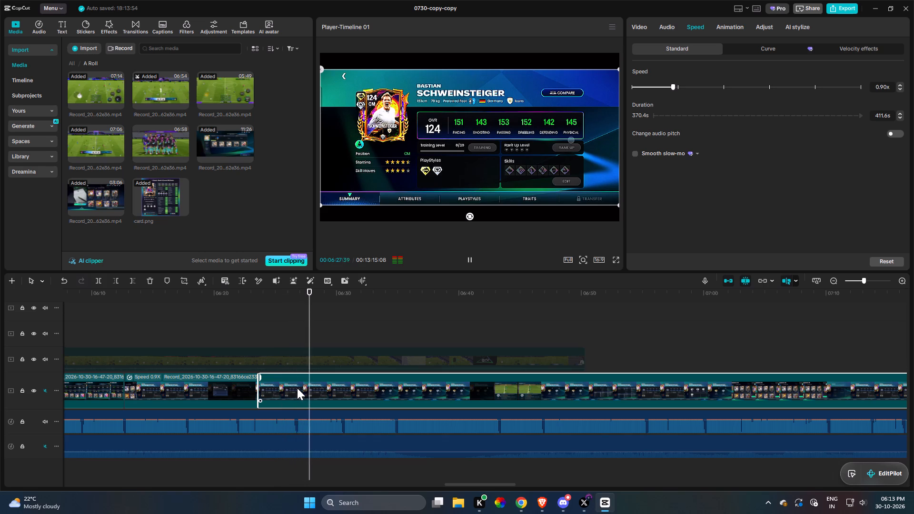
key("space")
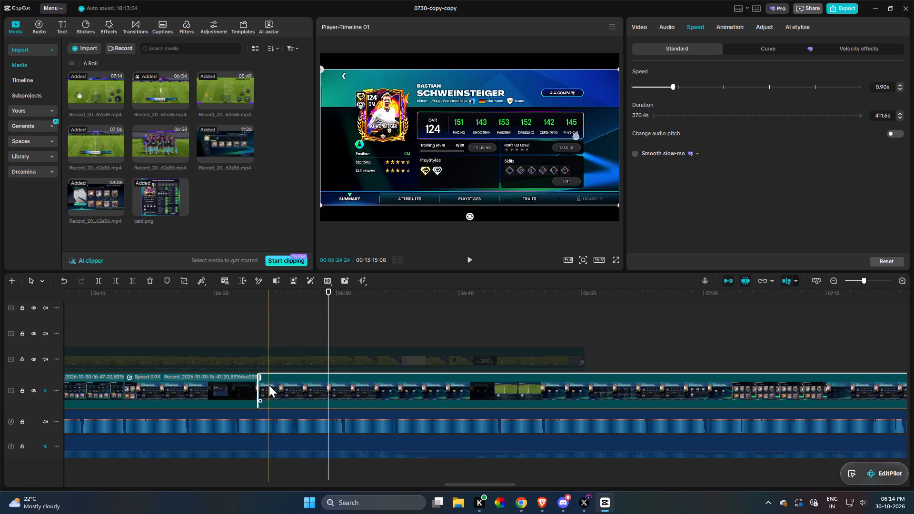
key("q")
key("space")
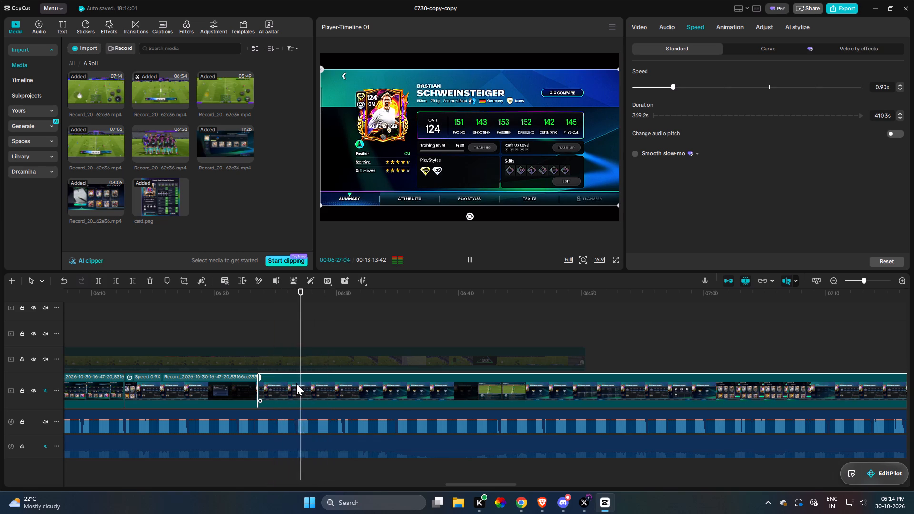
key("space")
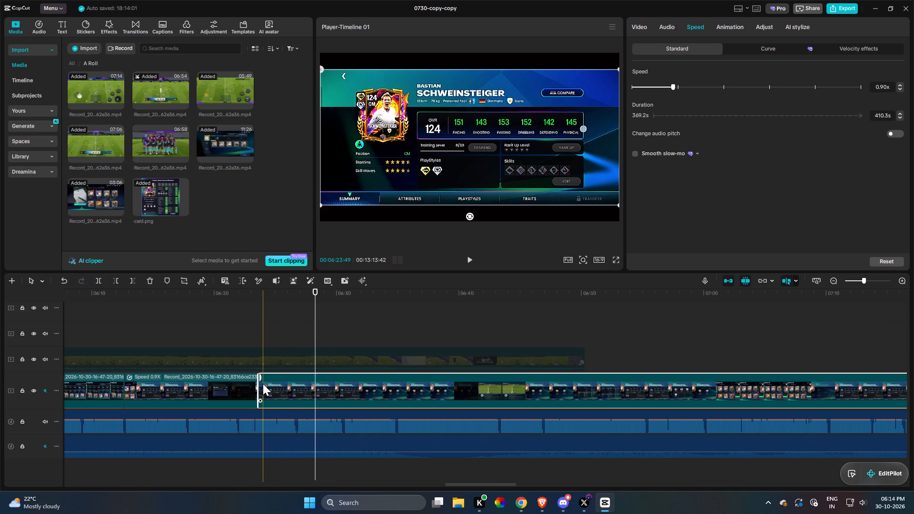
key("q")
key("space")
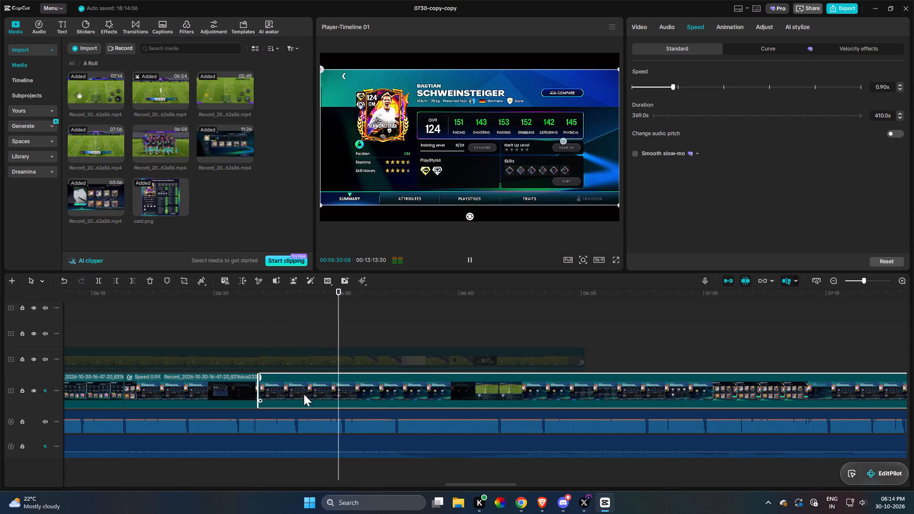
left_click_drag(341, 398, 349, 404)
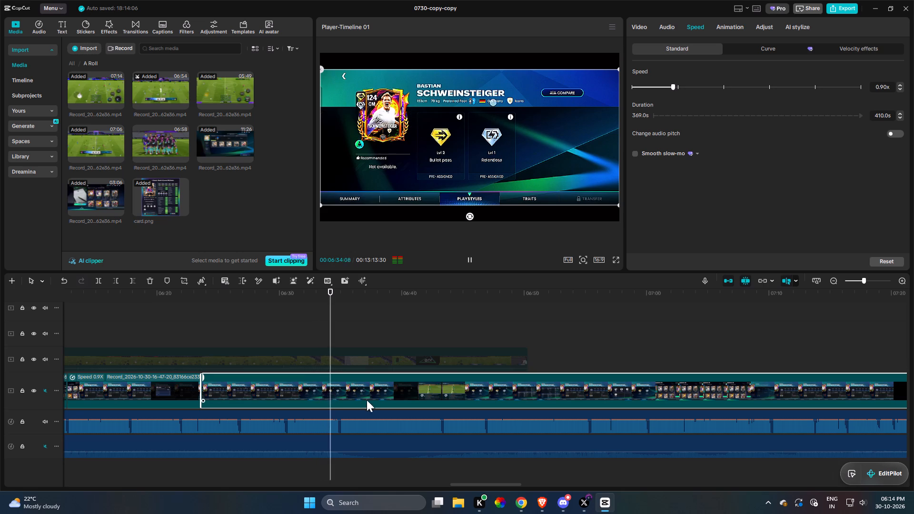
left_click_drag(373, 391, 374, 396)
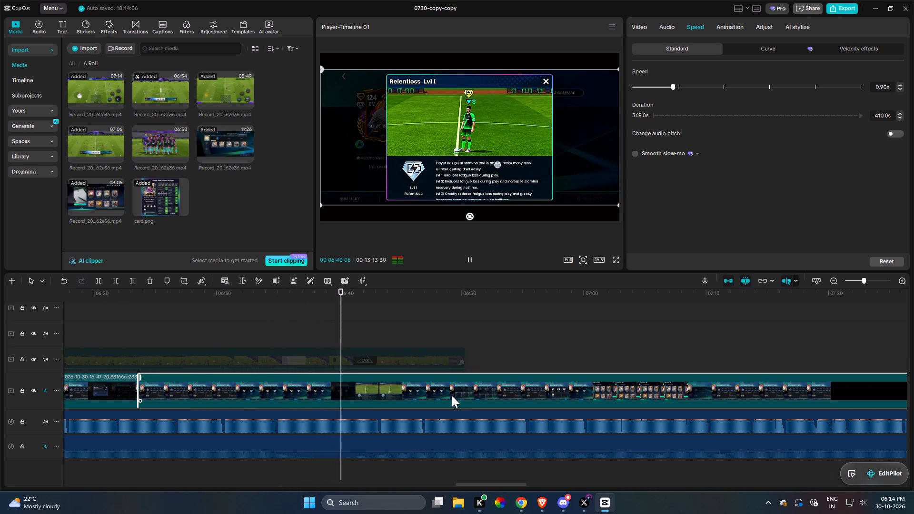
left_click_drag(345, 386, 568, 355)
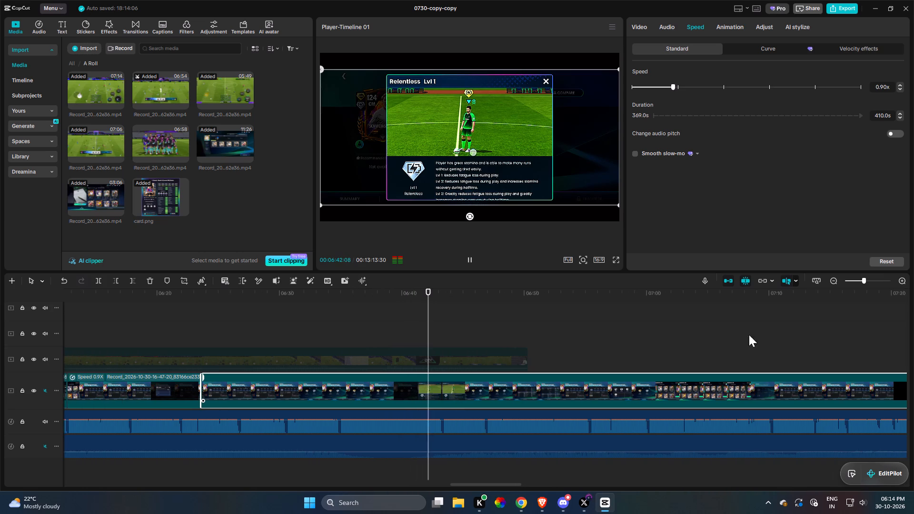
Give the 9.6 s player comparison clip a Blur canvas background using the second blur preset.
left_click(834, 281)
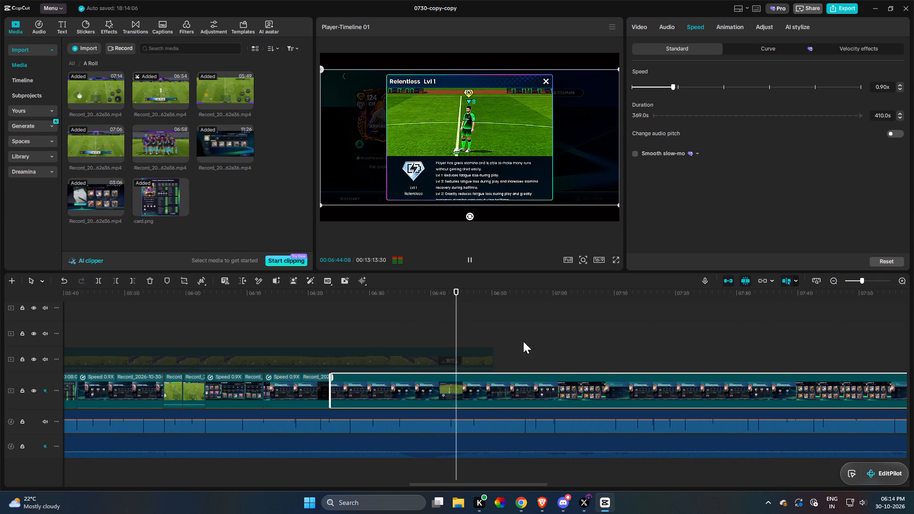
left_click(213, 388)
scroll(765, 159, "down", 4)
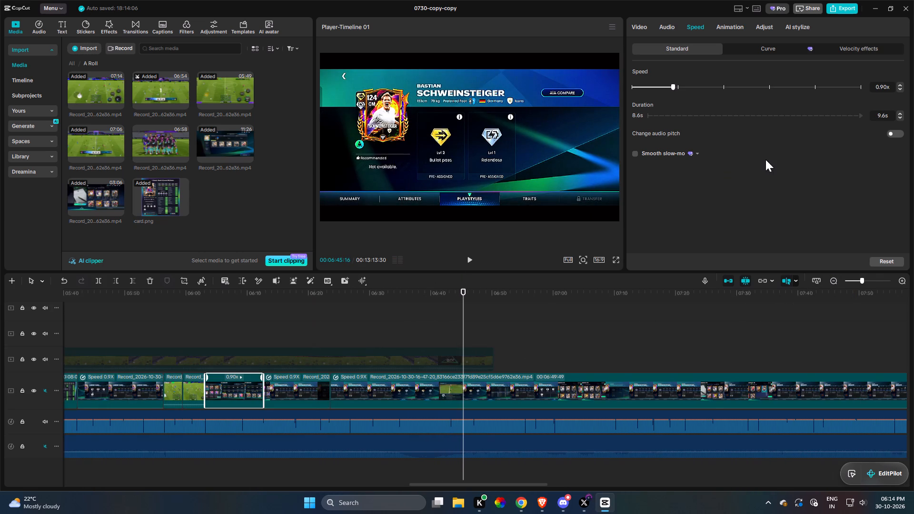
scroll(765, 159, "down", 6)
left_click(644, 26)
scroll(741, 158, "down", 6)
scroll(729, 213, "down", 4)
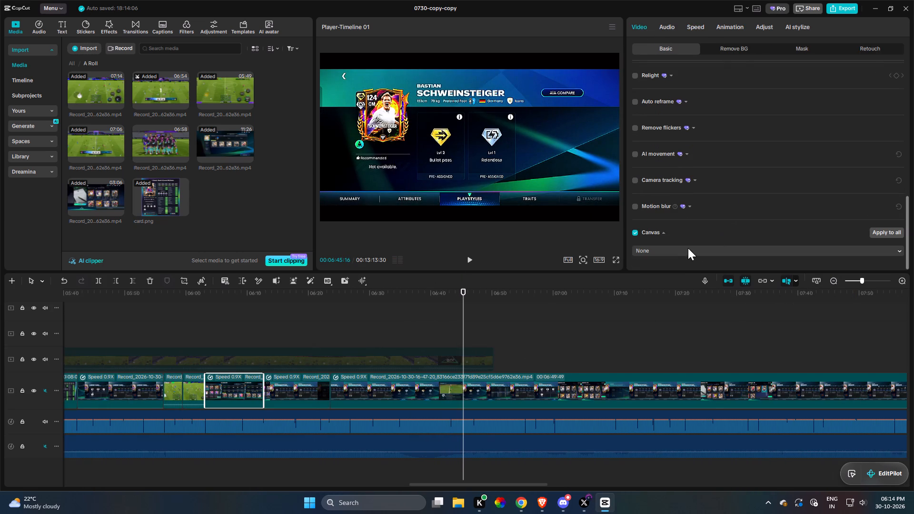
left_click(688, 248)
left_click(681, 283)
scroll(691, 242, "down", 4)
left_click(688, 225)
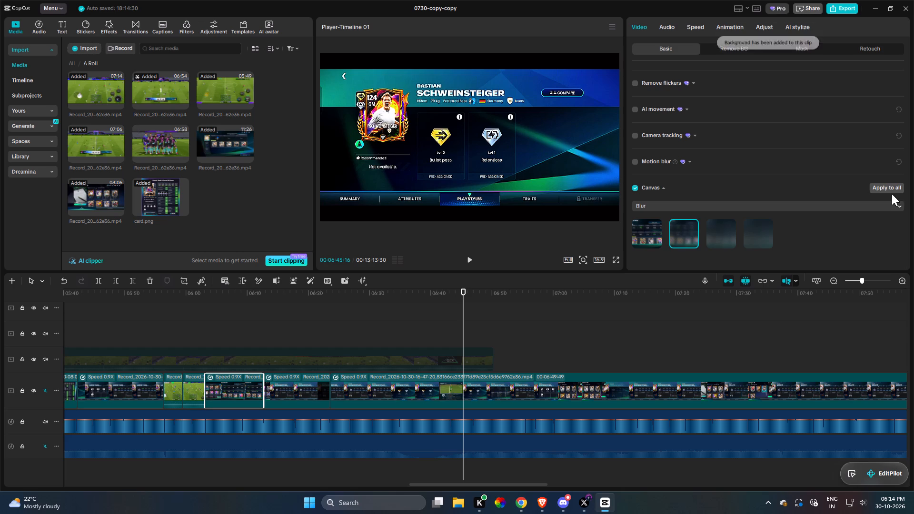
Apply the comparison clip's blurred canvas background to all clips.
left_click(889, 187)
Play back the Schweinsteiger clips from about 06:12 to check their blurred backgrounds against the narration.
key("space")
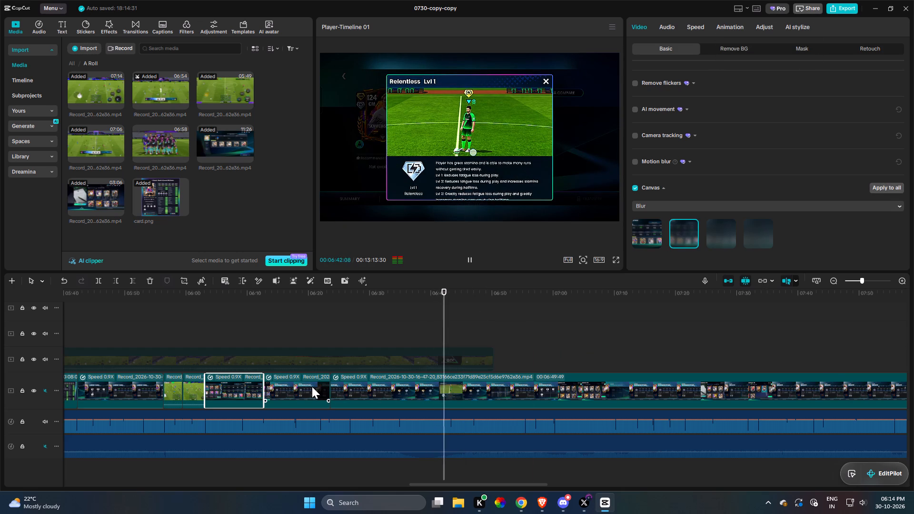
key("space")
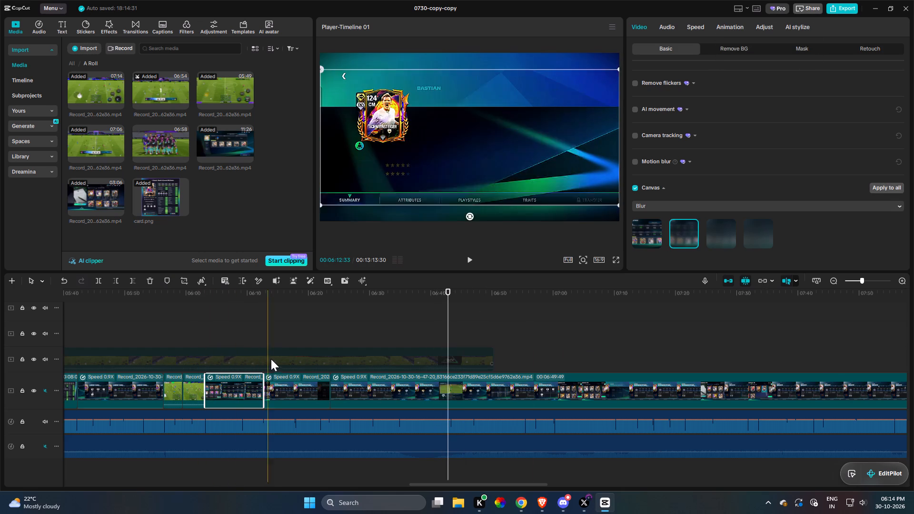
key("space")
left_click(297, 384)
left_click(416, 383)
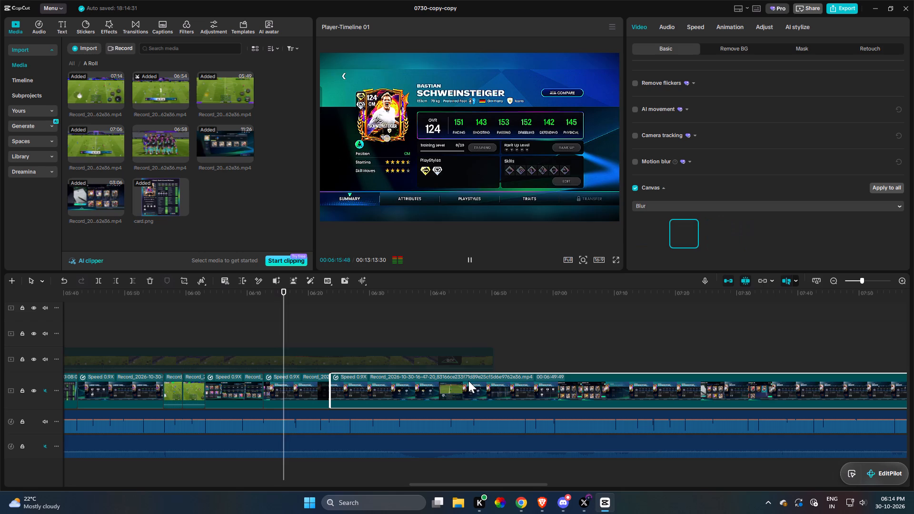
key("space")
key("space")
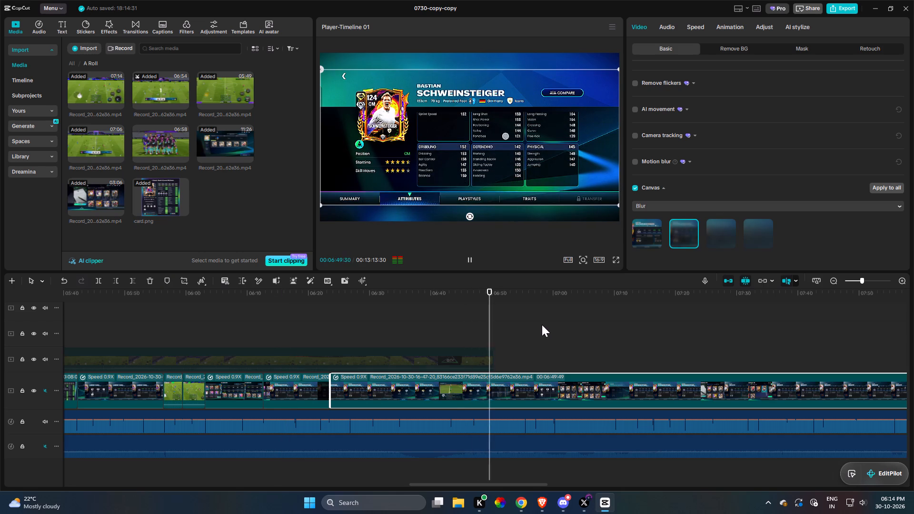
Split the Schweinsteiger clip at about 06:56 and trim the remainder's beginning to the Star Signings page, leaving 372.5 s.
left_click_drag(549, 378, 457, 368)
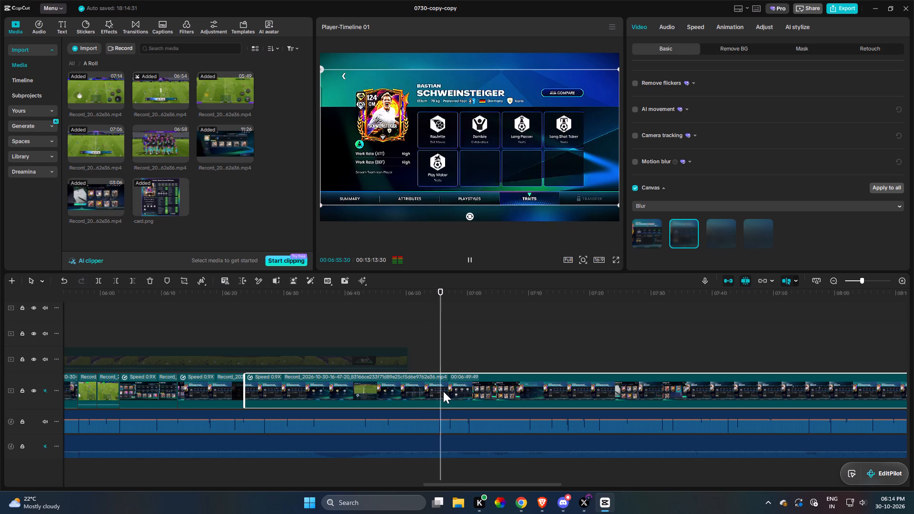
key("space")
key("space")
key("space")
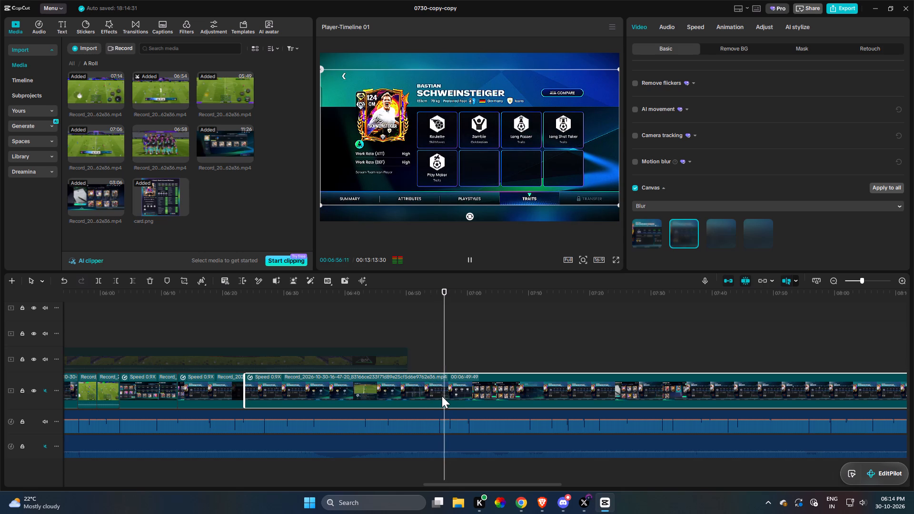
type("r")
key("q")
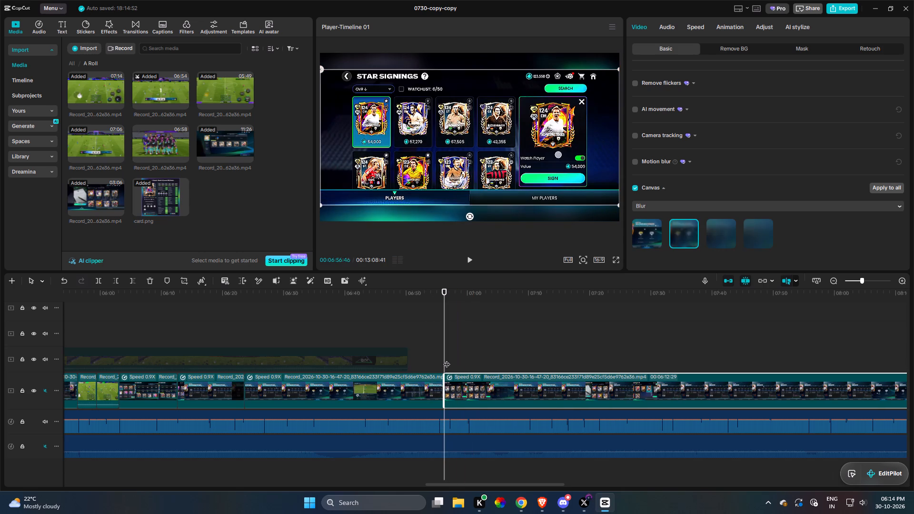
Play the Star Signings clip against the narration and split it at about 07:01.
key("space")
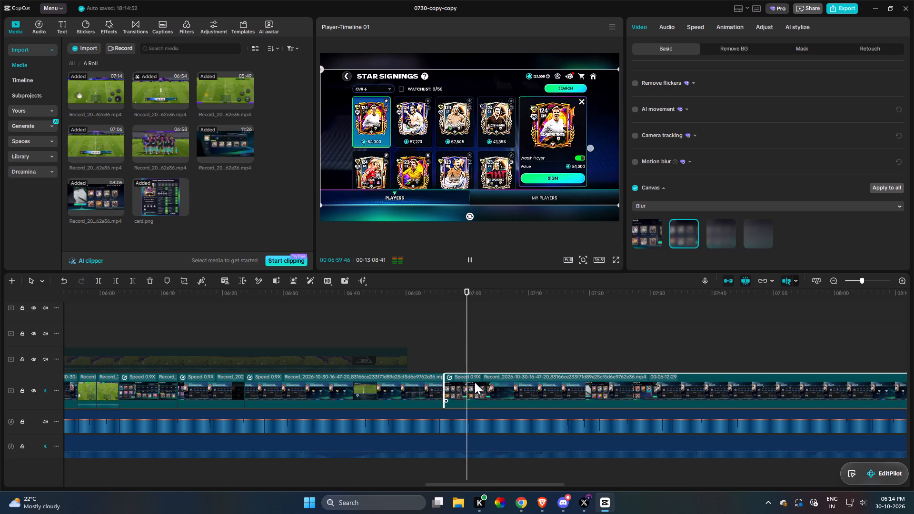
key("space")
type("r")
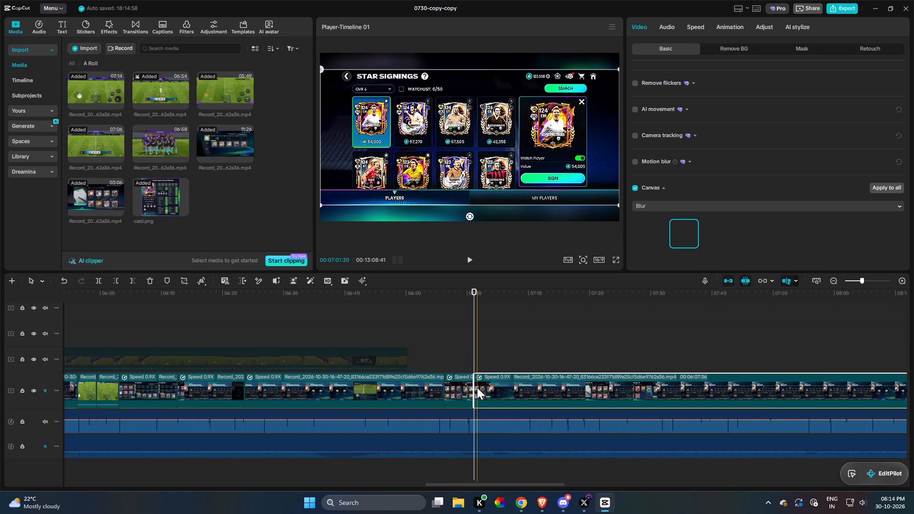
Insert the Ballon d'Or Week 3 drafts tweet image from the B Roll folder at the 07:01 split.
left_click(73, 66)
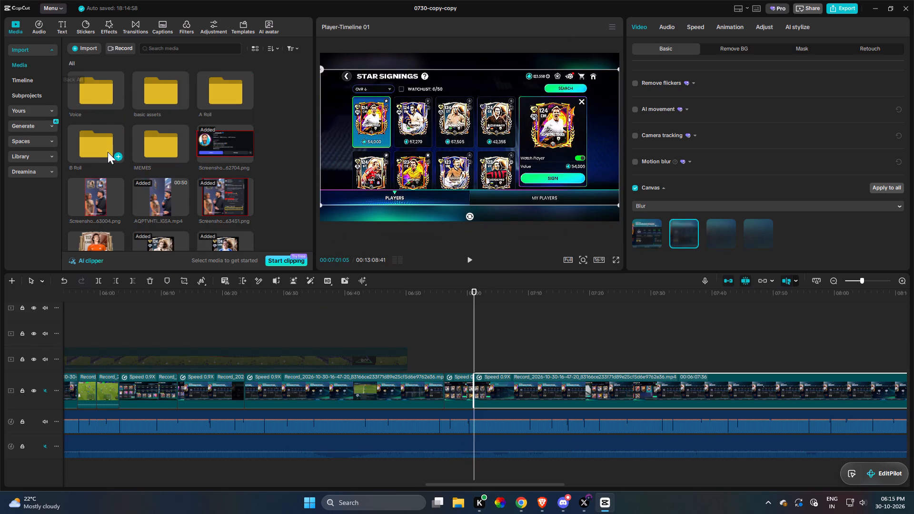
double_click(93, 134)
left_click_drag(158, 141, 245, 196)
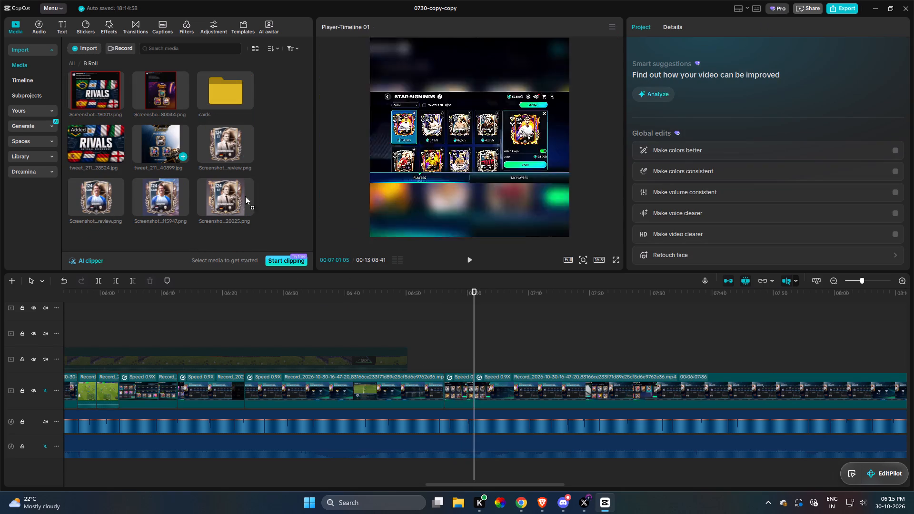
left_click_drag(245, 196, 475, 388)
Crop the inserted tweet image tightly around the 124-rated Gullit card.
key("3")
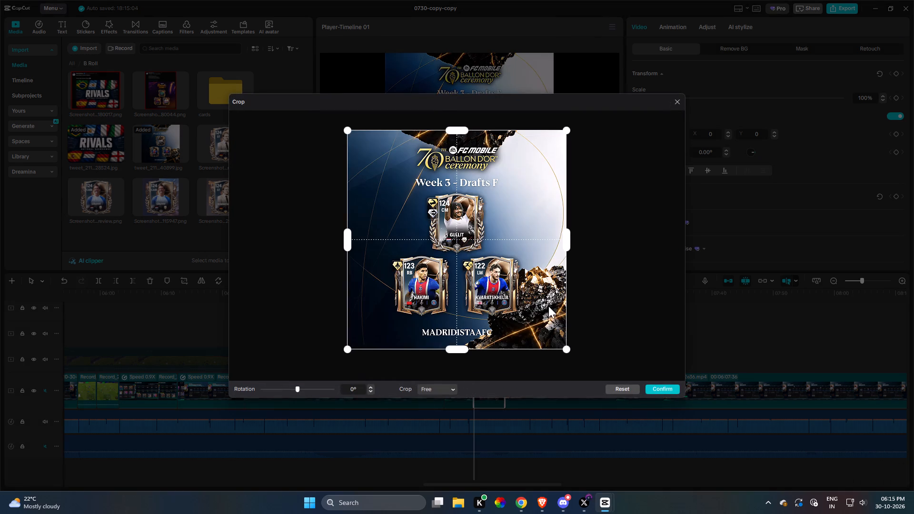
left_click_drag(563, 349, 524, 255)
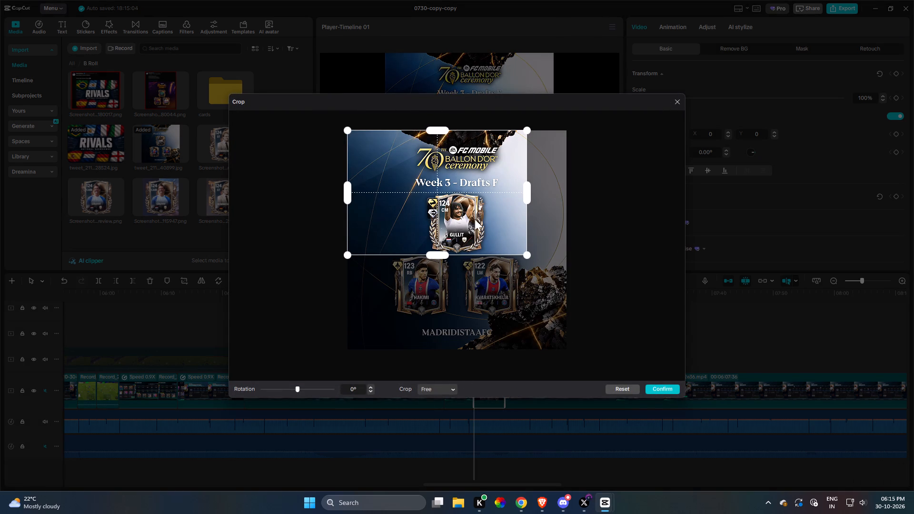
left_click_drag(346, 127, 422, 184)
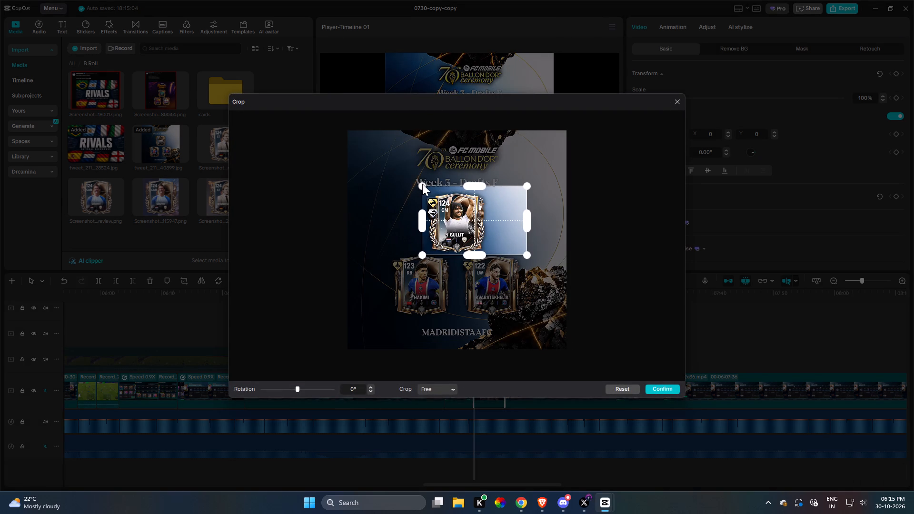
left_click_drag(422, 184, 421, 188)
left_click_drag(526, 222, 493, 224)
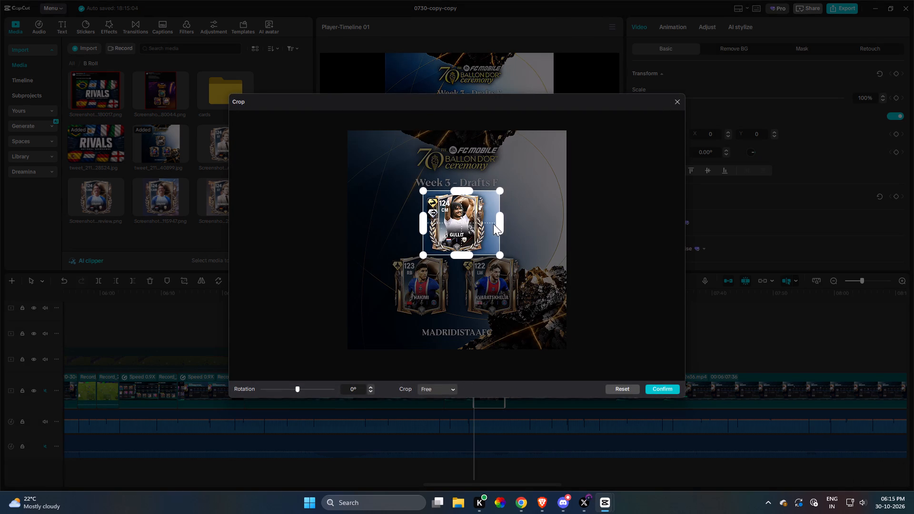
left_click_drag(493, 224, 489, 224)
left_click(662, 385)
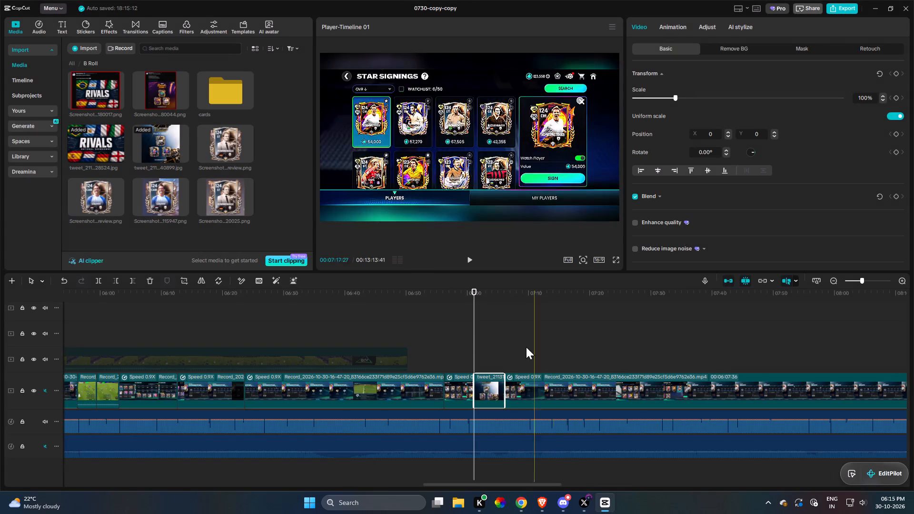
Scale the cropped Gullit card image down to 68%.
key("space")
left_click_drag(672, 97, 669, 97)
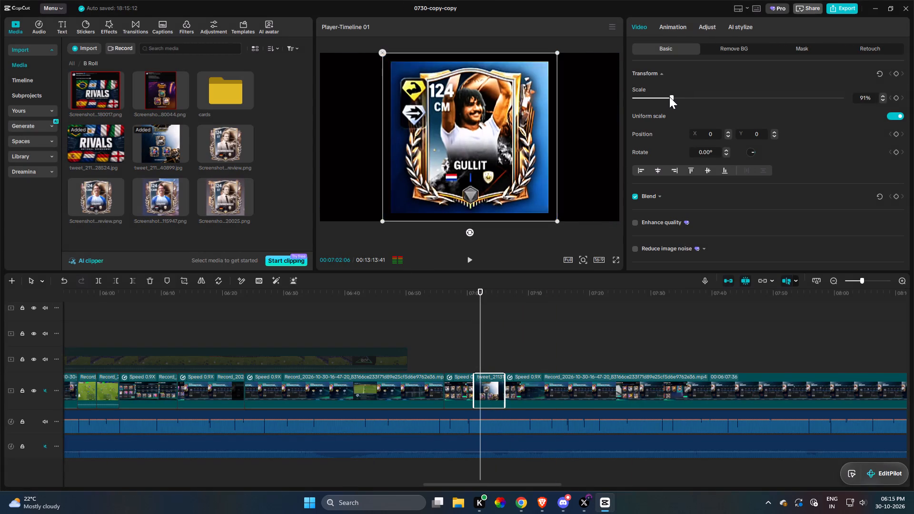
left_click_drag(669, 97, 662, 102)
key("space")
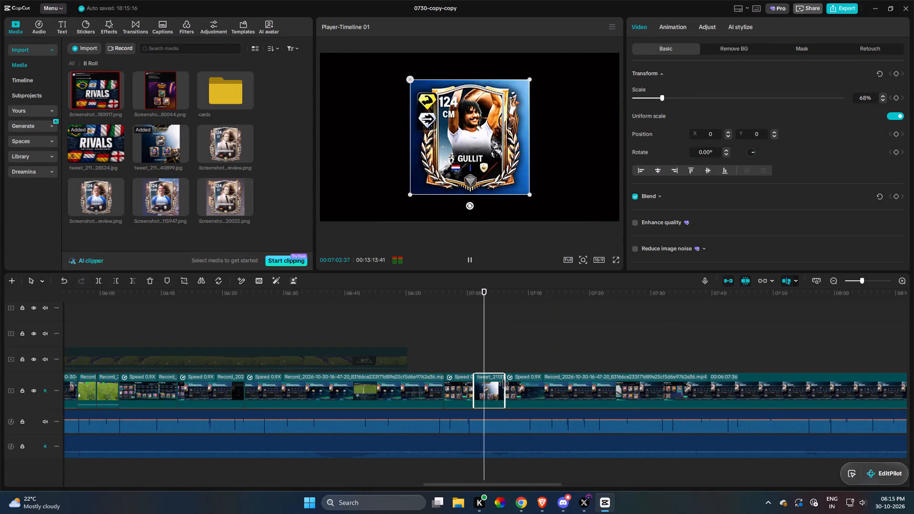
Extend the Gullit card image by about 10 s to roughly 15 s and play it against the narration.
left_click_drag(504, 384, 566, 392)
key("space")
left_click_drag(523, 385, 530, 410)
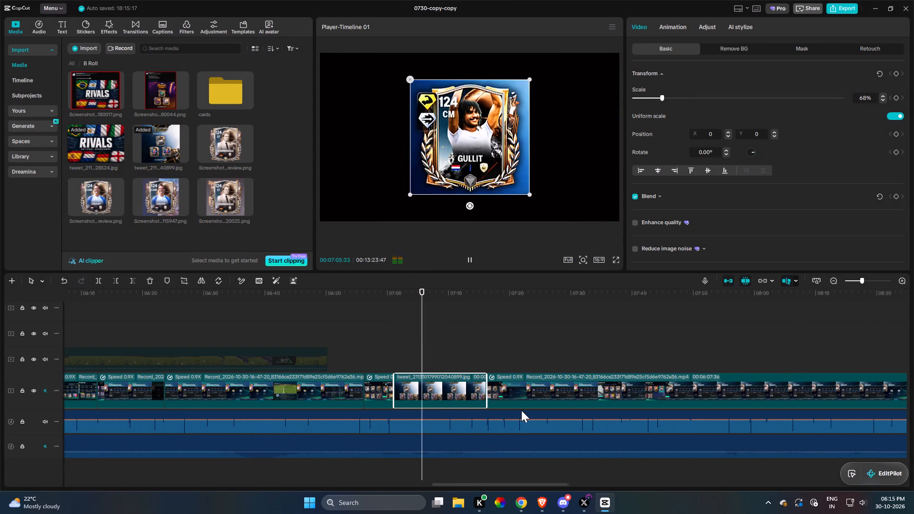
key("space")
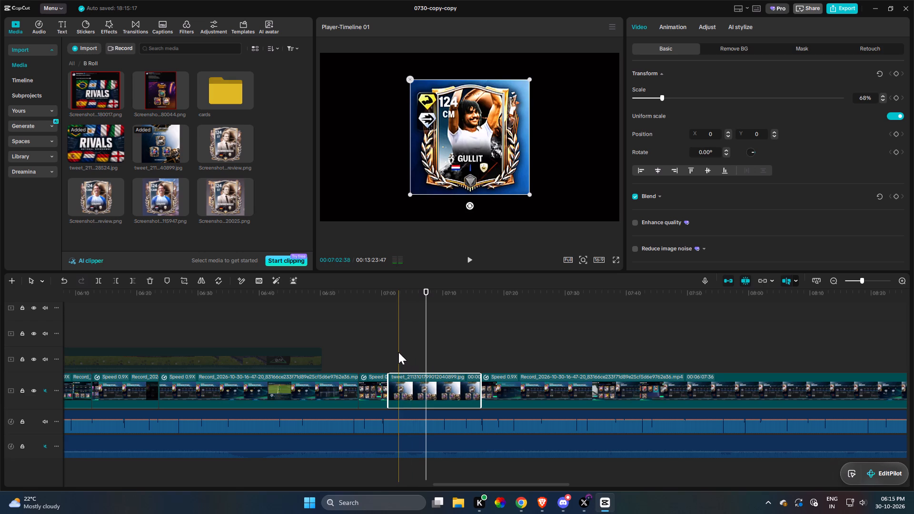
key("space")
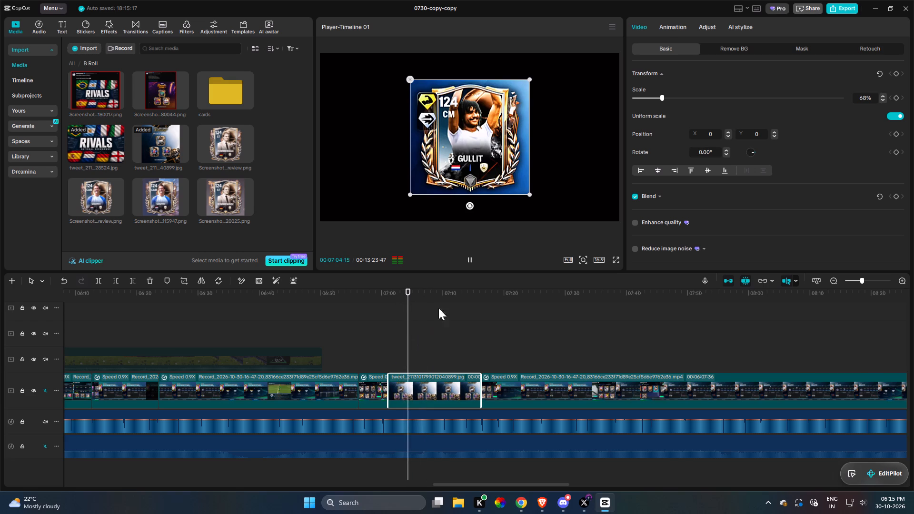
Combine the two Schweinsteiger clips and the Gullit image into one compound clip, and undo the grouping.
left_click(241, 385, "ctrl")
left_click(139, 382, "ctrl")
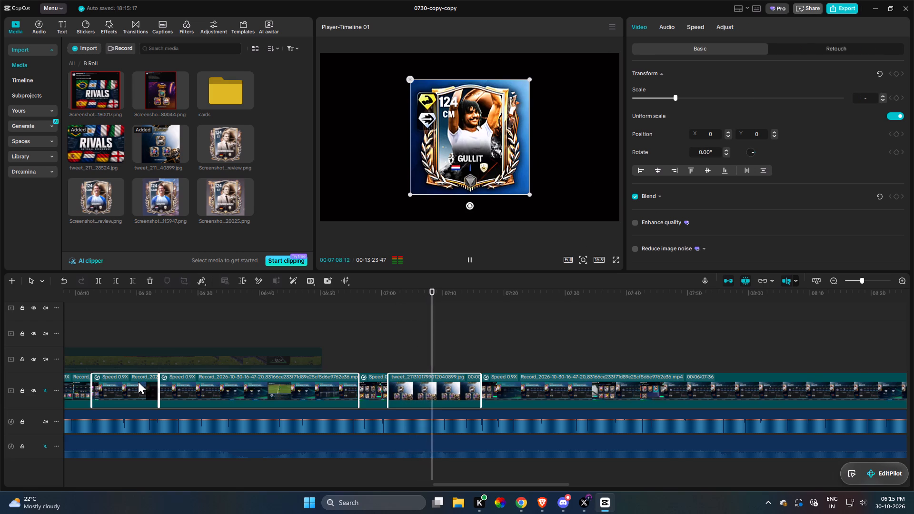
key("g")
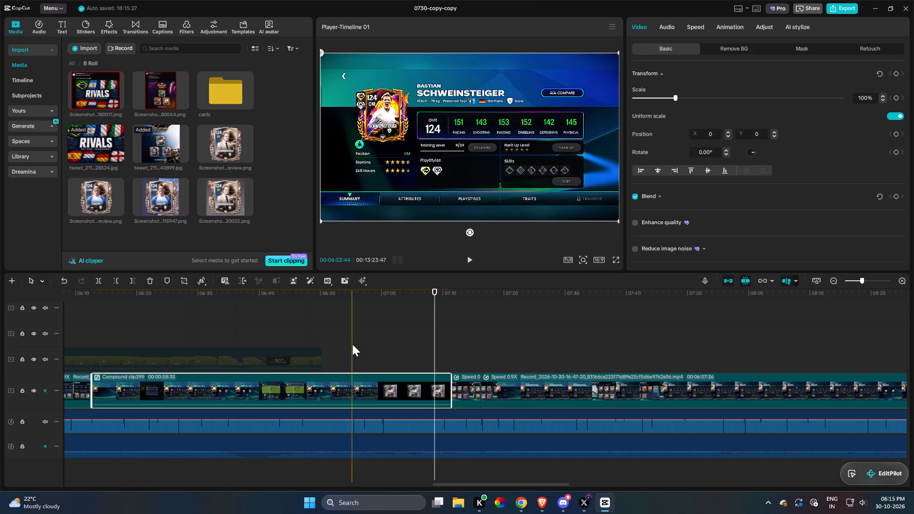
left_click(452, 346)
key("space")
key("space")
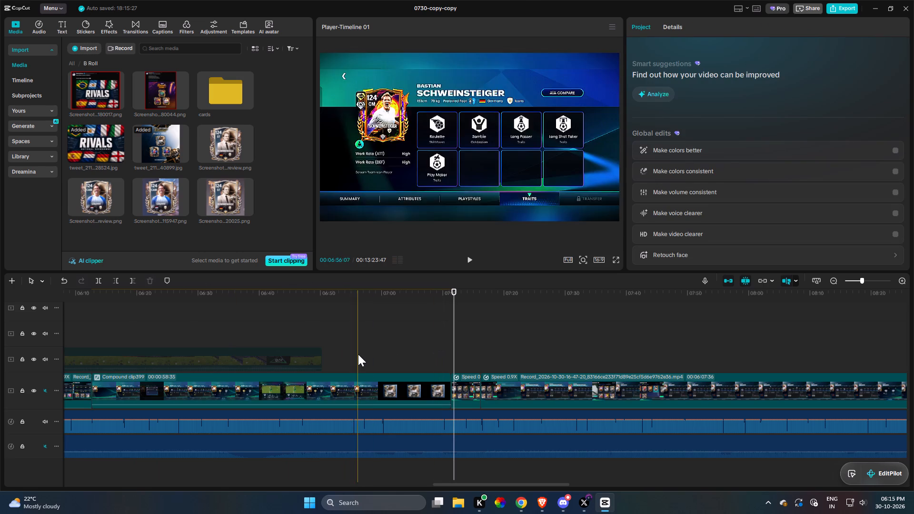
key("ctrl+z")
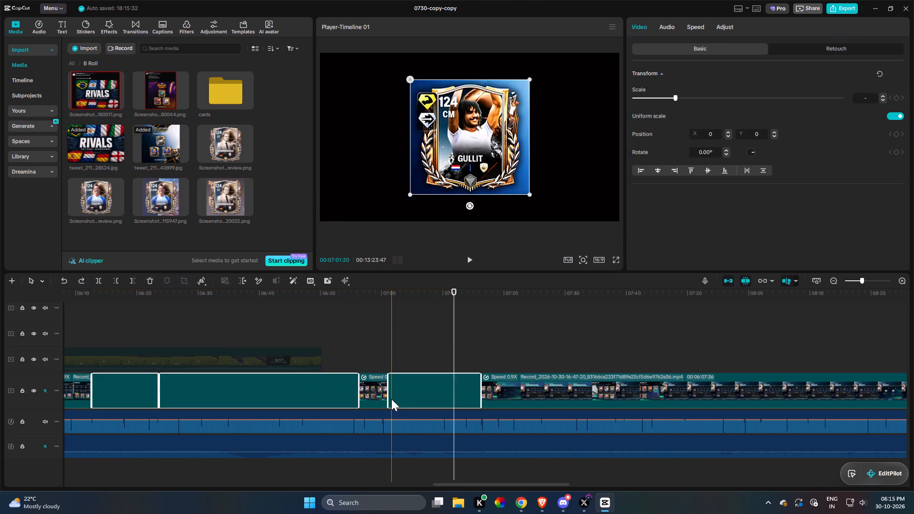
Deselect the Gullit image and combine only the two Schweinsteiger clips into a compound clip.
left_click(409, 395, "ctrl")
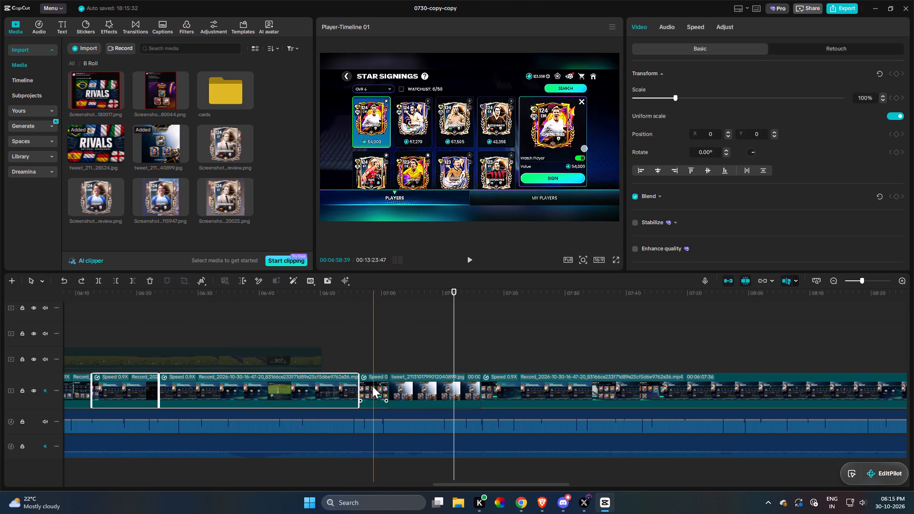
key("g")
Play the Gullit image section against the narration and trim the image's end at about 07:10.
left_click(400, 350)
key("space")
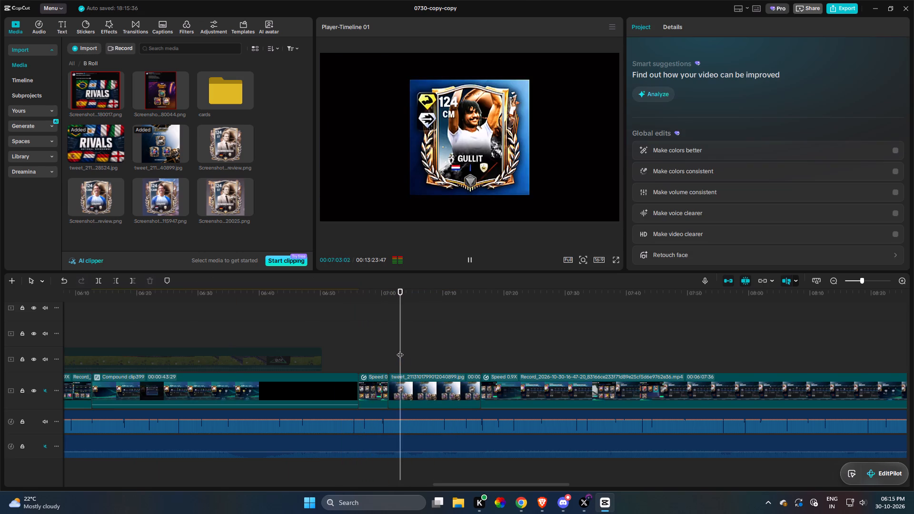
key("space")
key("space")
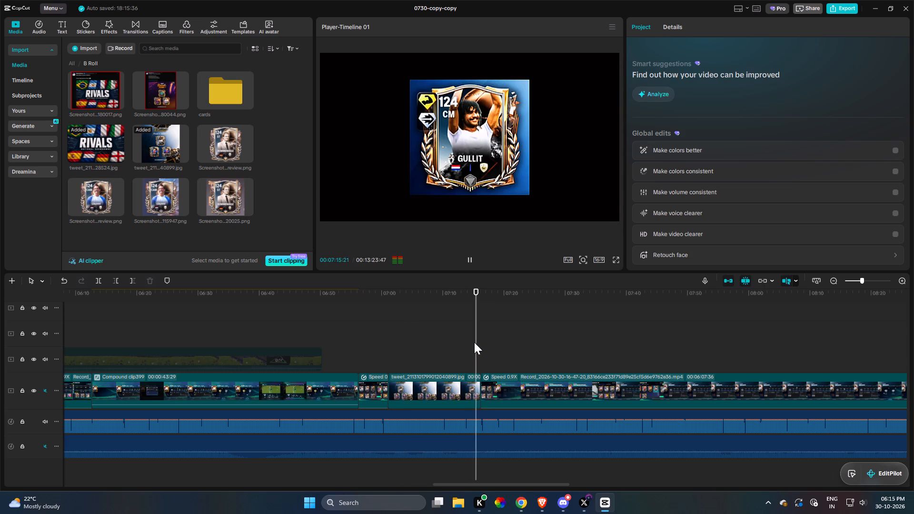
key("space")
key("space")
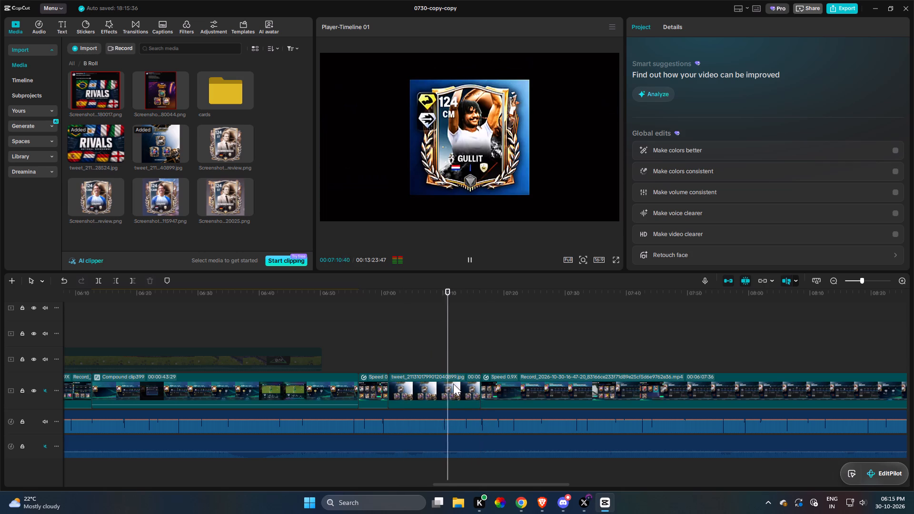
left_click(453, 384)
key("space")
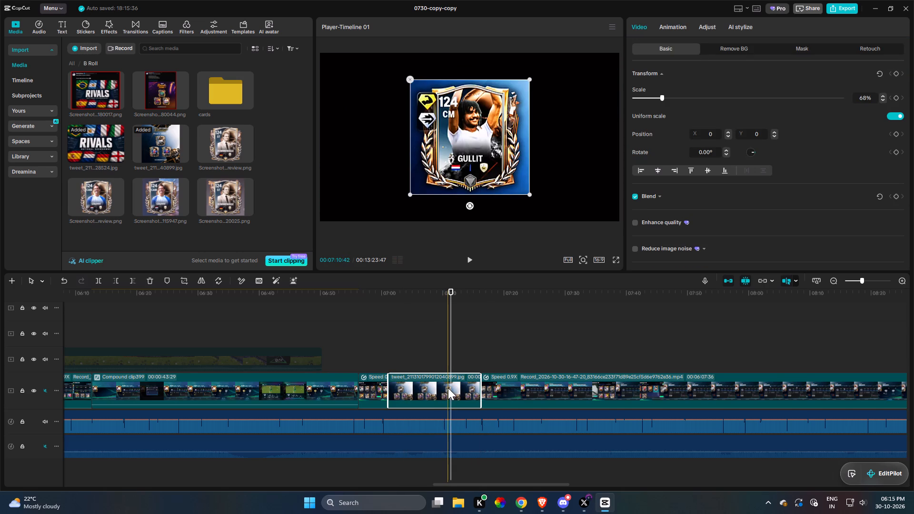
key("w")
Trim the following recording's beginning to the Star Signings page with the 123-rated ST card selected, leaving about 343.7 s.
left_click(466, 387)
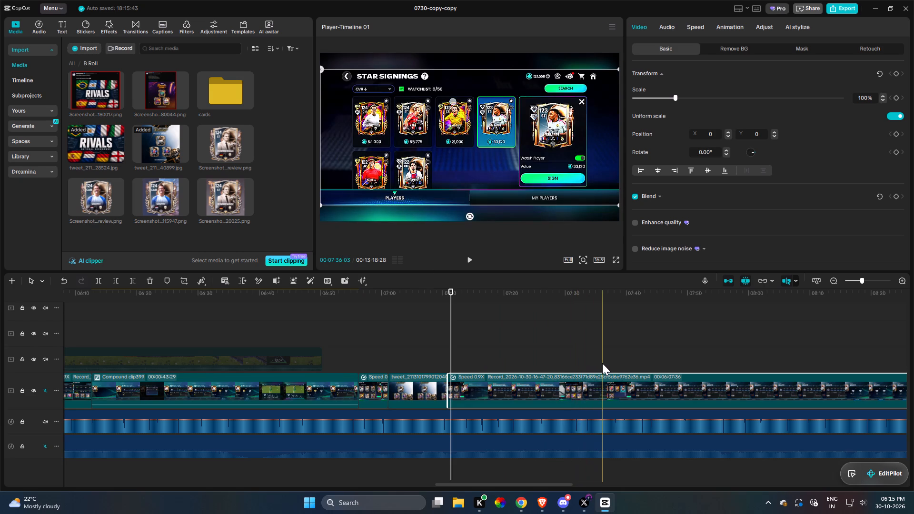
key("q")
Play the trimmed Star Signings clip against the narration and split it at about 07:14.
key("space")
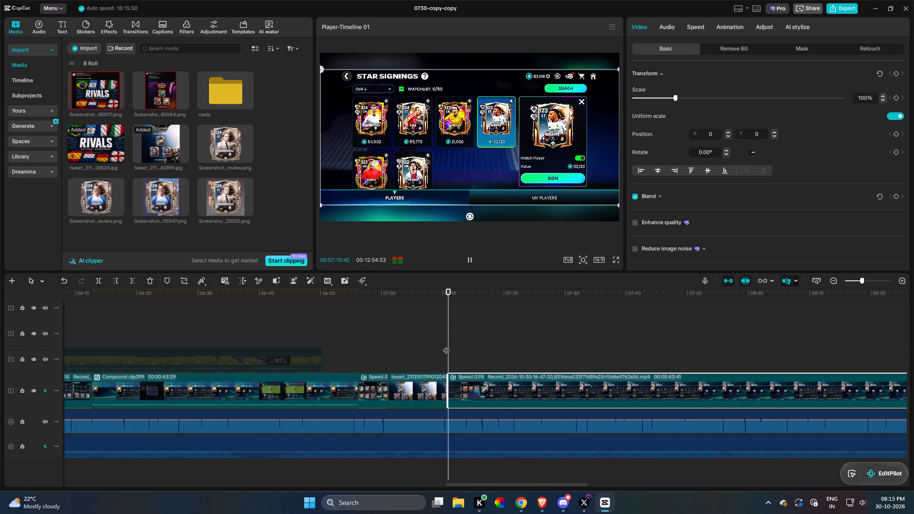
left_click_drag(549, 398, 509, 395)
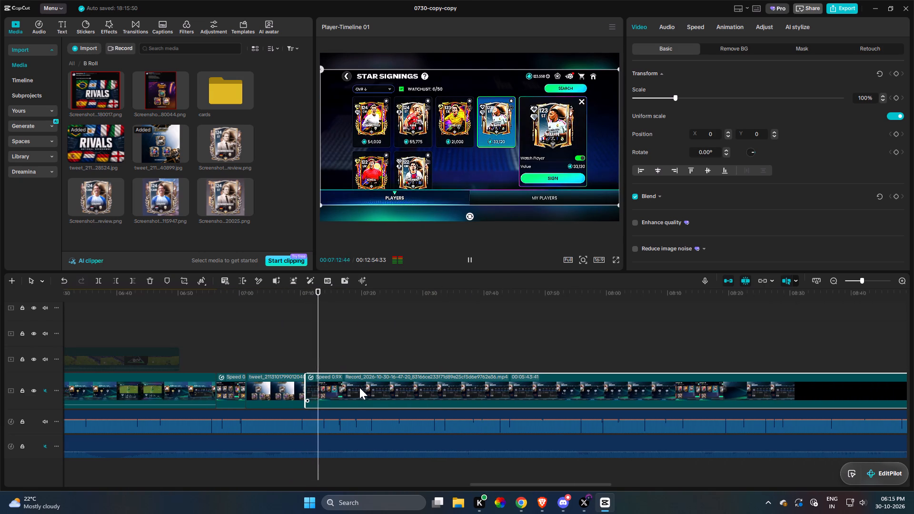
key("space")
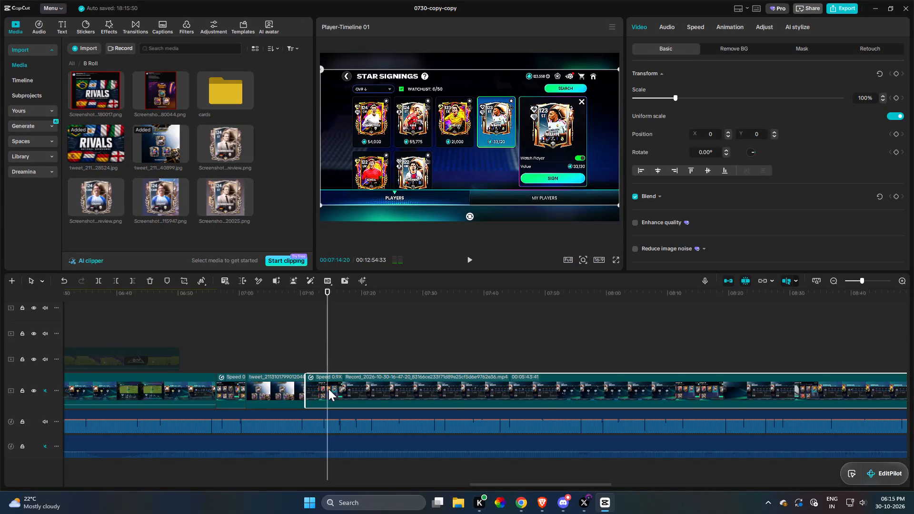
key("r")
Scale the short Star Signings clip to about 299% and reposition it to frame the David Luiz and Mbappé cards.
key("space")
left_click(316, 389)
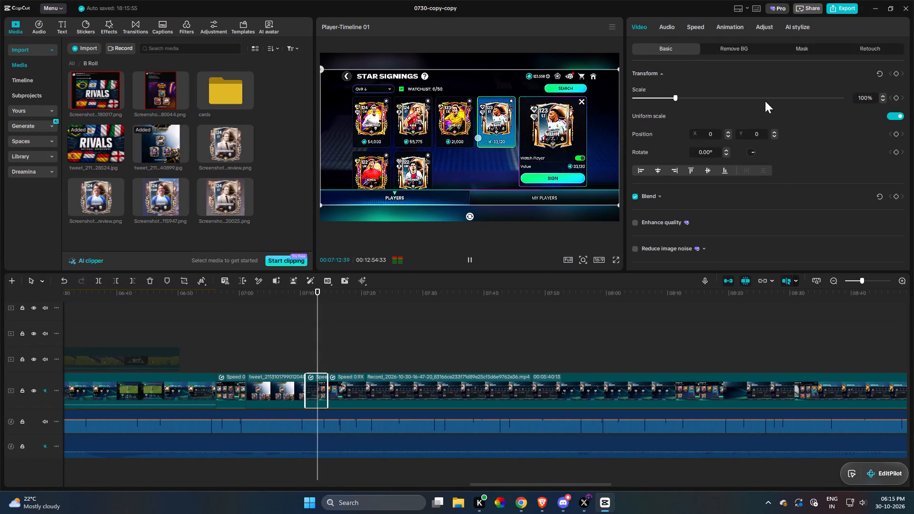
left_click_drag(753, 96, 758, 96)
left_click_drag(529, 127, 505, 169)
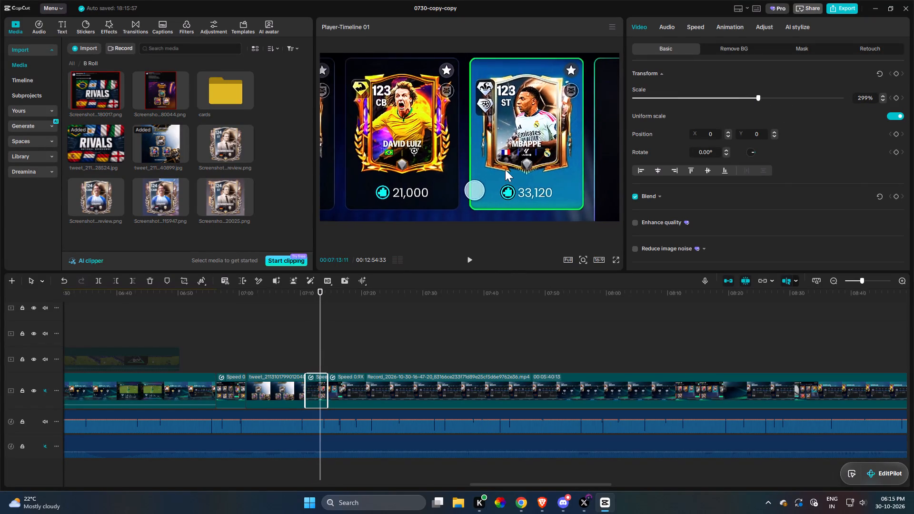
left_click_drag(505, 169, 504, 172)
Trim the following recording's beginning at about 07:16, on the Mbappé summary page, closing the gap to the Star Signings clip.
left_click(343, 384)
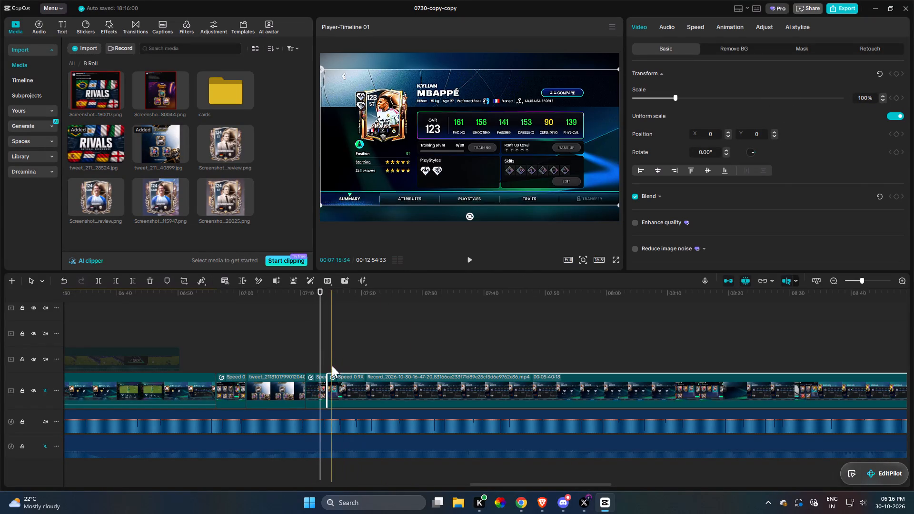
left_click(334, 361)
left_click(338, 382)
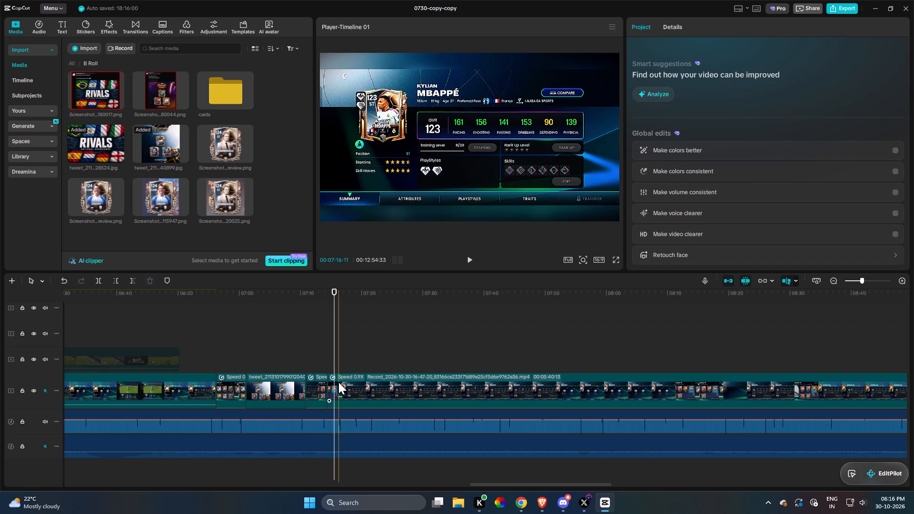
key("q")
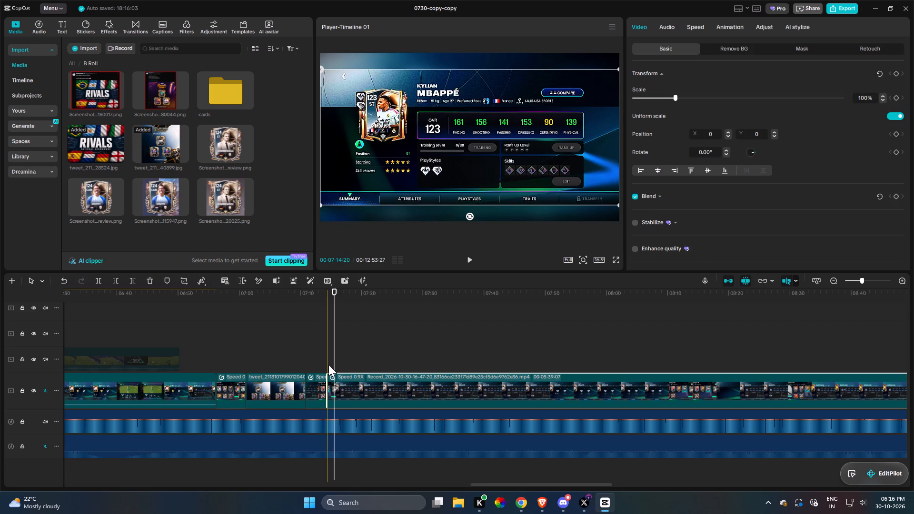
Play the Mbappé summary recording against the narration and split it at about 07:17.
key("space")
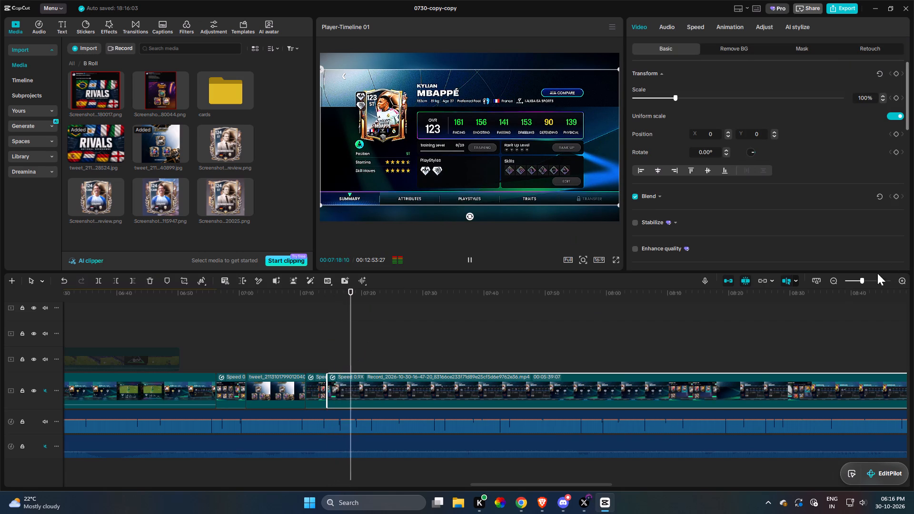
key("space")
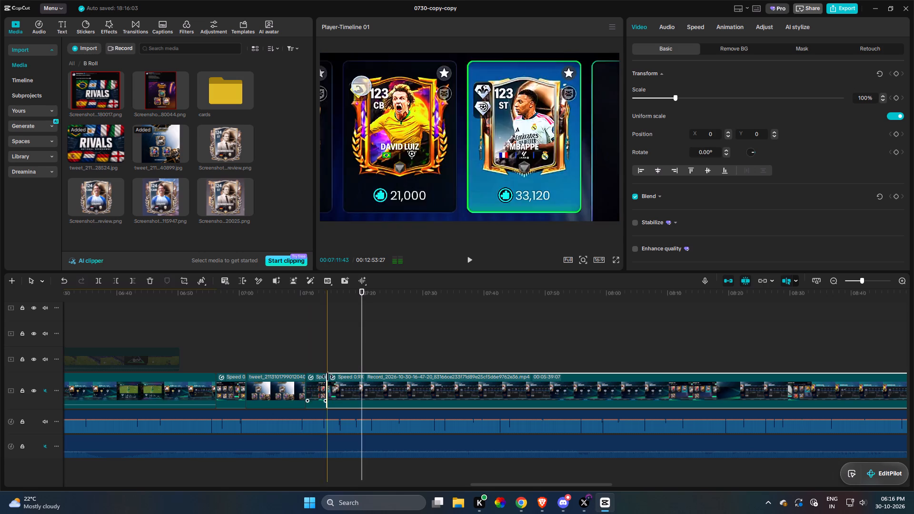
key("space")
key("space")
key("space")
key("space")
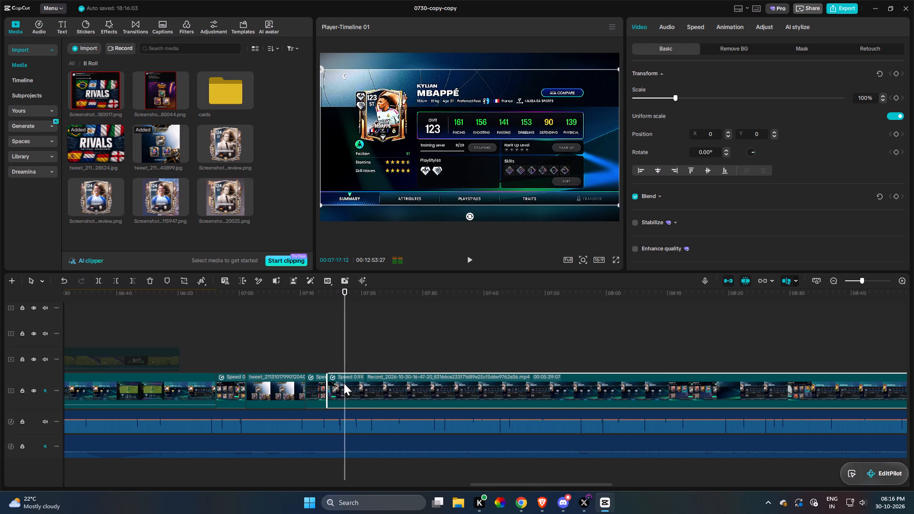
key("space")
key("space")
type("r")
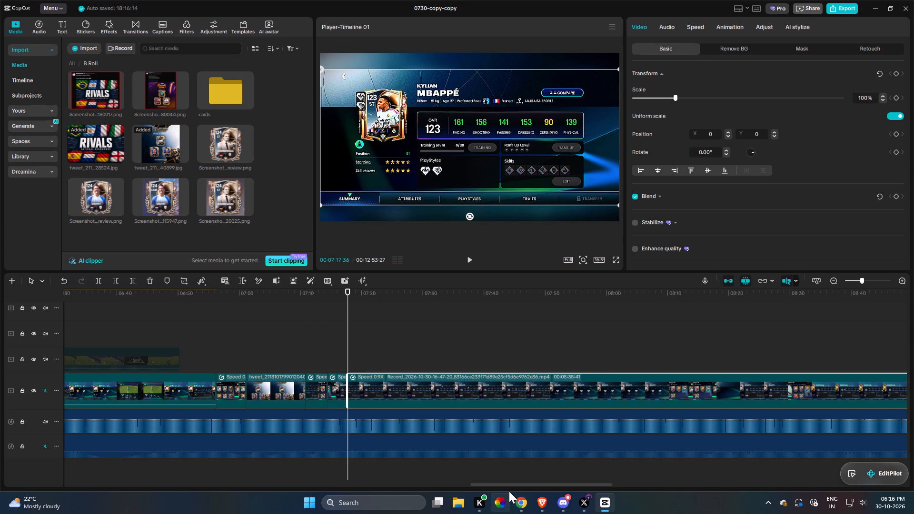
Move the group of disabled gameplay clips from around 03:30–04:00 to around 07:20 on the tracks above the main video.
left_click_drag(506, 483, 289, 481)
scroll(457, 445, "up", 7)
left_click(426, 331)
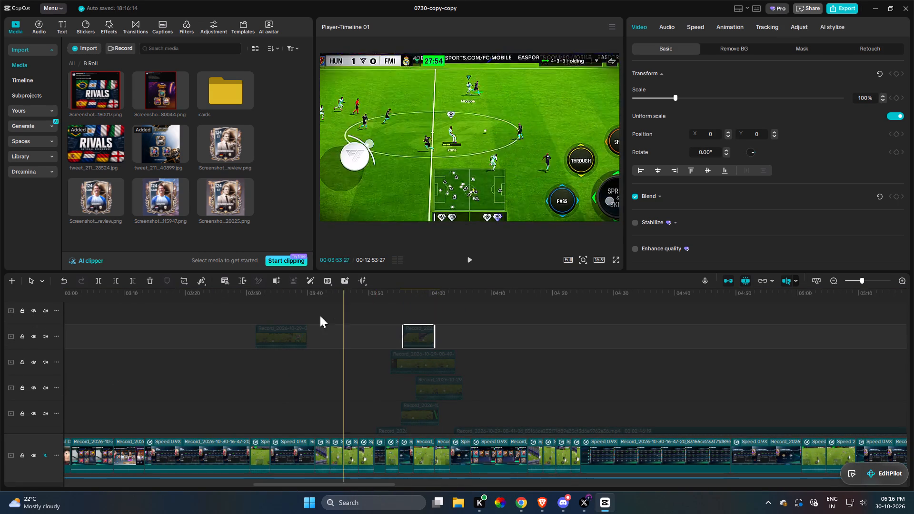
left_click_drag(270, 307, 426, 432)
left_click_drag(449, 390, 913, 397)
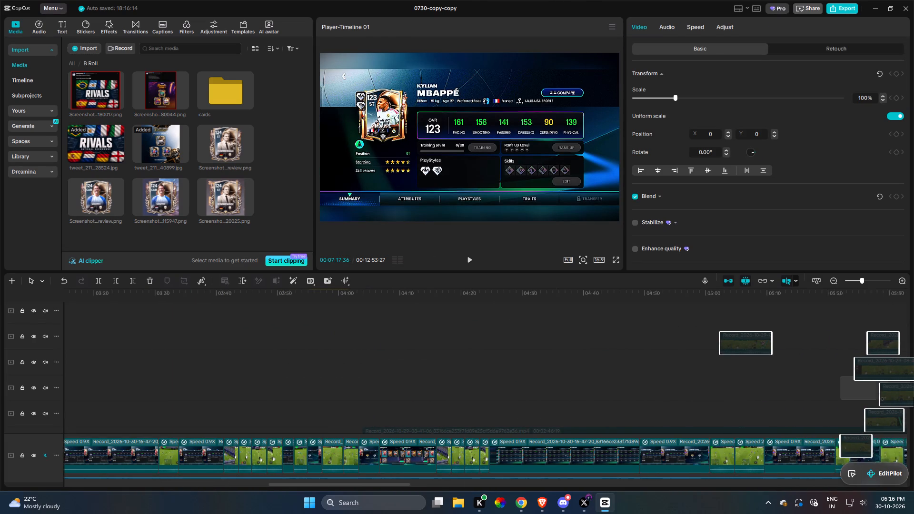
left_click_drag(913, 397, 894, 387)
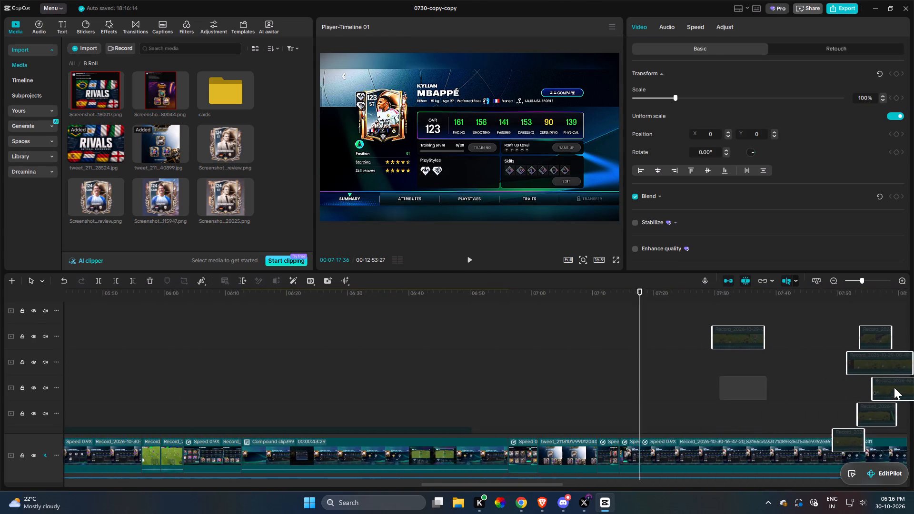
left_click_drag(894, 387, 596, 370)
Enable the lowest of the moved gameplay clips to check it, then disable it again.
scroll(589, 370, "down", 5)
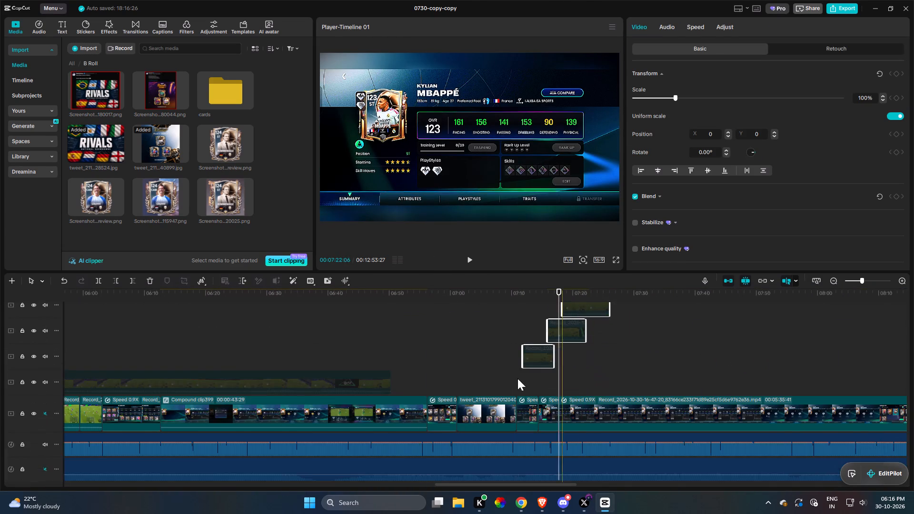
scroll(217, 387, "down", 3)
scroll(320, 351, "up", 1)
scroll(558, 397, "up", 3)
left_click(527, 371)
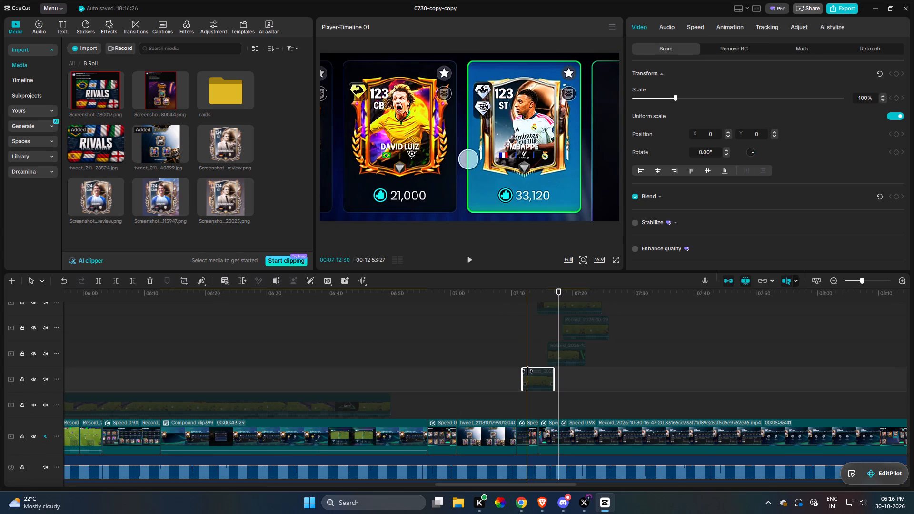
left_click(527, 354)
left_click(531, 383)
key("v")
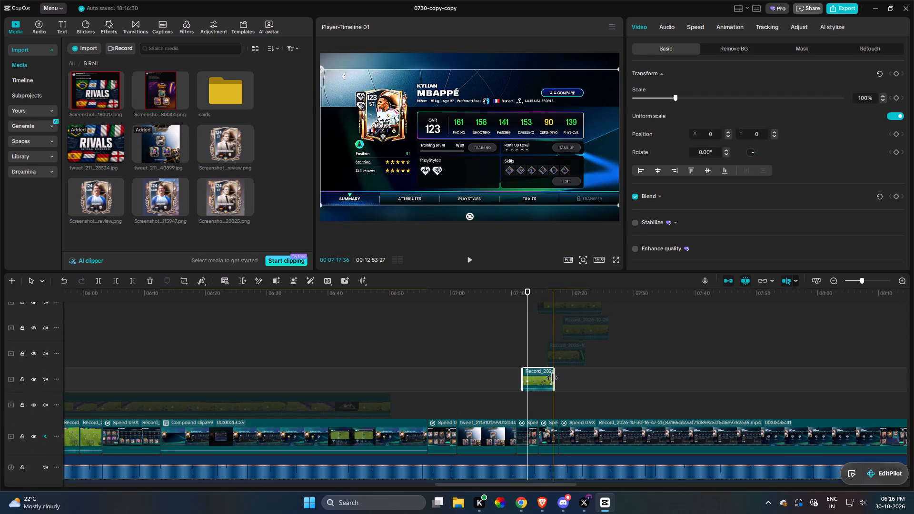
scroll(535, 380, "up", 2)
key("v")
Enable the longer 08-49-11 gameplay clip and insert it into the main track at the 07:17 split.
left_click(562, 326)
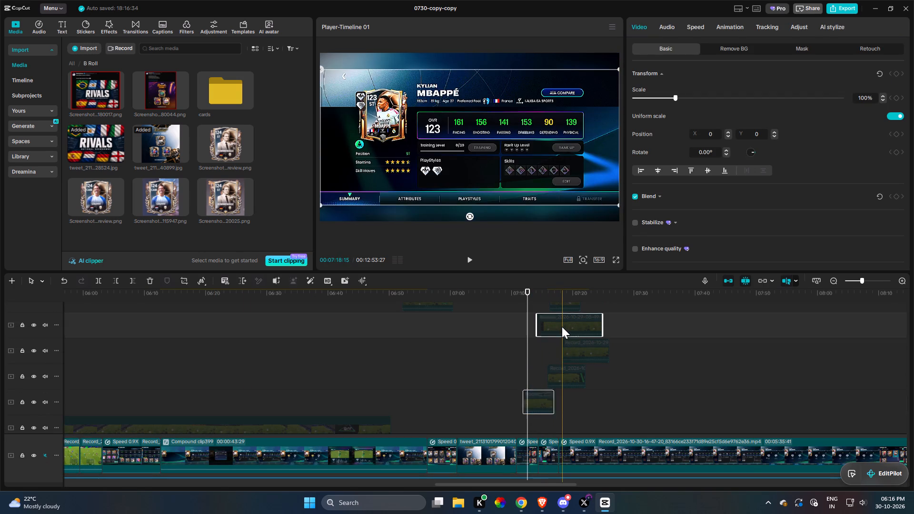
key("v")
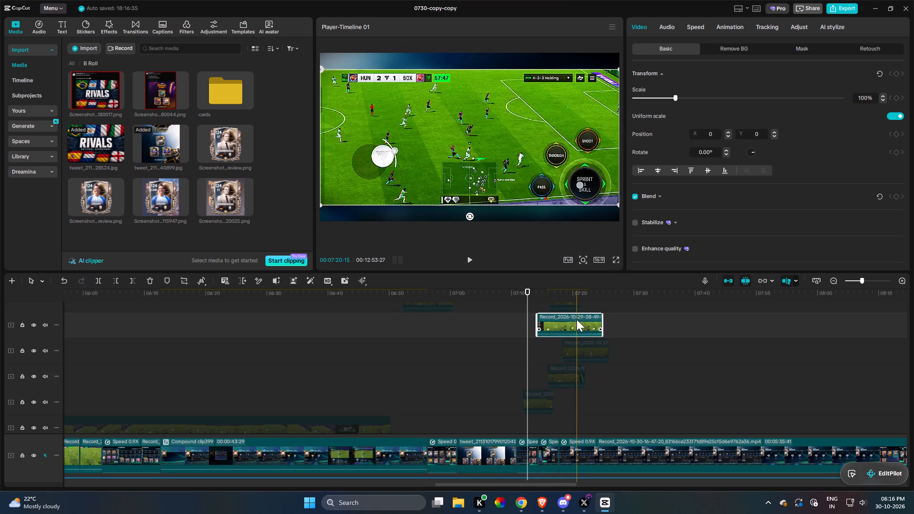
left_click_drag(582, 326, 587, 454)
Play the inserted gameplay clip and set its speed to 2.00x.
scroll(573, 420, "up", 6, "ctrl")
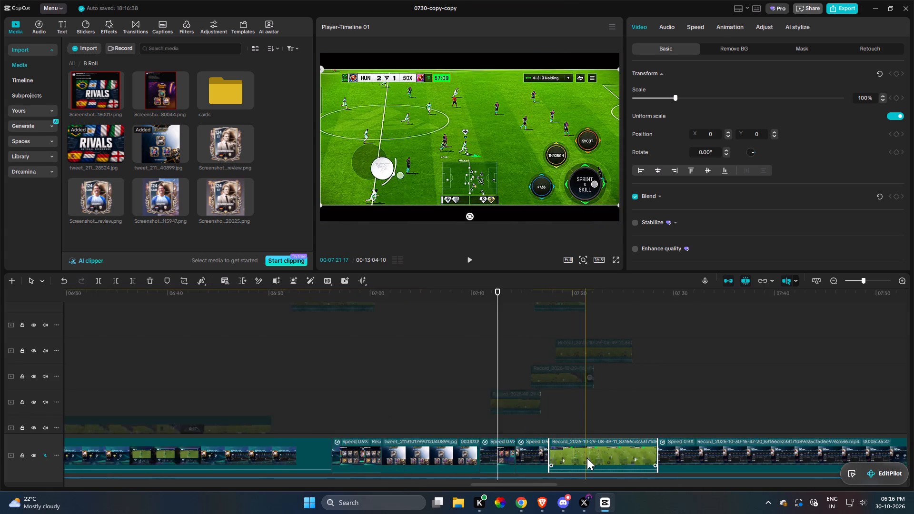
scroll(587, 458, "up", 1, "ctrl")
scroll(549, 429, "up", 1, "ctrl")
key("space")
left_click_drag(600, 434, 587, 436)
left_click_drag(586, 436, 579, 446)
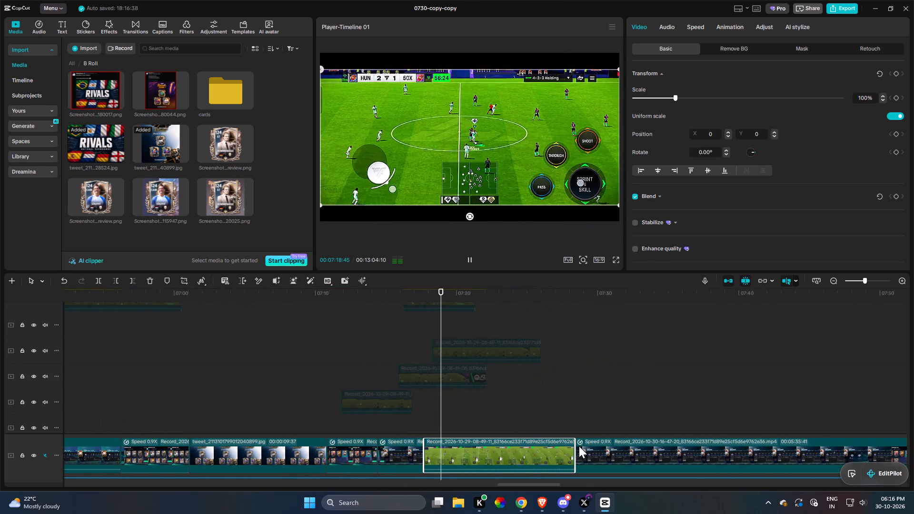
left_click_drag(579, 446, 495, 437)
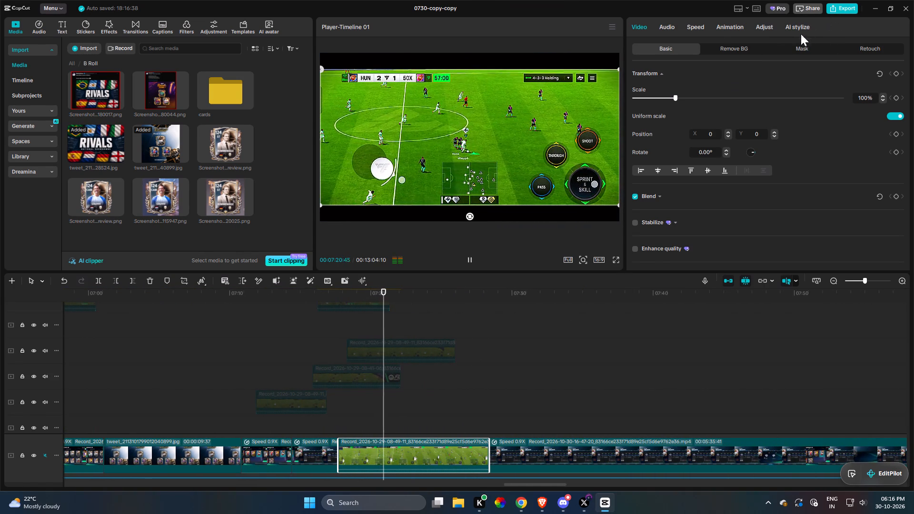
left_click(699, 24)
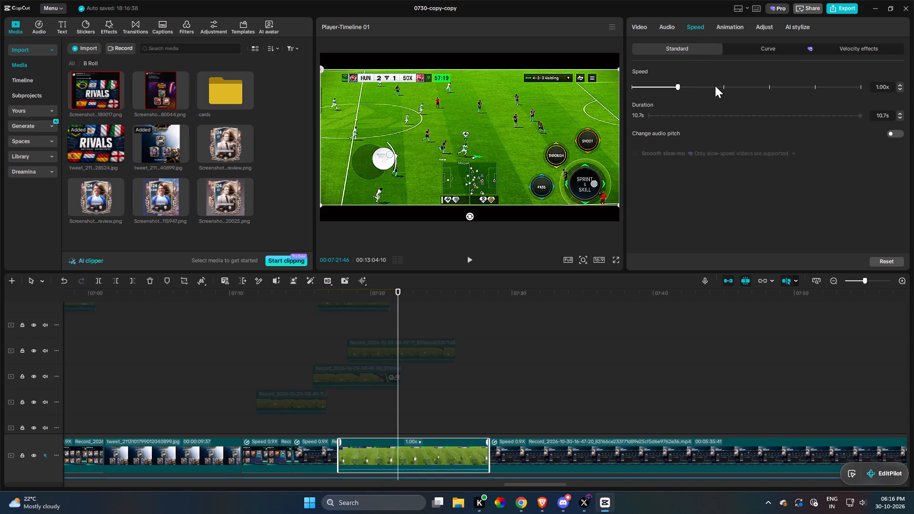
left_click(723, 87)
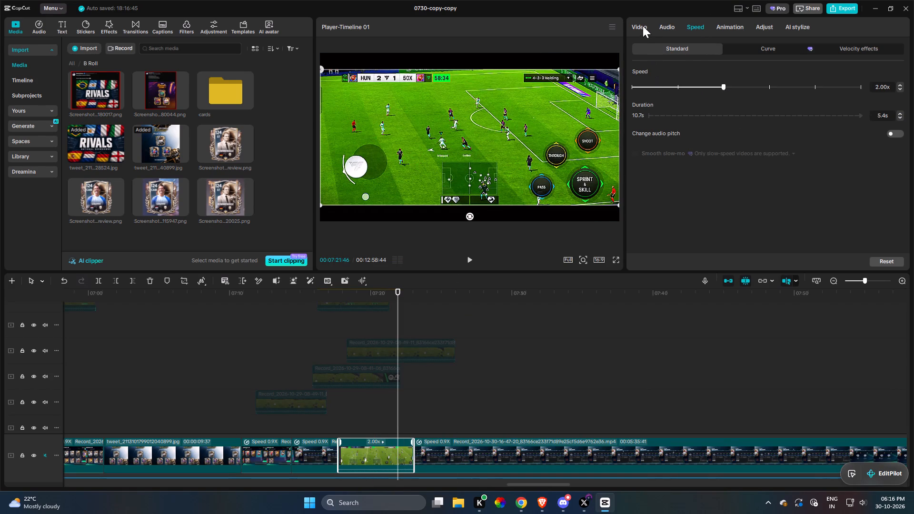
Scale the inserted gameplay clip to 173% so it fills the frame.
left_click(643, 26)
left_click_drag(688, 96, 706, 98)
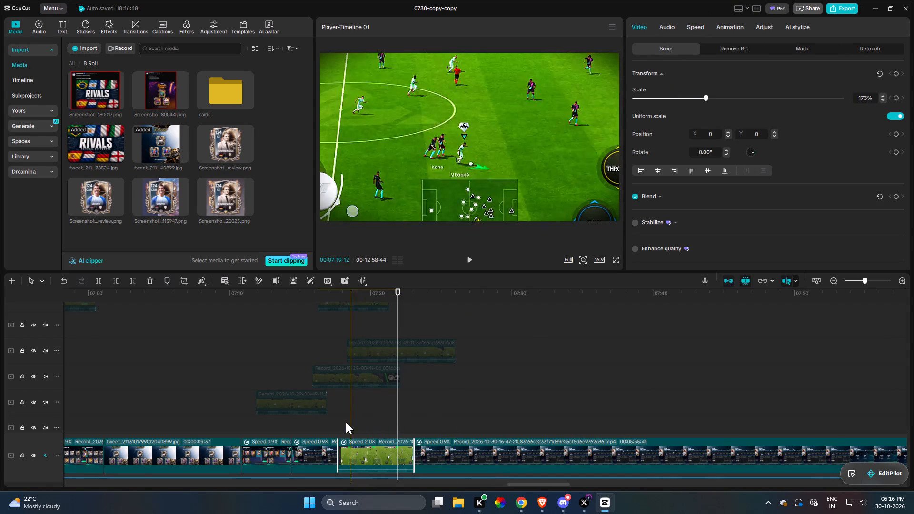
Split the narration at about 07:21 and move the rest to start at the gameplay clip's end, about 07:23.
scroll(345, 422, "down", 3)
key("space")
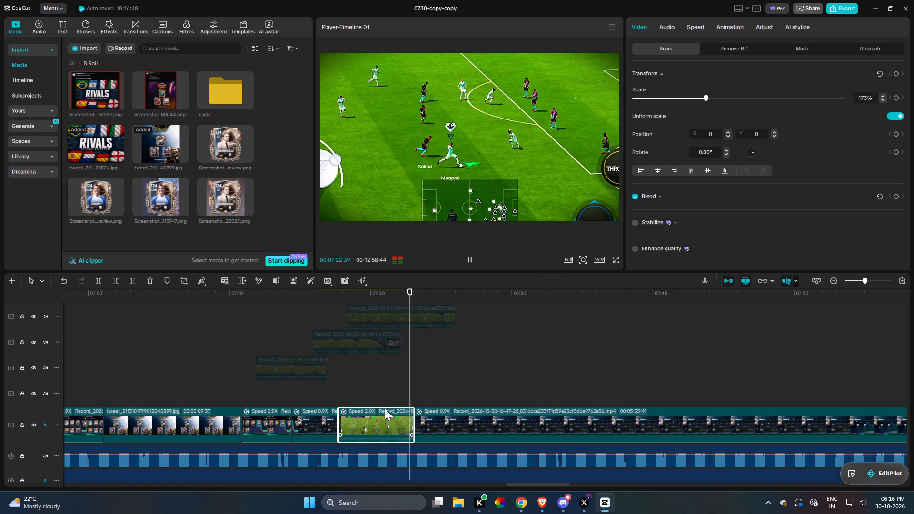
key("space")
key("space")
scroll(373, 408, "down", 4)
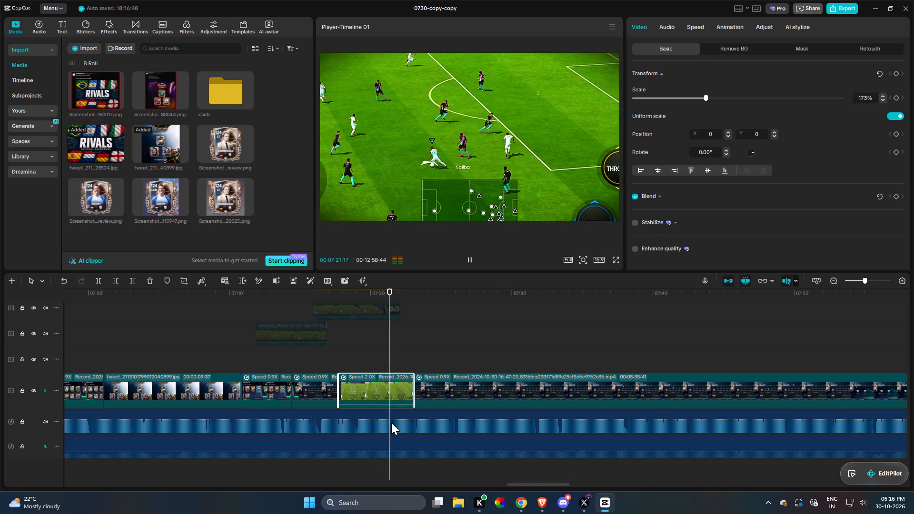
key("space")
left_click(390, 422)
key("Right")
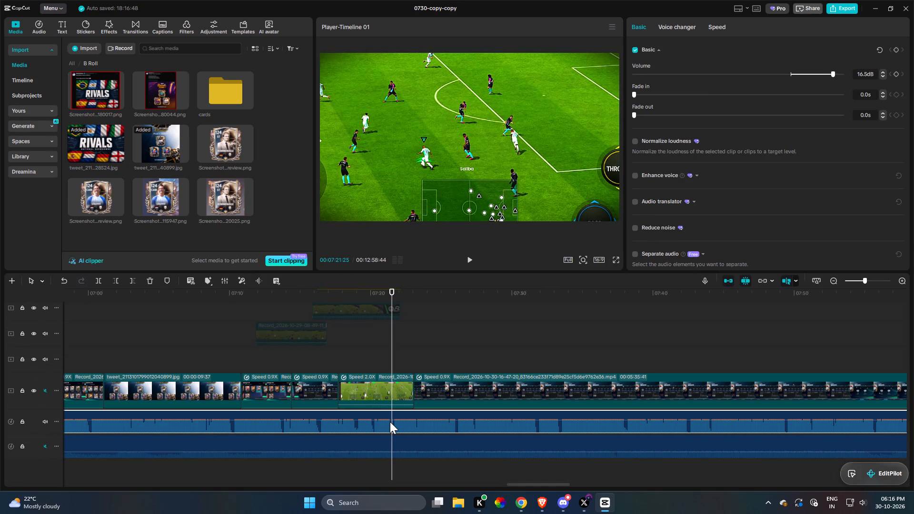
key("Right")
key("r")
left_click_drag(402, 423, 427, 423)
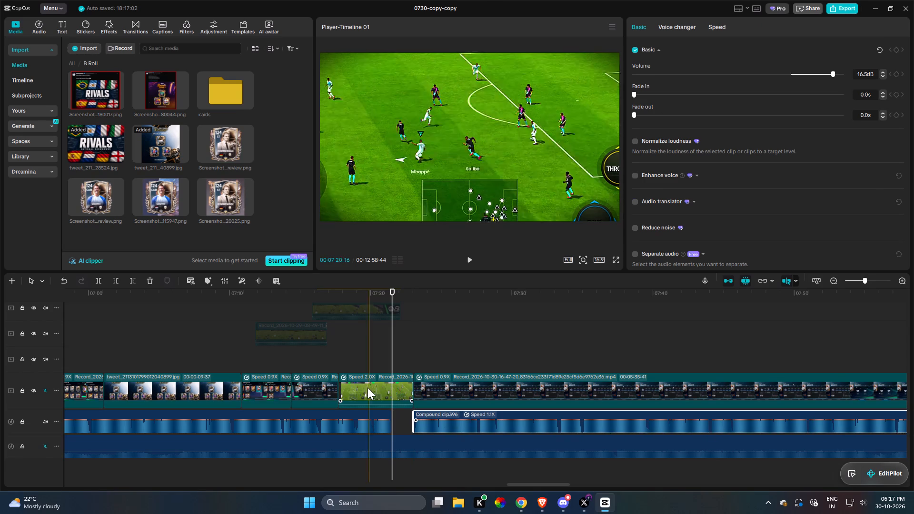
Play the gameplay over the narration gap, then enable the 08-41-06 clip and insert it on the main track after the 2x clip.
key("space")
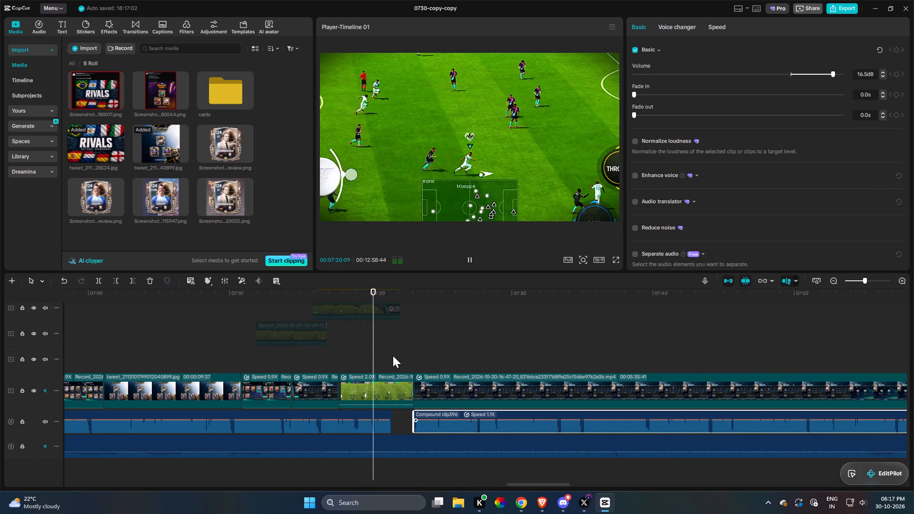
left_click(404, 395)
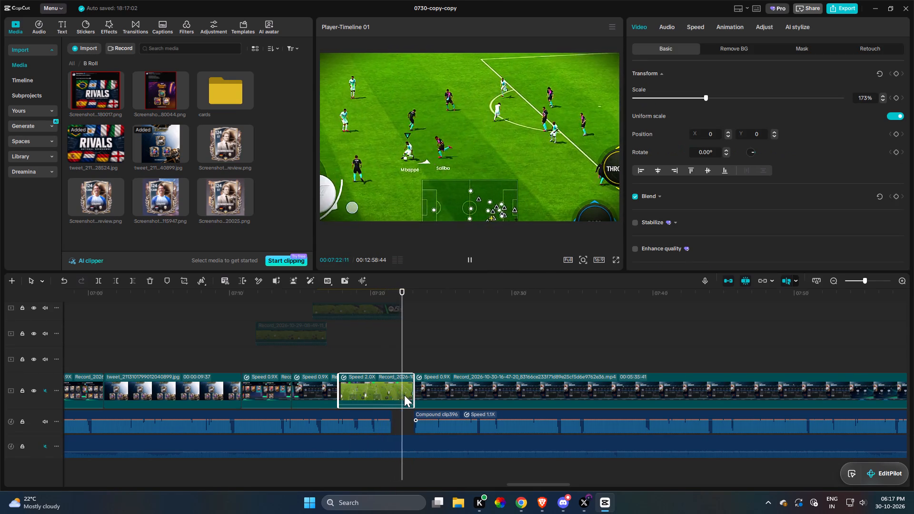
left_click_drag(415, 399, 374, 388)
scroll(356, 384, "up", 3)
key("space")
left_click(314, 341)
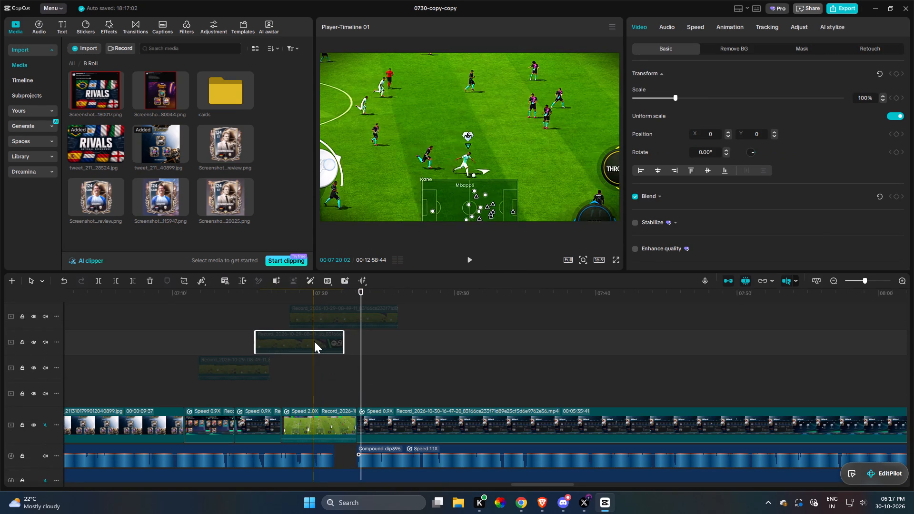
key("v")
left_click_drag(314, 341, 406, 425)
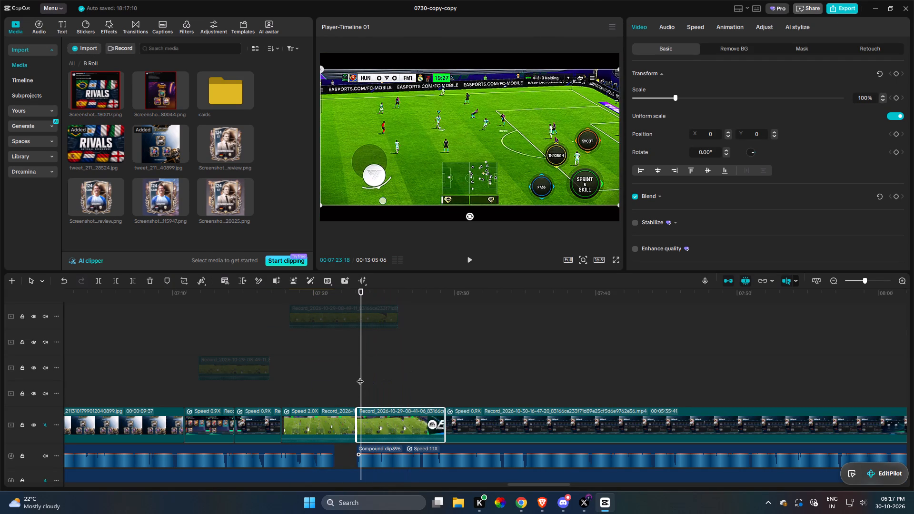
Copy the first gameplay clip's attributes and paste all of them, including size, canvas, volume and speed, onto the 08-41-06 clip.
left_click(346, 418)
key("shift+c")
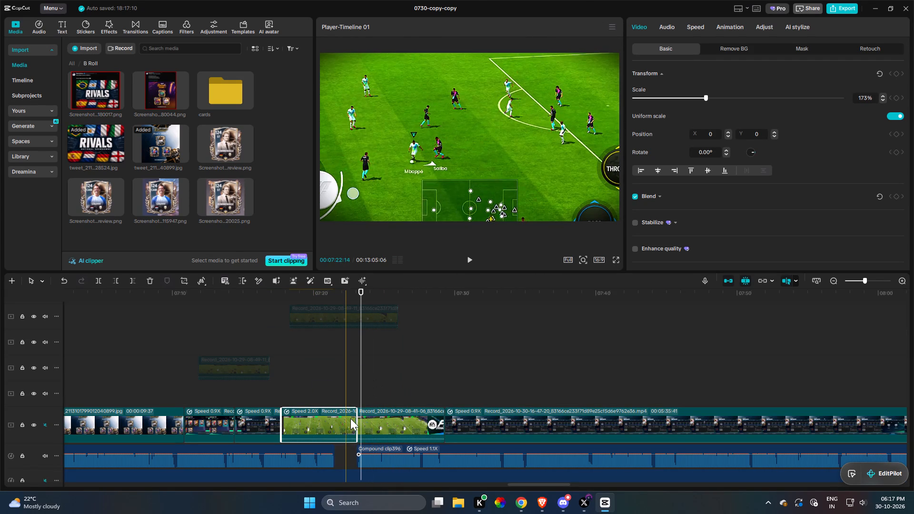
left_click(415, 425)
key("shift+v")
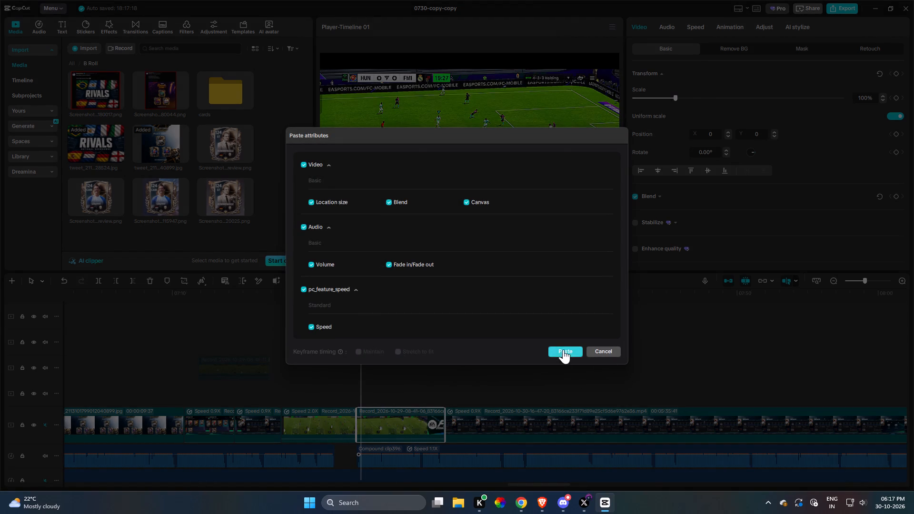
left_click(563, 349)
Play the adjusted gameplay, then preview the disabled 08-49-11 overlay clip at about 07:18 to 07:25 and delete it.
key("space")
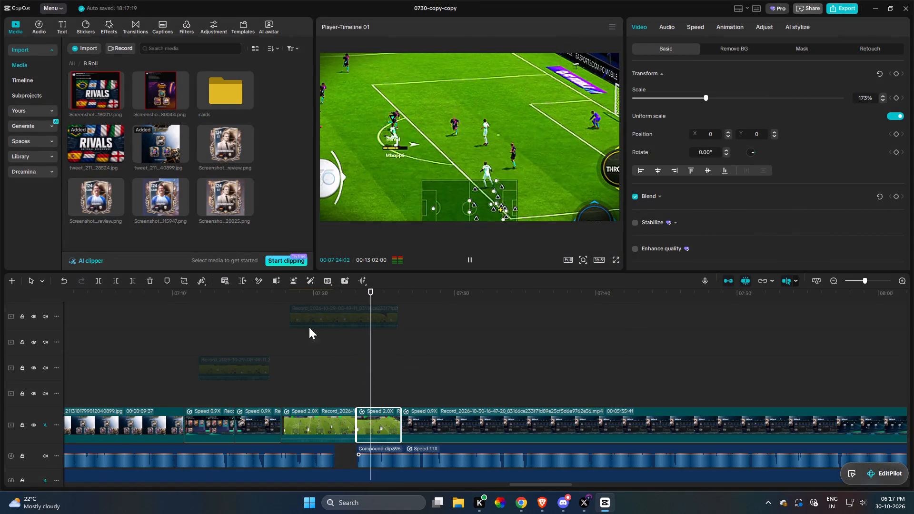
left_click(321, 316)
key("space")
key("c")
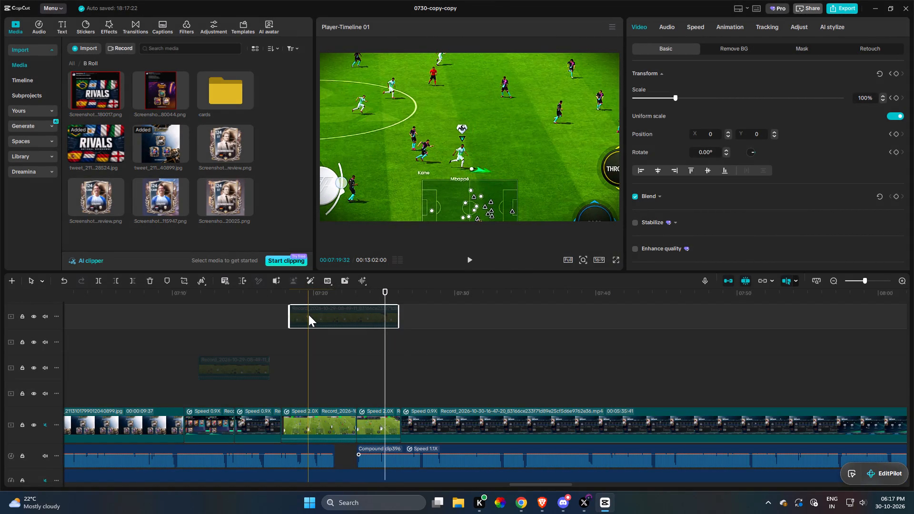
key("c")
left_click(308, 318)
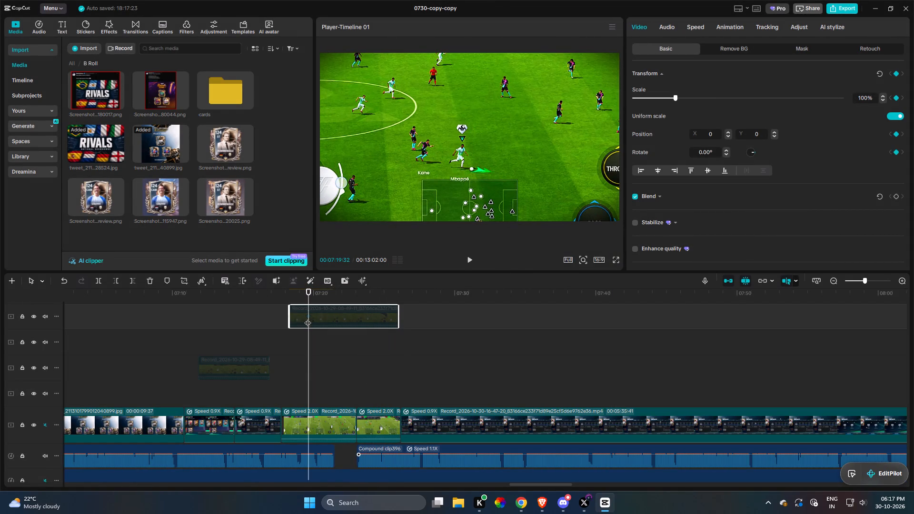
key("f")
key("v")
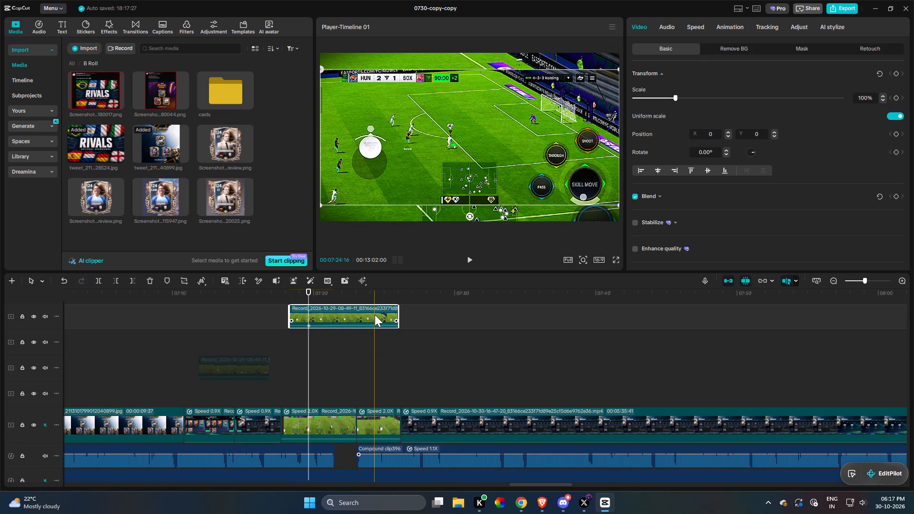
key("v")
key("f")
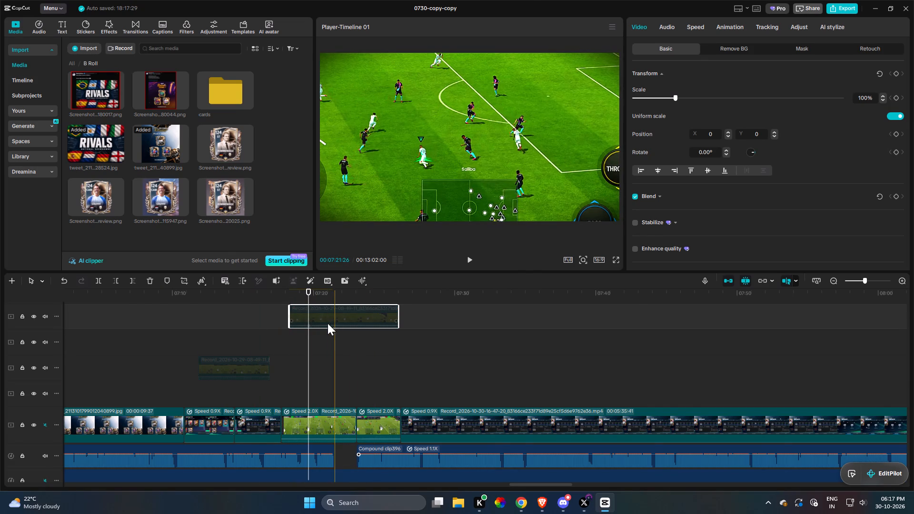
Preview the disabled gameplay clip at about 07:11 to 07:16 and leave it disabled.
left_click(236, 347)
key("v")
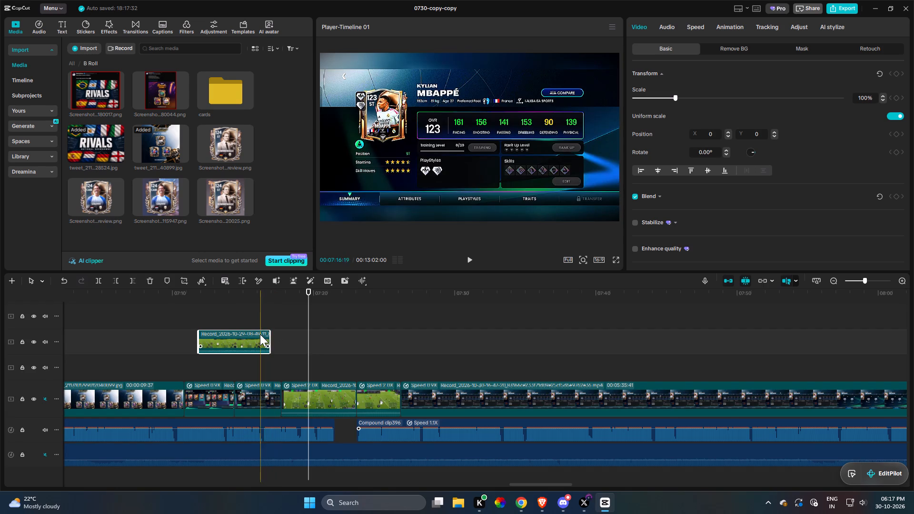
key("v")
Preview the disabled overlay gameplay clip at about 07:16 to 07:21 and delete it.
scroll(269, 348, "up", 6)
left_click(278, 341)
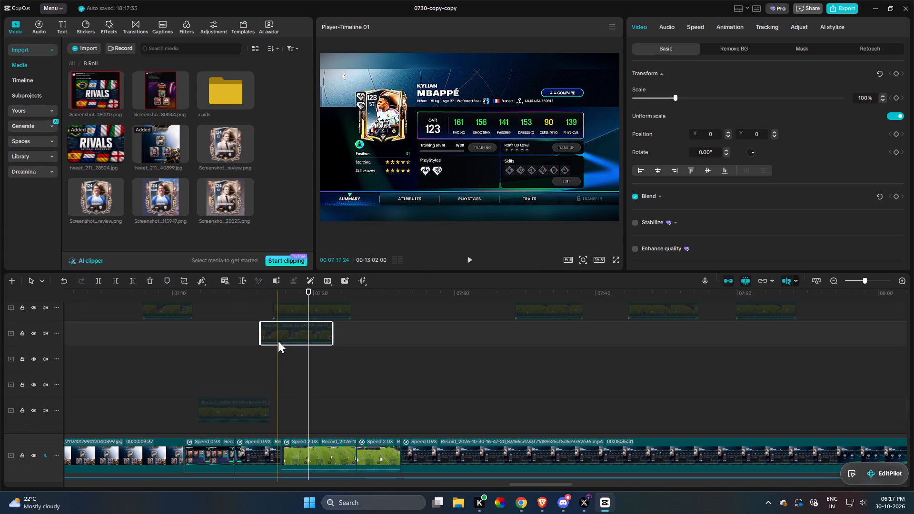
key("v")
key("v")
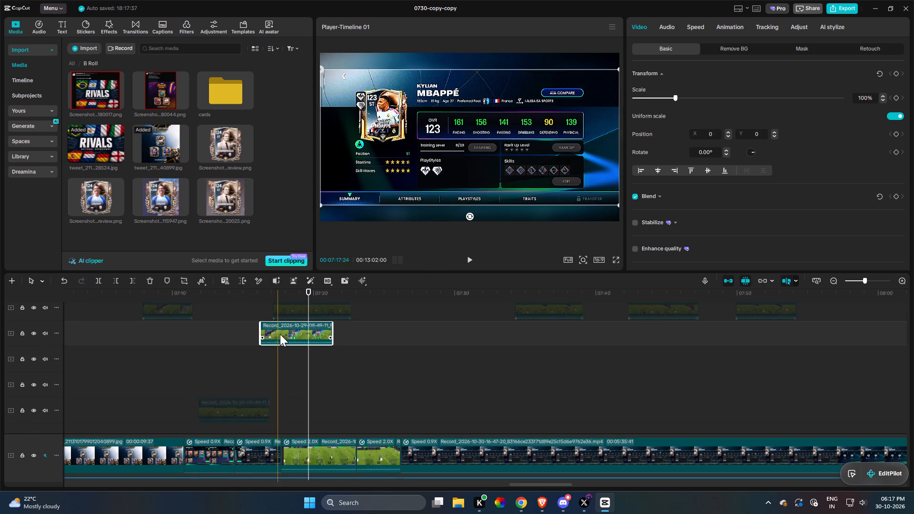
key("f")
Enable the Lamine Yamal overlay clip at about 07:17, compare it with gameplay between about 04:00 and 05:30, and delete it.
scroll(280, 334, "up", 3)
left_click(290, 337)
key("v")
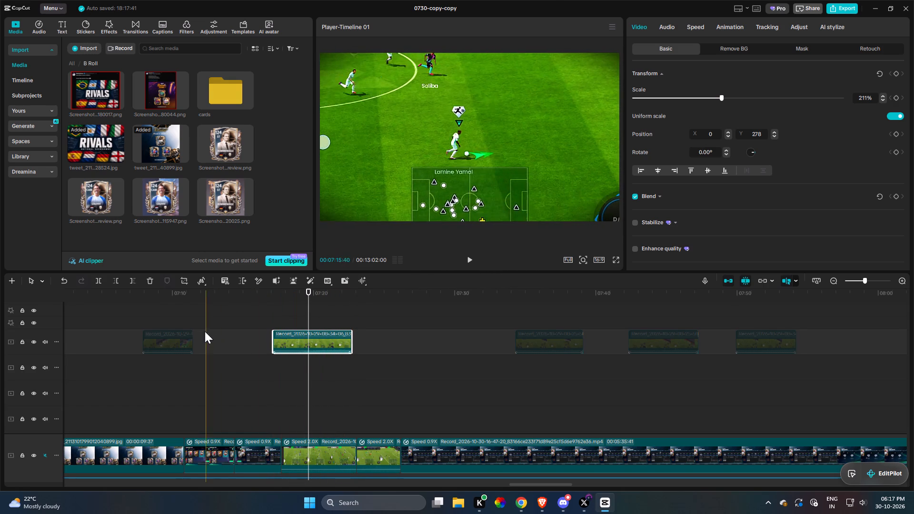
left_click_drag(554, 485, 425, 480)
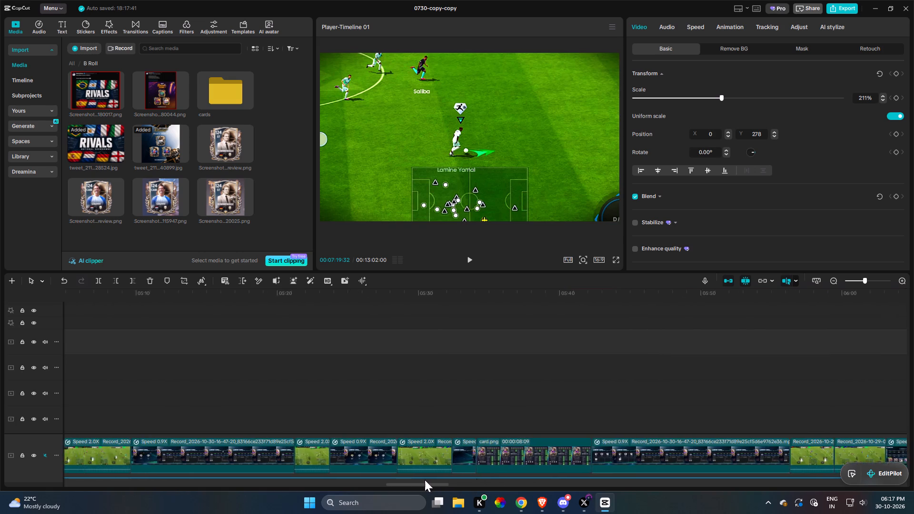
left_click_drag(425, 480, 418, 481)
left_click_drag(250, 381, 253, 382)
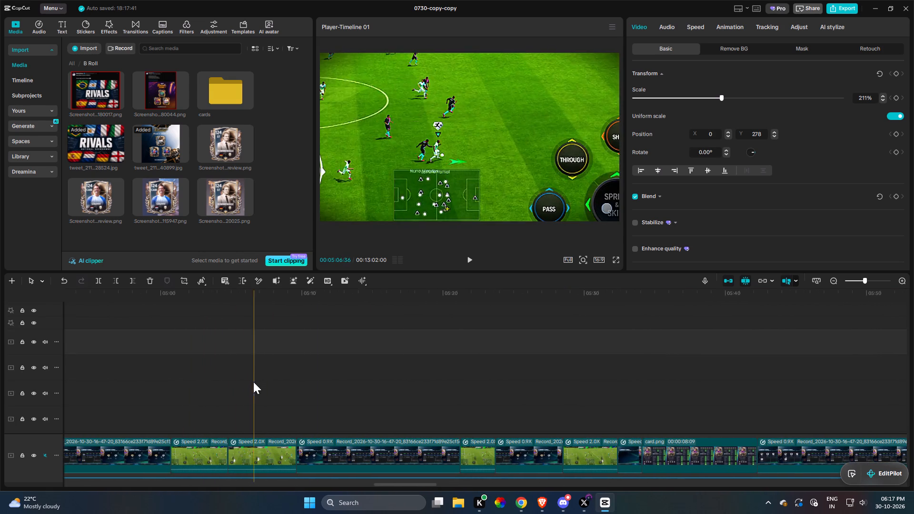
left_click_drag(253, 382, 122, 371)
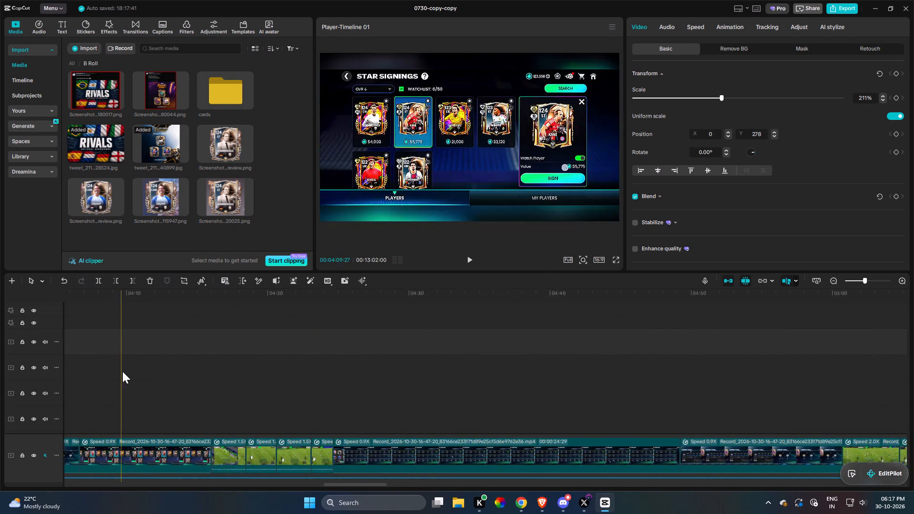
left_click_drag(122, 371, 124, 371)
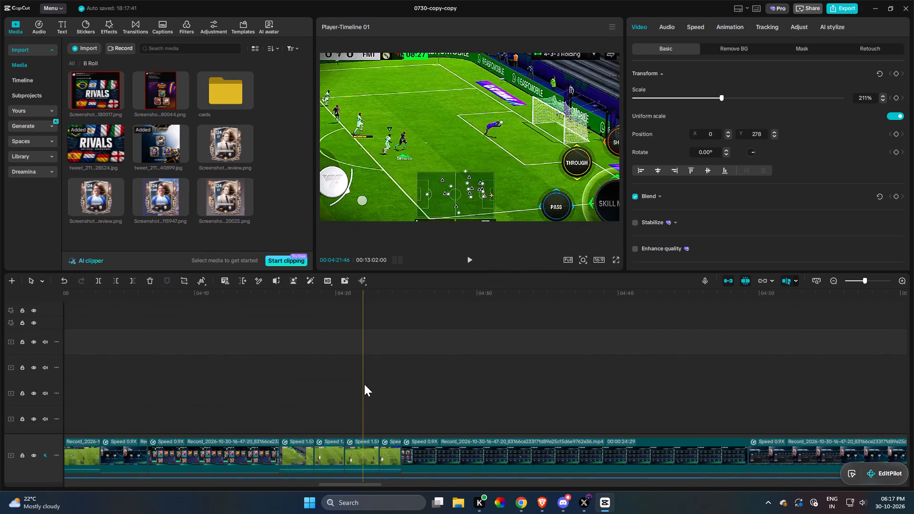
left_click_drag(333, 381, 137, 386)
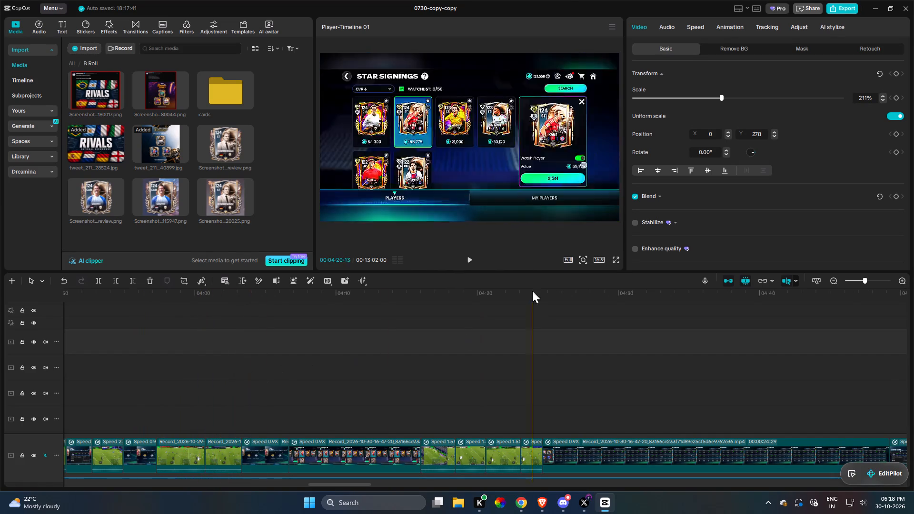
double_click(465, 255)
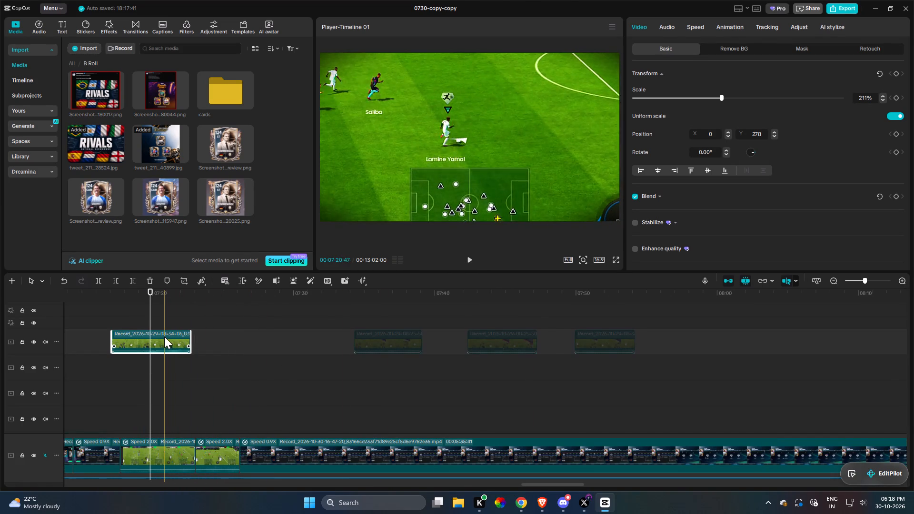
key("f")
Preview the disabled overlay gameplay clip at about 07:08 to 07:11 and delete it.
scroll(245, 376, "up", 4)
scroll(280, 392, "up", 5)
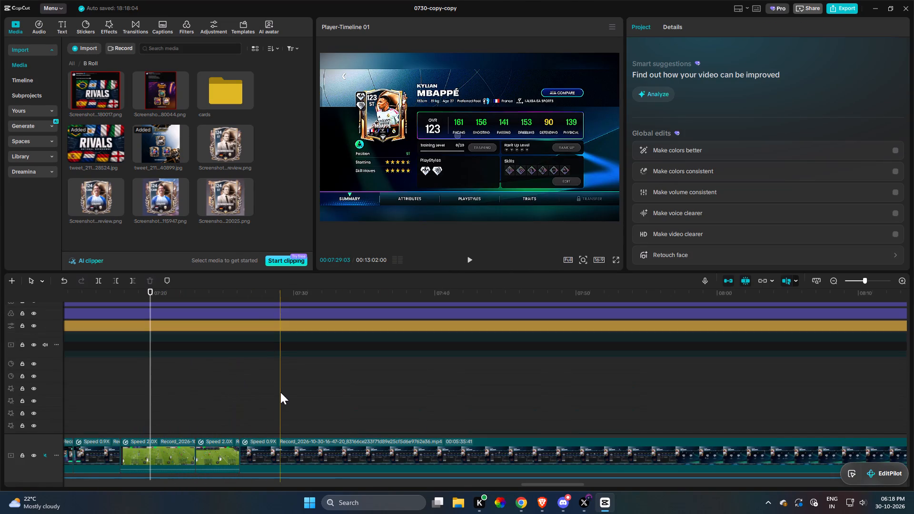
left_click_drag(266, 381, 340, 345)
left_click(822, 284)
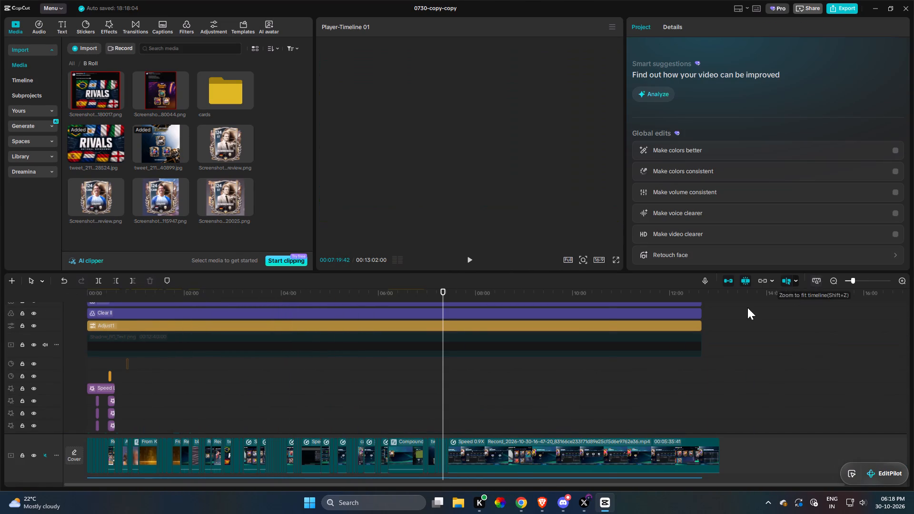
scroll(485, 403, "down", 8)
scroll(458, 397, "up", 20, "ctrl")
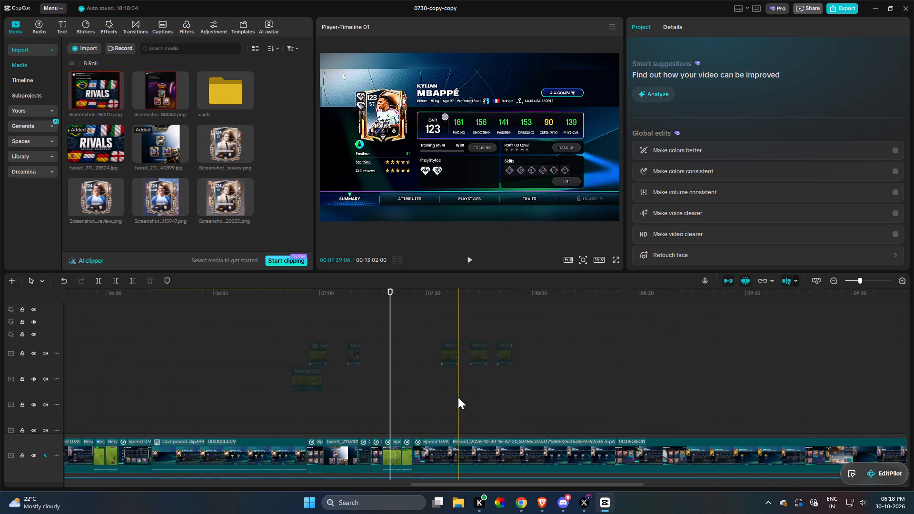
scroll(458, 397, "up", 7, "ctrl")
left_click(138, 357)
key("v")
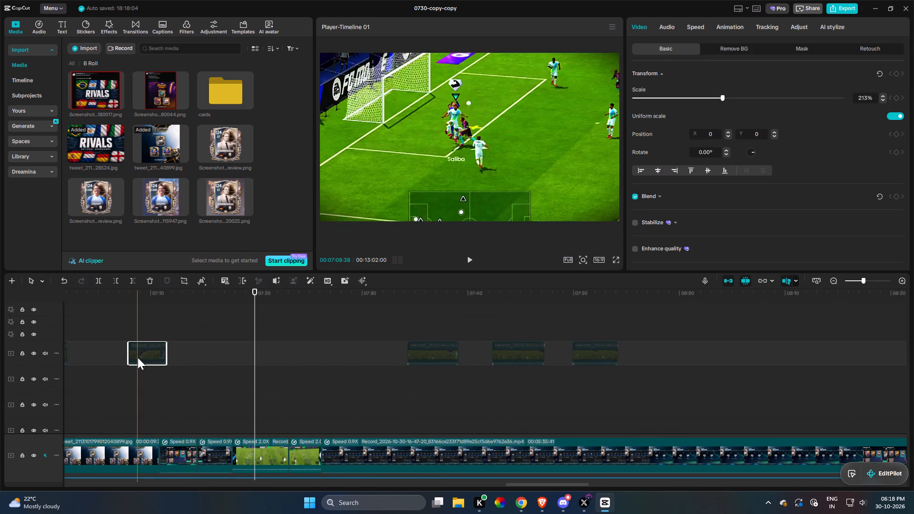
key("f")
Preview the disabled 2x Lamine Yamal overlay clip at about 06:57 to 07:02 and delete it.
left_click_drag(137, 359, 141, 359)
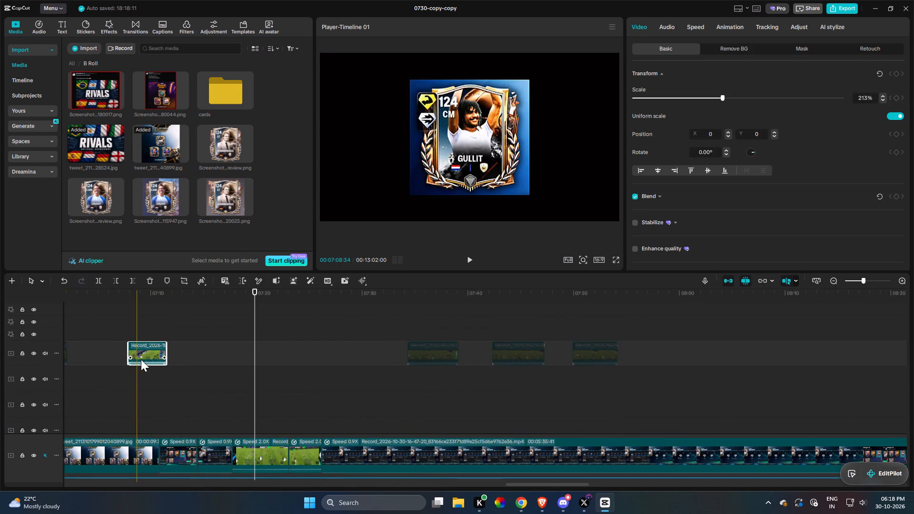
left_click_drag(141, 359, 146, 356)
left_click(144, 356)
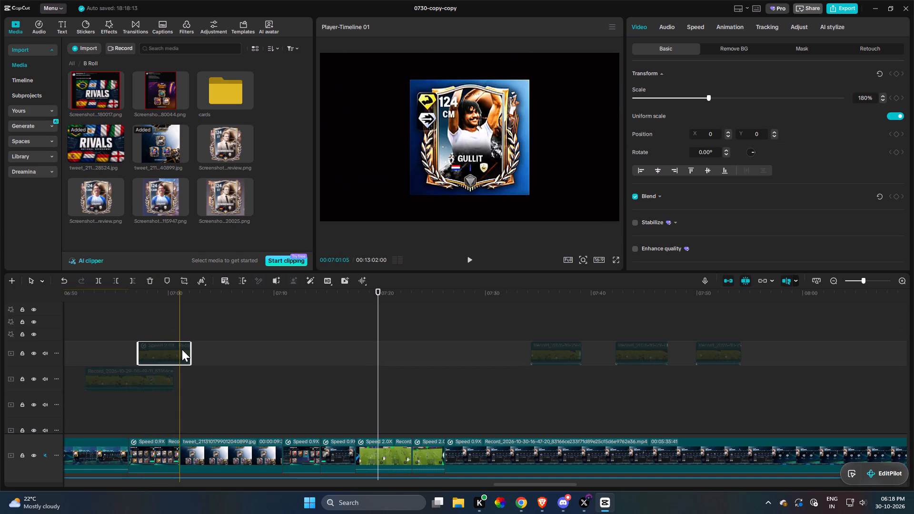
key("v")
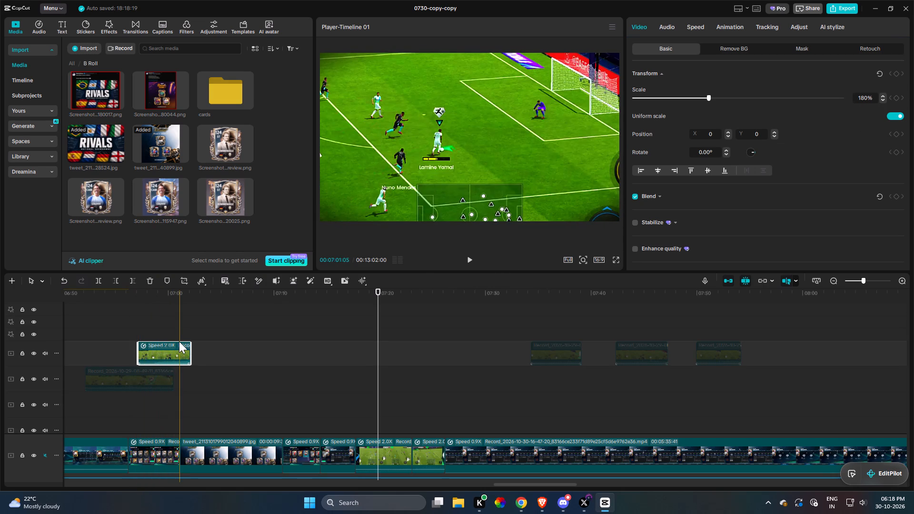
key("f")
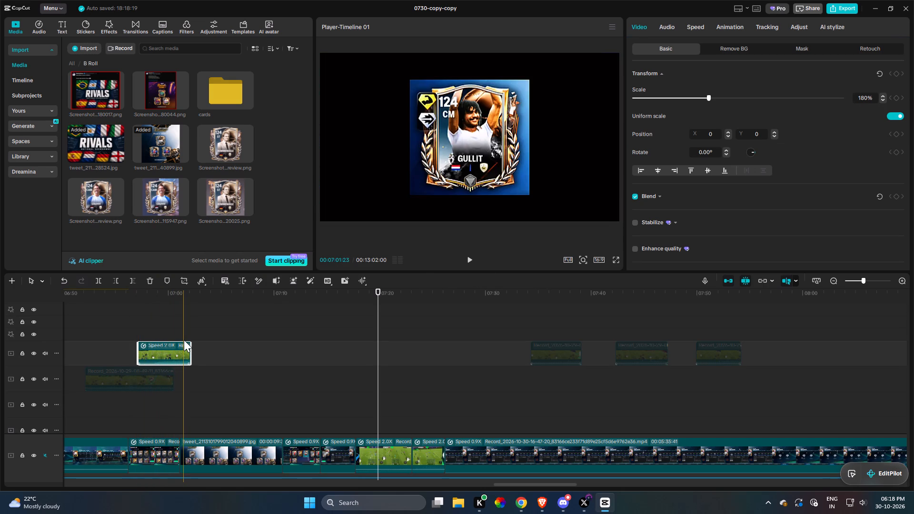
Enable the 08-49-11 overlay clip at about 06:52 and insert it on the main track after the second 2x gameplay clip.
left_click(130, 372)
key("v")
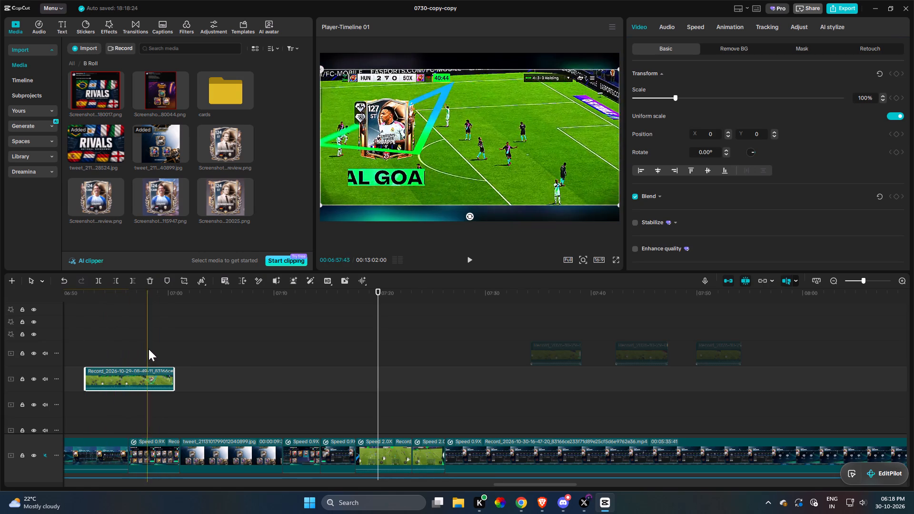
left_click_drag(152, 379, 509, 449)
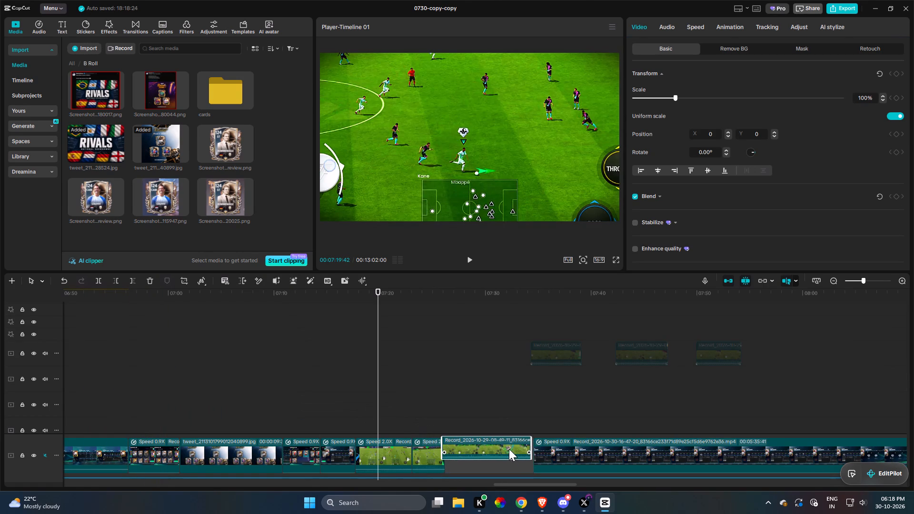
Paste all copied attributes, including size, blend, canvas, volume, fades and speed, onto the inserted 08-49-11 clip.
scroll(397, 409, "down", 4)
key("space")
scroll(407, 379, "down", 10)
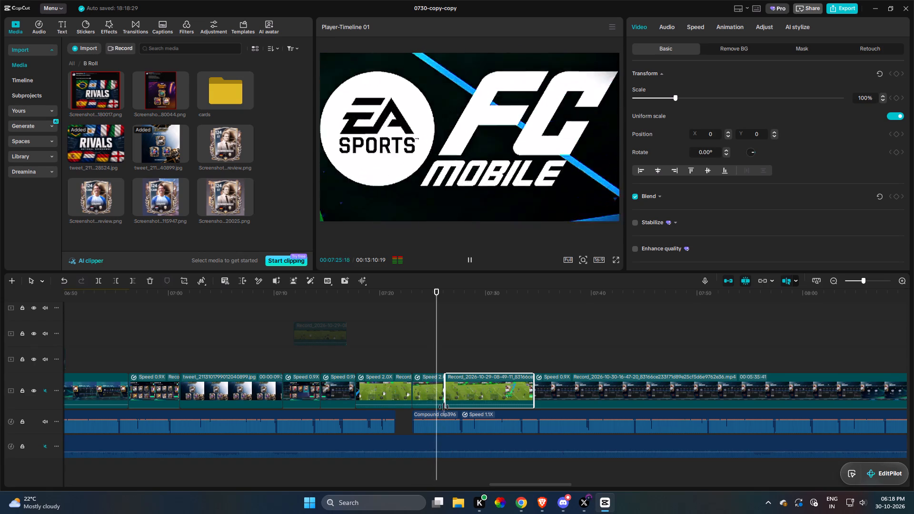
key("space")
type("V")
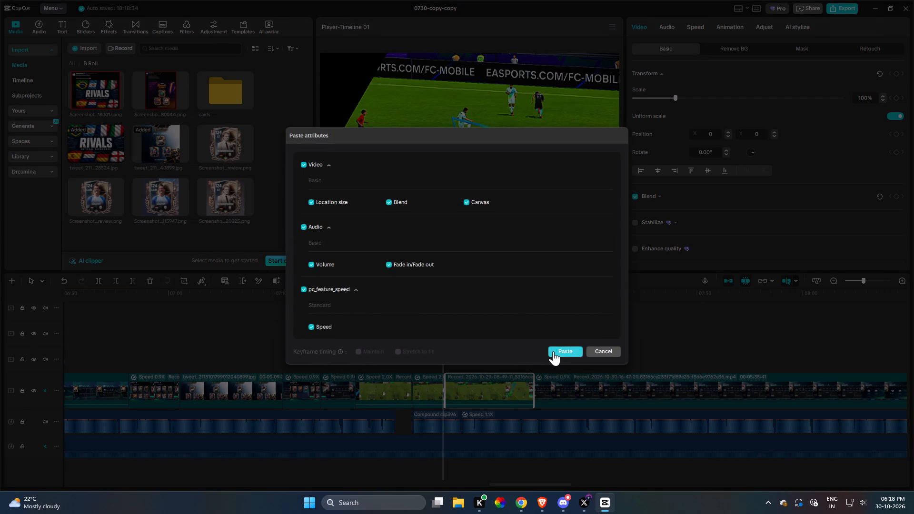
left_click(556, 353)
Play the third gameplay clip, then split the narration at about 07:27 and move the rest to start at about 07:37.
key("space")
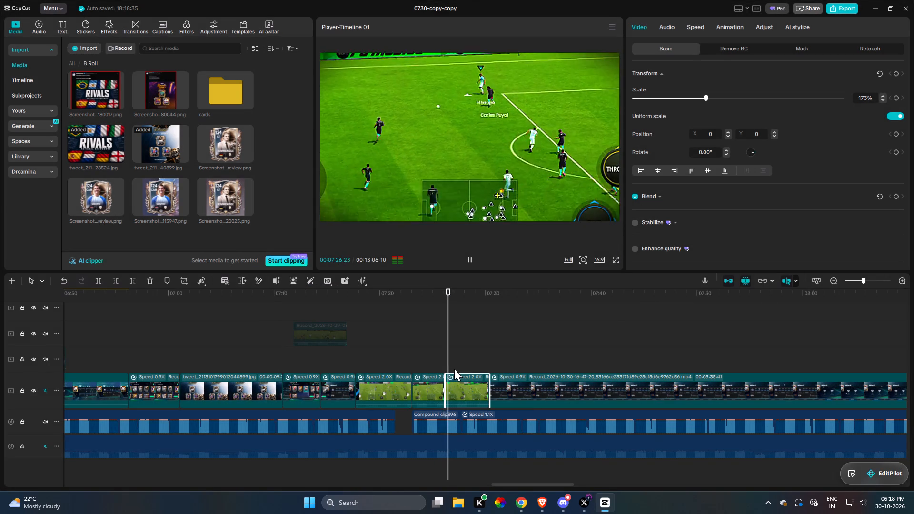
left_click_drag(501, 386, 453, 427)
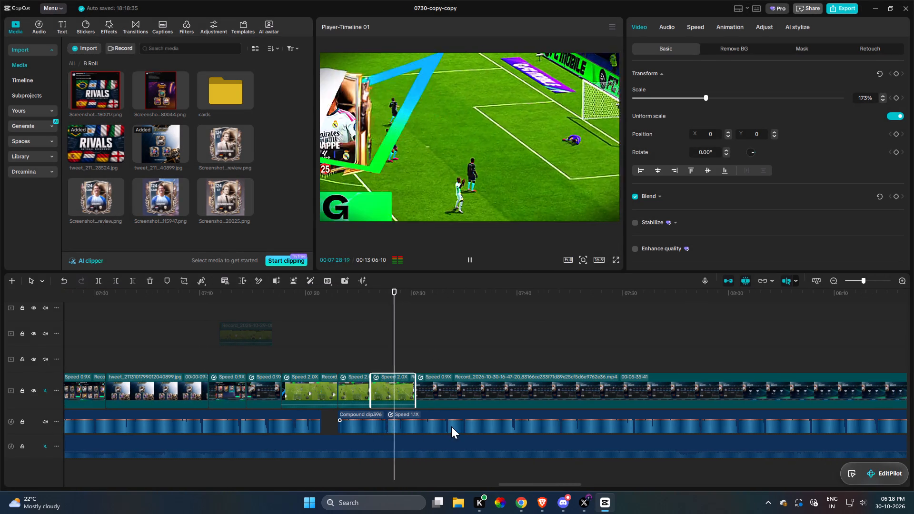
key("space")
key("space")
key("space")
left_click(387, 426)
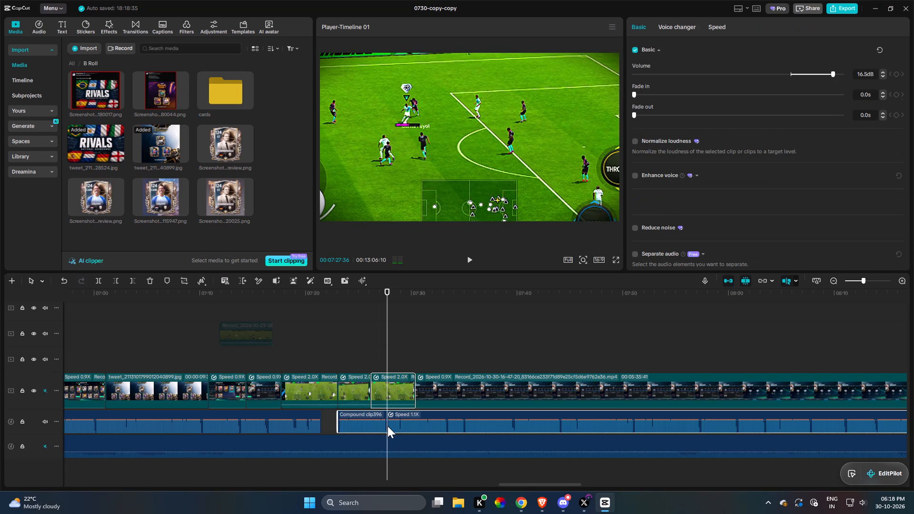
key("r")
left_click_drag(408, 425, 513, 421)
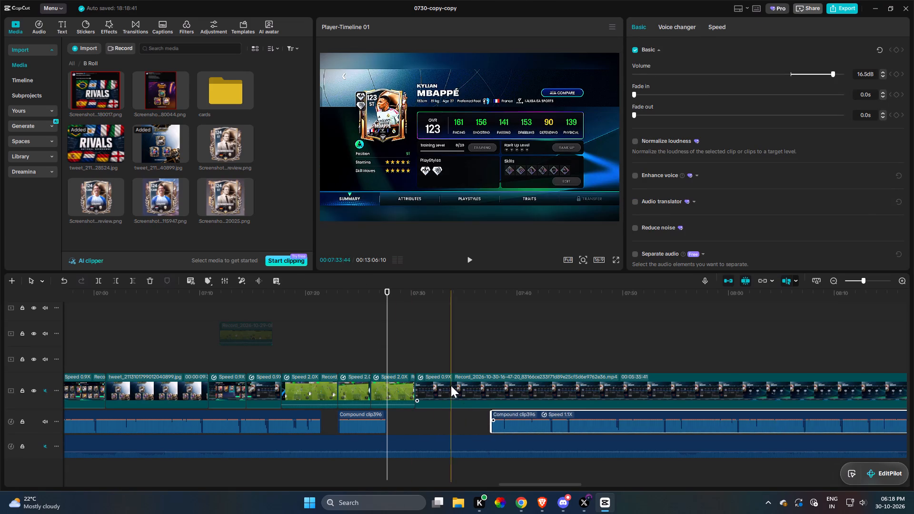
Enable the overlay gameplay clip at about 07:34 and insert it on the main track after the third 2x clip, about 07:30.
scroll(451, 385, "up", 3)
key("space")
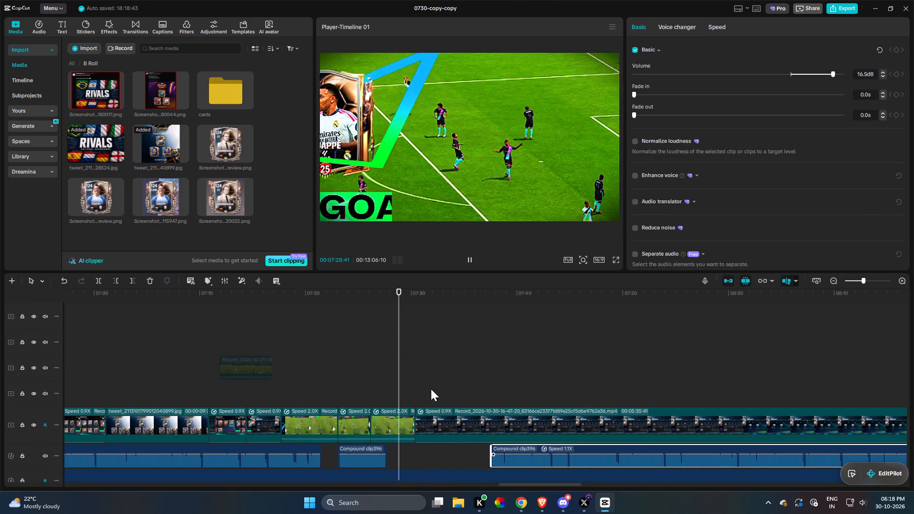
scroll(423, 388, "up", 9)
key("space")
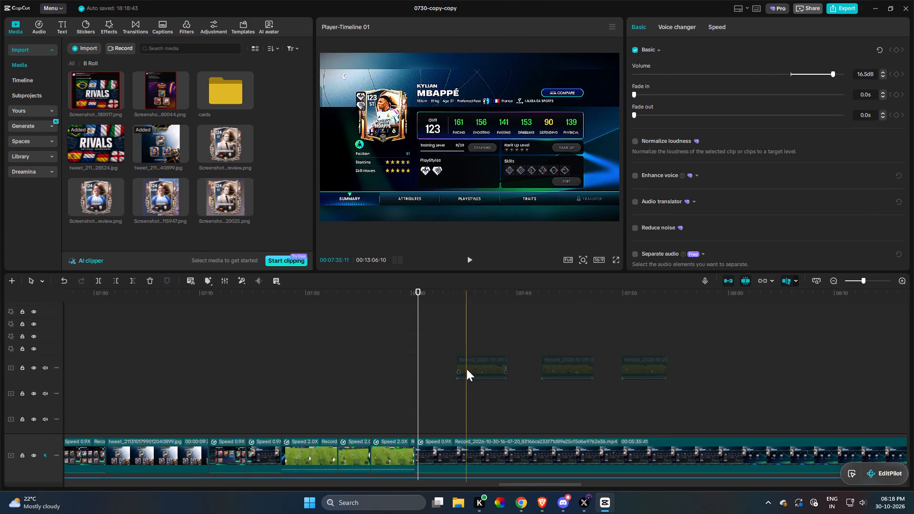
left_click(467, 369)
key("v")
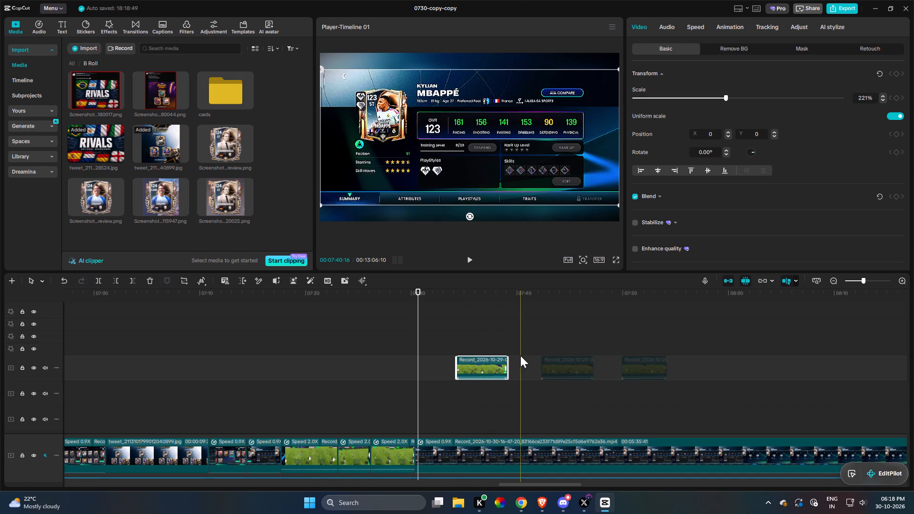
left_click_drag(492, 364, 450, 460)
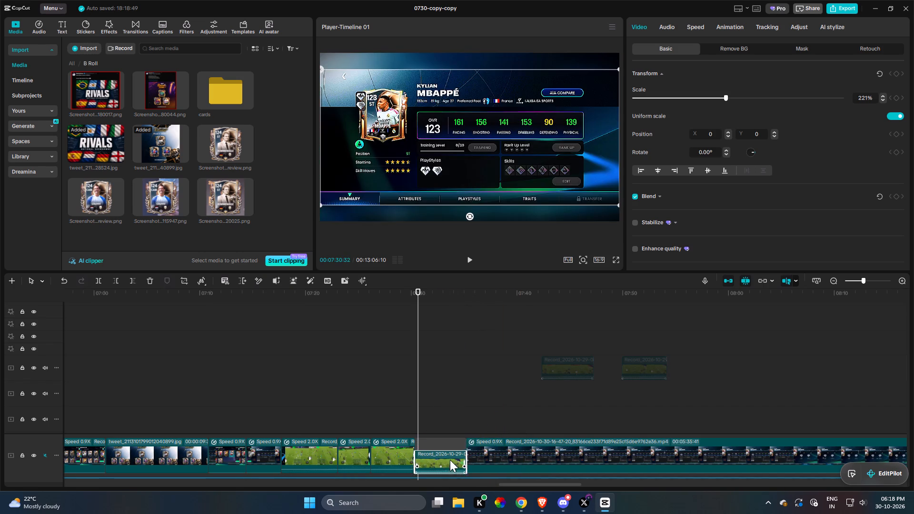
Enable the overlay gameplay clip at about 07:42 and insert it on the main track after the 221%-scale gameplay clip, about 07:35.
key("space")
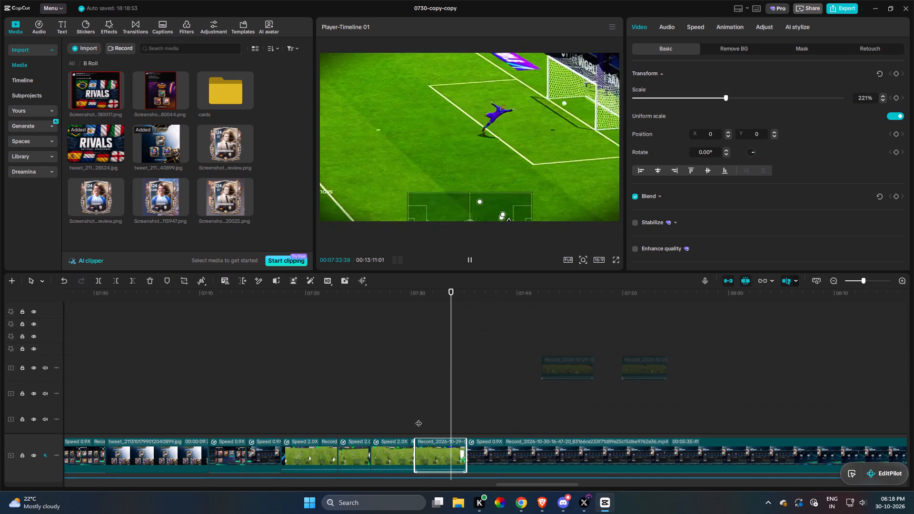
scroll(448, 416, "down", 3)
key("space")
left_click(562, 336)
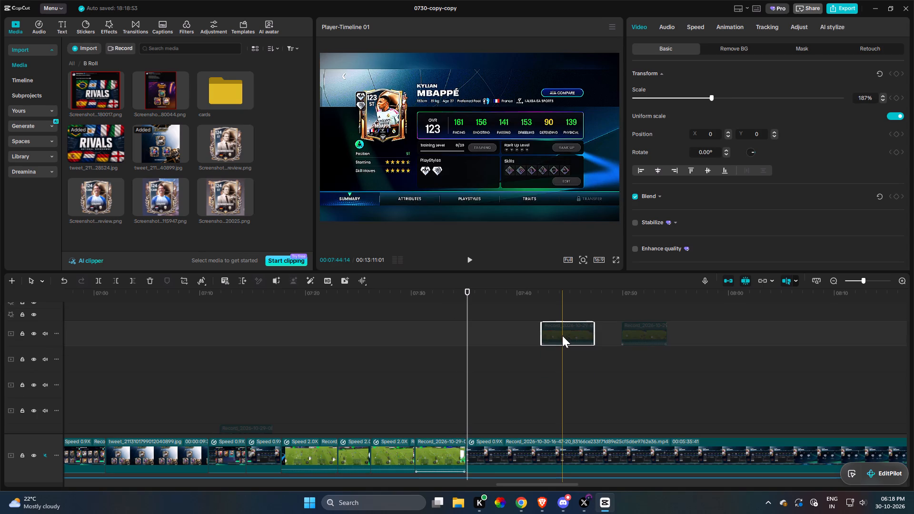
key("v")
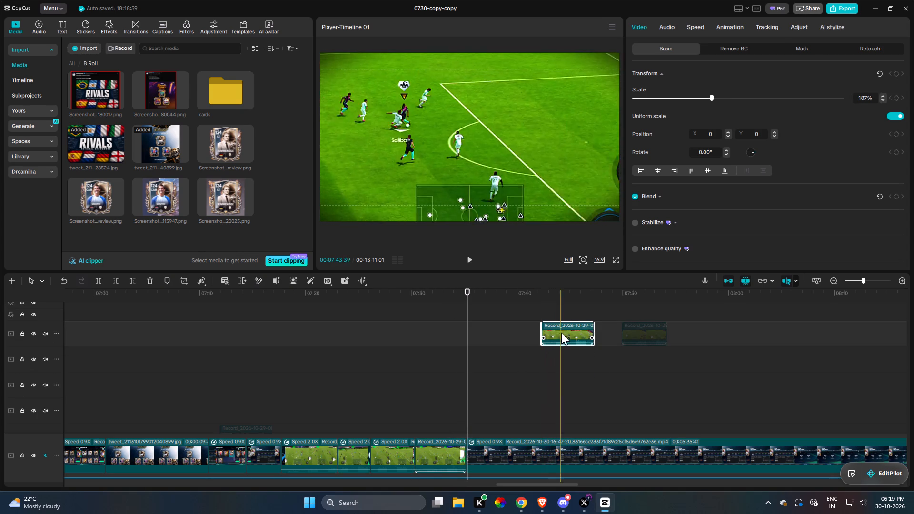
left_click_drag(584, 336, 513, 453)
Speed up the two newly inserted gameplay clips, the later one to about 1.6x and the earlier one to 1.54x.
scroll(466, 400, "down", 4)
key("space")
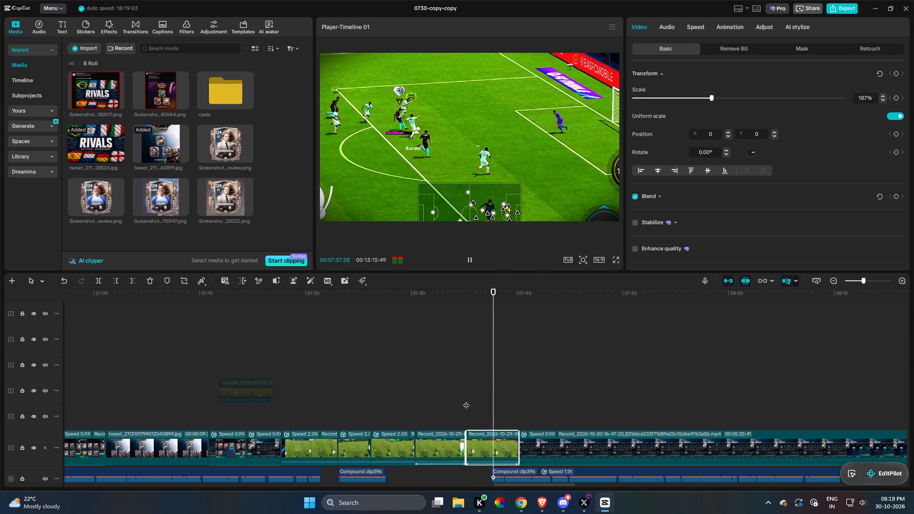
scroll(527, 433, "down", 3)
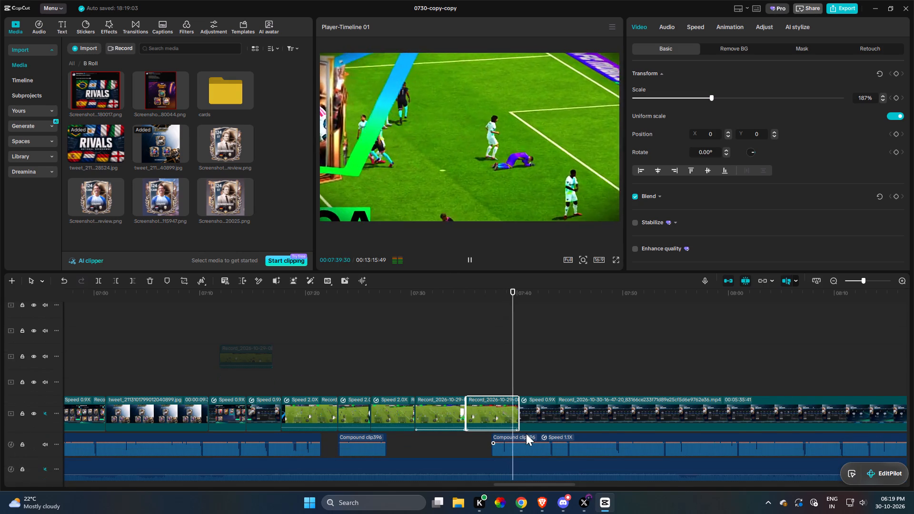
key("space")
left_click(698, 26)
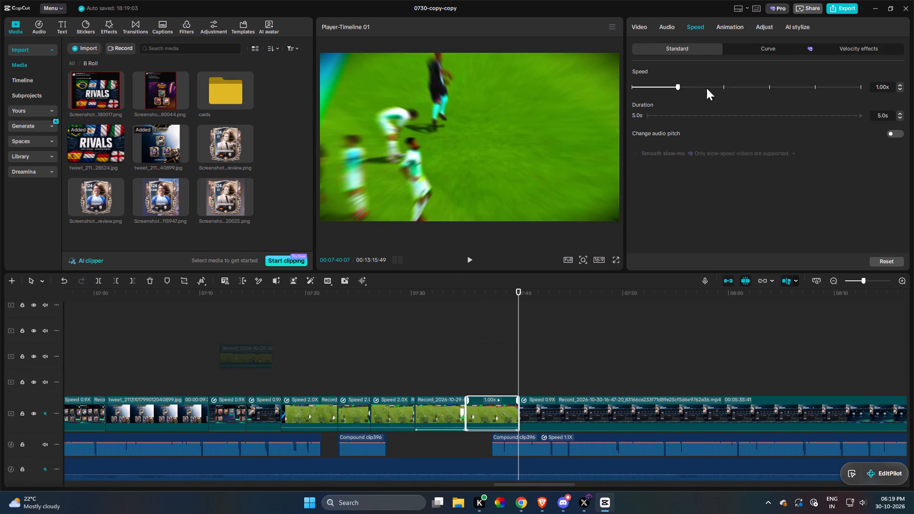
left_click(703, 87)
left_click(453, 403)
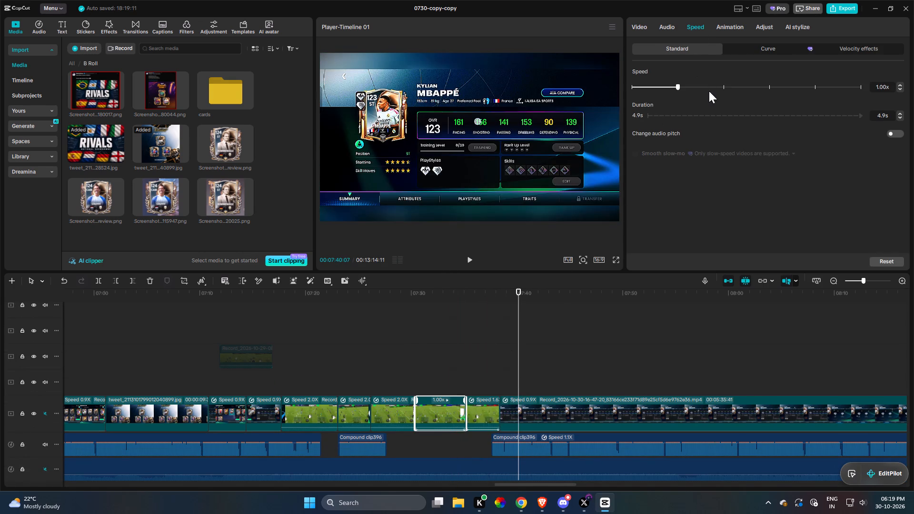
left_click(703, 89)
key("space")
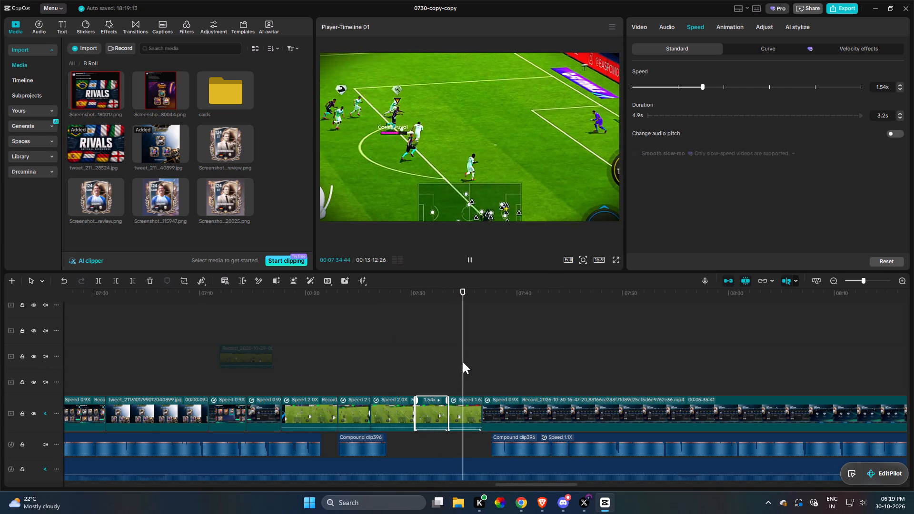
left_click(460, 374)
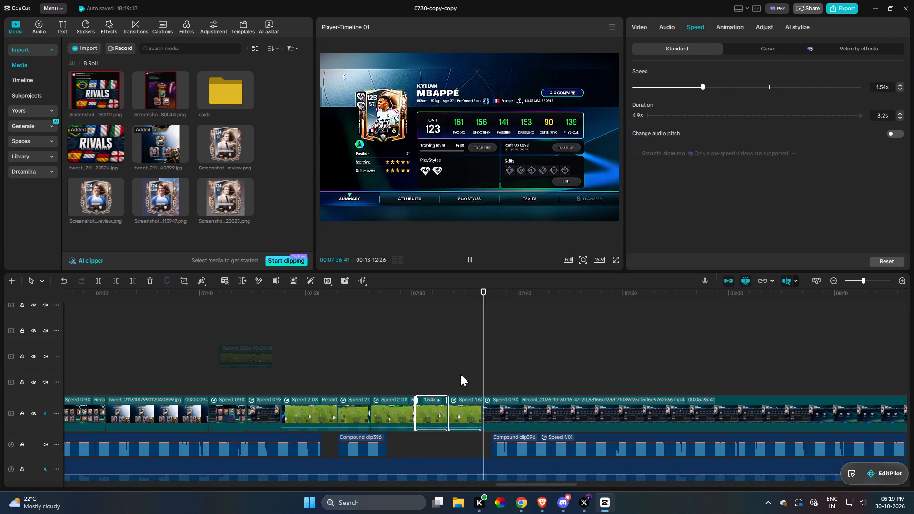
Move the later narration segment earlier to start where the gameplay clips end, at about 07:36.
left_click_drag(513, 447, 502, 448)
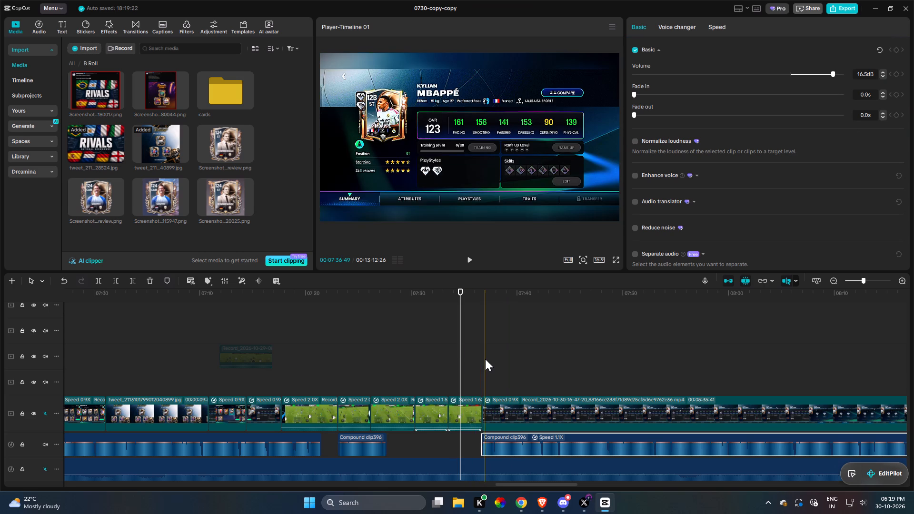
key("space")
Trim off the opening of the Mbappé player-card clip following the gameplay, up to its frame at about 07:48.
left_click_drag(530, 382, 487, 427)
left_click(469, 414)
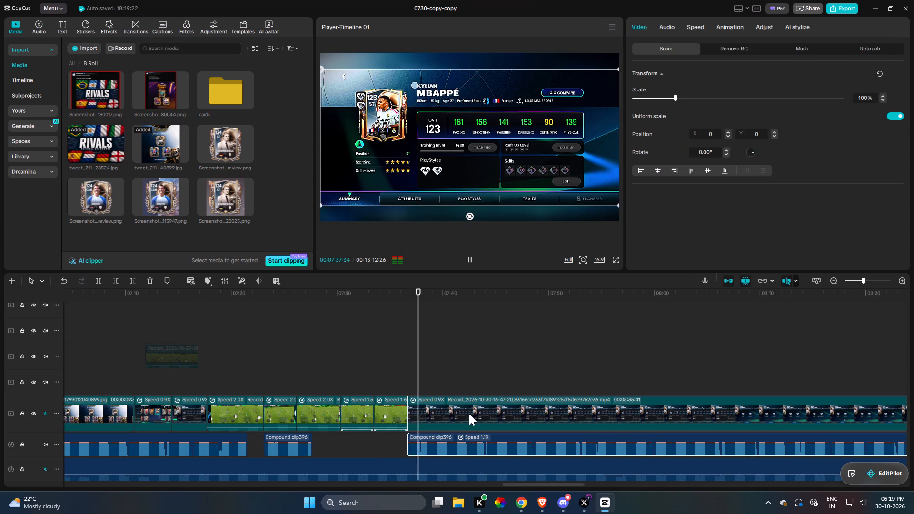
key("space")
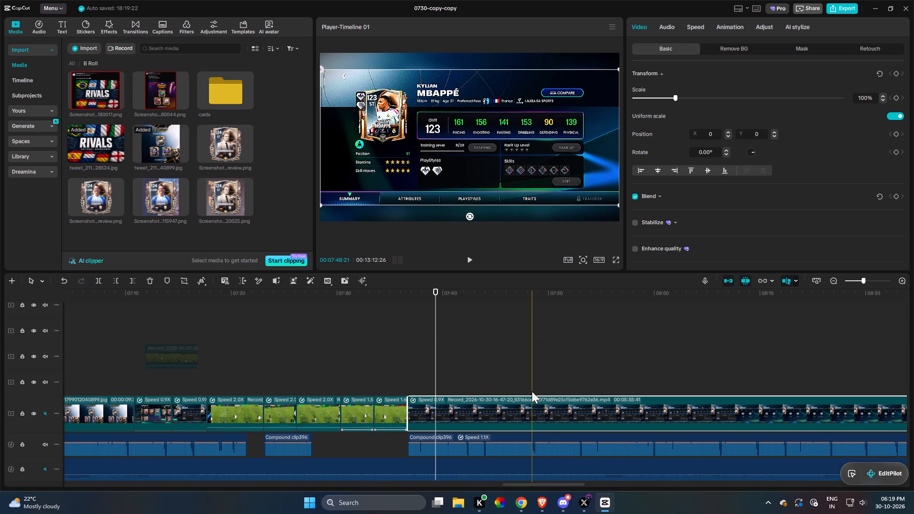
key("q")
key("space")
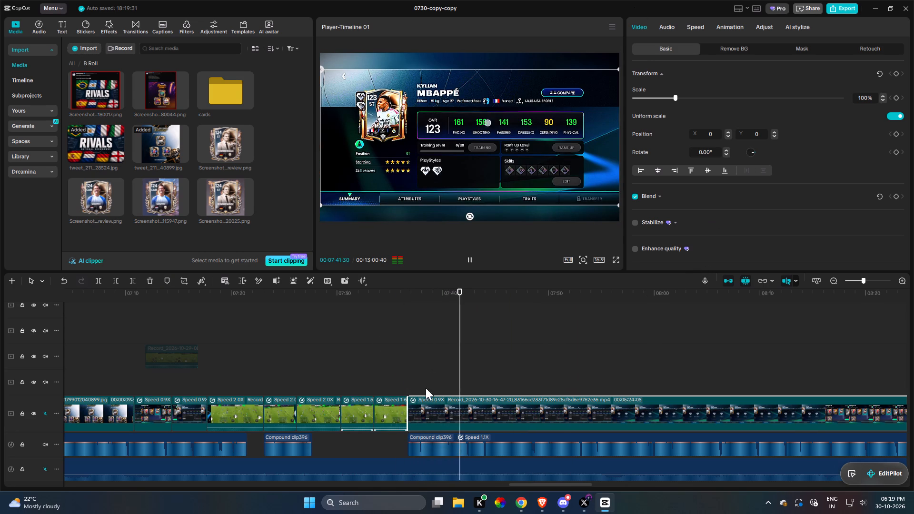
Keyframe a zoom on the Mbappé card clip from about 07:37:46 to 07:38:18, ending at 259% scale on the OVR and pacing stats.
key("space")
key("space")
key("space")
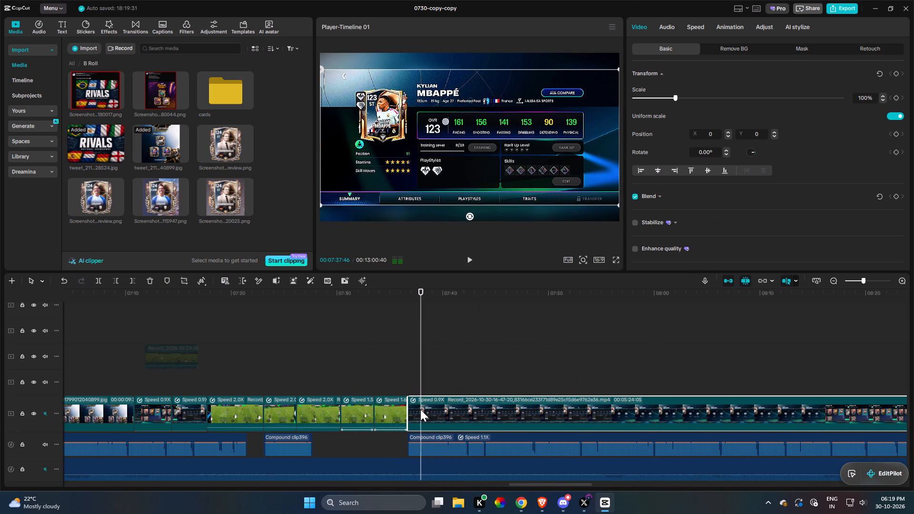
type("c")
key("space")
key("space")
type("cx")
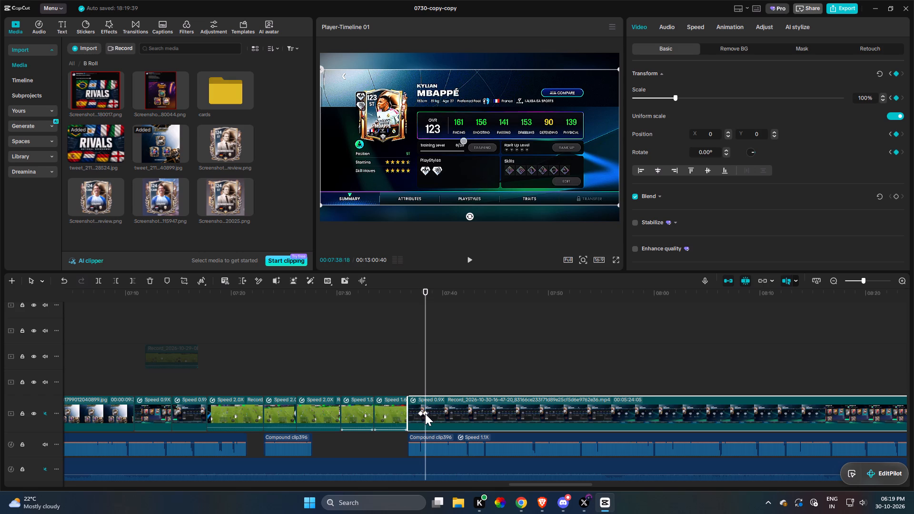
left_click(425, 414)
left_click_drag(714, 95, 740, 96)
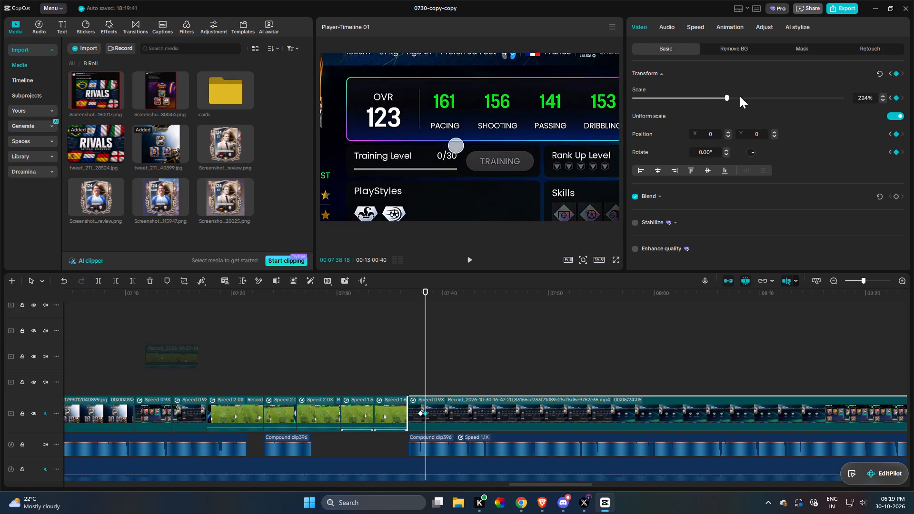
left_click_drag(740, 96, 742, 98)
left_click_drag(494, 195, 495, 210)
left_click_drag(500, 196, 503, 205)
left_click_drag(502, 203, 497, 203)
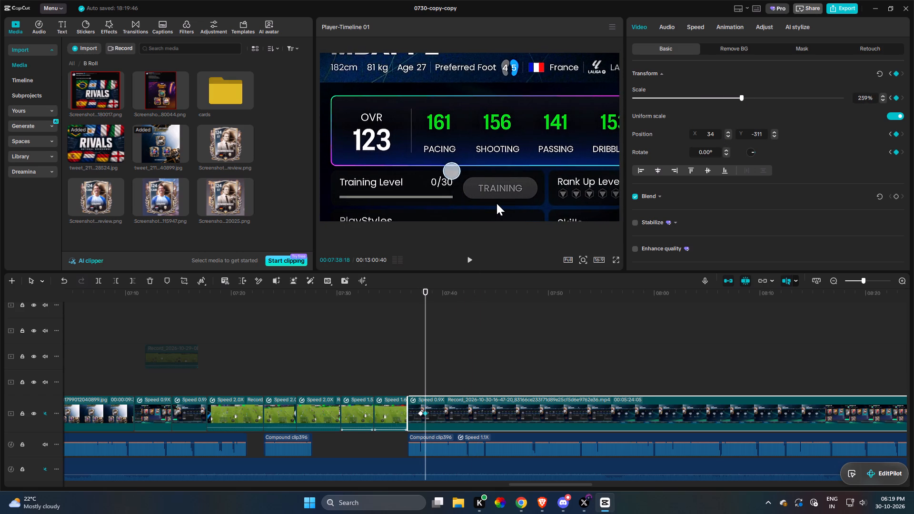
left_click_drag(497, 203, 498, 203)
Keyframe a pan on the card clip from about 07:44:00 to 07:44:37, ending on Stamina and Skill Moves at X 2561, Y 689.
key("space")
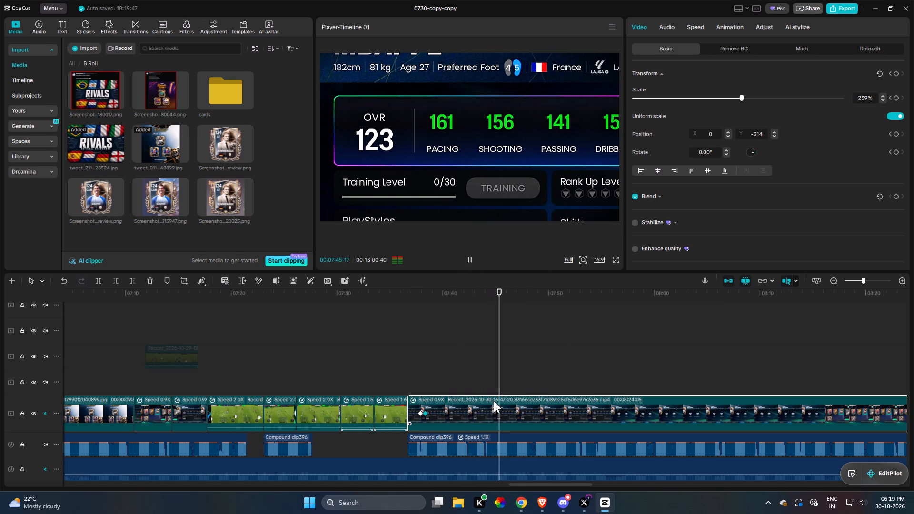
key("space")
key("space")
key("space")
type("c")
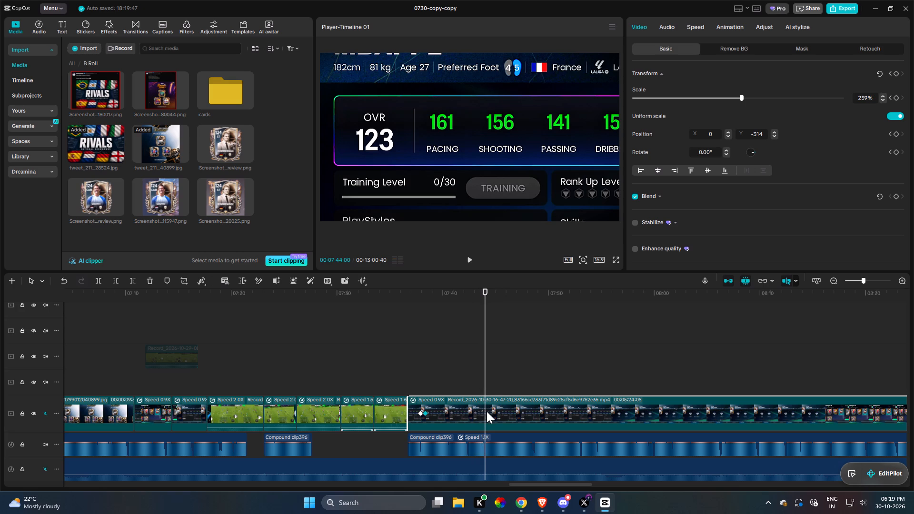
key("space")
key("space")
key("c")
left_click(494, 413)
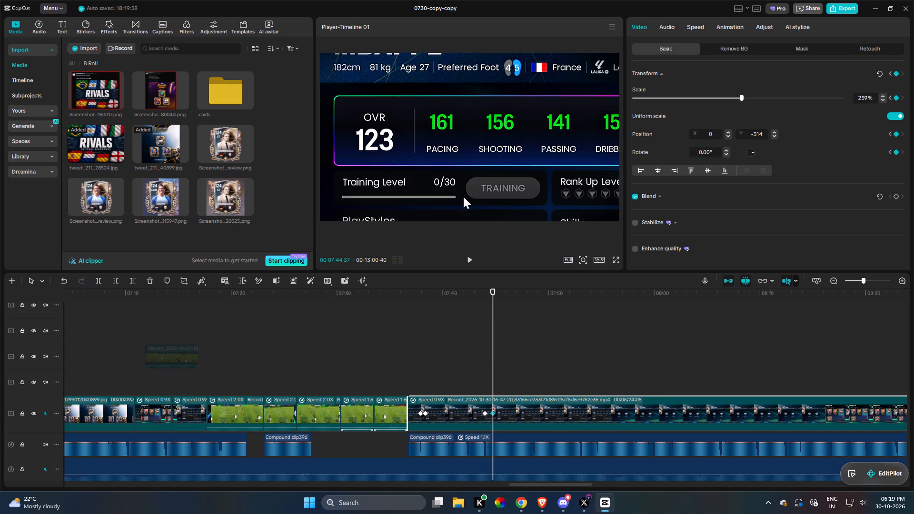
left_click_drag(442, 173, 614, 72)
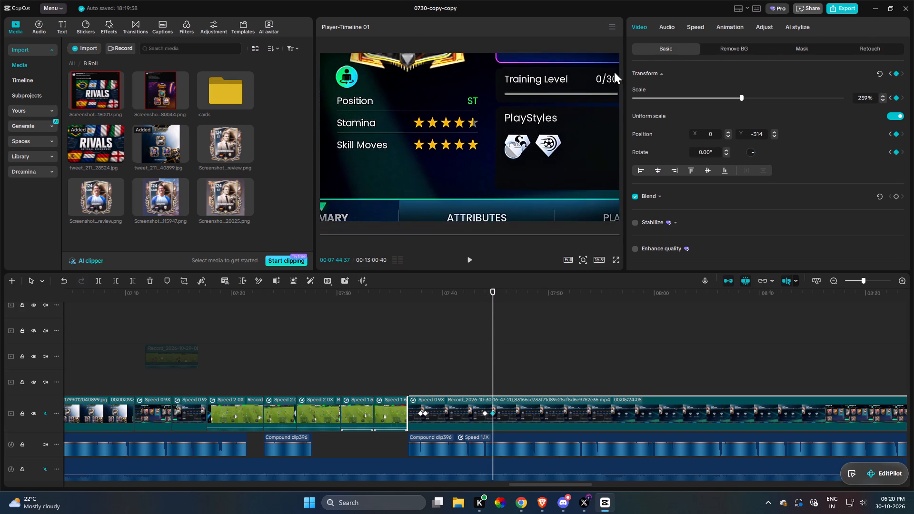
left_click_drag(614, 72, 641, 95)
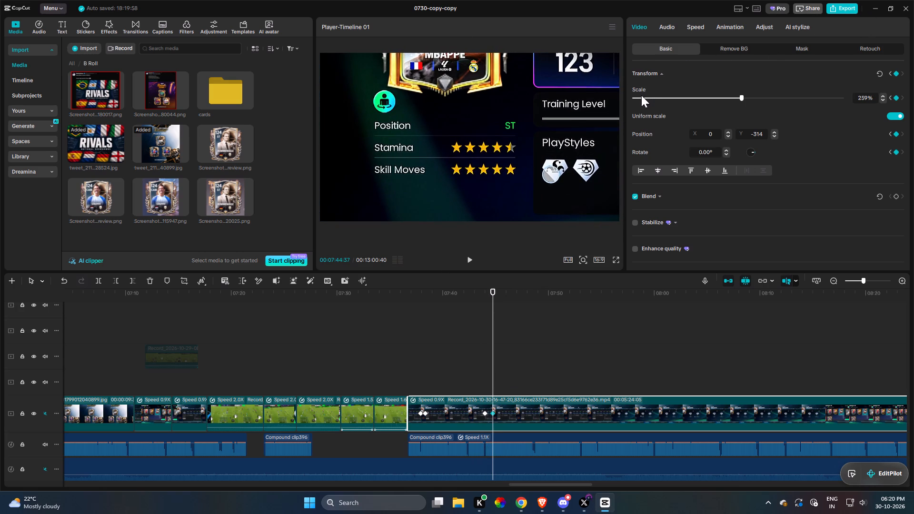
Split the card clip at about 07:46 and insert a copy of the 1.54x gameplay clip at the cut.
key("space")
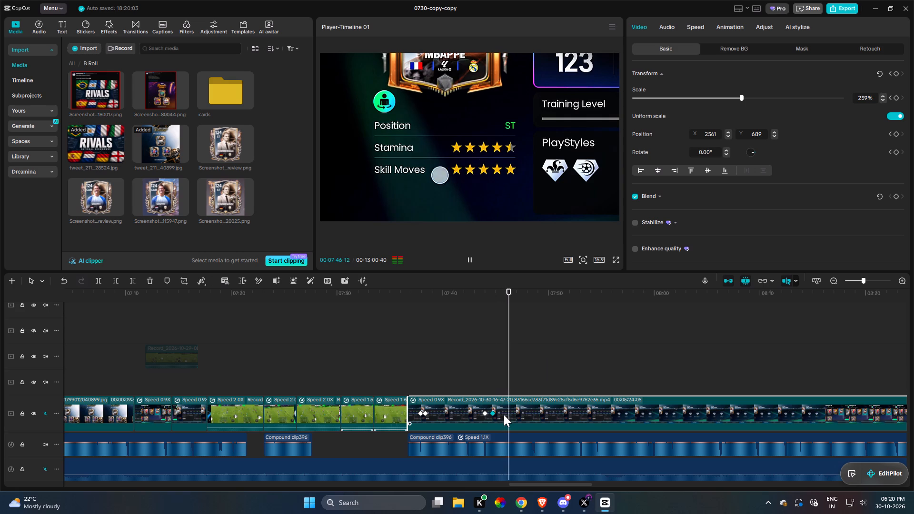
key("space")
key("r")
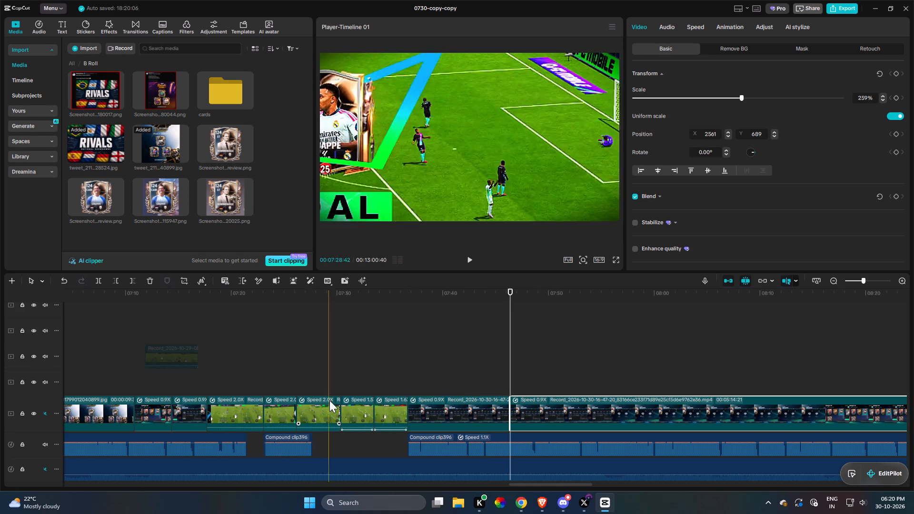
left_click(359, 404)
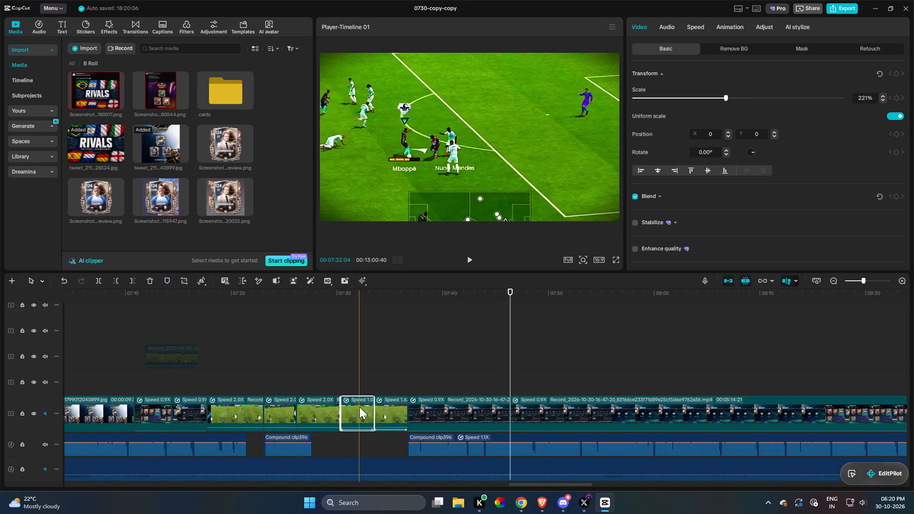
key("ctrl+c")
key("ctrl+v")
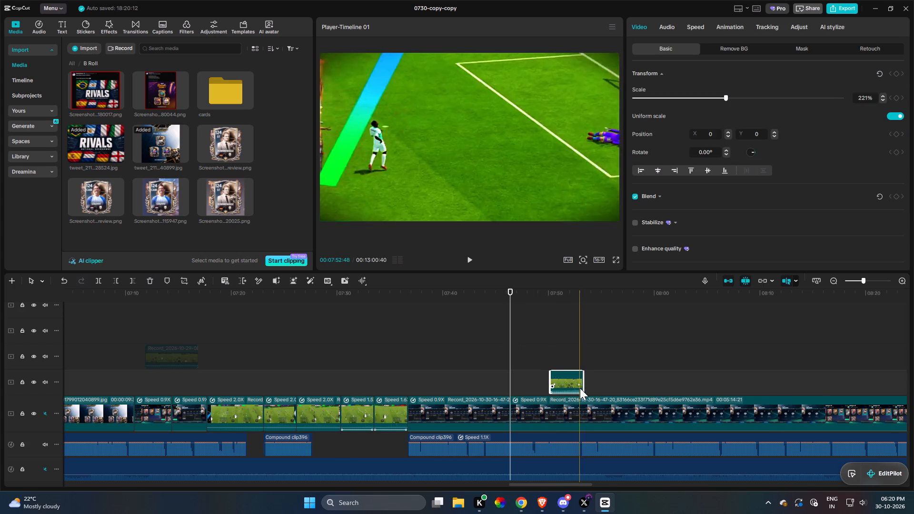
left_click_drag(579, 387, 565, 419)
key("space")
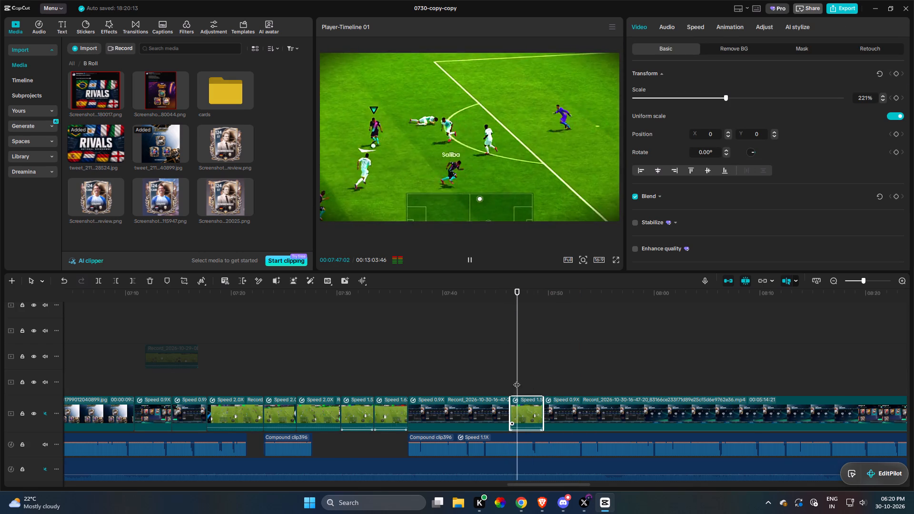
left_click_drag(525, 398, 522, 415)
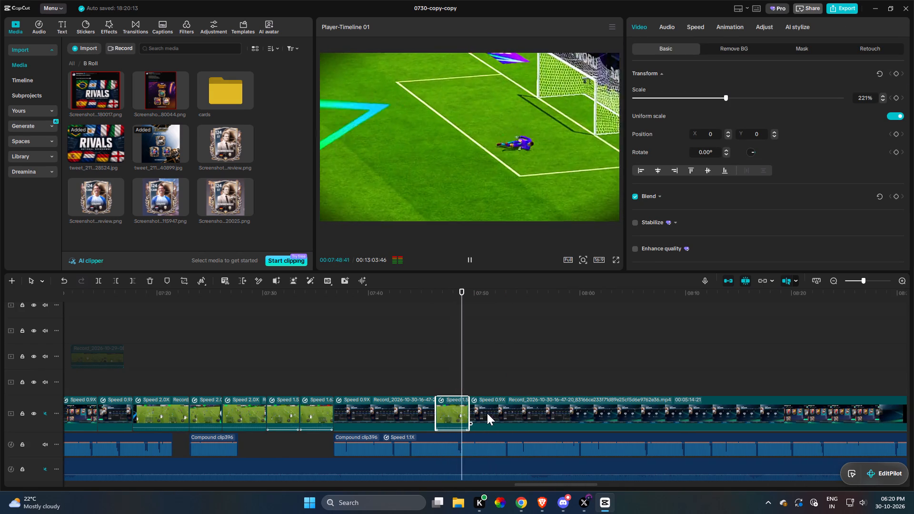
key("space")
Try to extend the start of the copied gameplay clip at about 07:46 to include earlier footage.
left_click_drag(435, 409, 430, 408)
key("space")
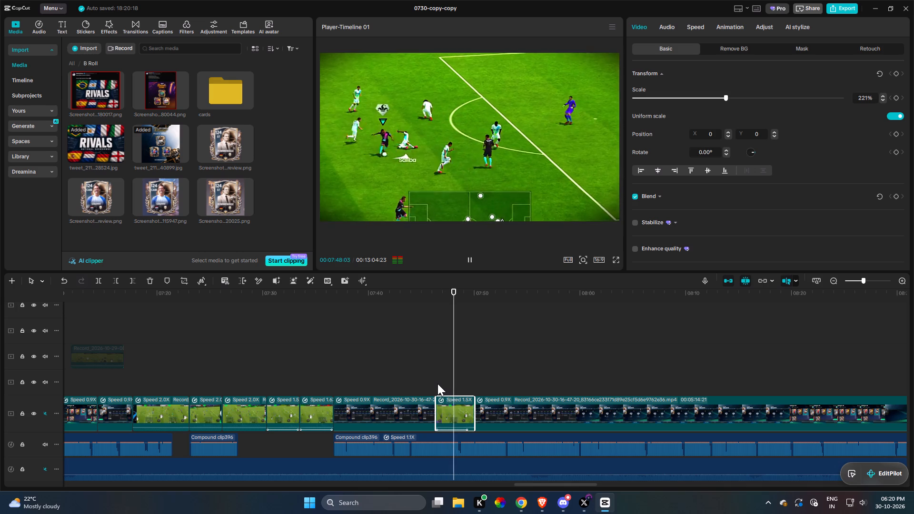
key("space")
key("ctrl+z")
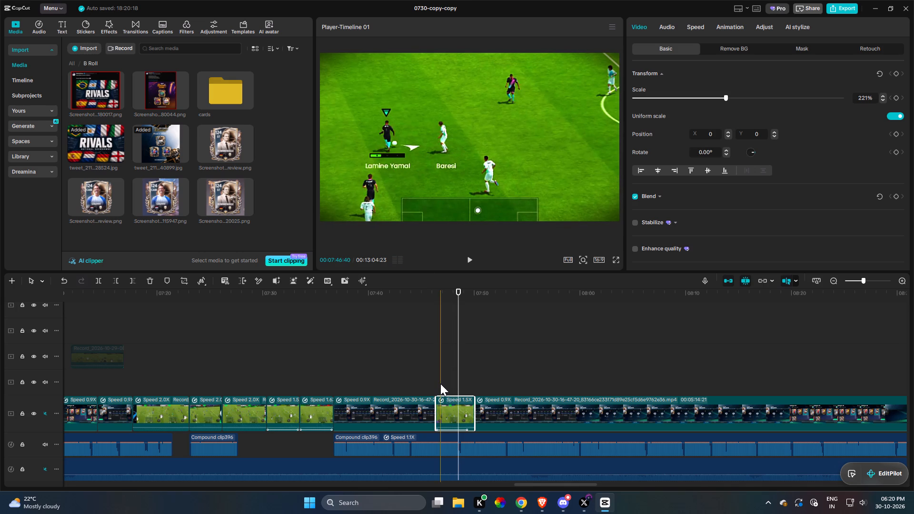
Play through the copied gameplay clip after 07:46 and trim its end to about 07:49, closing the gap.
key("space")
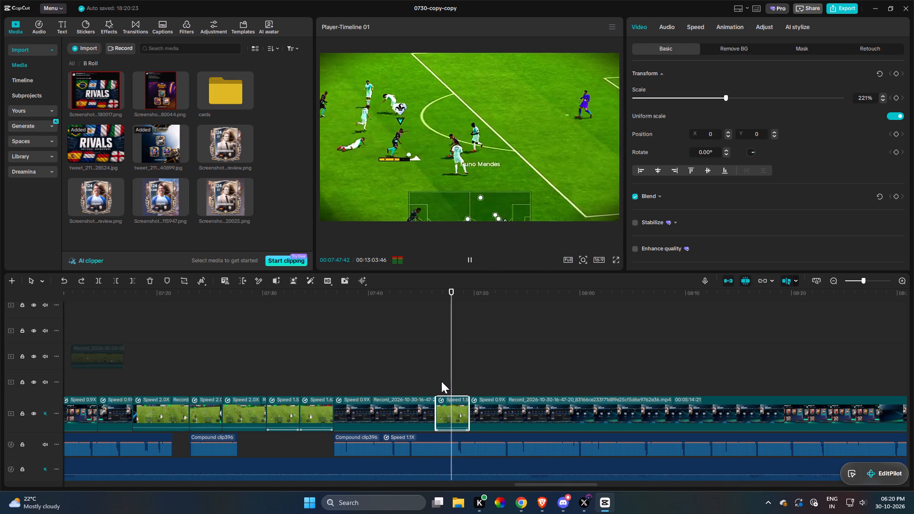
key("space")
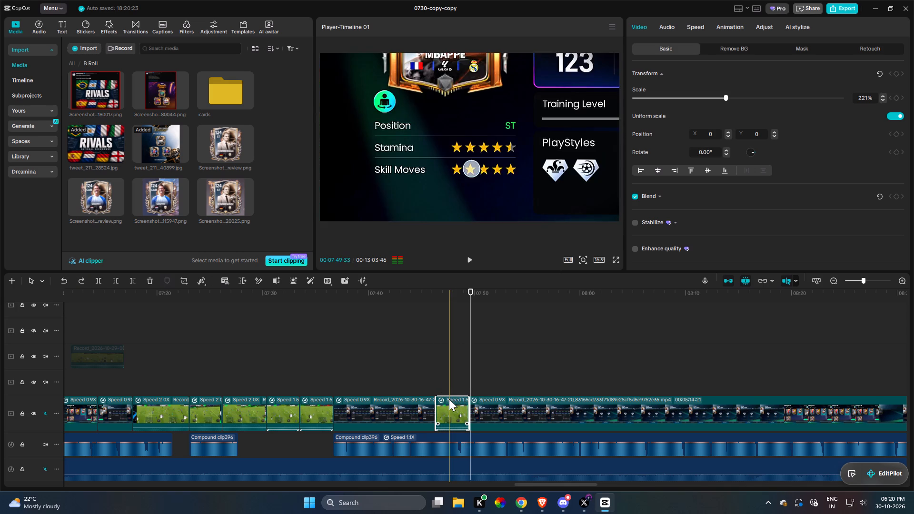
key("space")
key("space")
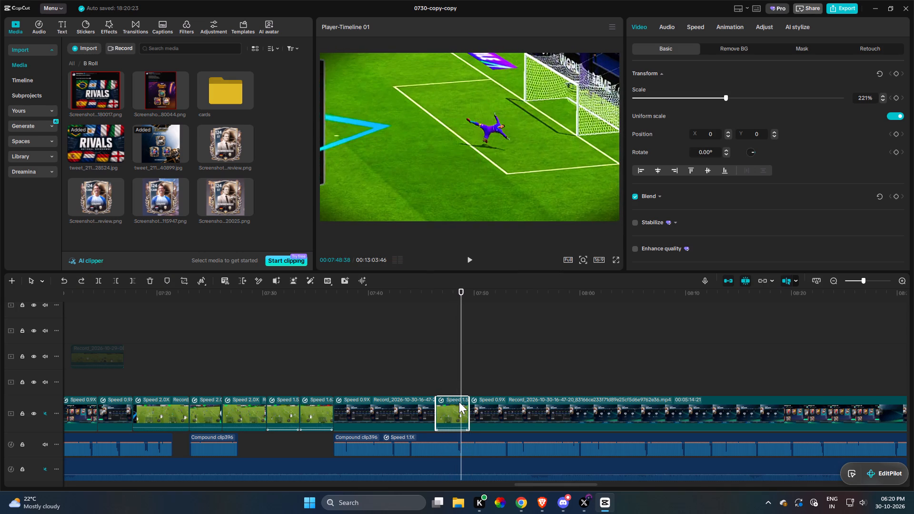
key("space")
key("space")
key("space")
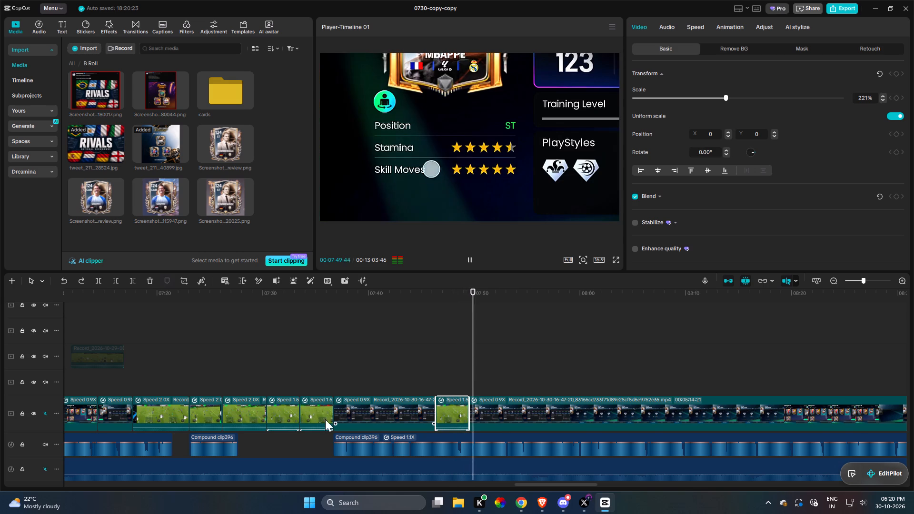
key("space")
key("space")
key("space")
key("space")
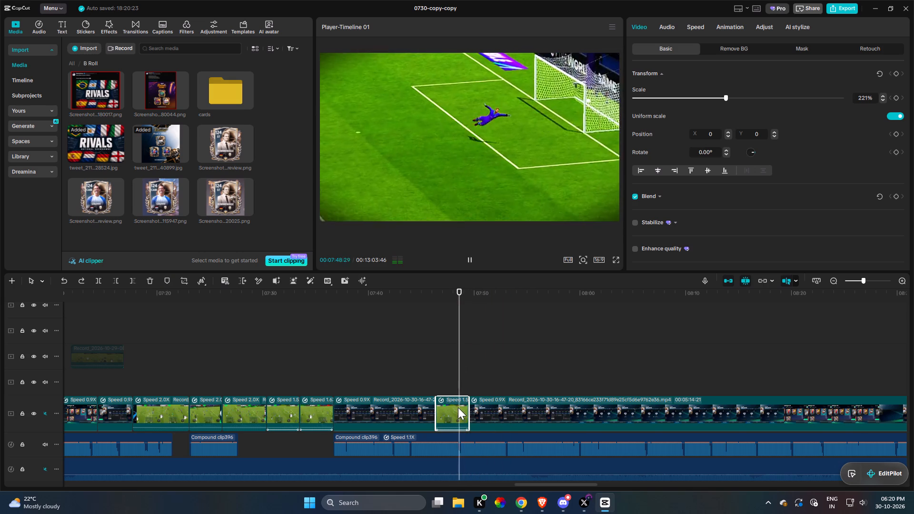
key("space")
key("w")
Scale the card clip after about 07:49 to 339% and reposition it to X -962, Y -1559, framing preferred foot, France and La Liga.
left_click(471, 409)
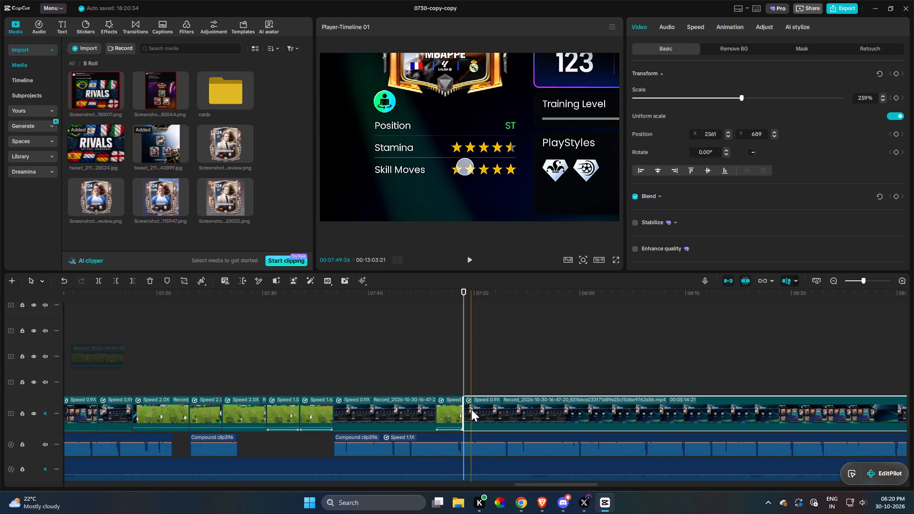
key("space")
key("space")
left_click_drag(551, 186, 418, 299)
left_click_drag(554, 148, 528, 155)
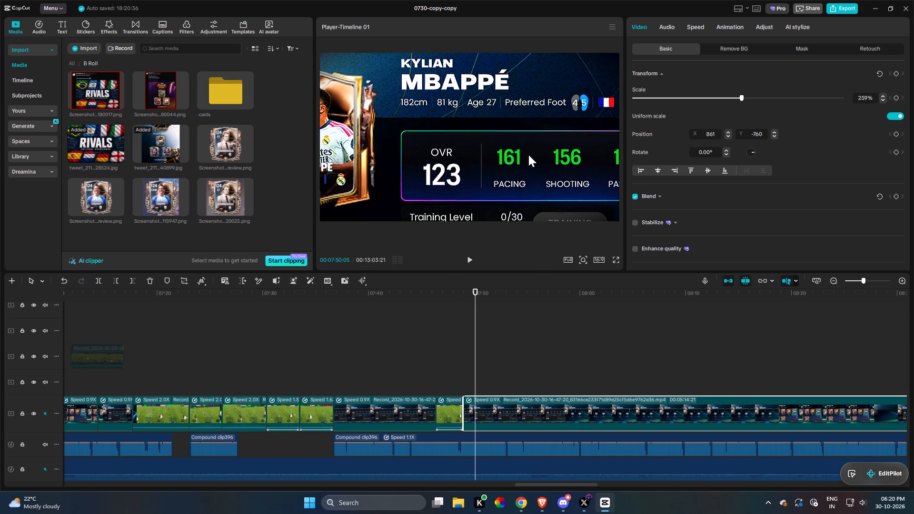
left_click_drag(528, 155, 450, 168)
left_click(775, 94)
left_click_drag(577, 111, 546, 153)
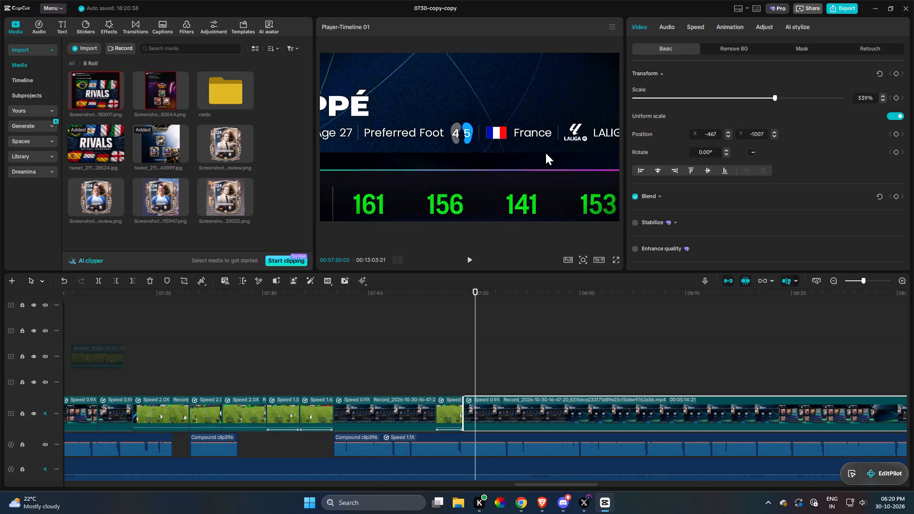
left_click_drag(546, 153, 538, 154)
Trim about 2.6 seconds off the start of the zoomed card clip at about 07:49, closing the gap.
key("space")
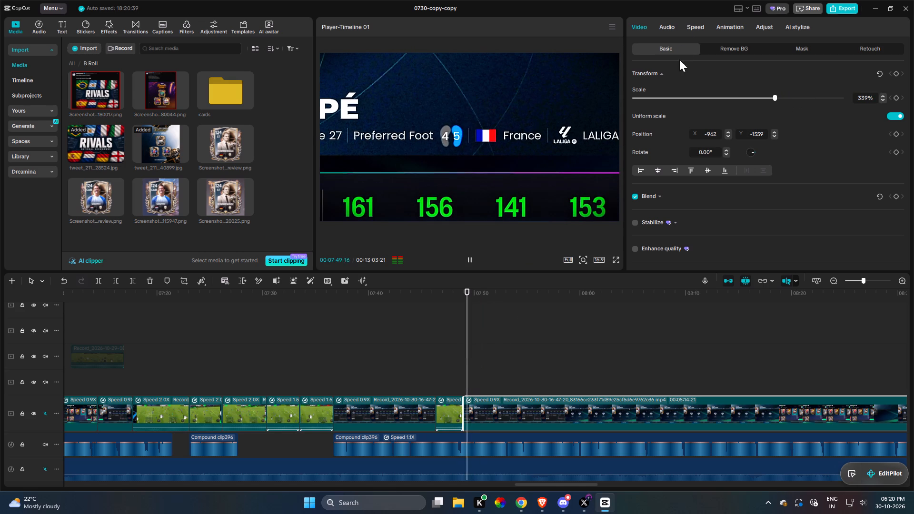
key("space")
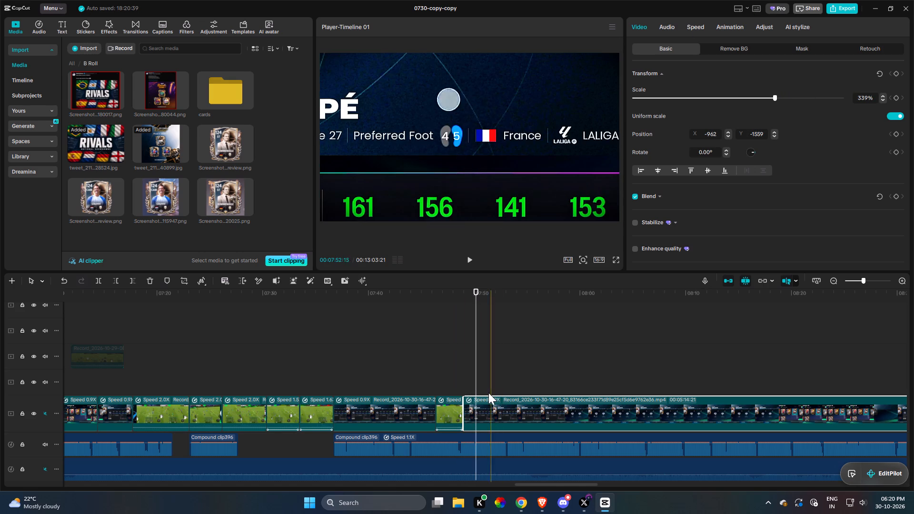
key("q")
key("space")
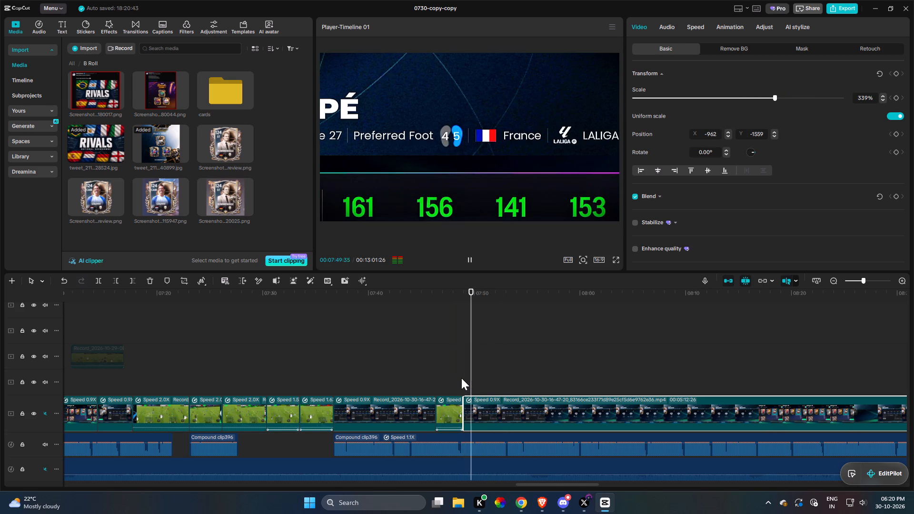
key("space")
key("q")
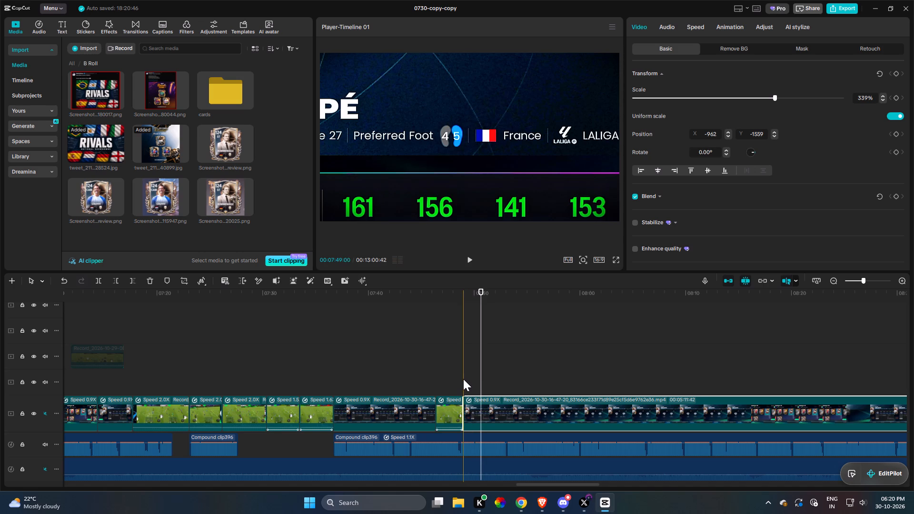
Split the zoomed card clip at about 07:51 and insert a copy of the 2.0x gameplay clip at the cut.
key("space")
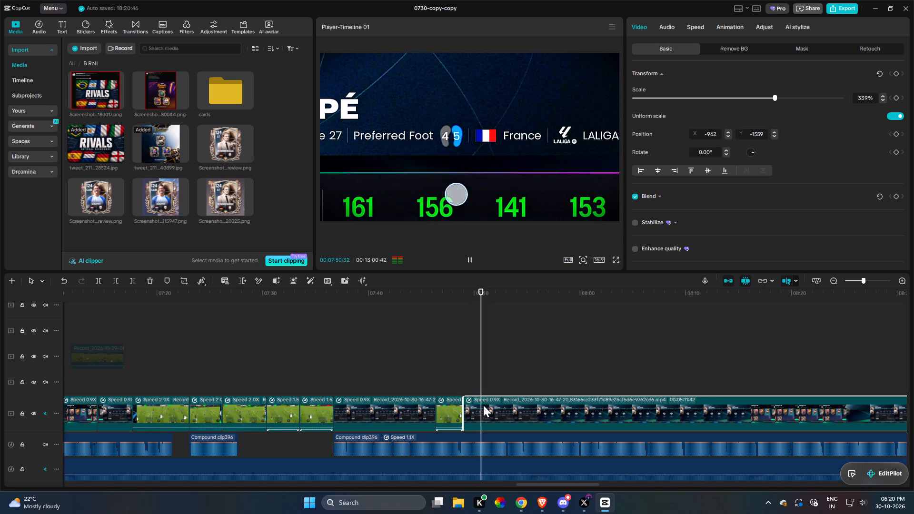
key("space")
key("r")
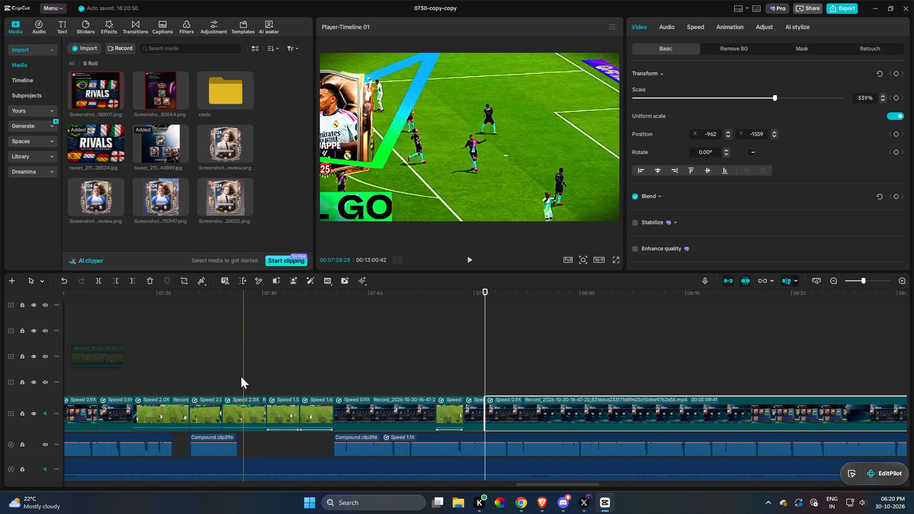
left_click(249, 401)
key("ctrl+c")
key("ctrl+v")
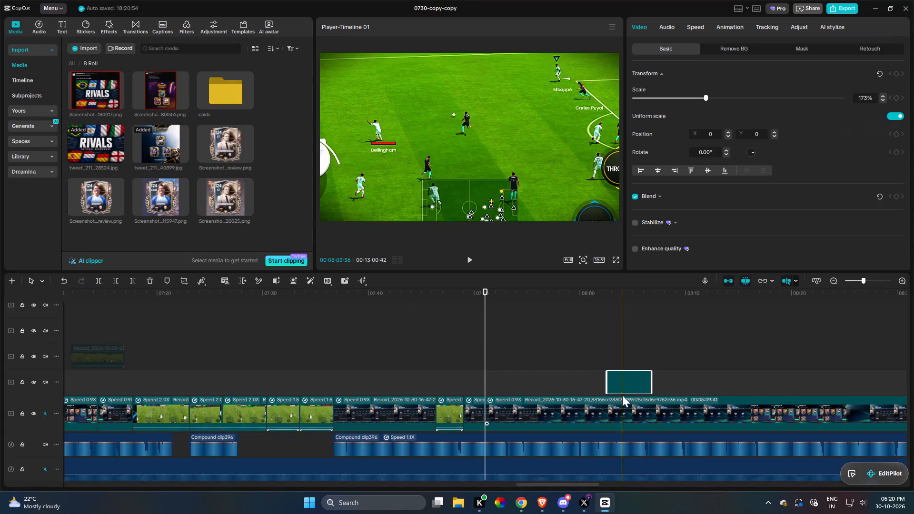
left_click_drag(629, 385, 524, 413)
key("space")
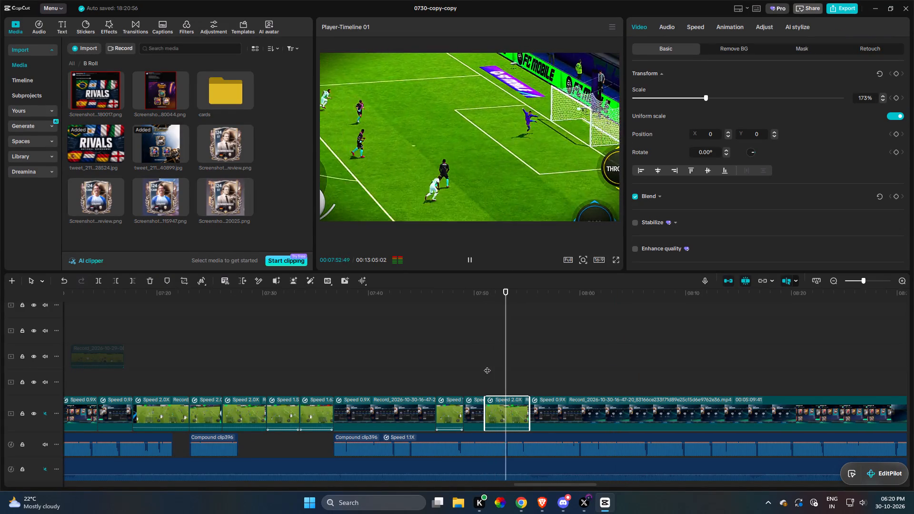
key("space")
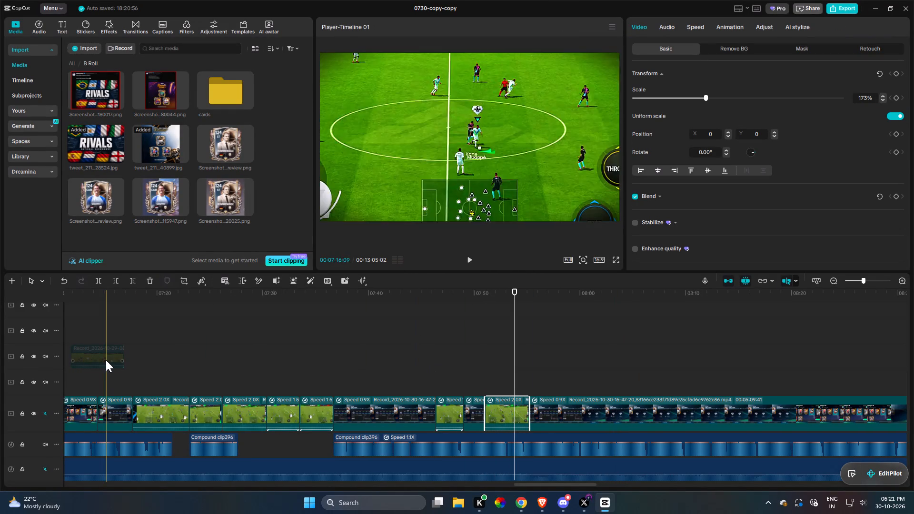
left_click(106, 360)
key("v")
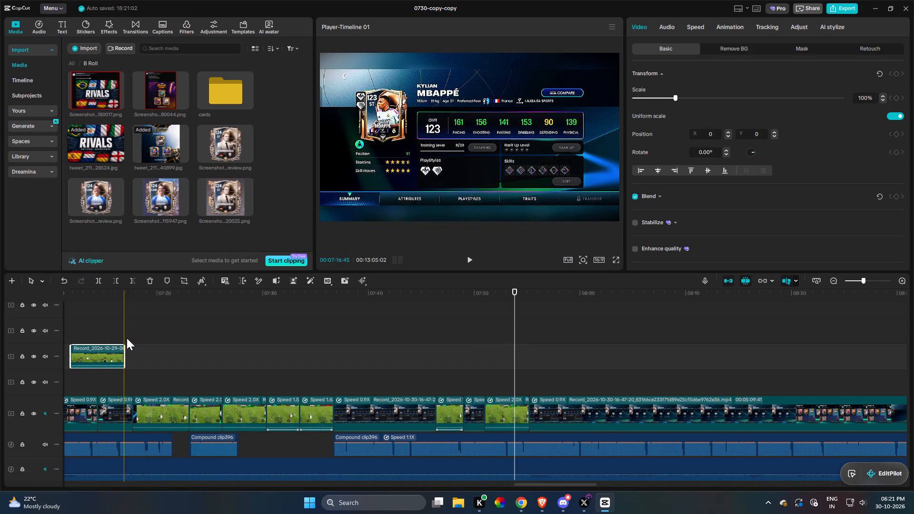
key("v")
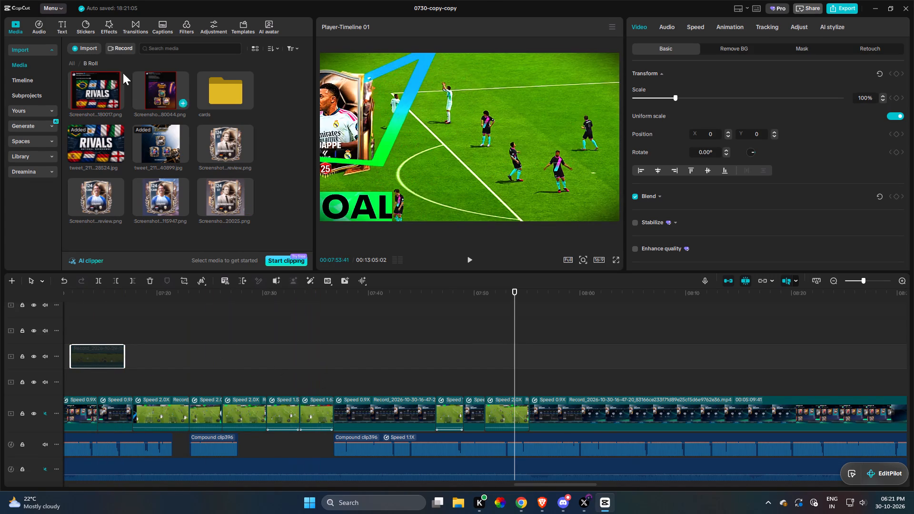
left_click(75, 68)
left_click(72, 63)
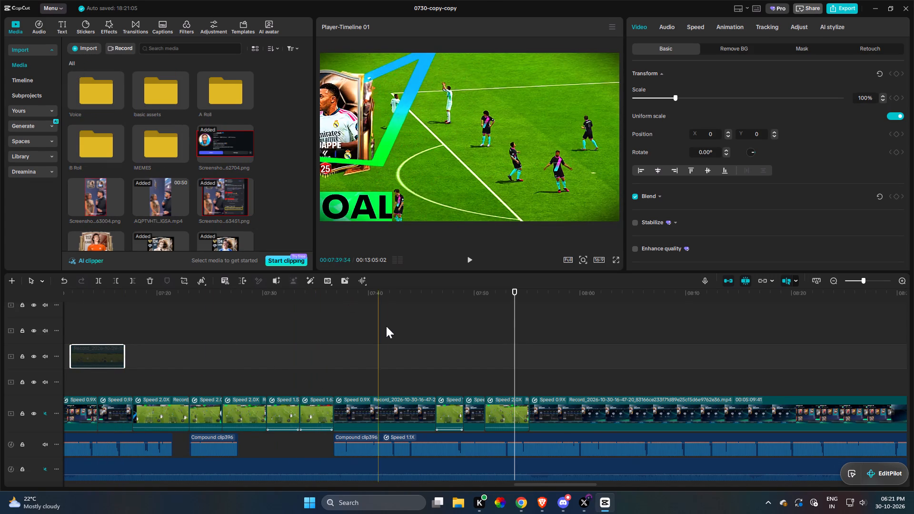
Trim the end of the copied 2.0x gameplay clip to about 07:53:13, closing the gap to the card clip.
key("space")
left_click_drag(519, 358, 511, 388)
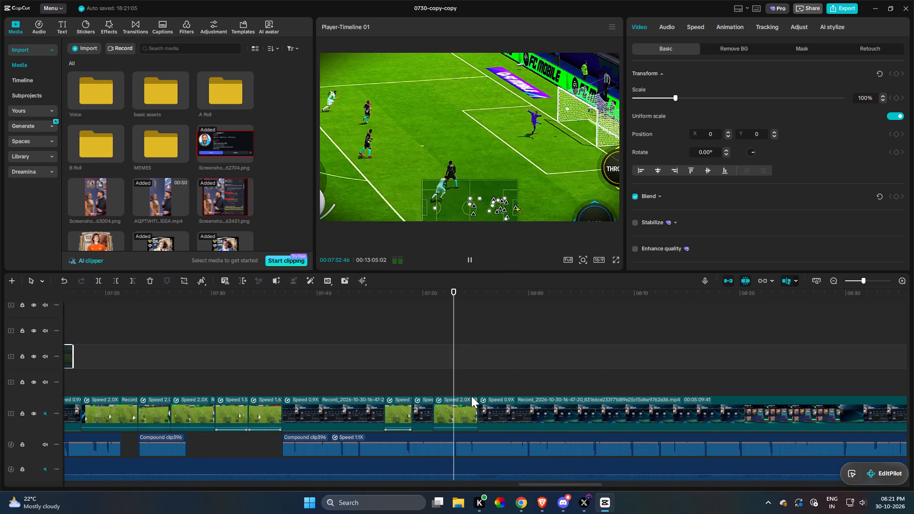
key("space")
left_click(460, 407)
type("w")
key("space")
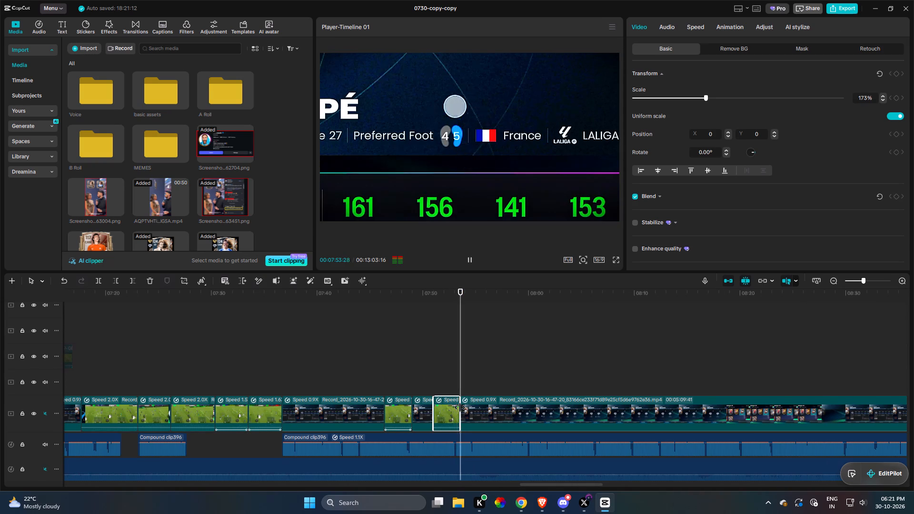
key("space")
key("space")
key("space")
type("w")
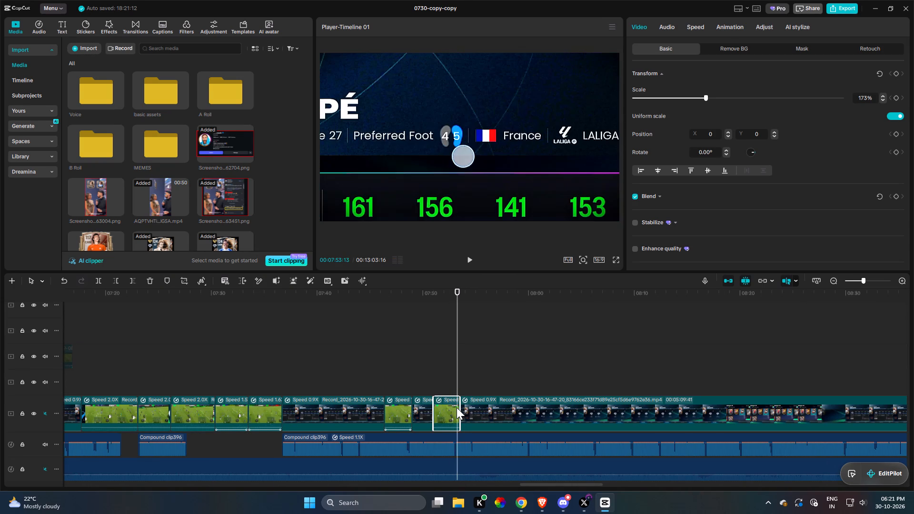
Reset the following card clip to 100% scale at X 0, Y 0, and trim its start so it opens on the Playstyles page.
key("space")
left_click(464, 411)
key("space")
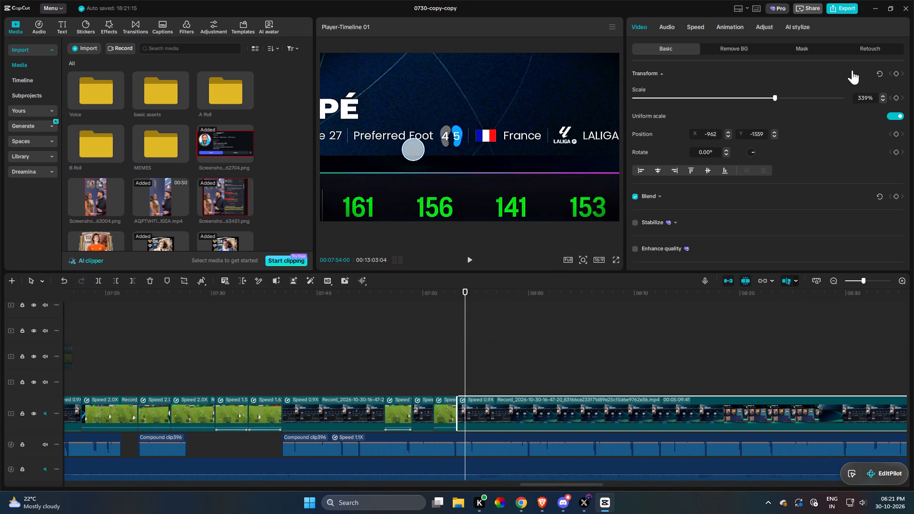
left_click(882, 74)
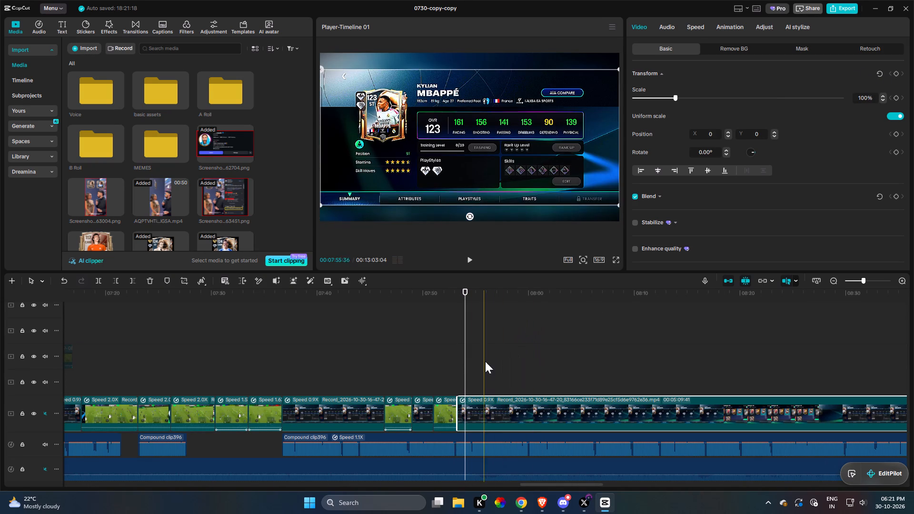
key("q")
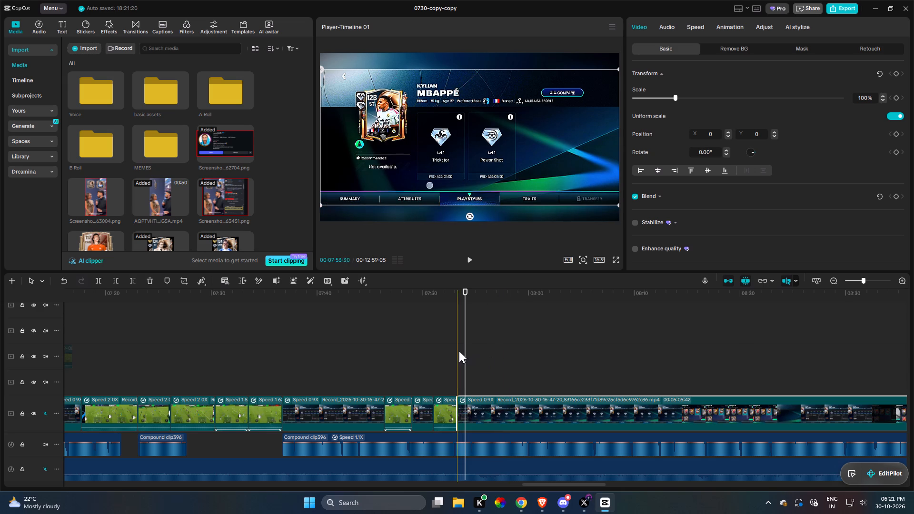
Split the Playstyles card clip at 07:57:32, move the disabled gameplay clip from the upper track into the cut and enable it.
key("space")
left_click_drag(487, 369, 520, 392)
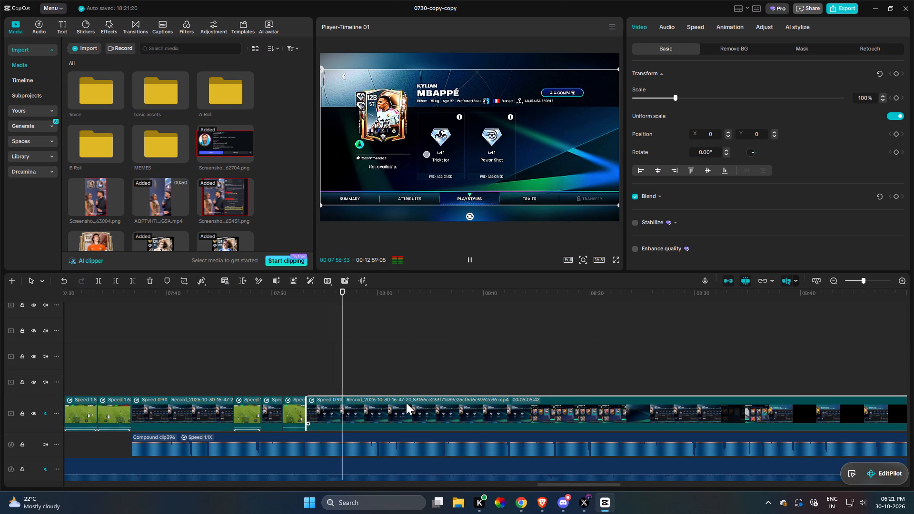
left_click_drag(403, 399, 426, 392)
key("space")
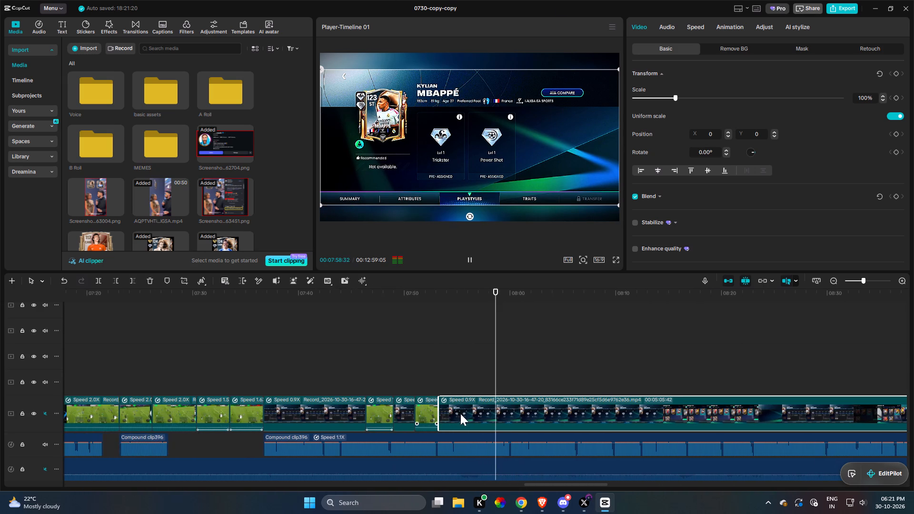
key("space")
key("space")
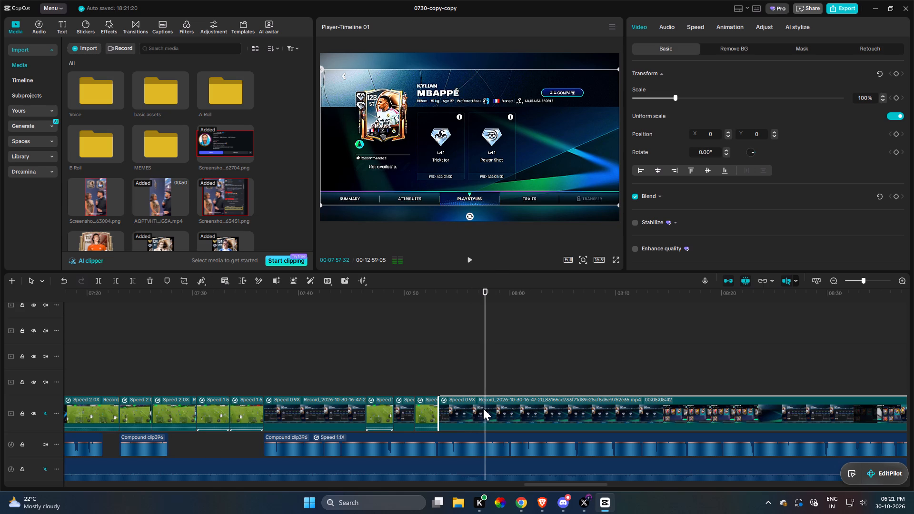
key("r")
left_click_drag(395, 381, 174, 352)
left_click_drag(147, 358, 682, 411)
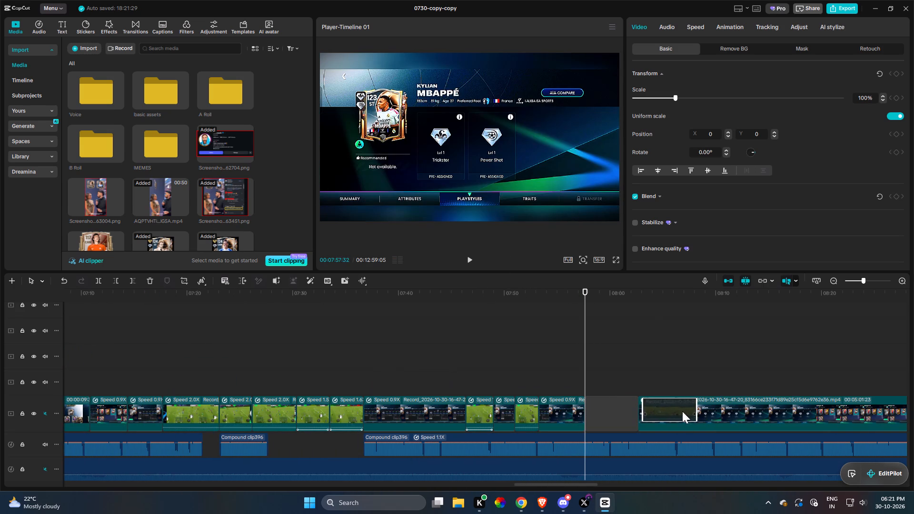
left_click_drag(682, 411, 672, 412)
key("v")
Copy all attributes of the 1.6x gameplay clip before 07:37, including 187% scale, onto the inserted gameplay clip at 07:57:32 and play it through.
key("space")
left_click_drag(620, 374, 620, 395)
left_click(273, 388)
key("shift+c")
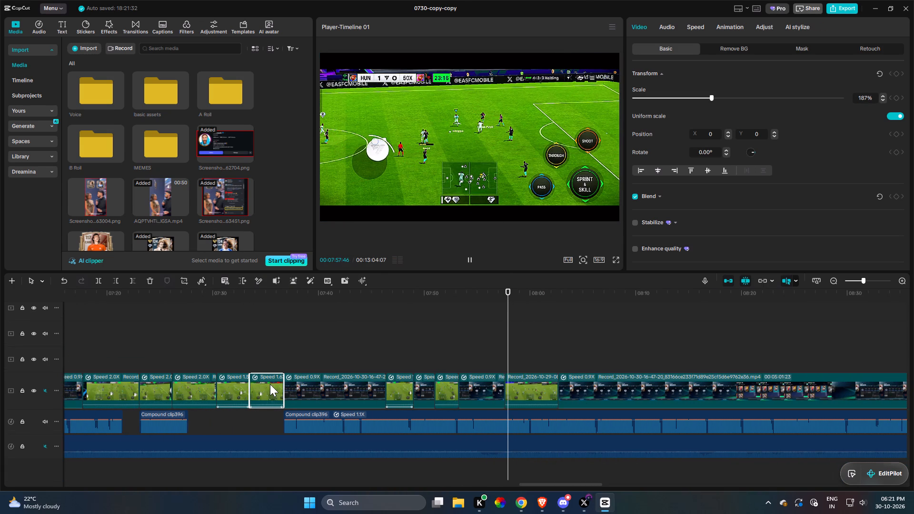
left_click(527, 393)
key("shift+v")
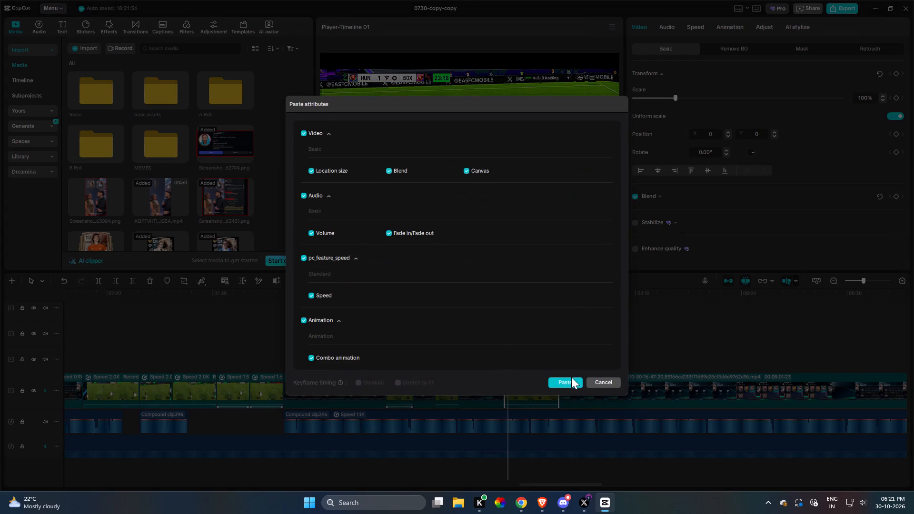
left_click(571, 381)
key("space")
left_click_drag(596, 366, 612, 390)
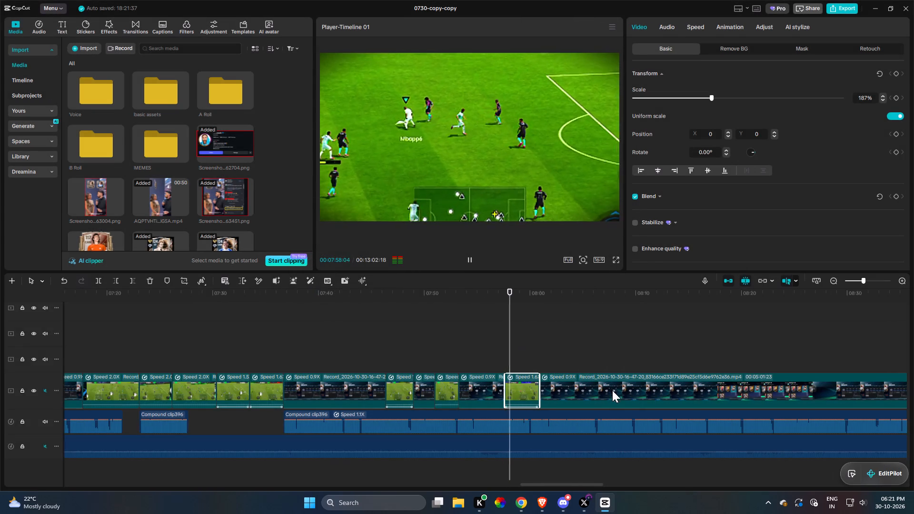
left_click_drag(612, 390, 600, 408)
left_click_drag(592, 414, 509, 414)
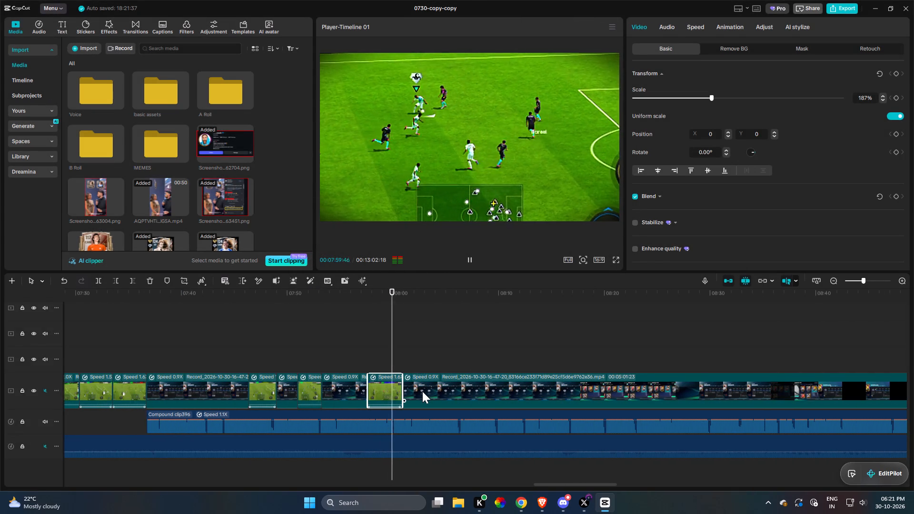
key("space")
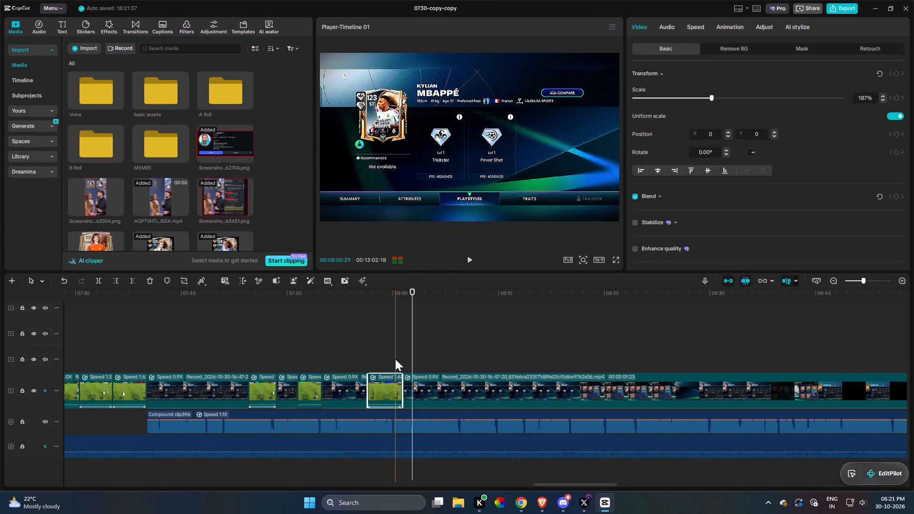
Trim the end of the inserted 1.6x gameplay clip to about 08:00:24 and play through the cut.
key("space")
key("space")
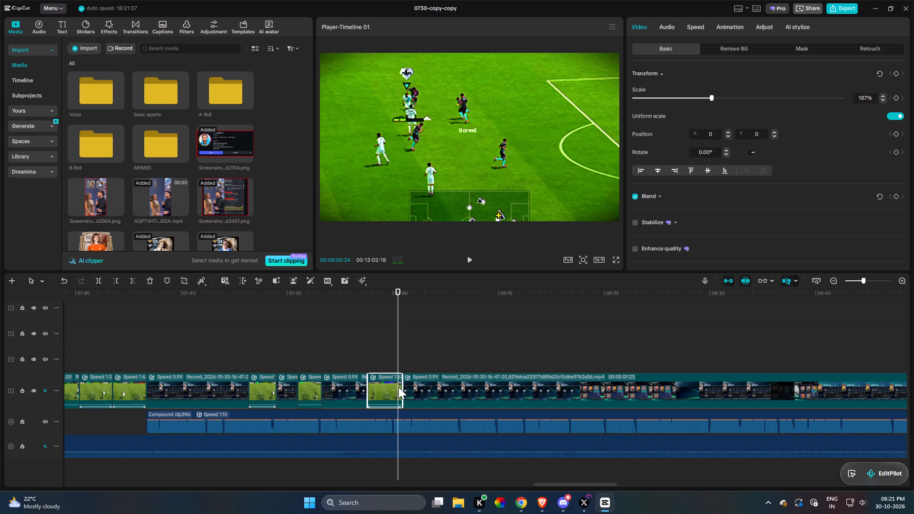
type("w")
key("space")
key("space")
key("space")
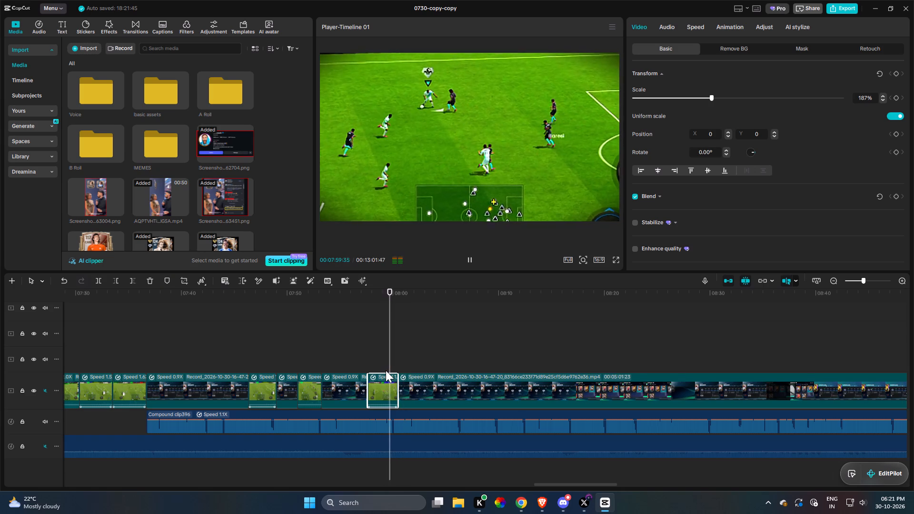
Trim the start of the following Mbappé Playstyles card clip, shortening it to 00:04:58:31.
left_click(426, 388)
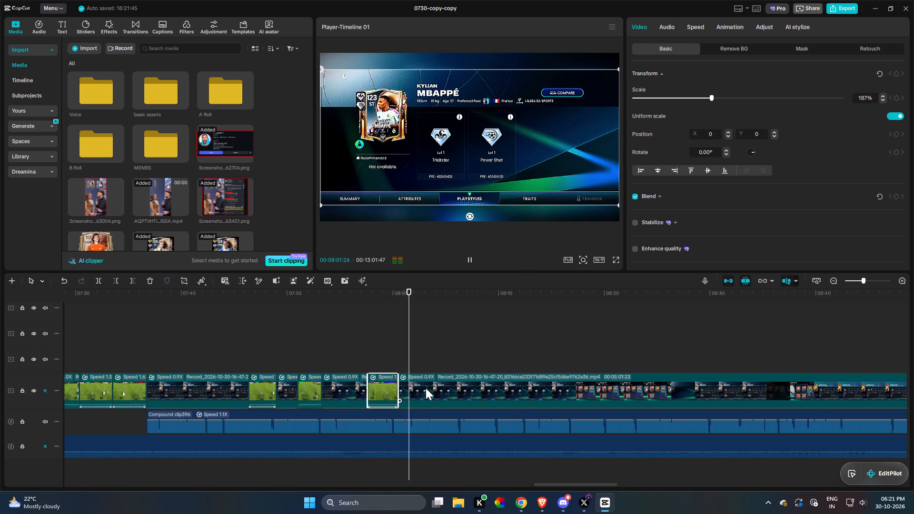
key("space")
key("q")
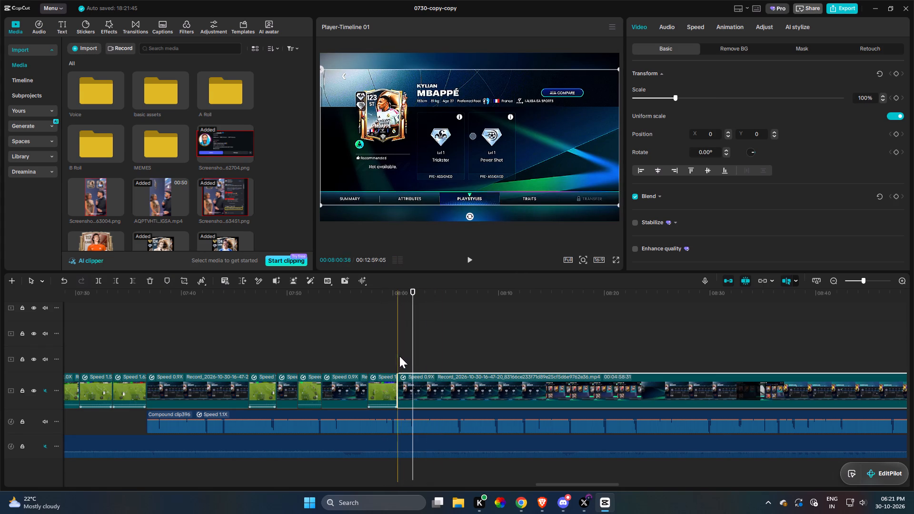
Play the narration over the Playstyles card clip and split that clip at about 08:04:02.
key("space")
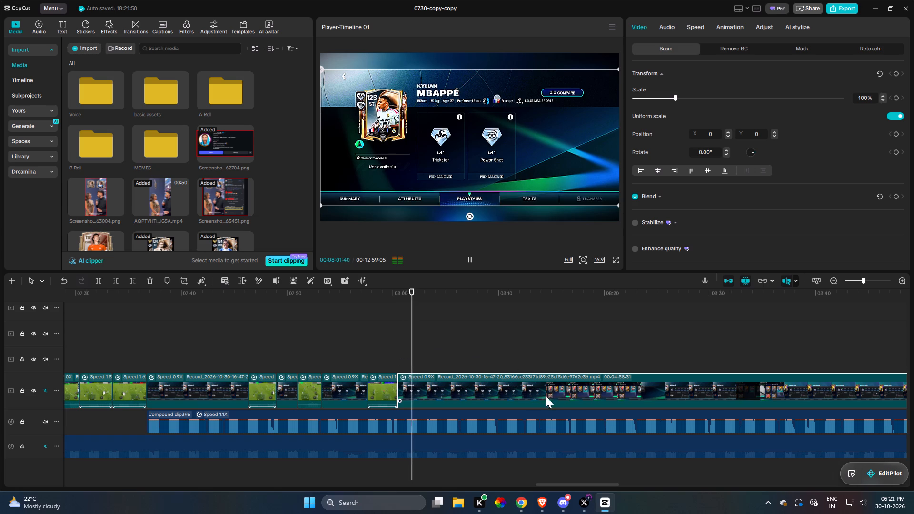
left_click_drag(500, 395, 418, 396)
left_click_drag(399, 393, 397, 387)
key("space")
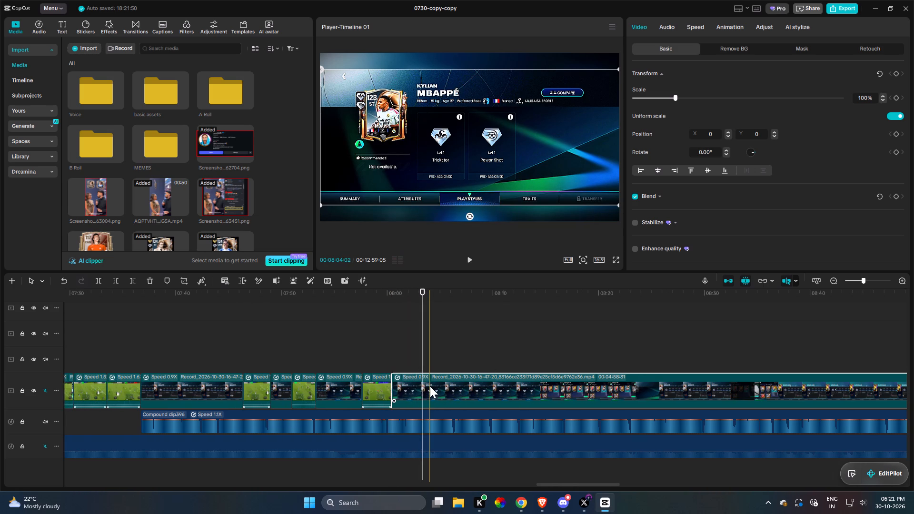
key("r")
left_click(423, 388)
key("space")
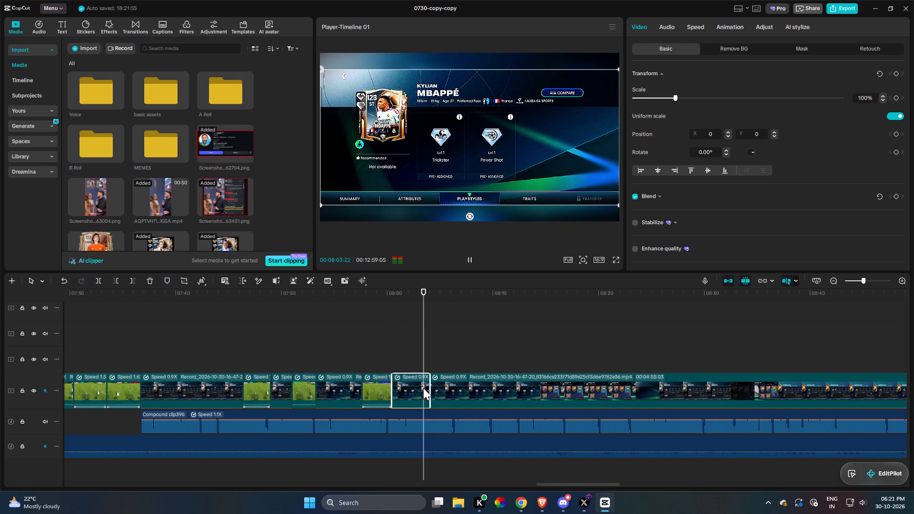
key("space")
key("space")
Copy the 2.0x gameplay clip at about 07:28 and insert the copy on the main track at the 08:04 split.
left_click_drag(425, 388, 201, 338)
key("space")
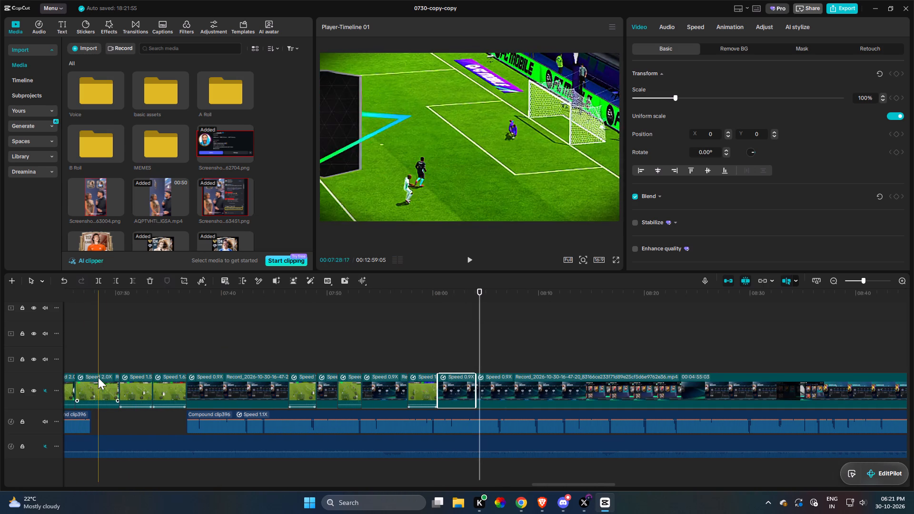
left_click_drag(98, 377, 115, 376)
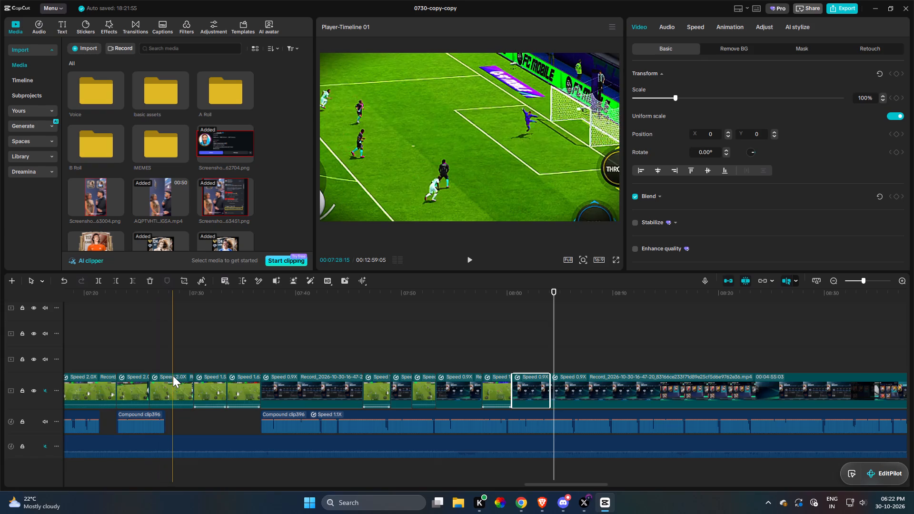
left_click(173, 378)
key("ctrl+c")
key("ctrl+v")
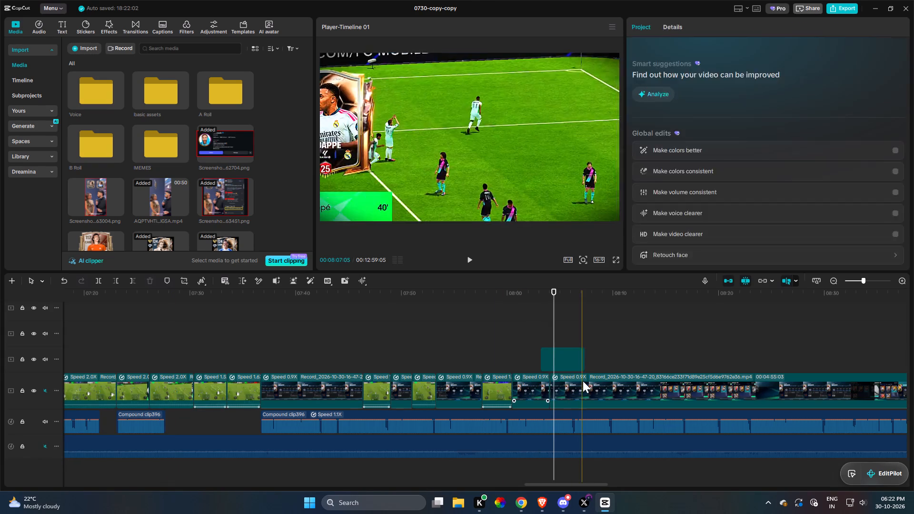
left_click_drag(566, 366, 577, 391)
Play the inserted 2.0x gameplay clip and trim its end to about 08:07:28.
key("space")
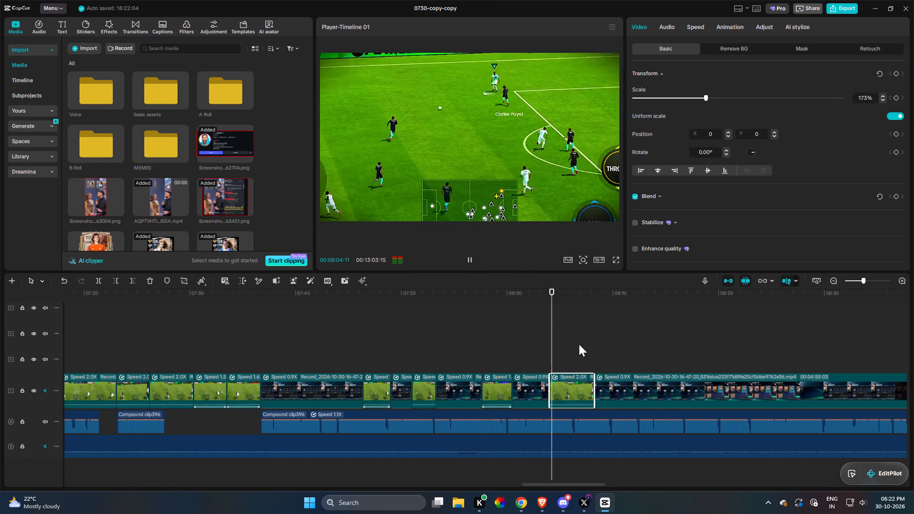
left_click_drag(646, 399, 601, 405)
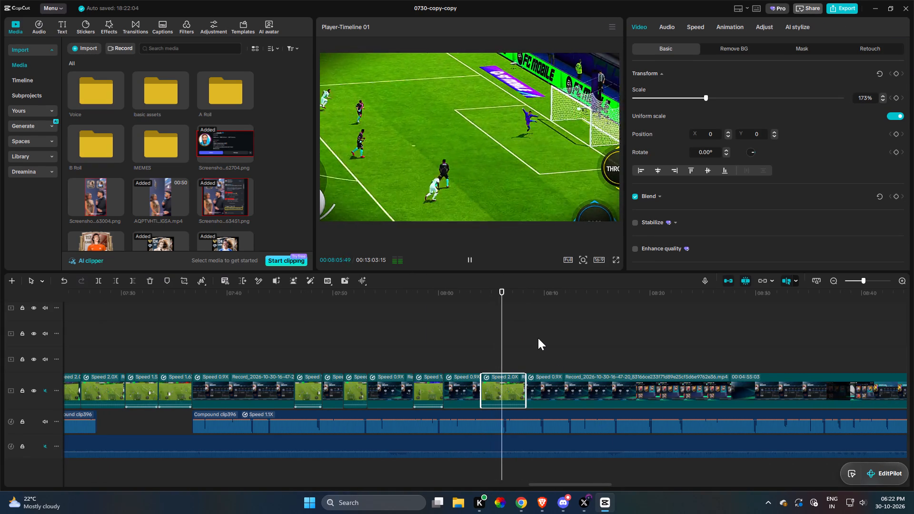
key("space")
key("space")
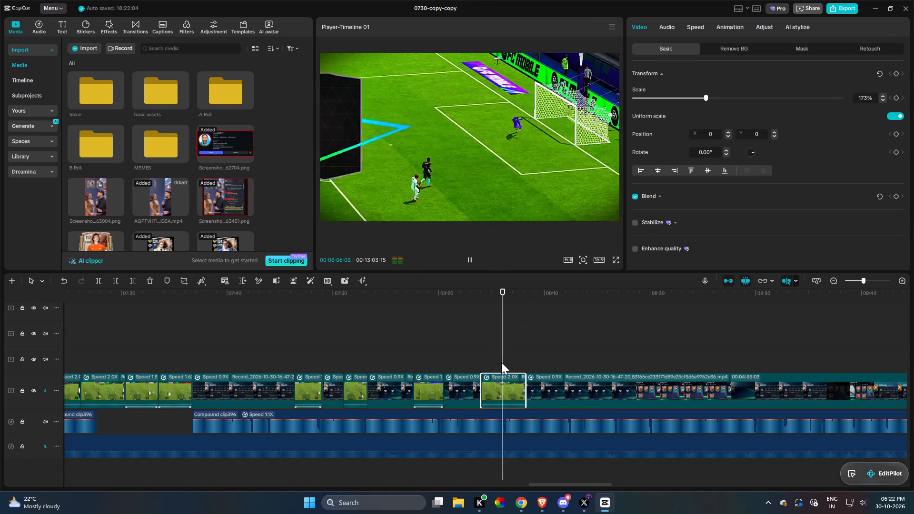
key("space")
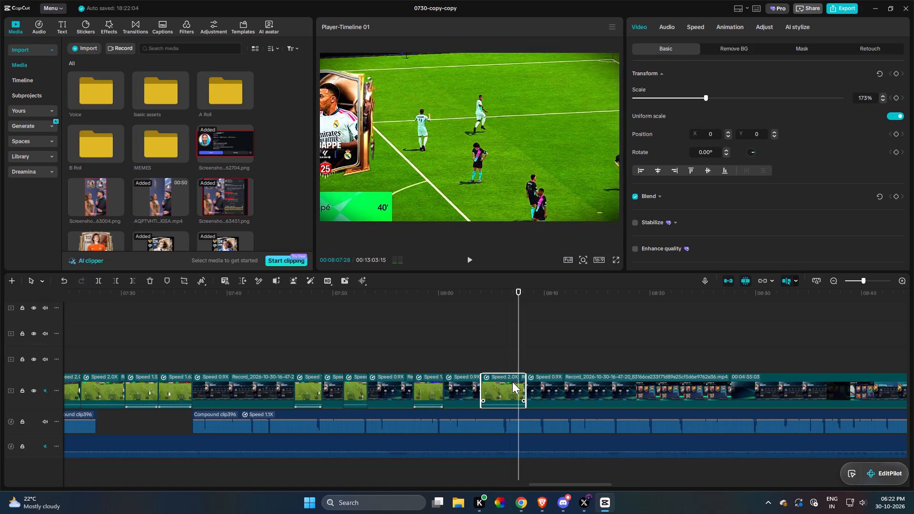
key("w")
Copy the 1.6x gameplay clip at about 07:34 and insert the copy directly after the trimmed 2.0x clip at 08:07:28.
left_click_drag(506, 388, 105, 389)
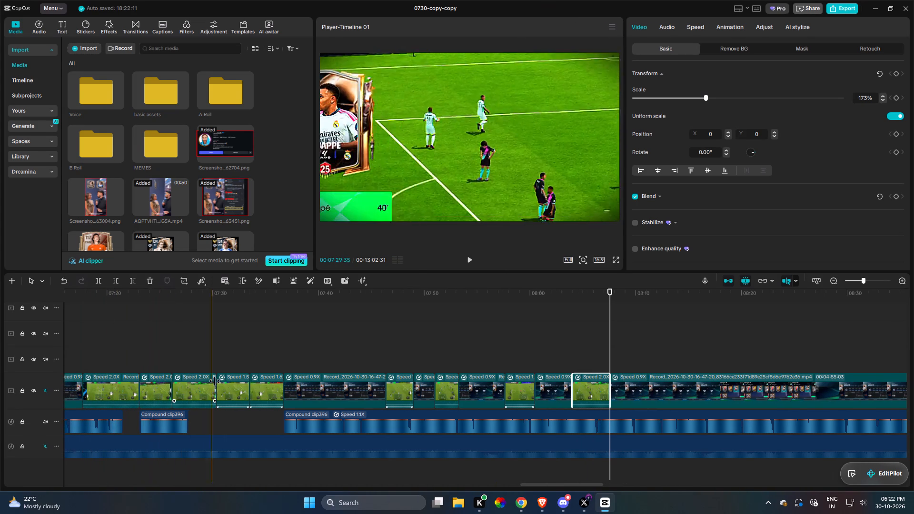
left_click(260, 385)
key("ctrl+c")
left_click_drag(261, 385, 621, 397)
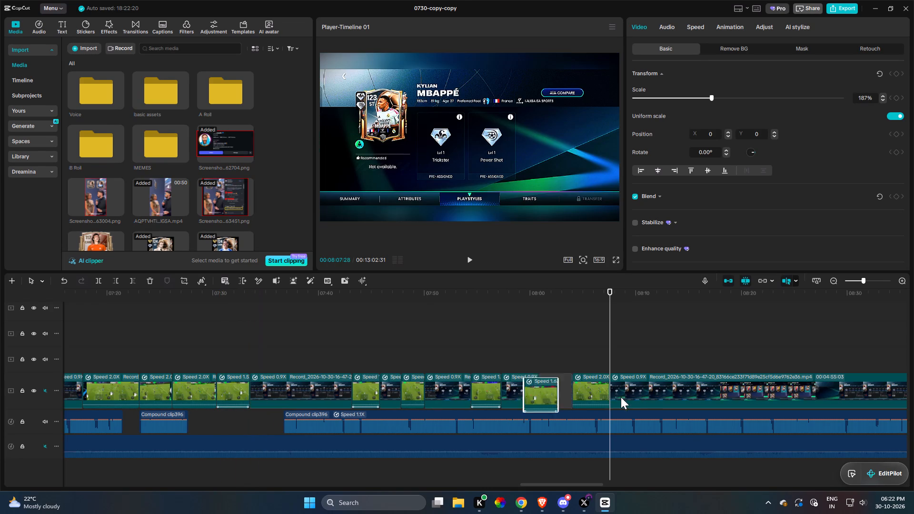
left_click_drag(621, 397, 259, 389)
key("ctrl+v")
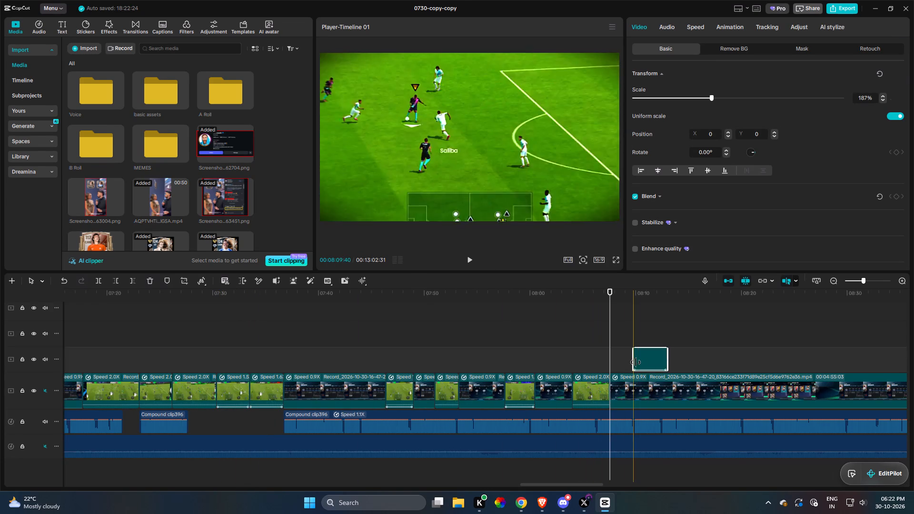
left_click_drag(651, 357, 636, 383)
Play through the new gameplay pair and trim the start of the following card clip to just before its Star Signings footage.
key("space")
left_click_drag(709, 373, 719, 387)
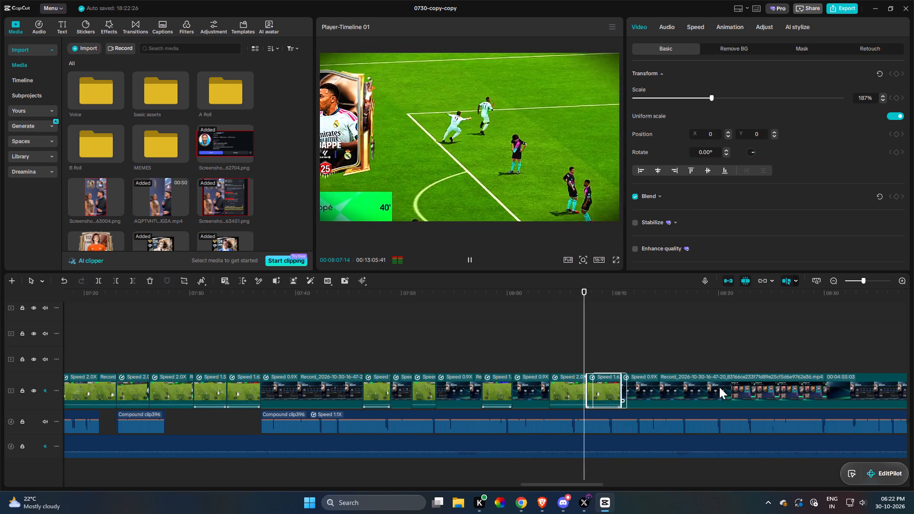
left_click_drag(719, 387, 643, 395)
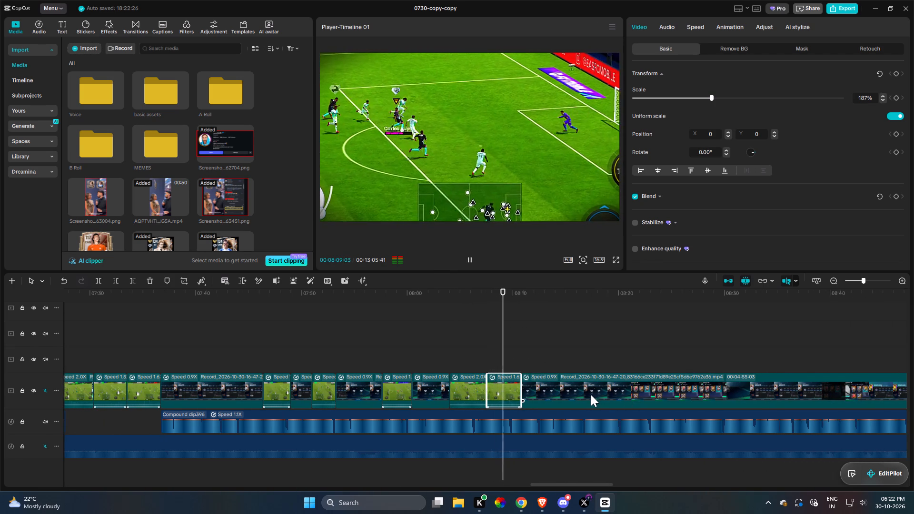
left_click_drag(587, 394, 581, 395)
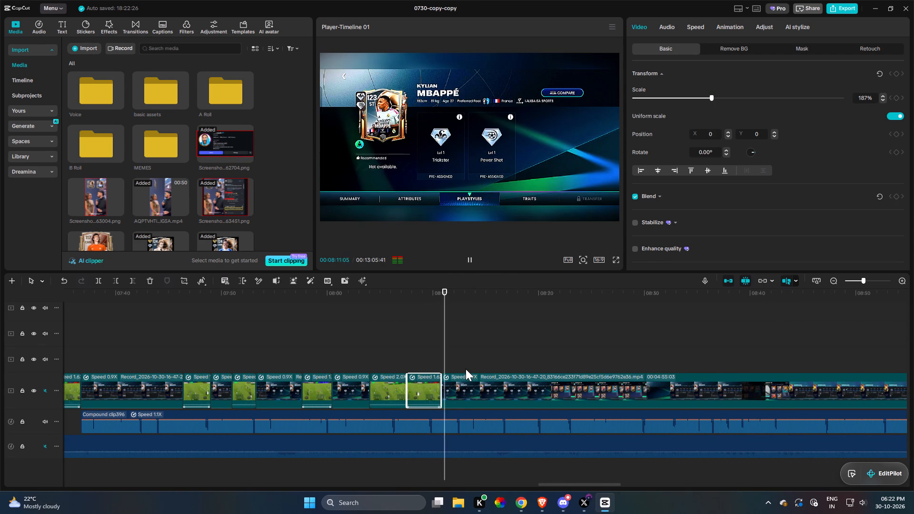
key("space")
left_click(465, 384)
key("q")
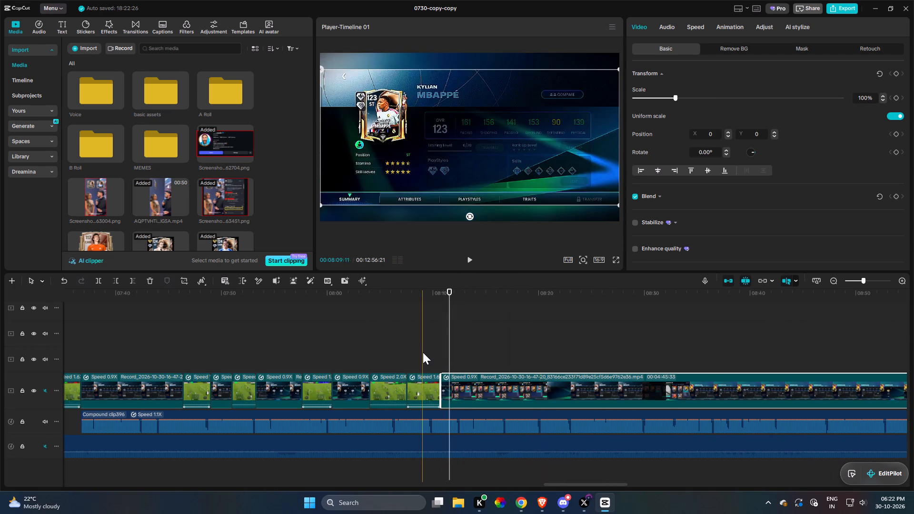
Play the narration over the Star Signings footage and split the clip at about 08:20, where that footage ends.
key("space")
left_click_drag(455, 376, 432, 387)
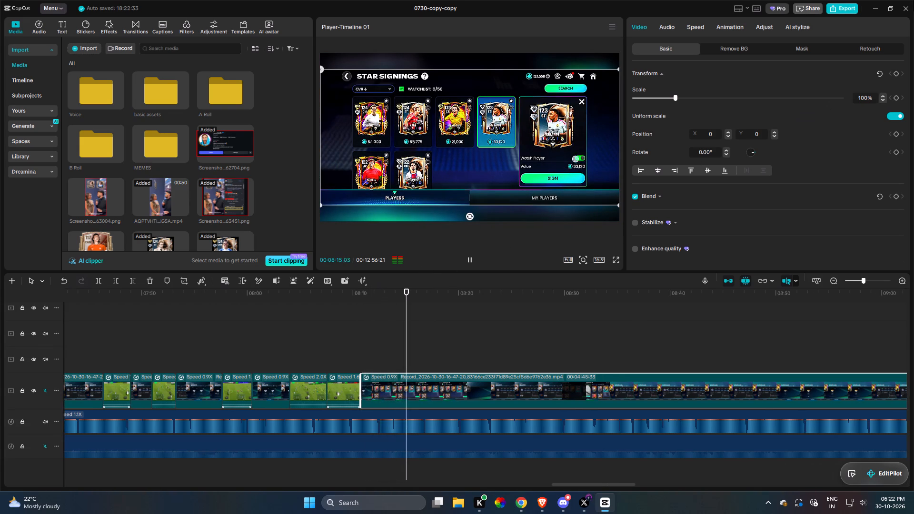
scroll(457, 340, "up", 3)
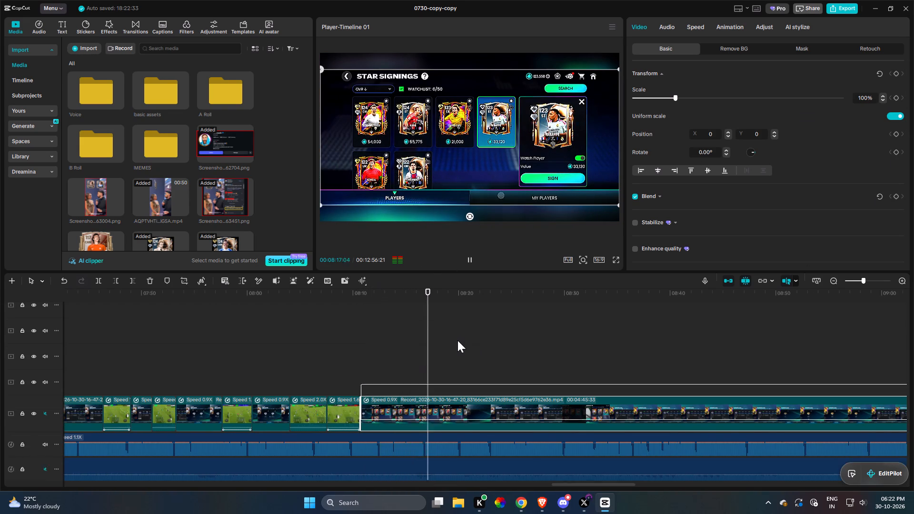
left_click_drag(471, 357, 458, 376)
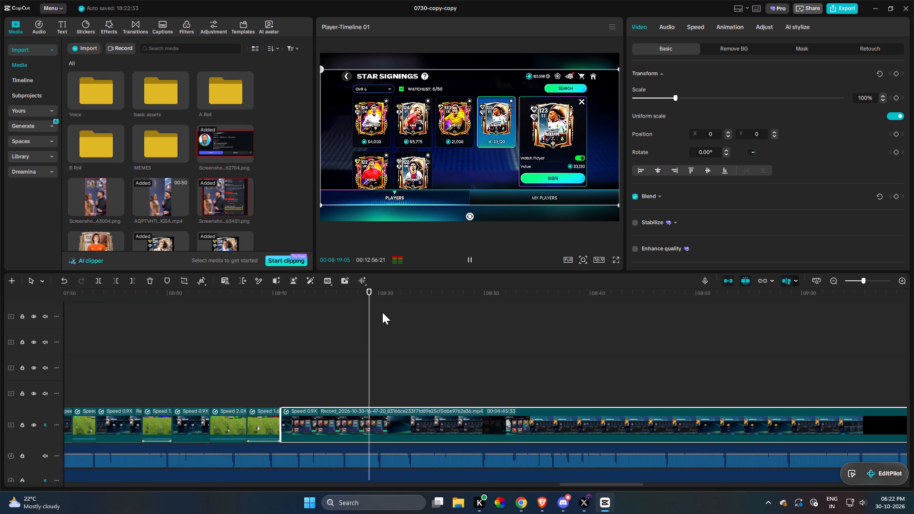
scroll(382, 312, "down", 4)
key("space")
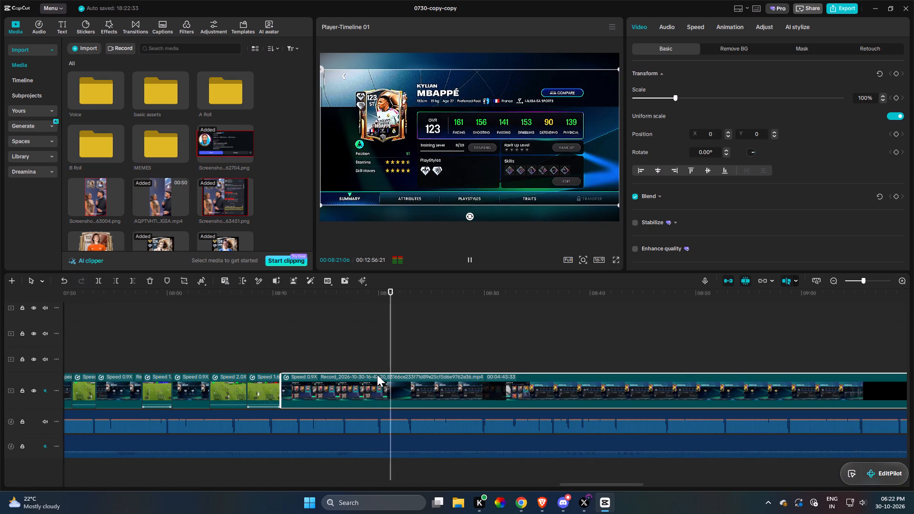
key("space")
key("space")
key("r")
Copy the five consecutive gameplay clips from about 07:18 to 07:37 and insert them on the main track at the 08:20 split.
left_click_drag(378, 378, 221, 370)
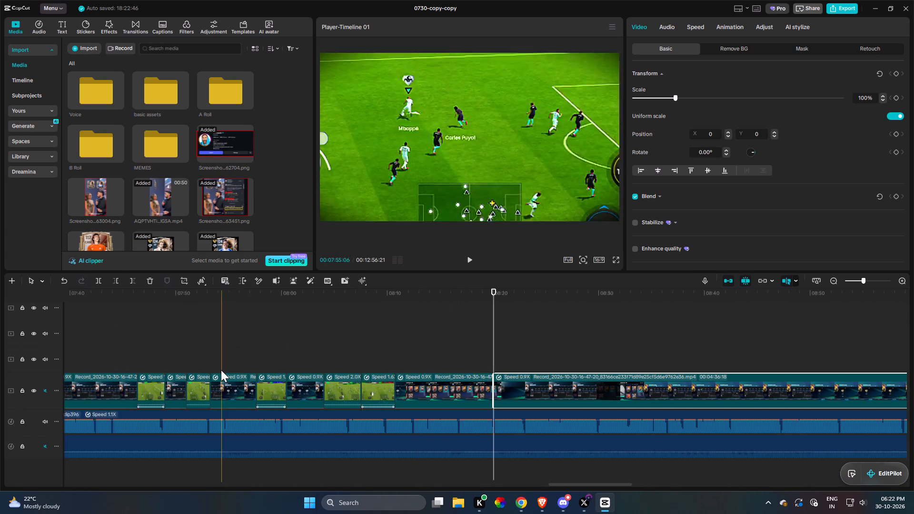
left_click_drag(221, 370, 218, 365)
left_click_drag(217, 362, 156, 340)
left_click_drag(112, 346, 218, 376)
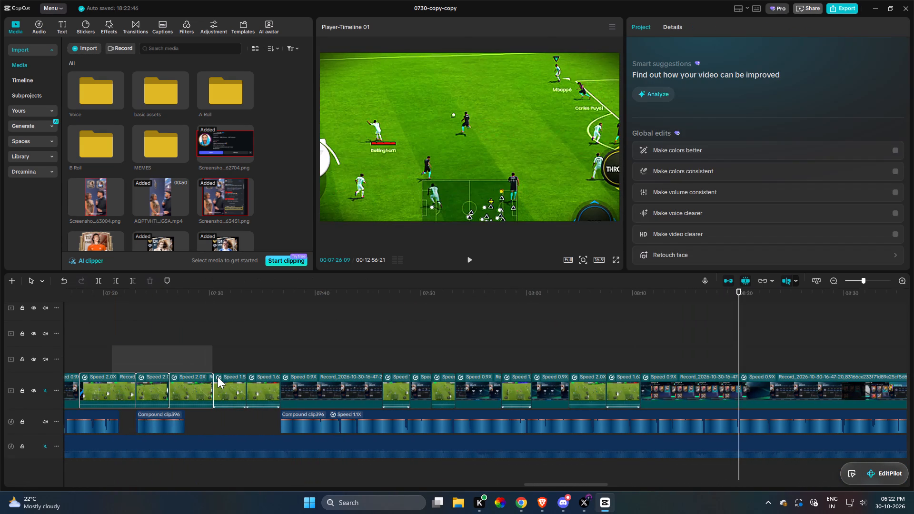
left_click_drag(218, 376, 255, 392)
key("ctrl+c")
key("ctrl+v")
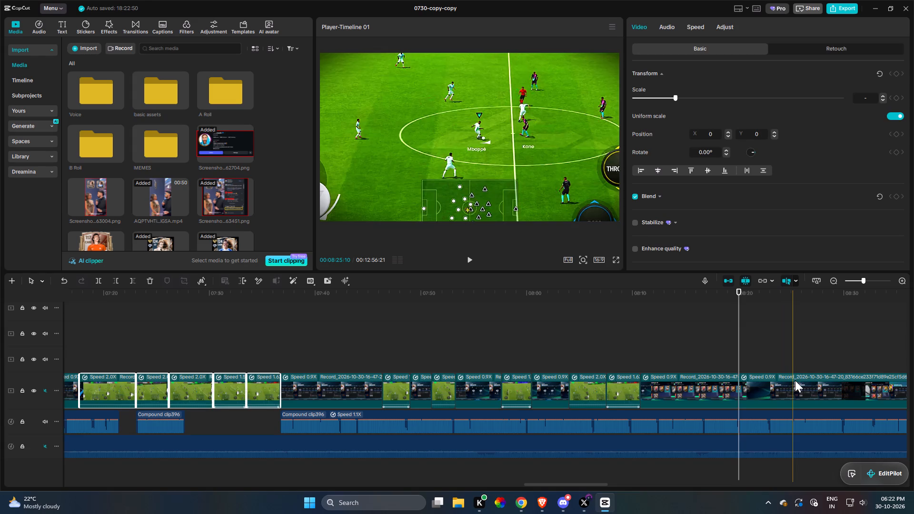
left_click_drag(807, 360, 770, 398)
Readjust the end of the Star Signings clip to about 08:20 and play on through the inserted gameplay clips.
key("space")
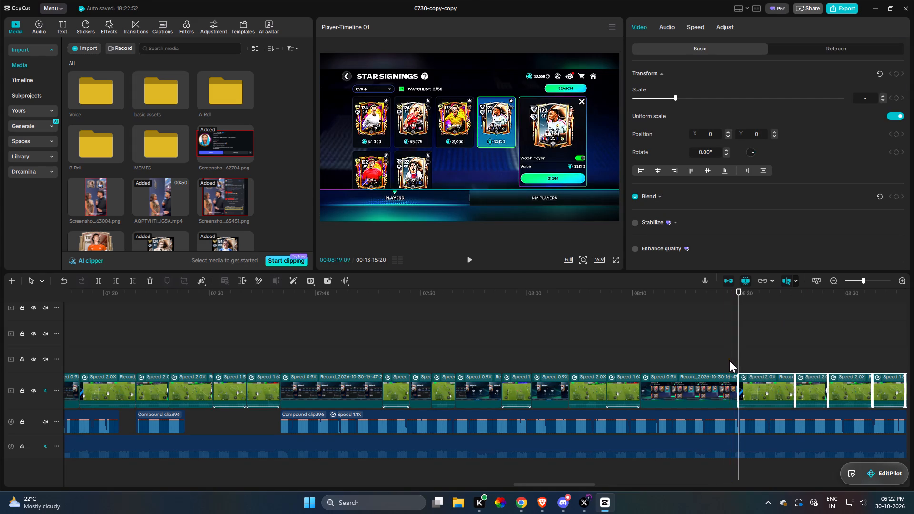
left_click(693, 384)
left_click(642, 383)
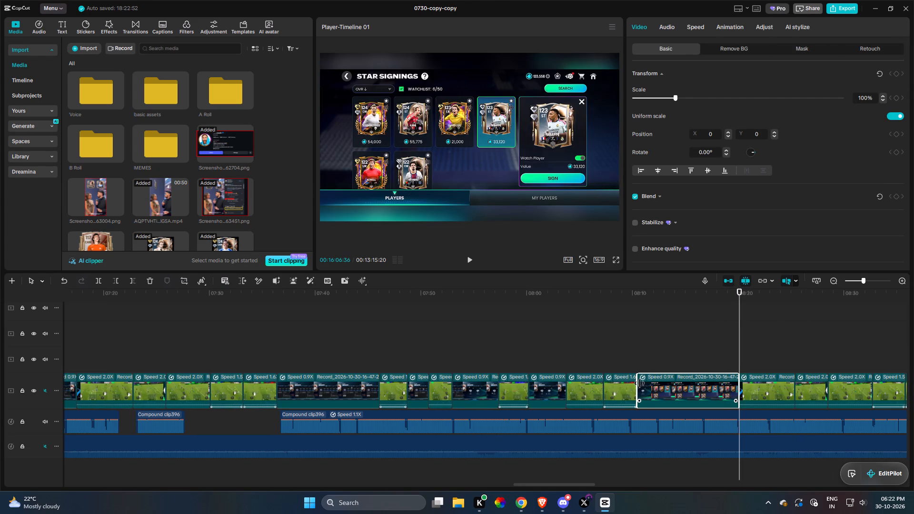
left_click(712, 356)
left_click(733, 380)
key("space")
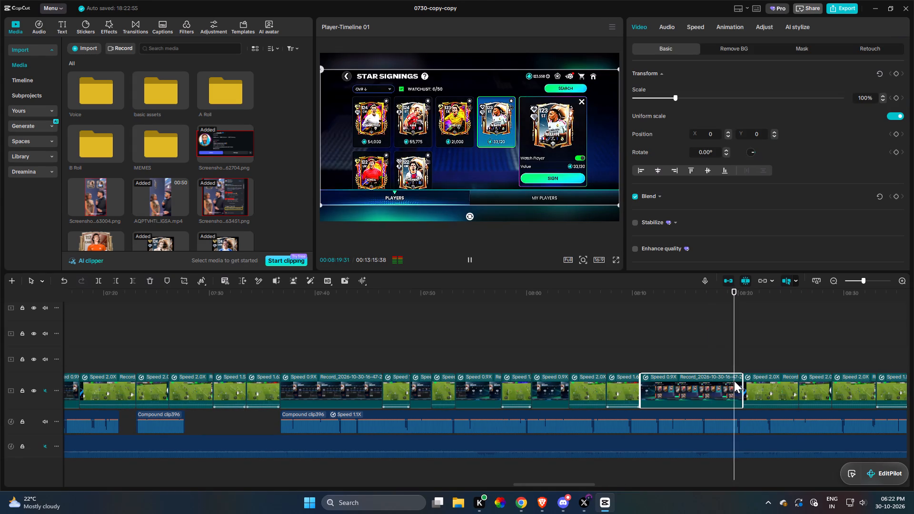
key("space")
type("w")
key("space")
left_click_drag(747, 388, 755, 385)
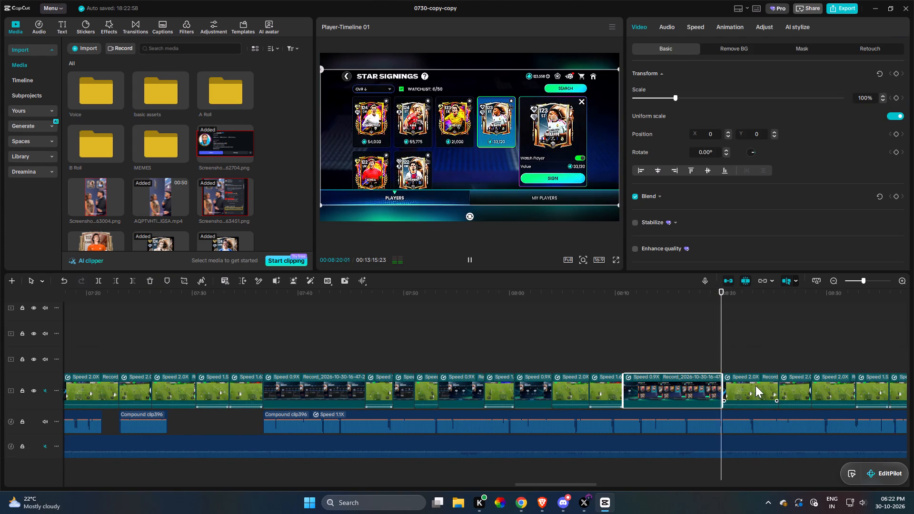
left_click_drag(755, 385, 705, 405)
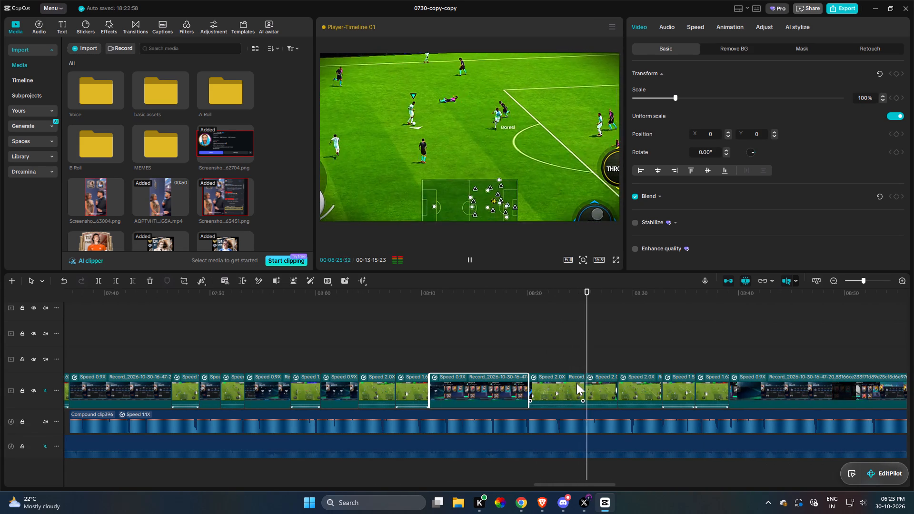
left_click(596, 356)
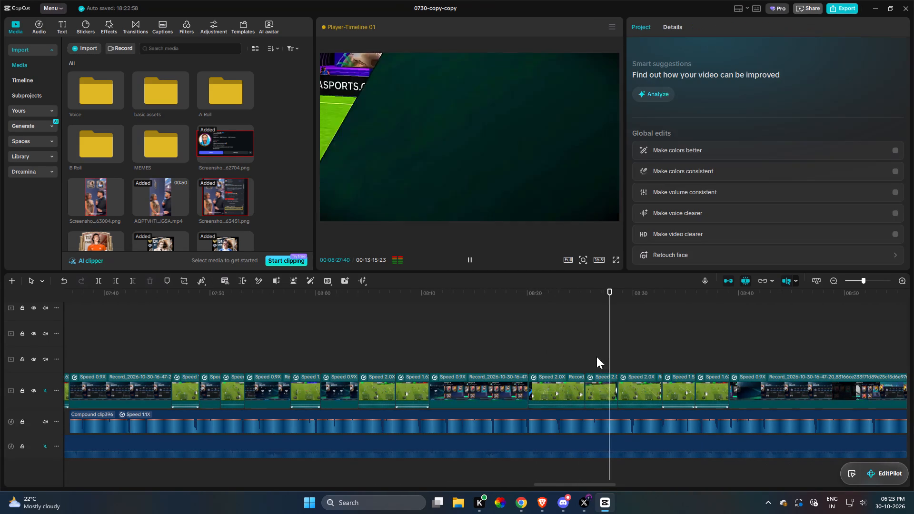
key("space")
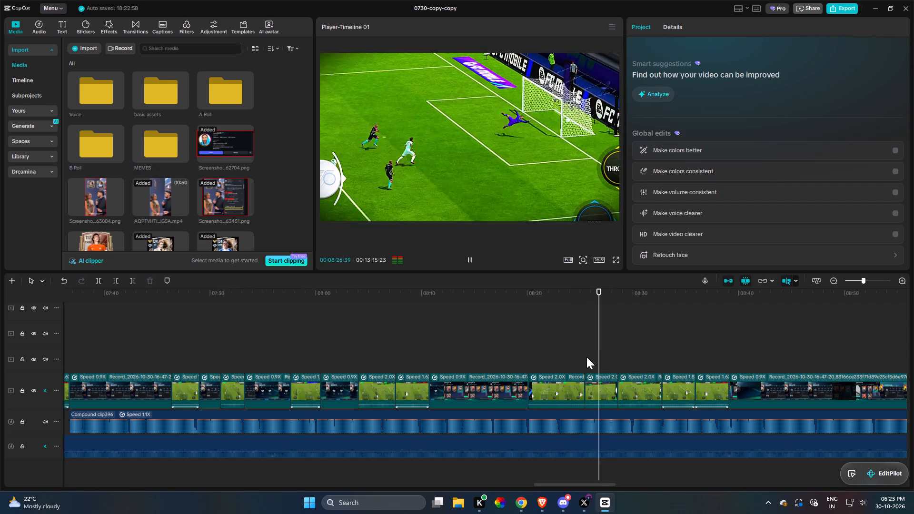
Play through the inserted gameplay clips and trim the end of the second one to about 08:27.
left_click_drag(653, 381, 666, 396)
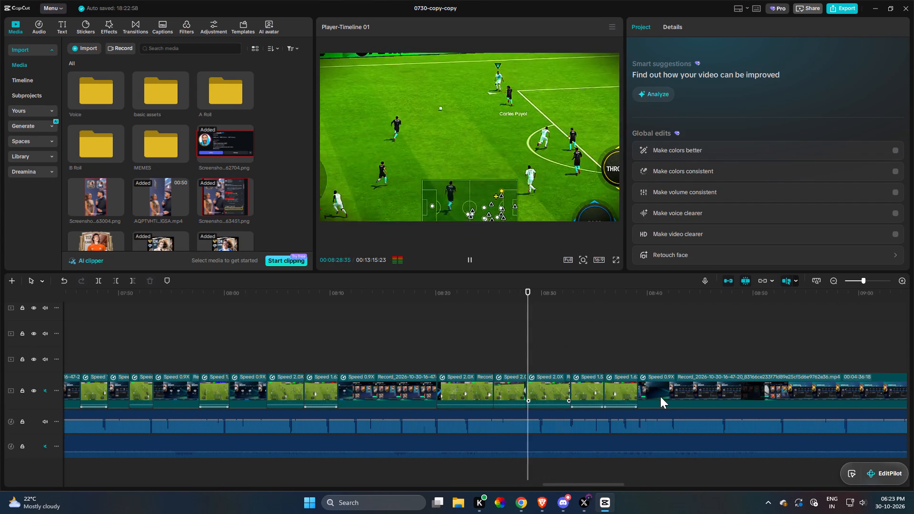
key("space")
key("space")
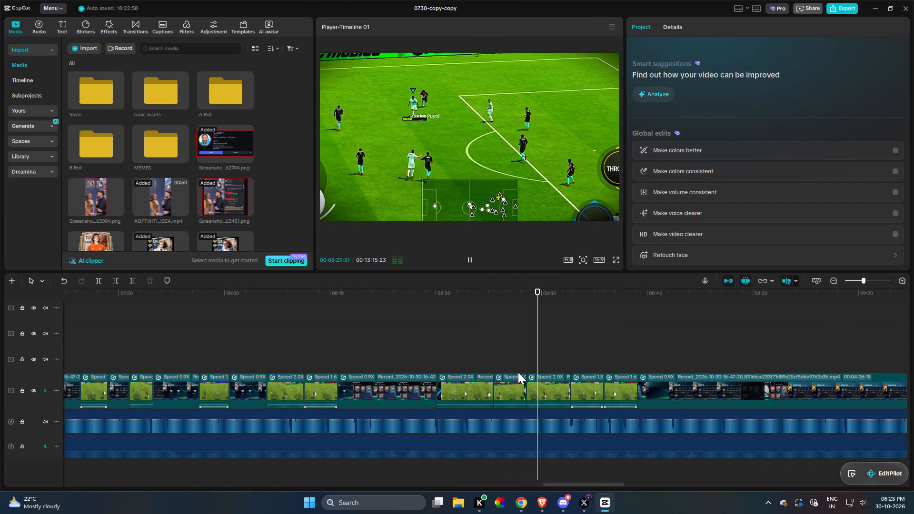
key("space")
left_click(518, 386)
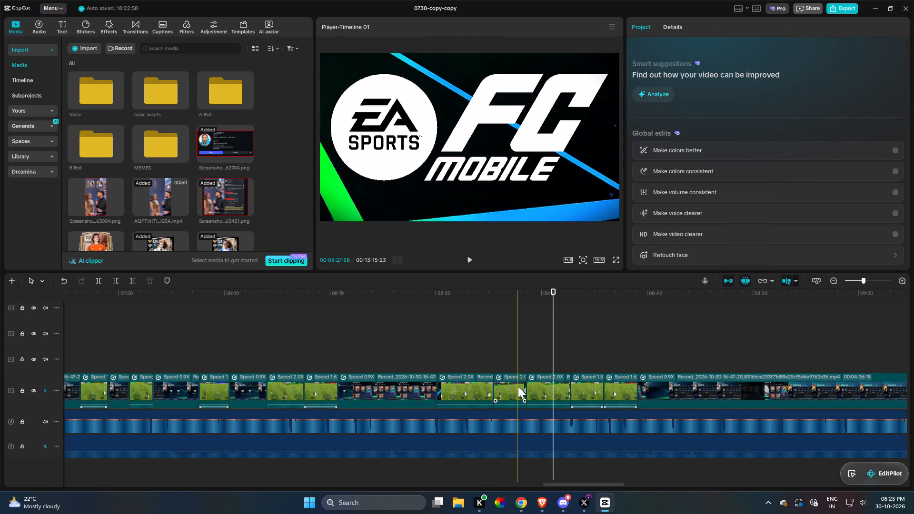
key("space")
key("space")
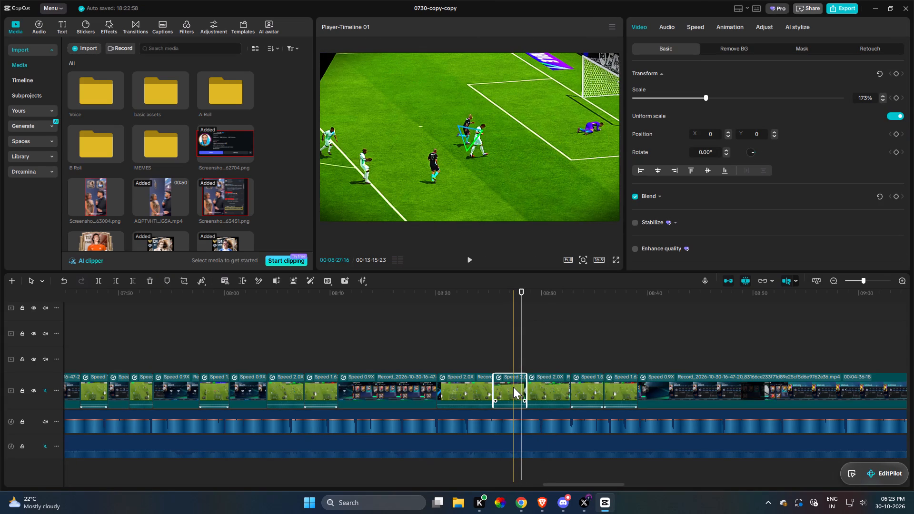
key("w")
key("space")
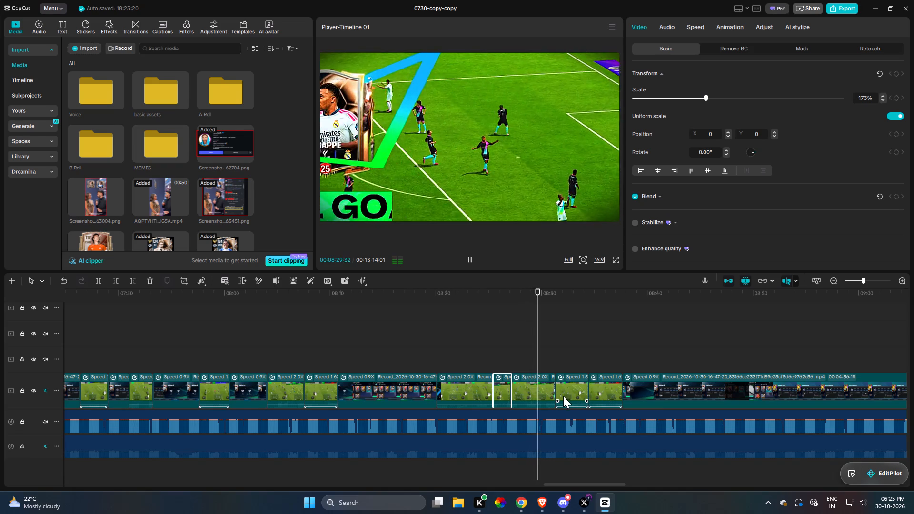
key("space")
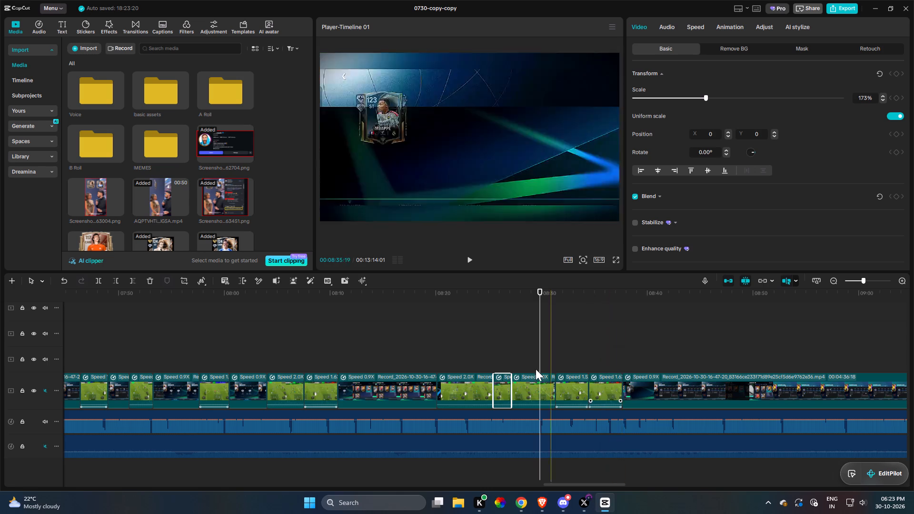
Replay the goal footage and trim the end of the third inserted gameplay clip to about 08:30.
key("space")
key("space")
key("space")
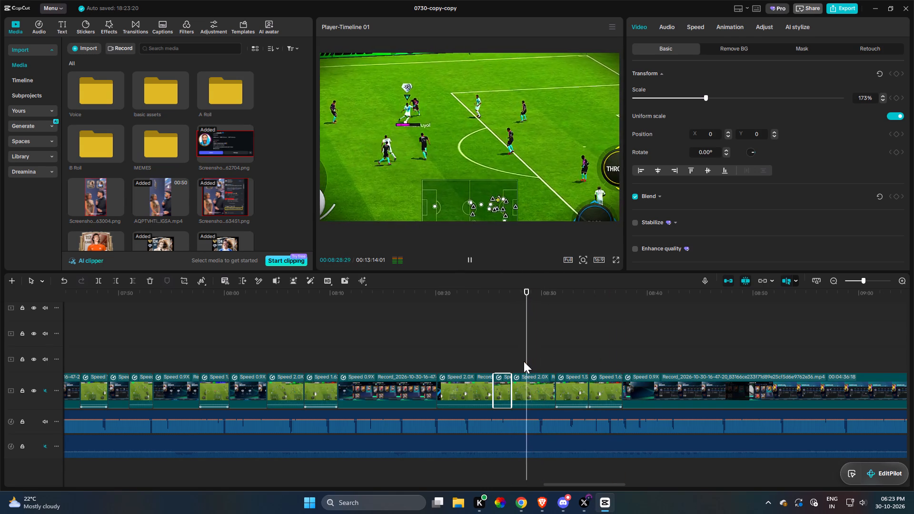
key("space")
left_click(542, 394)
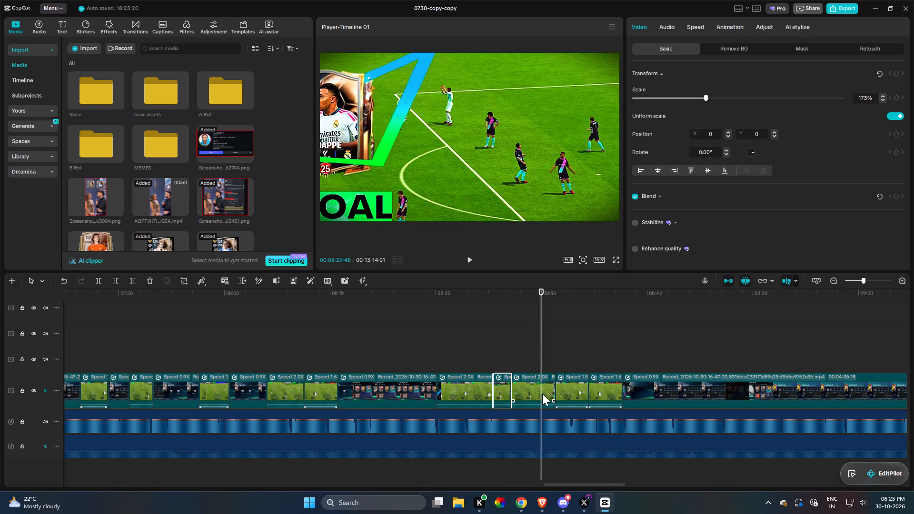
key("w")
Delete the two remaining inserted gameplay clips after 08:30, closing the gap up to the card clip.
left_click_drag(561, 348, 580, 364)
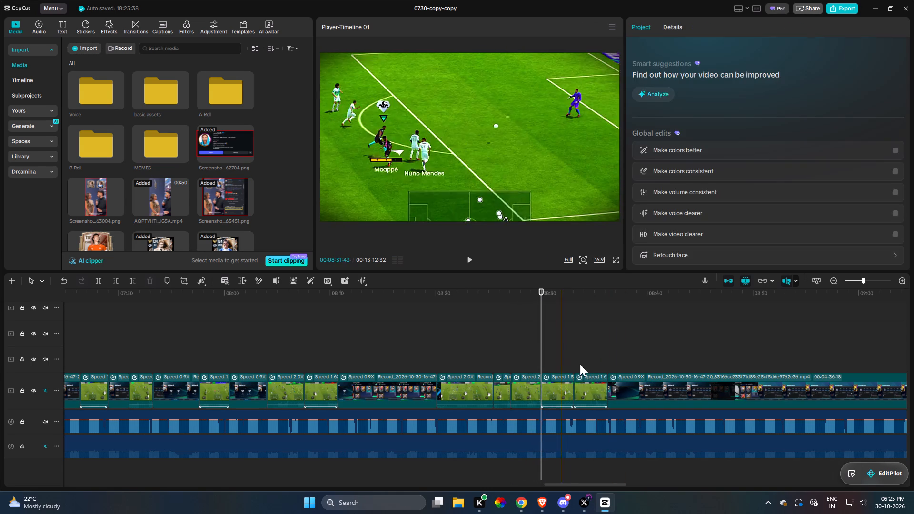
left_click_drag(580, 364, 598, 383)
key("f")
key("space")
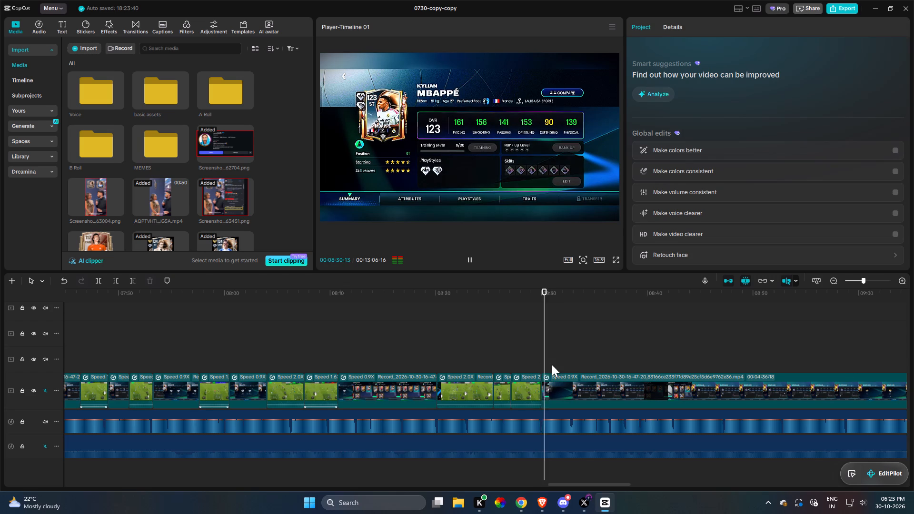
Extend the end of the last gameplay clip before the Mbappé card footage to about 08:31.
left_click_drag(576, 374, 526, 404)
left_click(502, 394)
key("space")
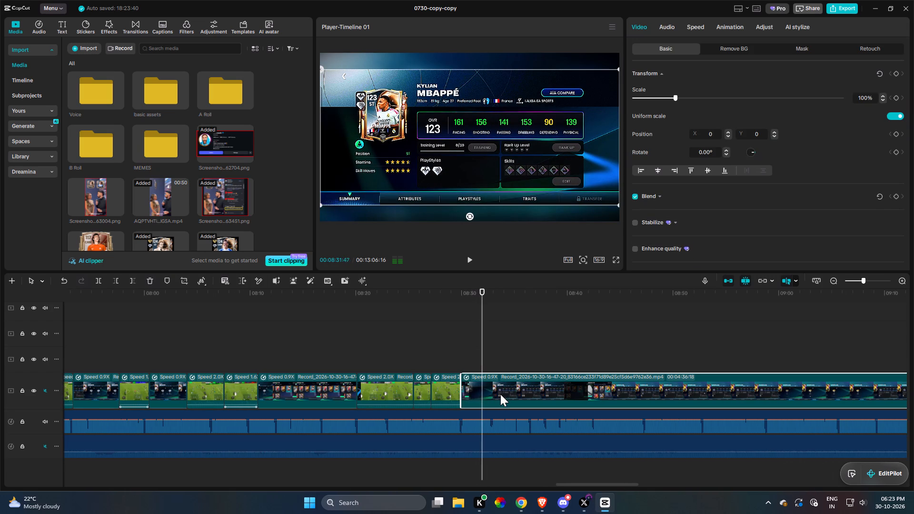
left_click(462, 393)
left_click(458, 393)
left_click(455, 391)
left_click_drag(461, 389, 463, 389)
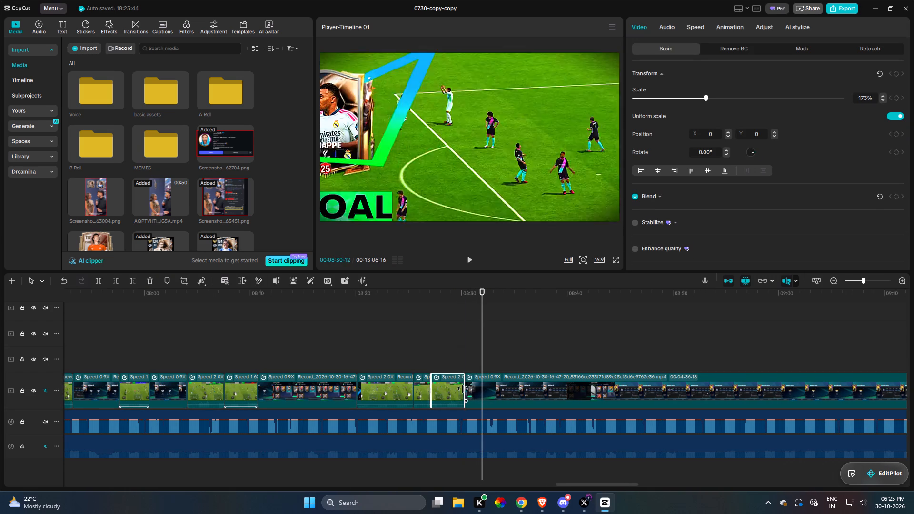
left_click_drag(463, 389, 469, 387)
key("space")
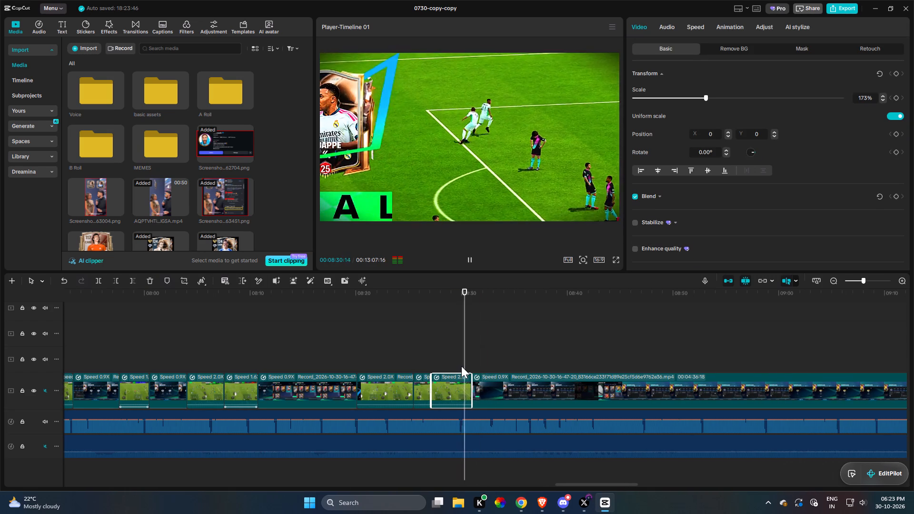
Trim the start of the following card clip to its David Luiz summary footage and play the narration over it.
left_click(493, 384)
key("space")
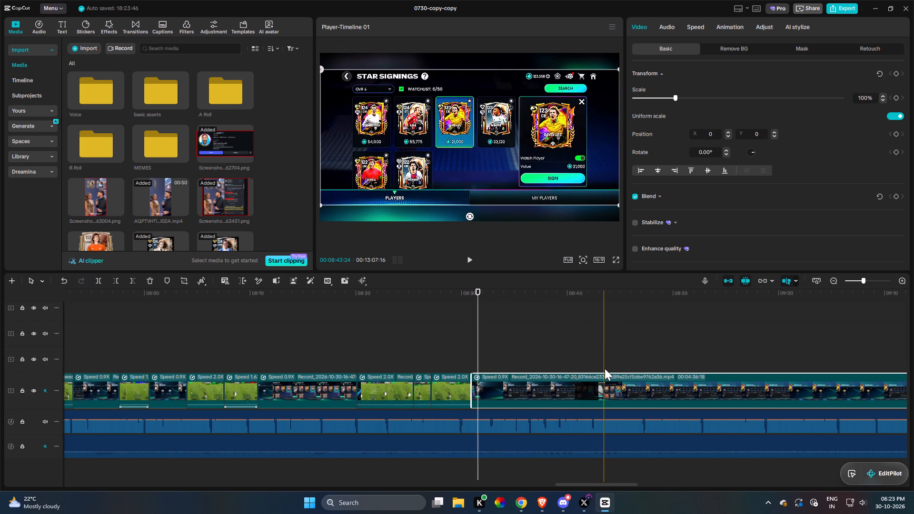
key("q")
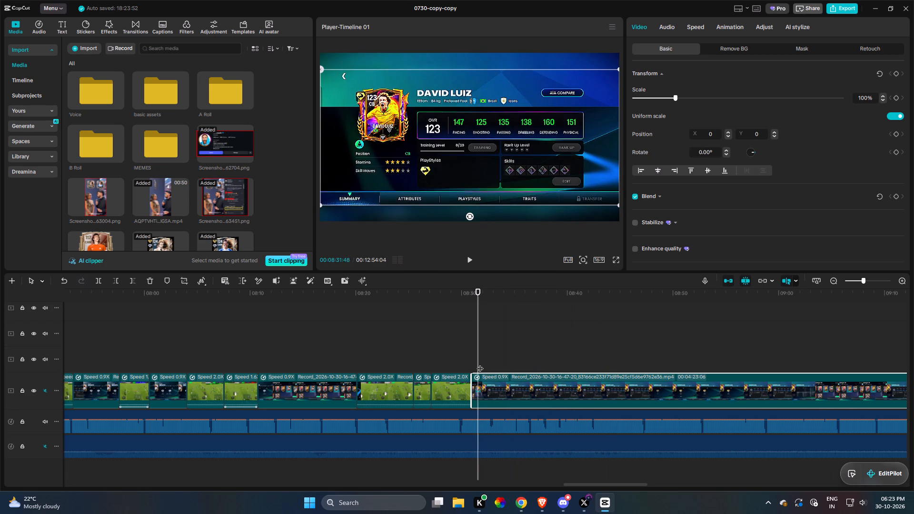
key("space")
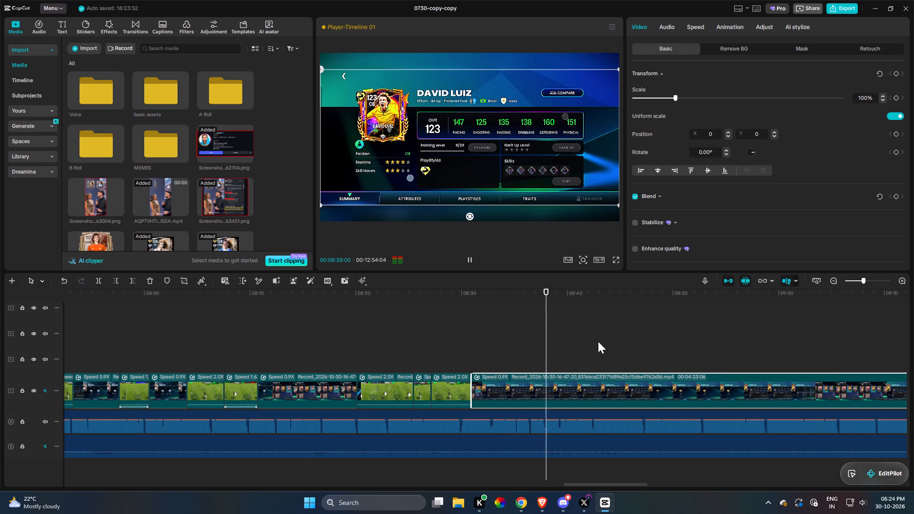
left_click_drag(599, 350, 483, 383)
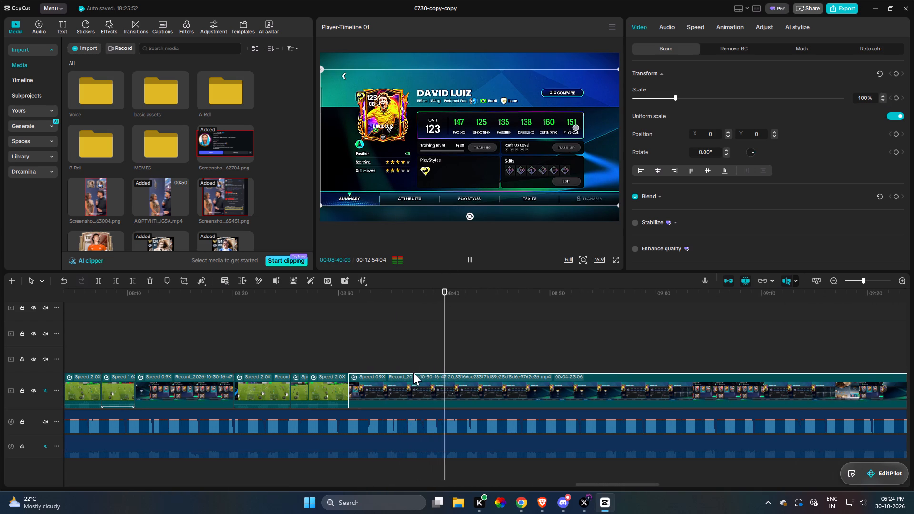
key("space")
left_click(696, 28)
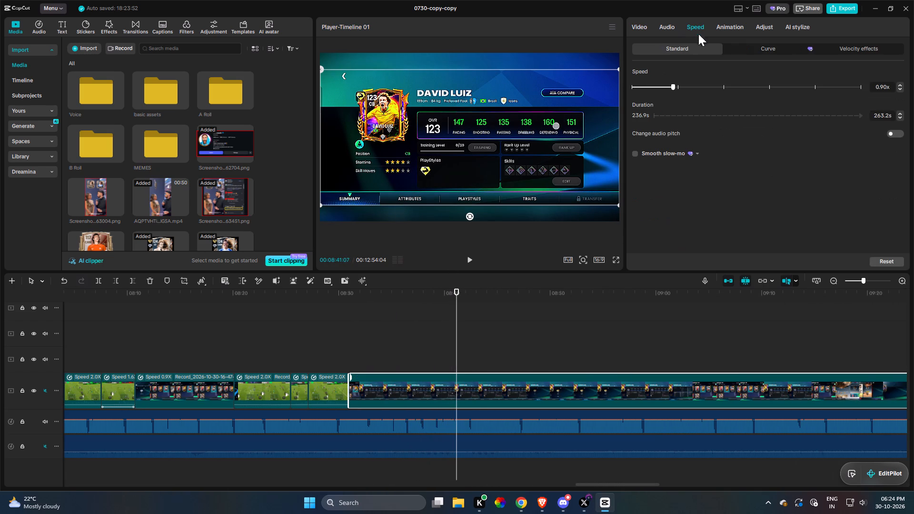
key("space")
Lengthen the short middle gameplay clip before 08:27 to 2.2 s and play on into the David Luiz footage.
left_click(332, 394)
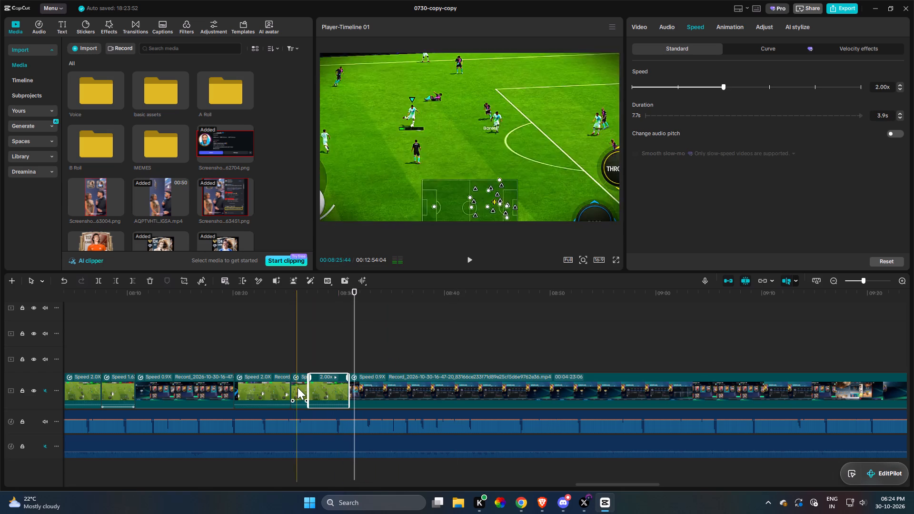
left_click(299, 386)
left_click(290, 385)
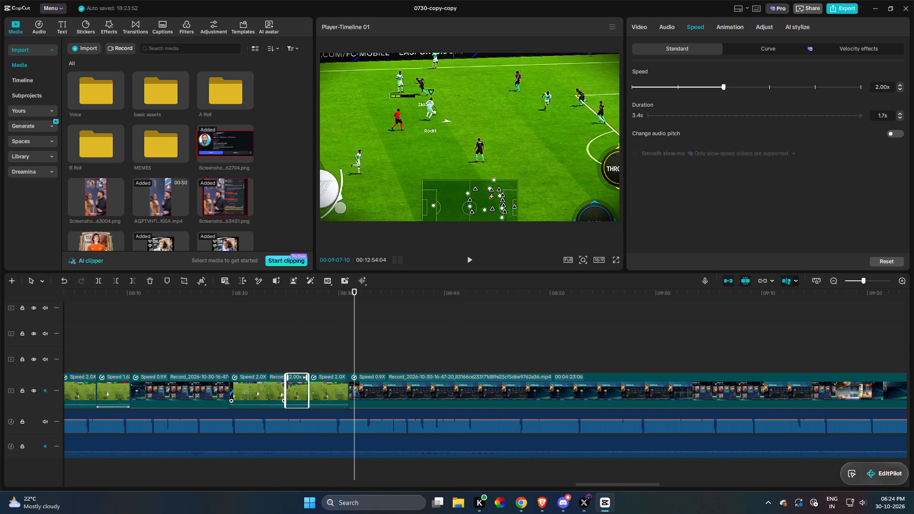
key("space")
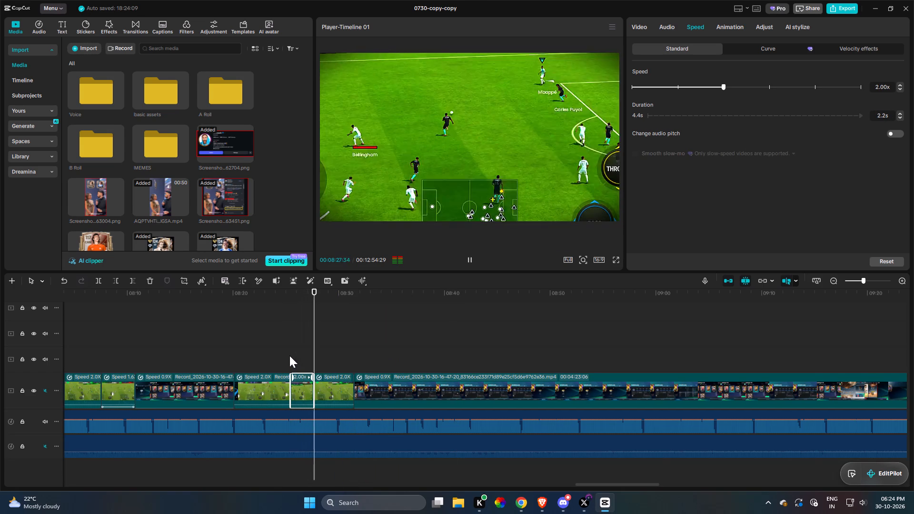
key("space")
key("space")
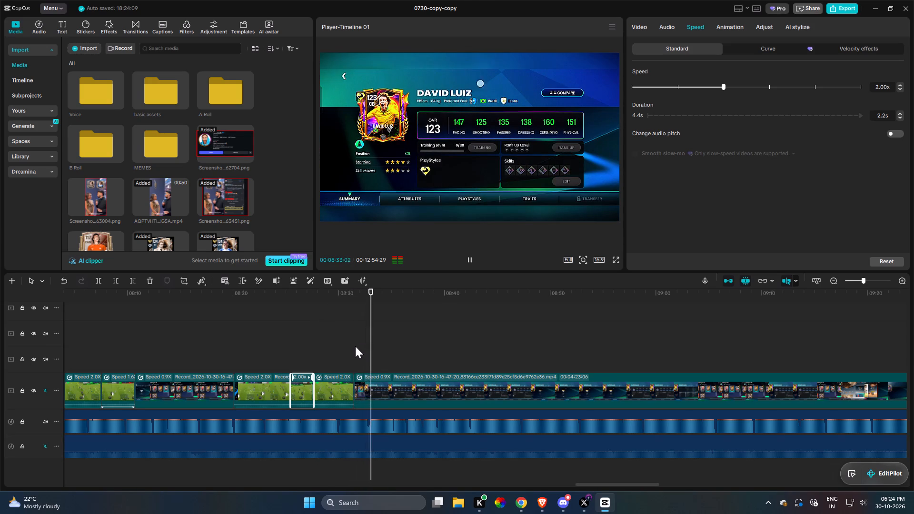
Add two transform keyframes to the David Luiz card clip, at about 08:39:02 and 08:39:21.
left_click(415, 387)
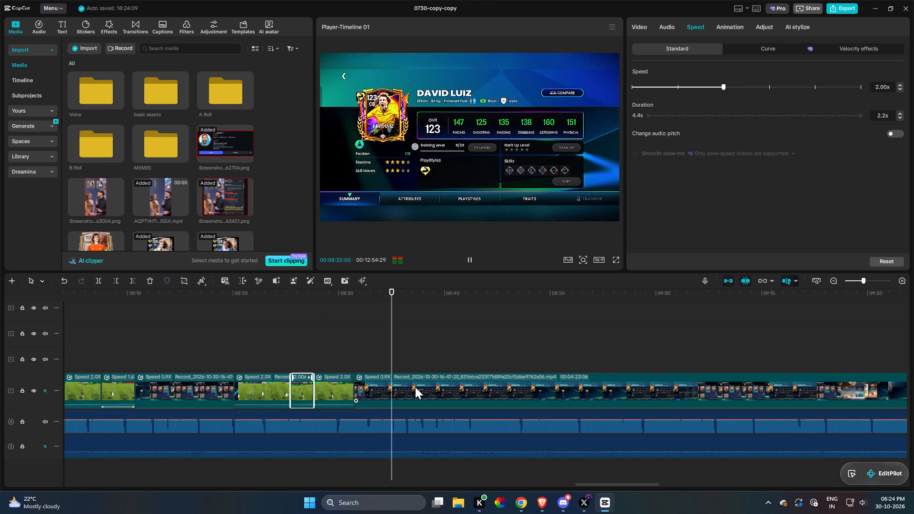
key("space")
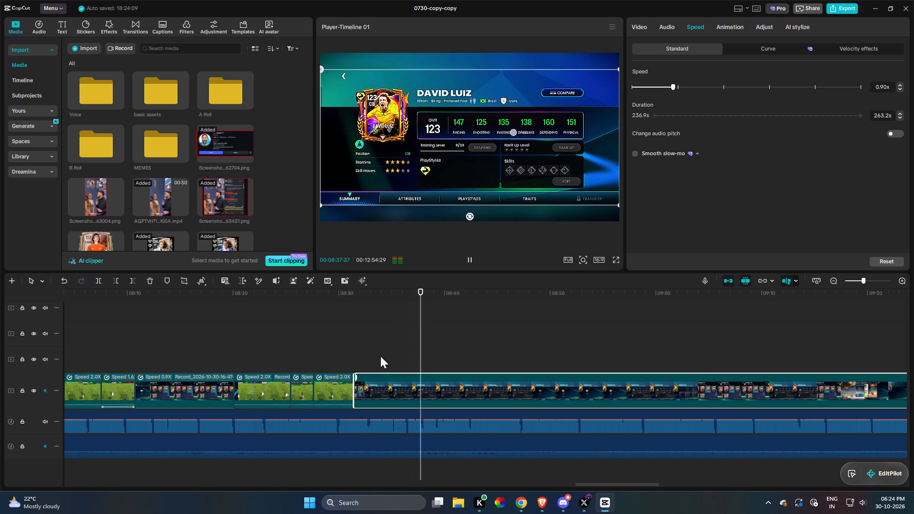
key("space")
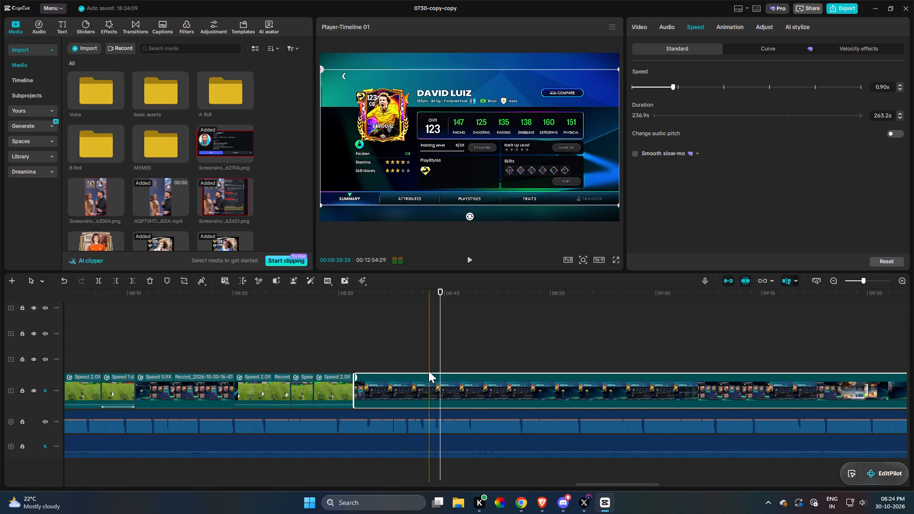
key("space")
key("space")
type("c")
key("space")
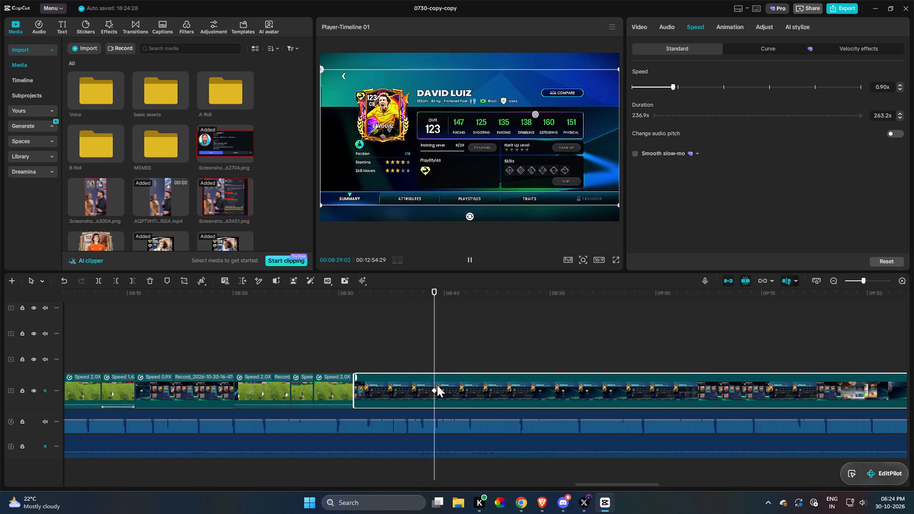
key("space")
type("c")
At the 08:39:21 keyframe, scale the card clip to 401% and position it at X -4405, Y -421, framing the Defending stat.
left_click(440, 389)
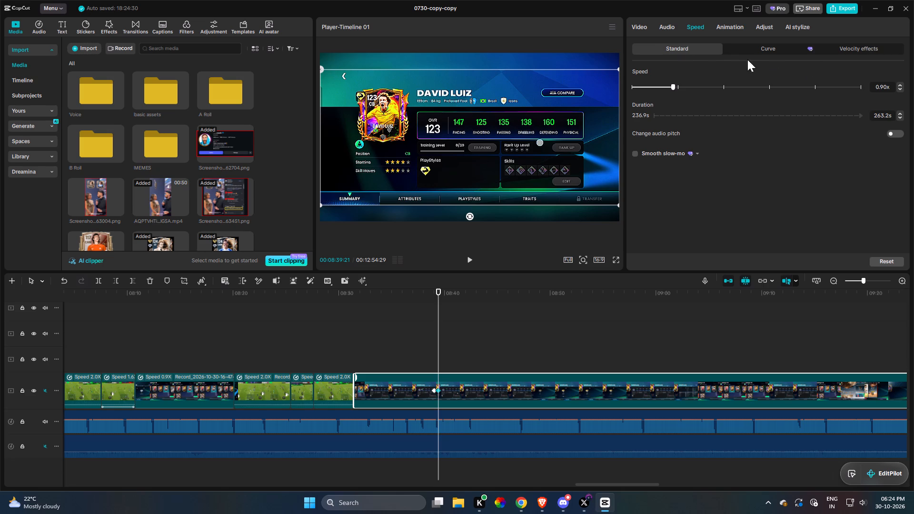
left_click(644, 30)
left_click(802, 97)
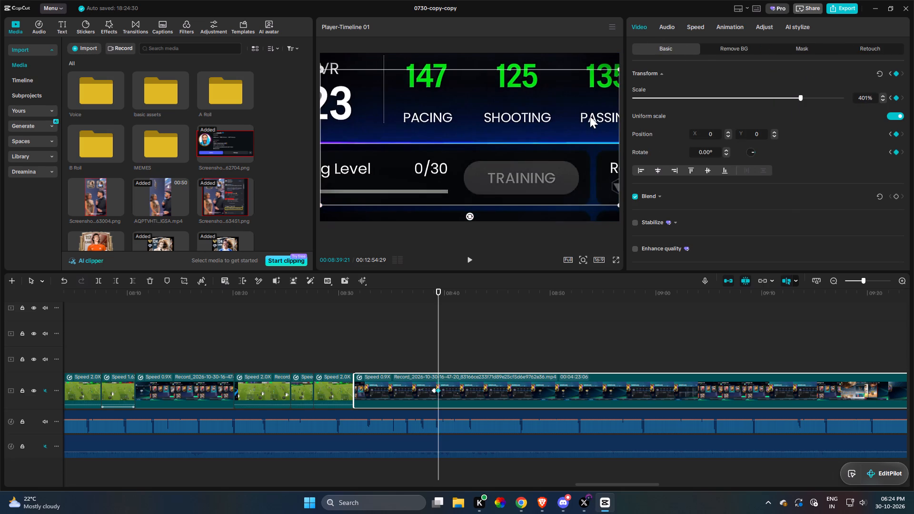
left_click_drag(590, 116, 246, 149)
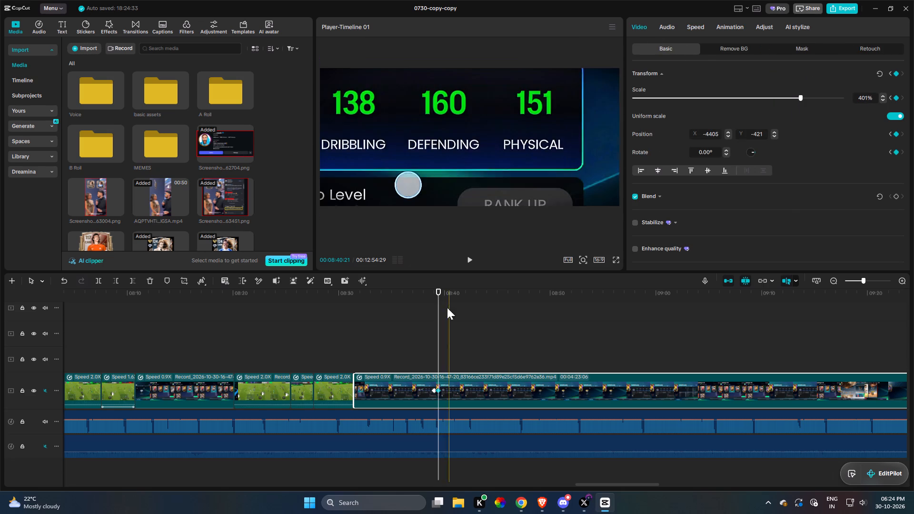
left_click(431, 326)
key("space")
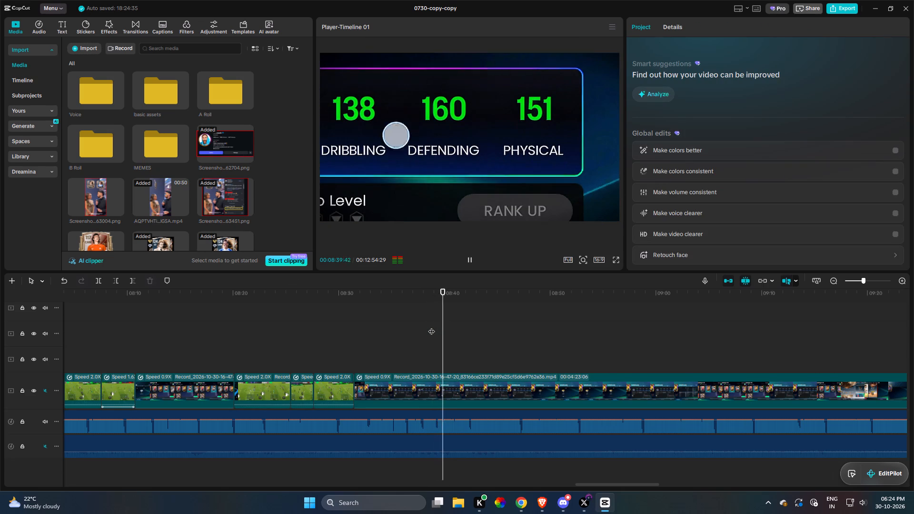
Play the narration over the zoomed stats and add two more keyframes to the card clip, at about 08:42:20 and 08:42:49.
left_click(475, 391)
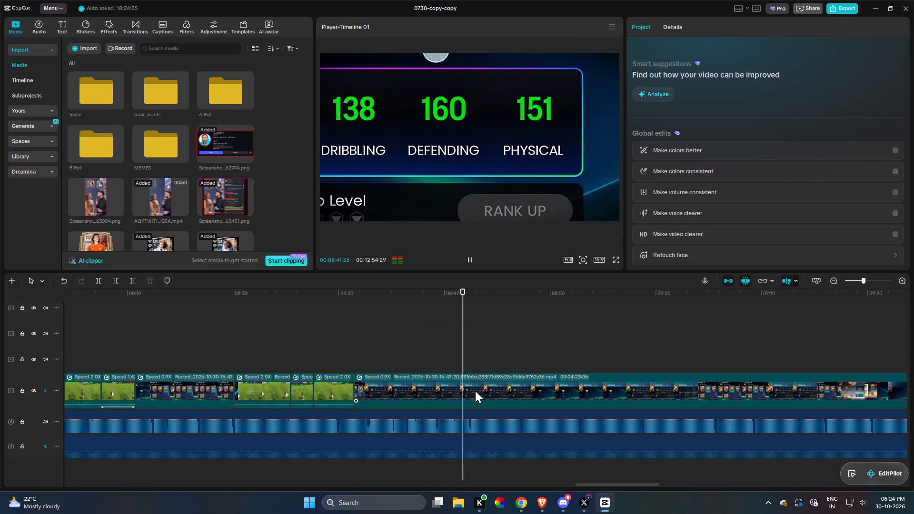
key("space")
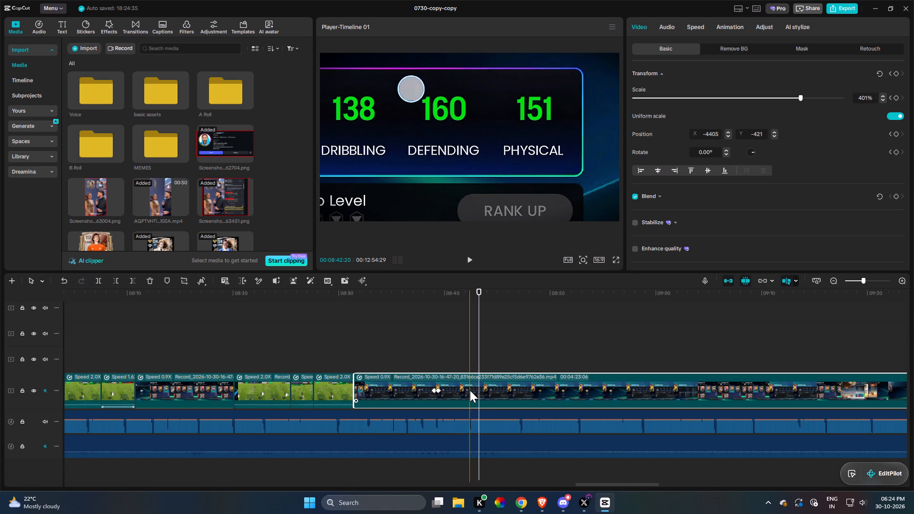
key("c")
key("c")
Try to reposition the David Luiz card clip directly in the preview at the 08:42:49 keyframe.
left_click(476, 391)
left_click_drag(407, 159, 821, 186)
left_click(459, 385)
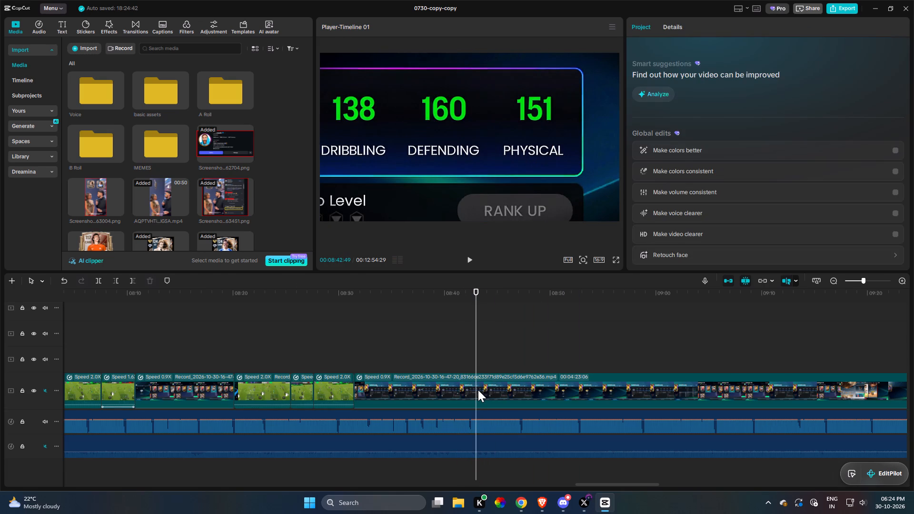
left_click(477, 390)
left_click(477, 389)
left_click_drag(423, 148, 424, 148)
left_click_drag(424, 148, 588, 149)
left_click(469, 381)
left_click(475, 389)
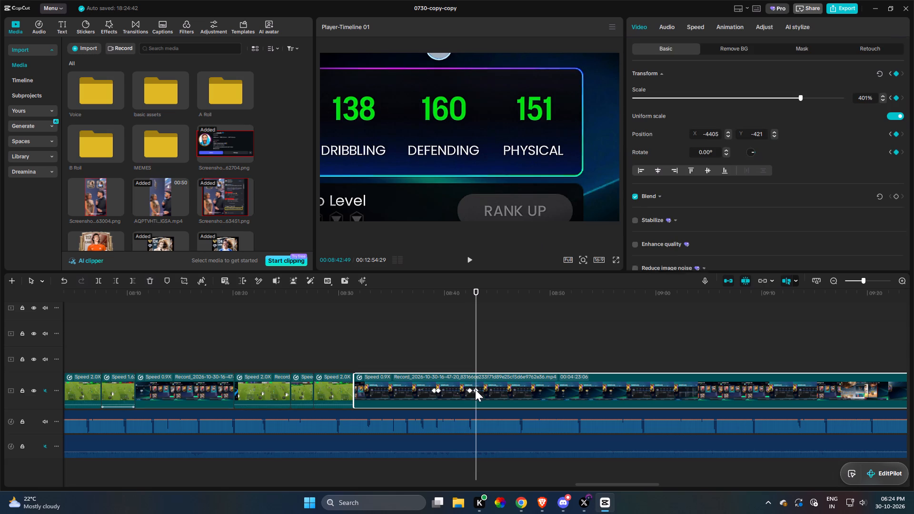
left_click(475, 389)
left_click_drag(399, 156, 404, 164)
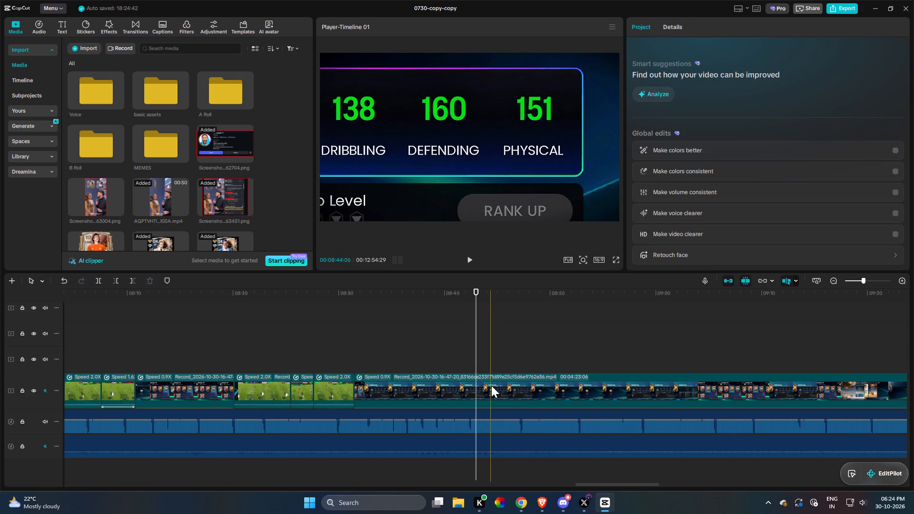
At 08:42:49, set the card clip's X position to 300 so the frame pans across to the Pacing and Shooting stats.
left_click(483, 384)
left_click(477, 388)
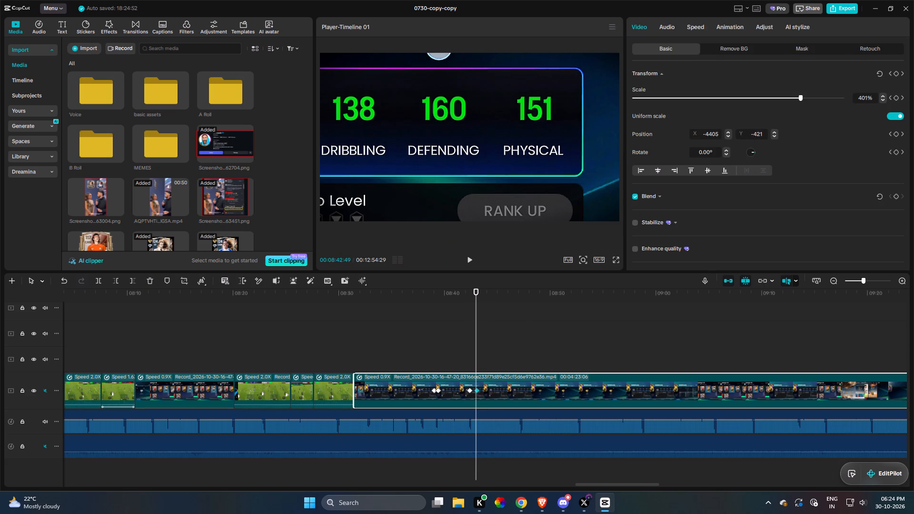
left_click(774, 131)
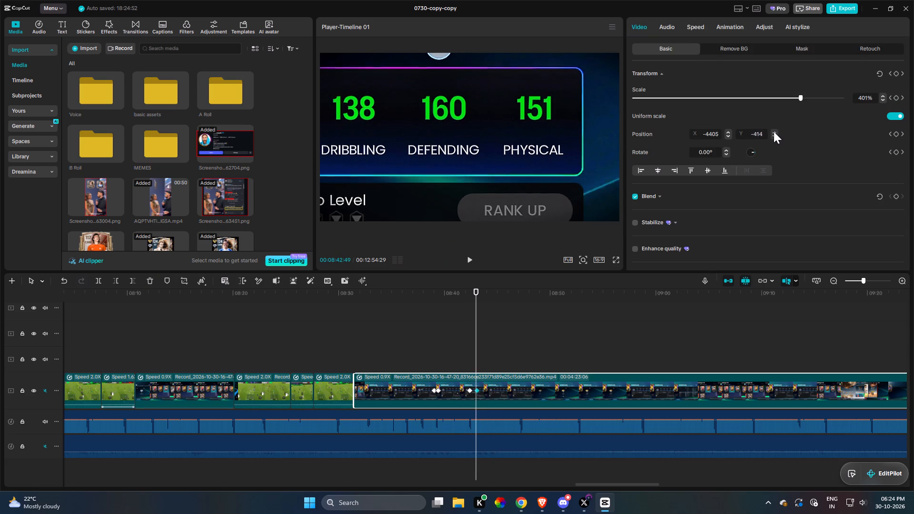
key("ctrl+z")
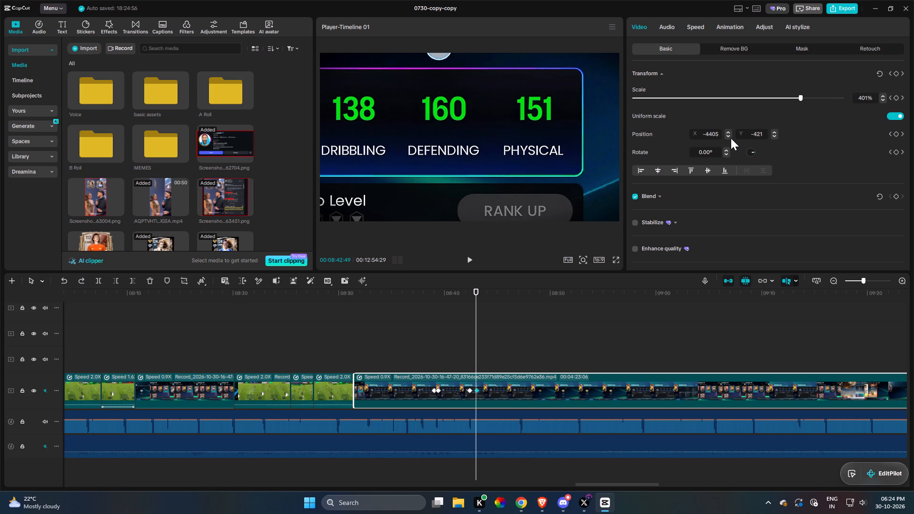
left_click(727, 136)
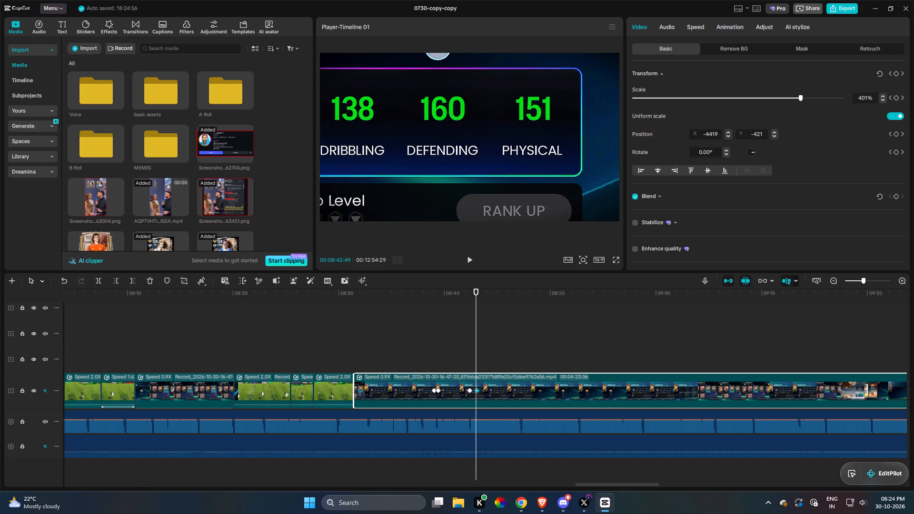
double_click(713, 132)
key("0")
key("Return")
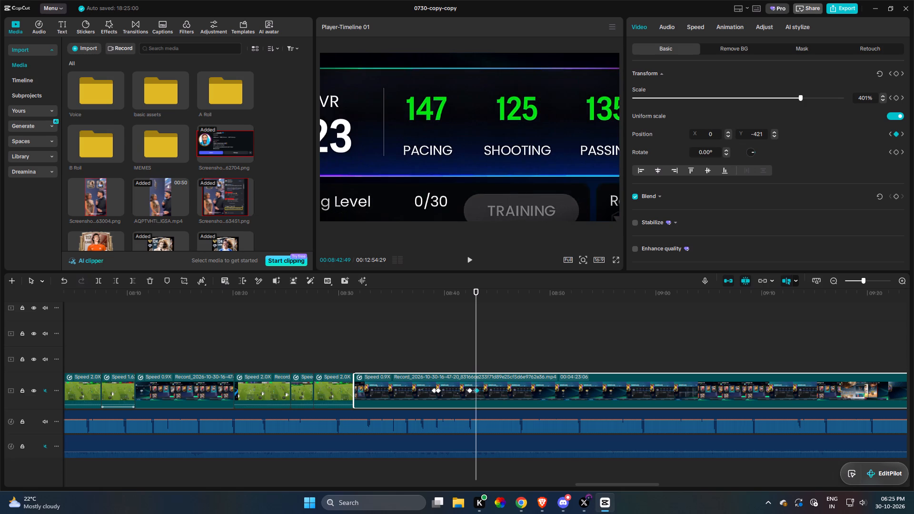
left_click(728, 133)
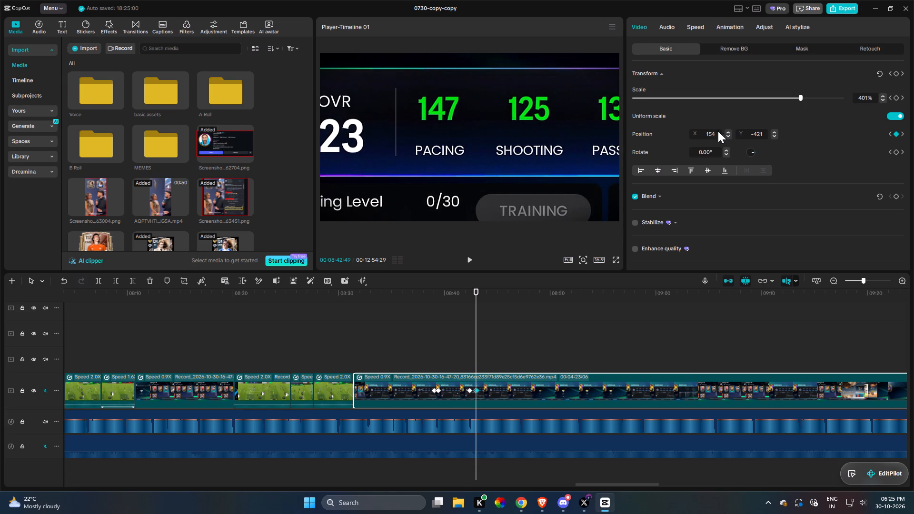
double_click(715, 131)
type("300")
key("Return")
Play back the pan and delete the leftover transform keyframe just after 08:42:49 on the card clip.
left_click(462, 356)
key("space")
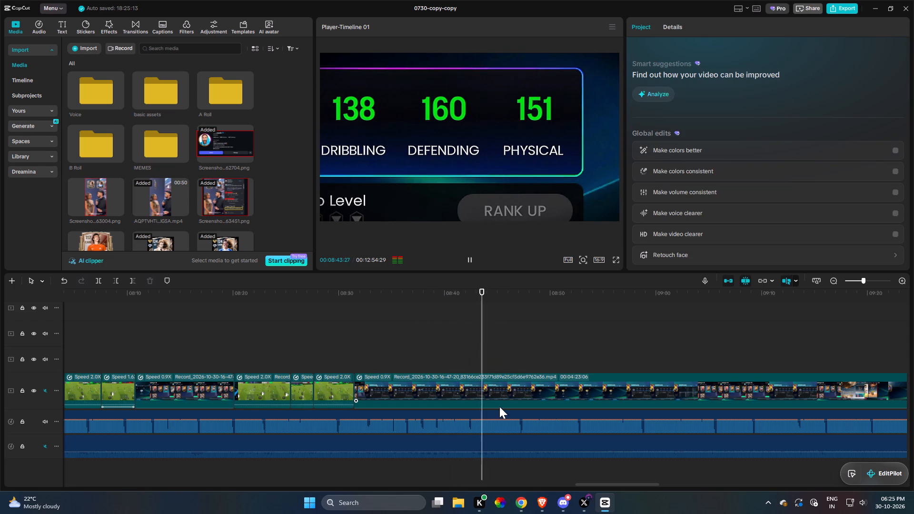
key("space")
left_click(485, 394)
left_click_drag(478, 389, 483, 388)
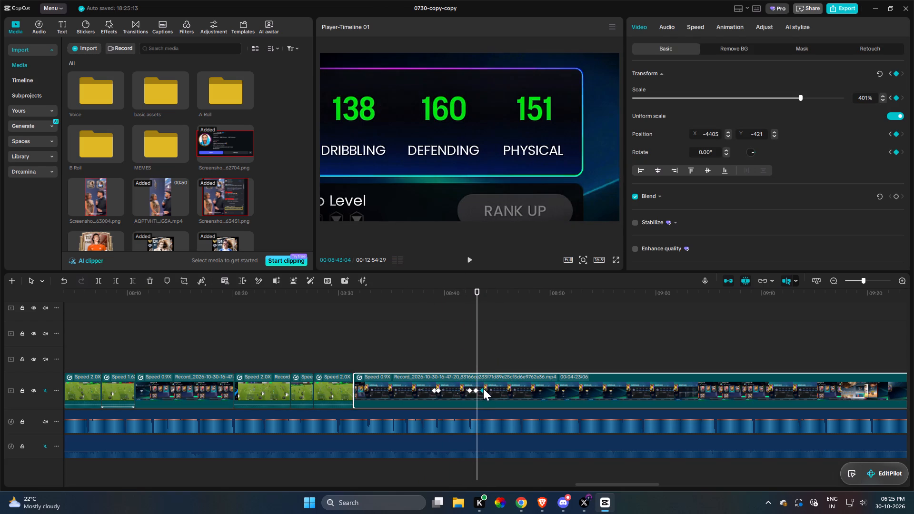
key("f")
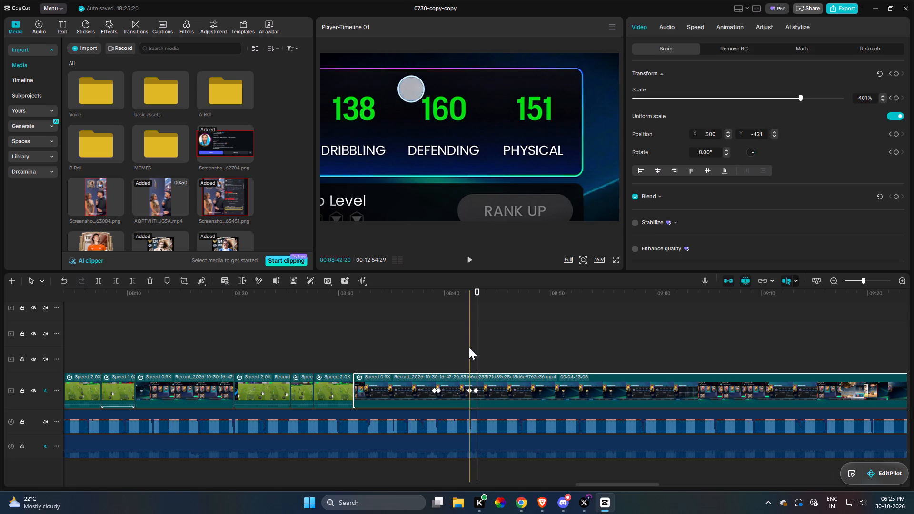
Replay the pan and shift its two keyframes slightly earlier, placing the end one at about 08:42:35.
left_click(469, 347)
key("space")
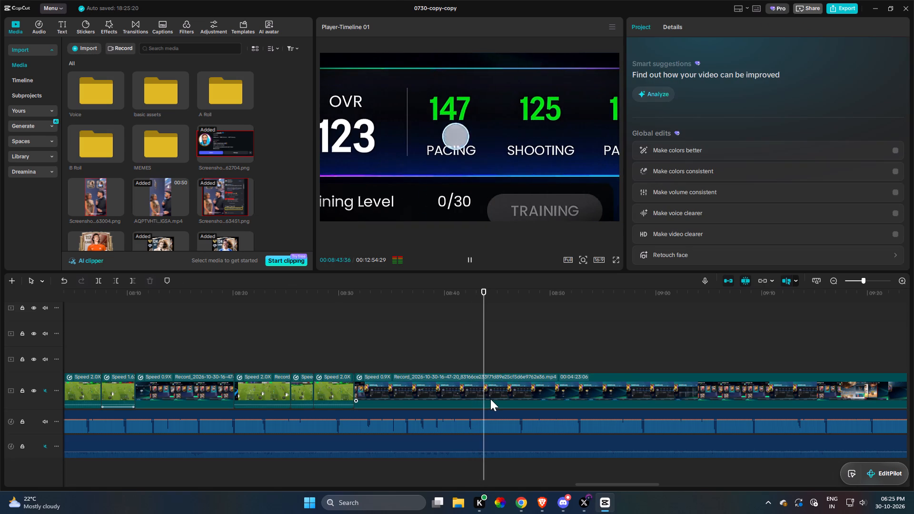
left_click(488, 398)
left_click(468, 390)
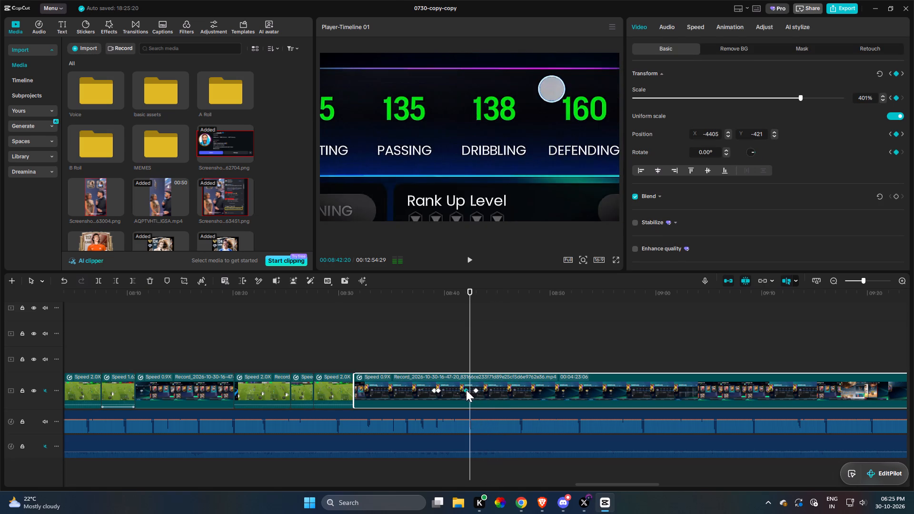
key("space")
left_click(478, 391)
left_click_drag(478, 391, 475, 391)
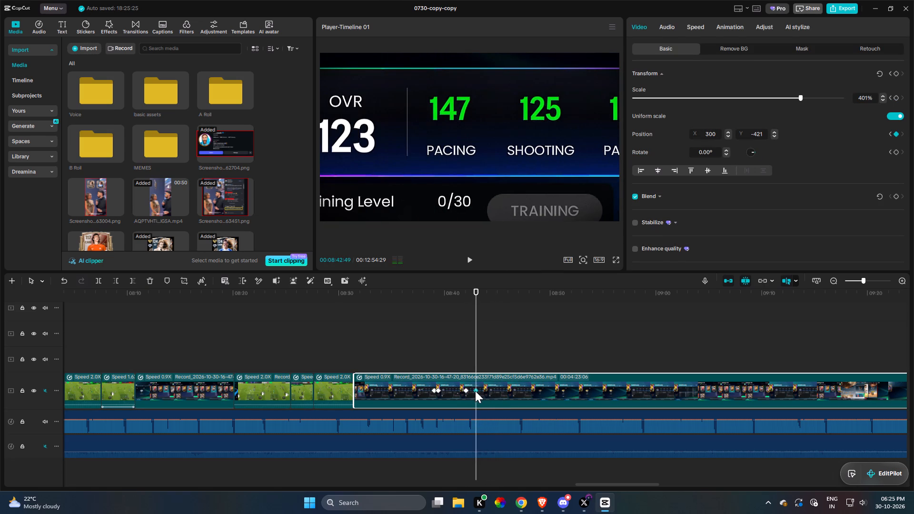
left_click_drag(475, 391, 473, 391)
left_click(473, 391)
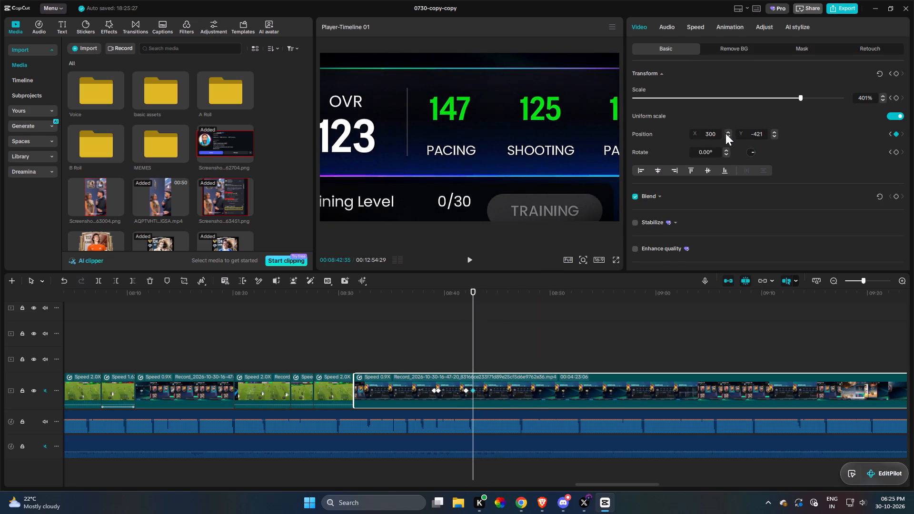
At the 08:42:35 keyframe, set the card clip's X position to 450, bringing the OVR rating fully into frame.
double_click(713, 137)
key("4")
type("00")
key("Return")
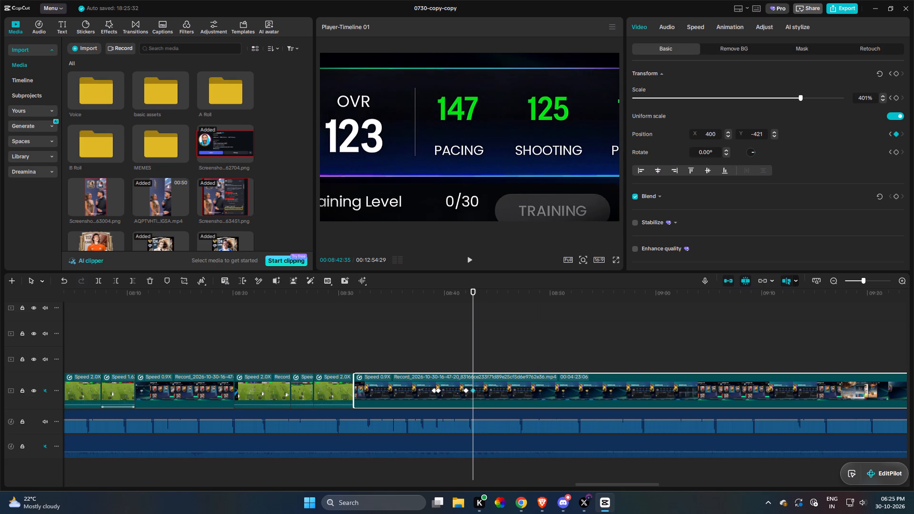
left_click(712, 137)
key("BackSpace")
key("5")
key("Return")
Play the narration over the pan and add two more keyframes to the card clip, at about 08:45 and 08:45:36.
left_click(452, 351)
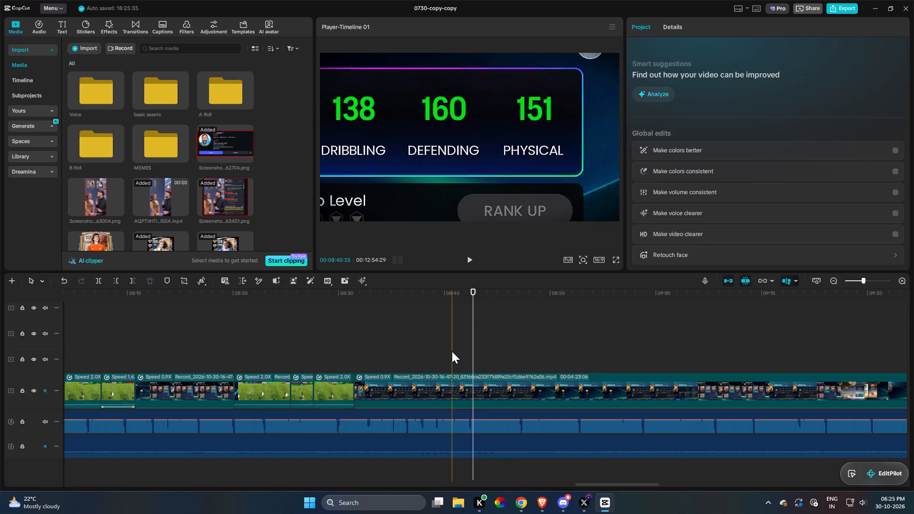
key("space")
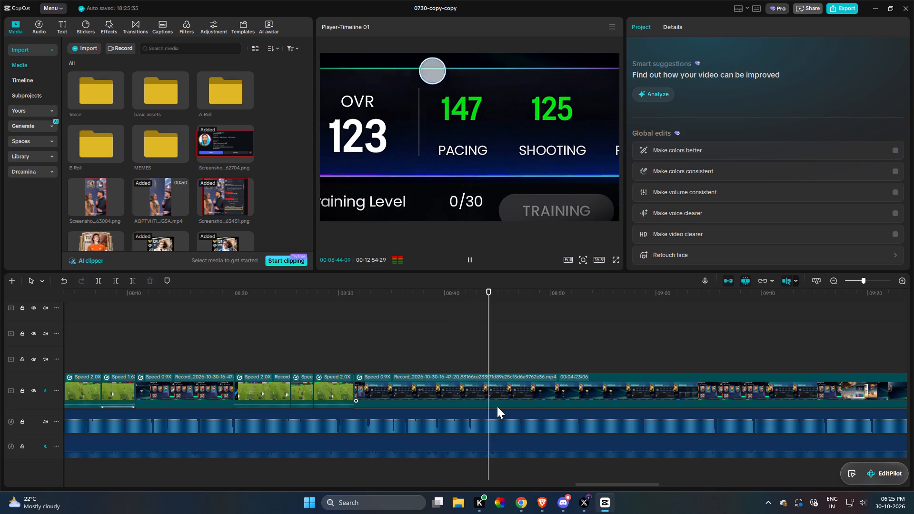
left_click(493, 389)
key("space")
key("space")
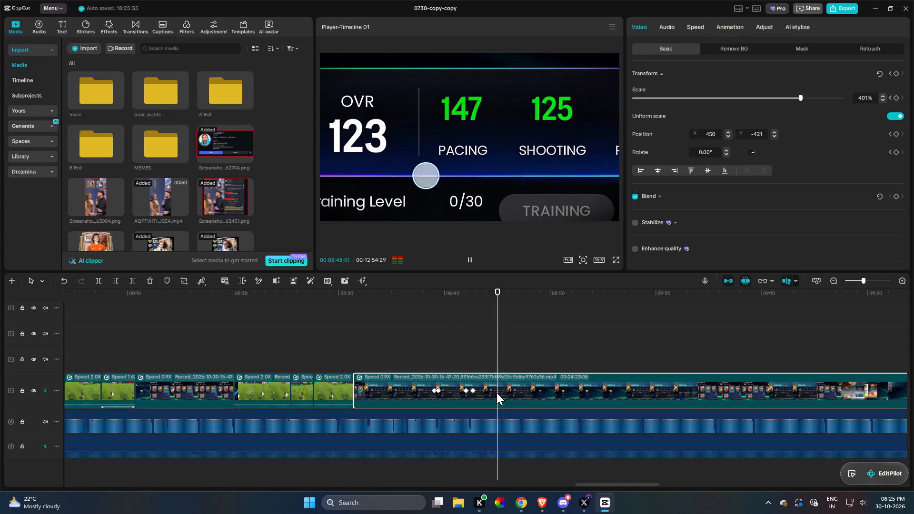
key("space")
type("c")
key("space")
key("space")
key("c")
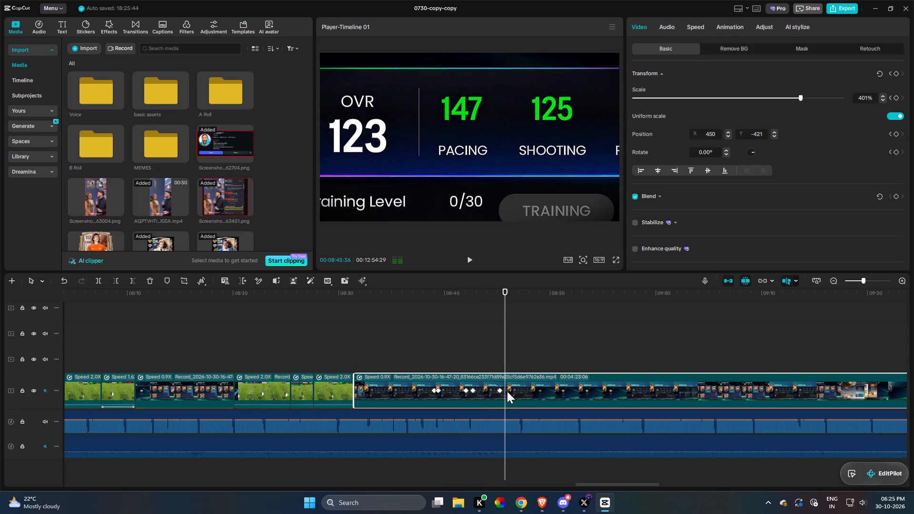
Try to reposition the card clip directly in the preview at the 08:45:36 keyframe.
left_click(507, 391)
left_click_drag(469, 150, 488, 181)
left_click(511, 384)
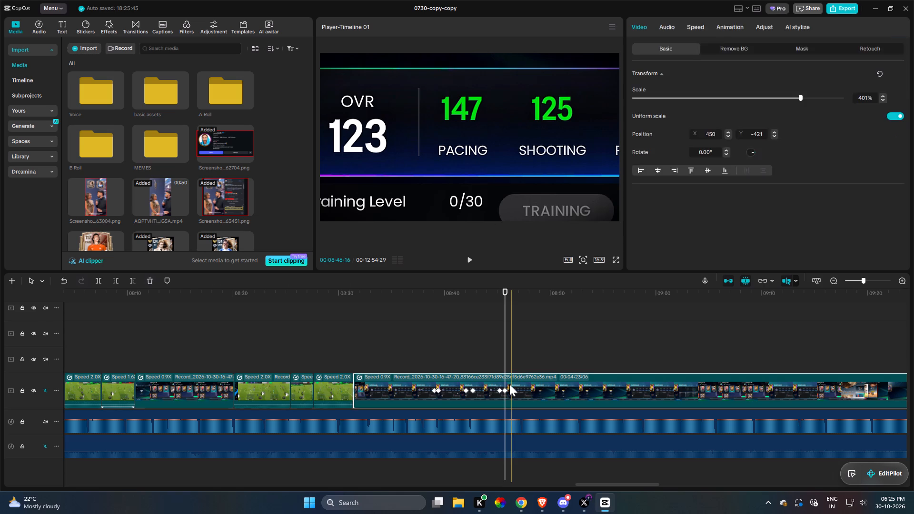
At 08:45:36, try Y positions 0 and 800 for the card clip and settle on -900, revealing the Preferred Foot line.
left_click(505, 392)
left_click(504, 389)
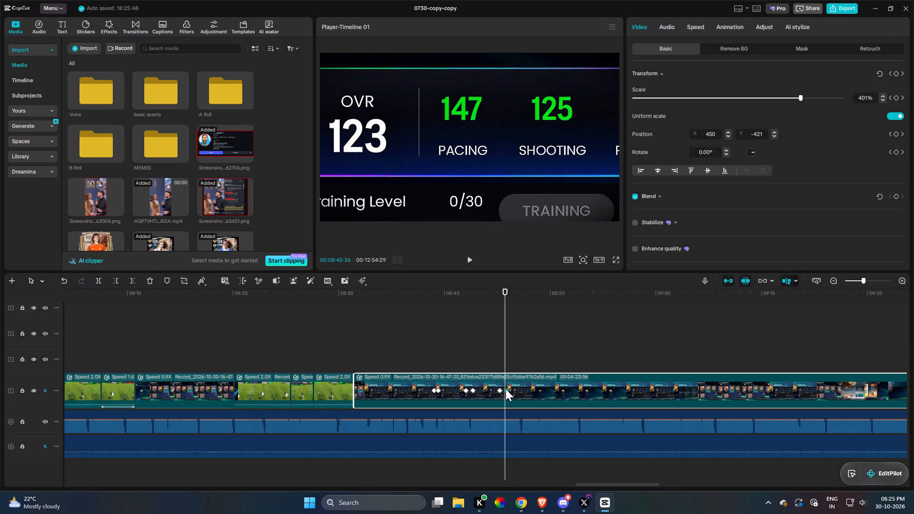
left_click(506, 389)
left_click(505, 391)
double_click(754, 131)
key("0")
key("Return")
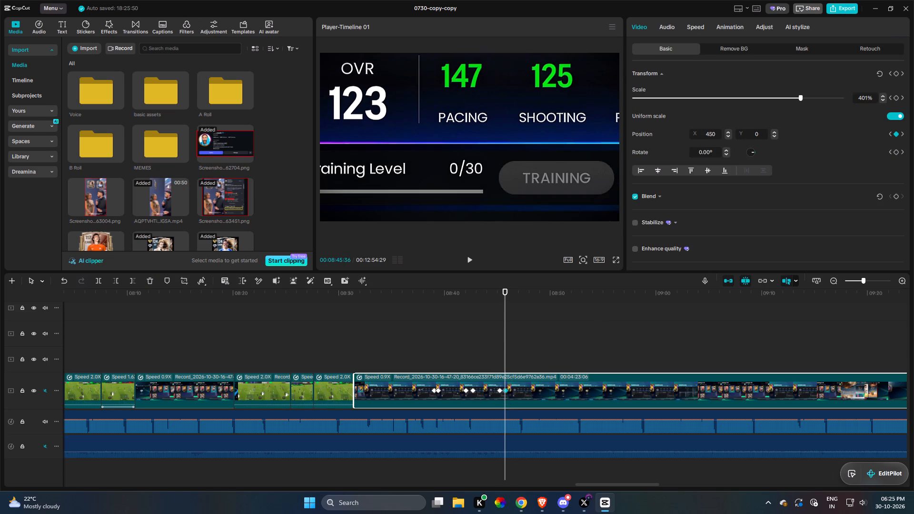
double_click(765, 135)
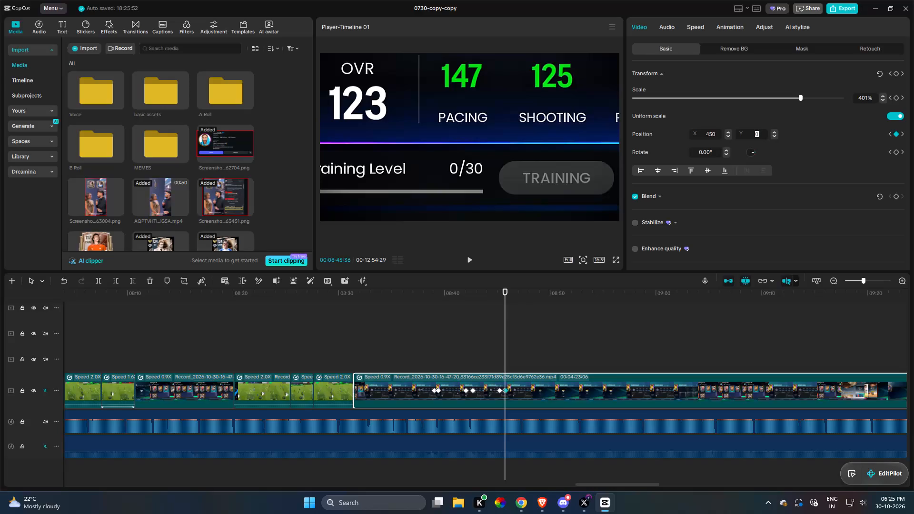
type("800")
key("Return")
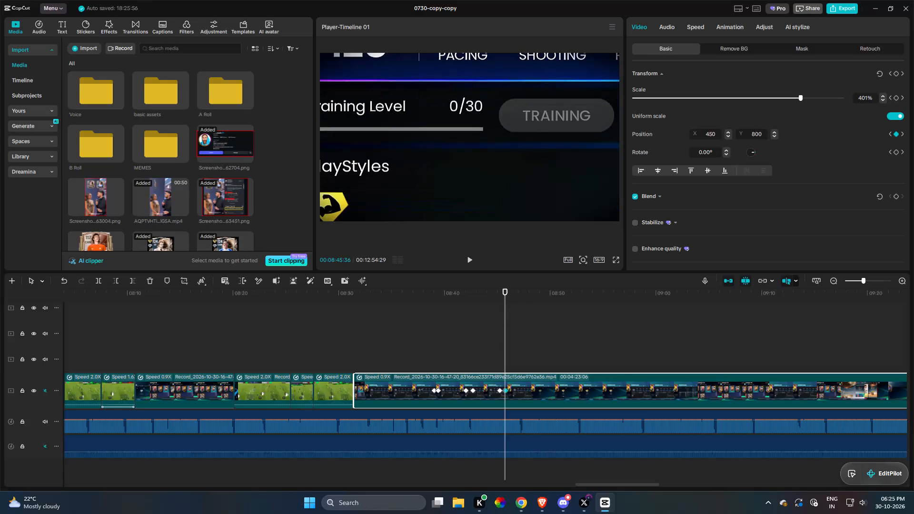
triple_click(762, 135)
type("-900")
key("Return")
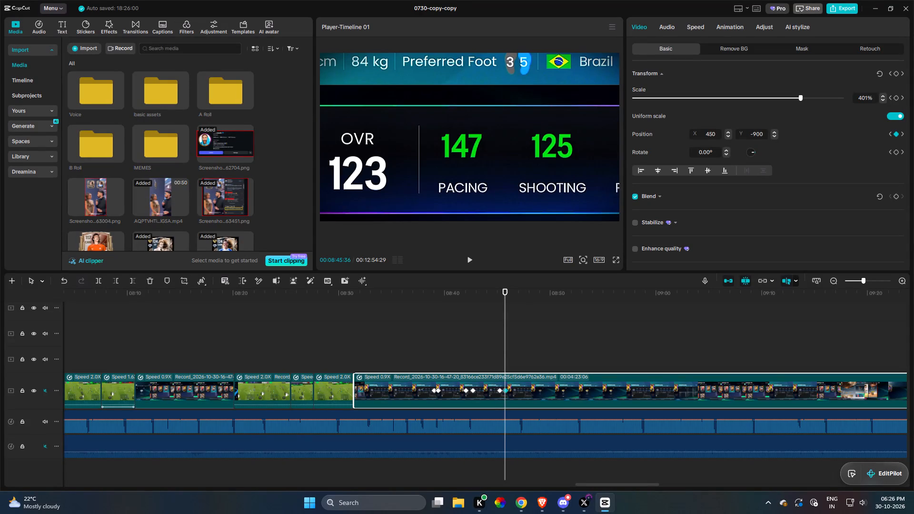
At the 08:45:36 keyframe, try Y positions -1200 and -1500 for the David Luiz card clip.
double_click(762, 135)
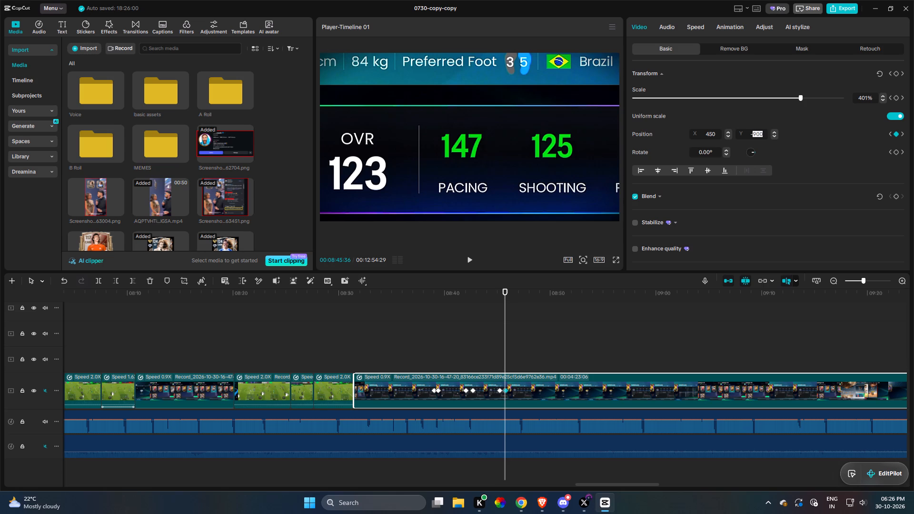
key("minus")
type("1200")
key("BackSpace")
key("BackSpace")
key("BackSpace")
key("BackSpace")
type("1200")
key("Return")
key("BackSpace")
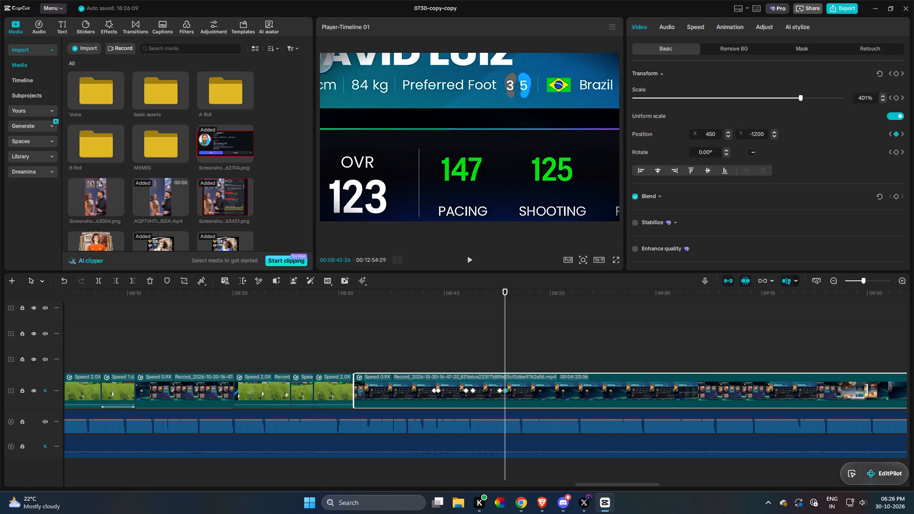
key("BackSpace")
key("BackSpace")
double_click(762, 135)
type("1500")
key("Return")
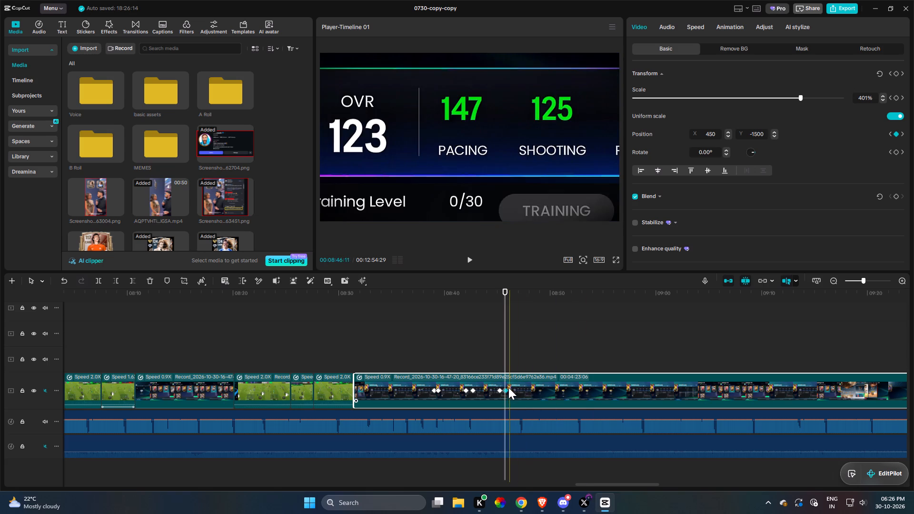
Move the card clip's 08:45:36 keyframe to about 08:47:13, preview the motion and delete the moved keyframe.
left_click_drag(507, 389, 521, 390)
left_click(491, 349)
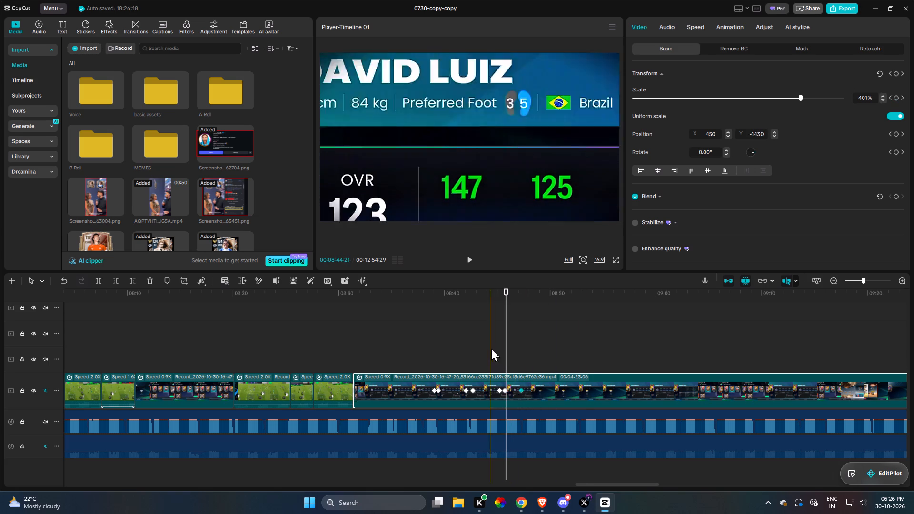
key("space")
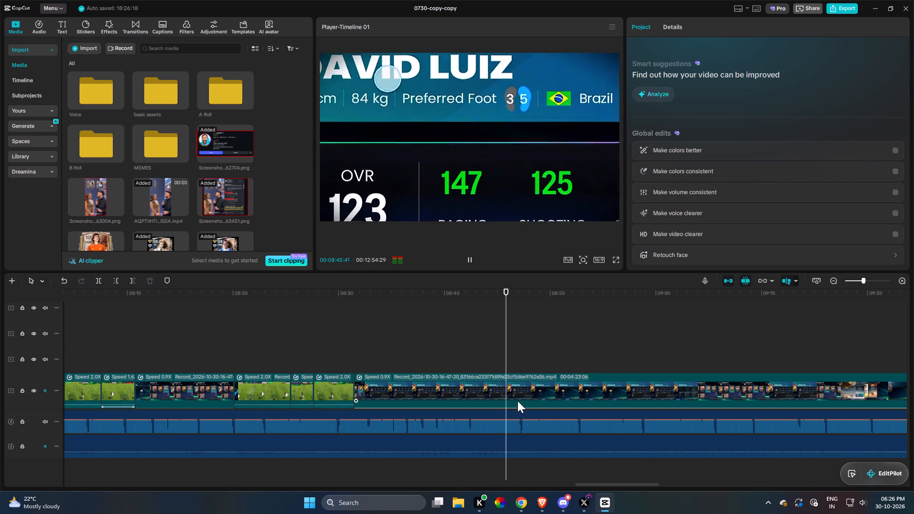
left_click(514, 399)
left_click(521, 391)
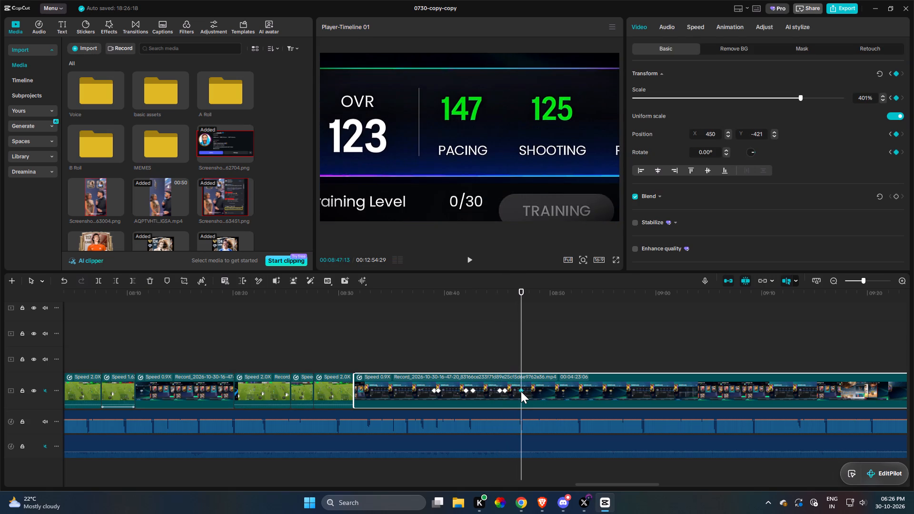
key("f")
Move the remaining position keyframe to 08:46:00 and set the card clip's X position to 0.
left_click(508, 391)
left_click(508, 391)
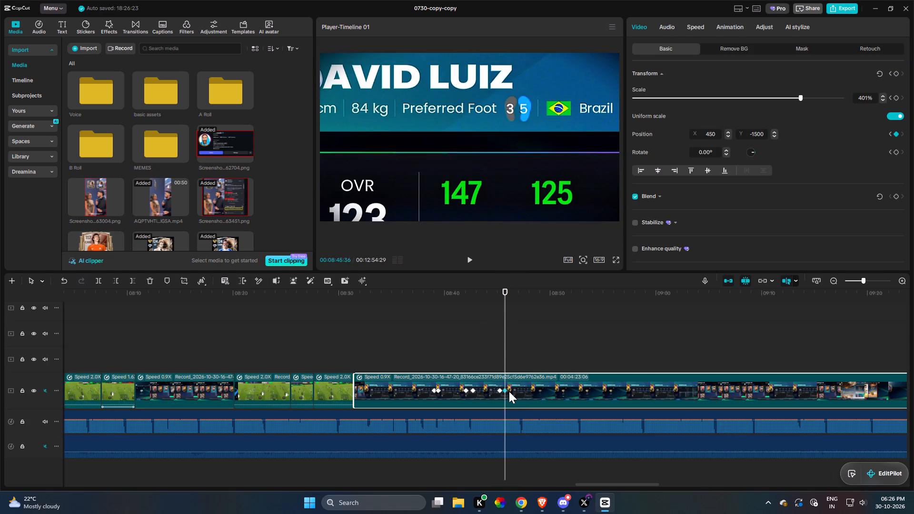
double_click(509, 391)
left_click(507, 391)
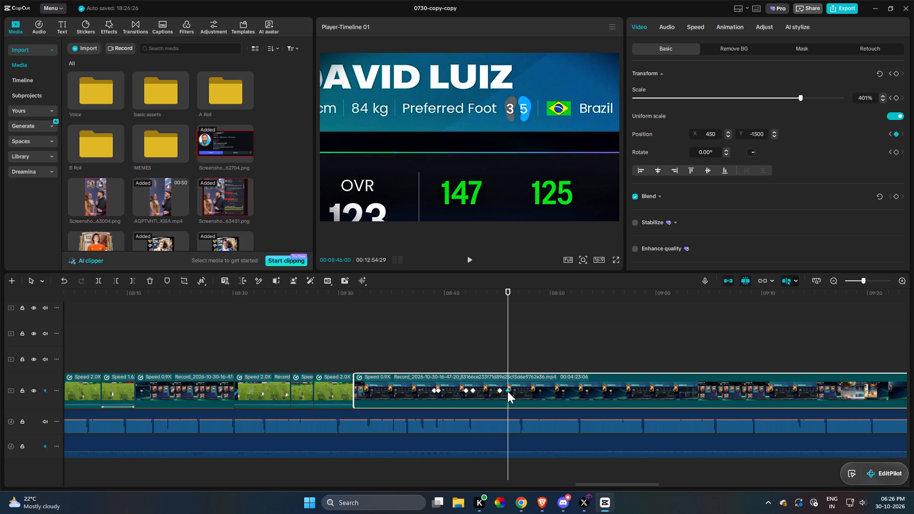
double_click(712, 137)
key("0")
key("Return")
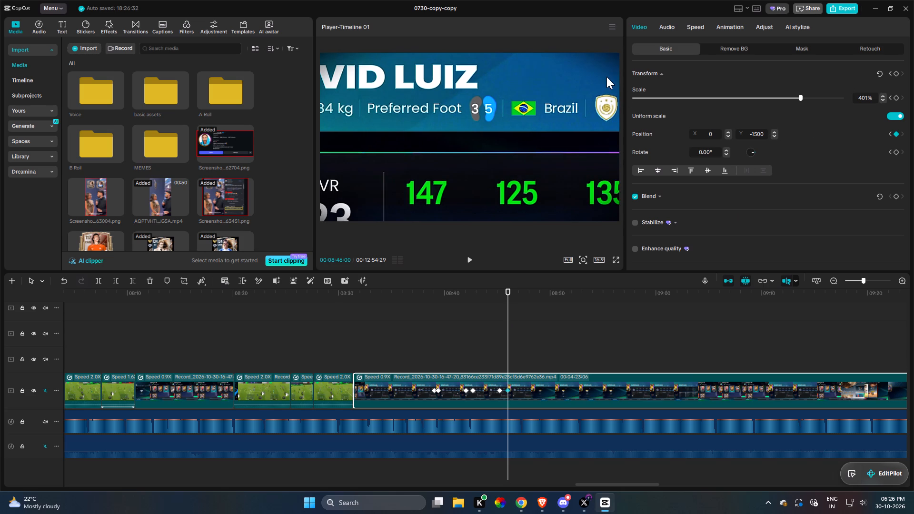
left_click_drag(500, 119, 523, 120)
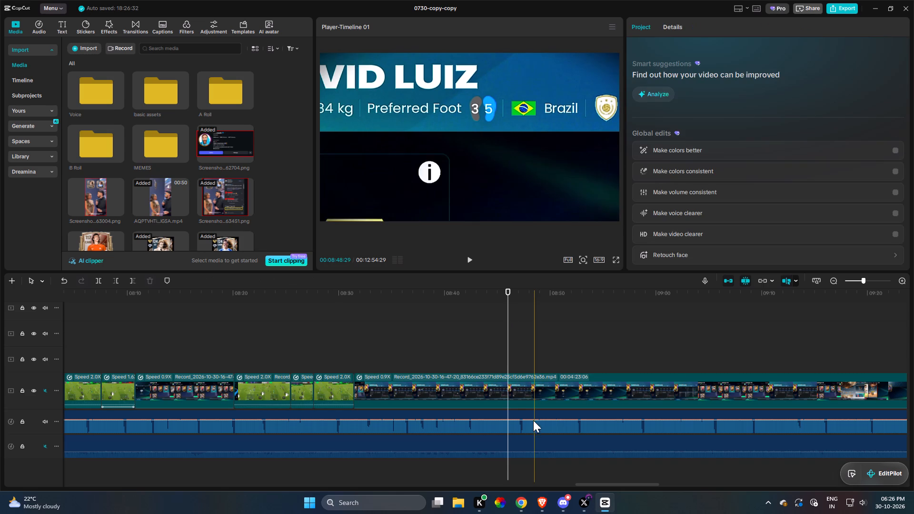
Play back the pan and delete the card clip's keyframe at about 08:46:00.
left_click(508, 395)
left_click(468, 353)
key("space")
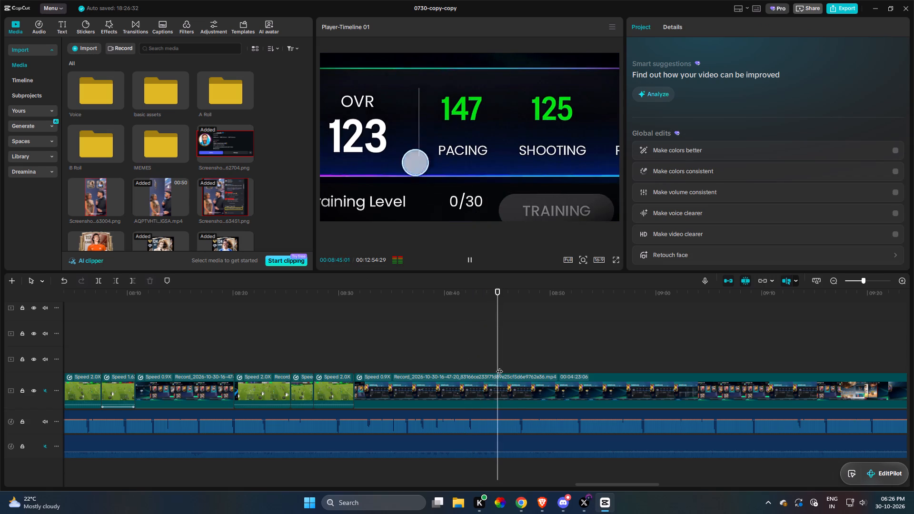
left_click(508, 395)
key("space")
left_click(507, 392)
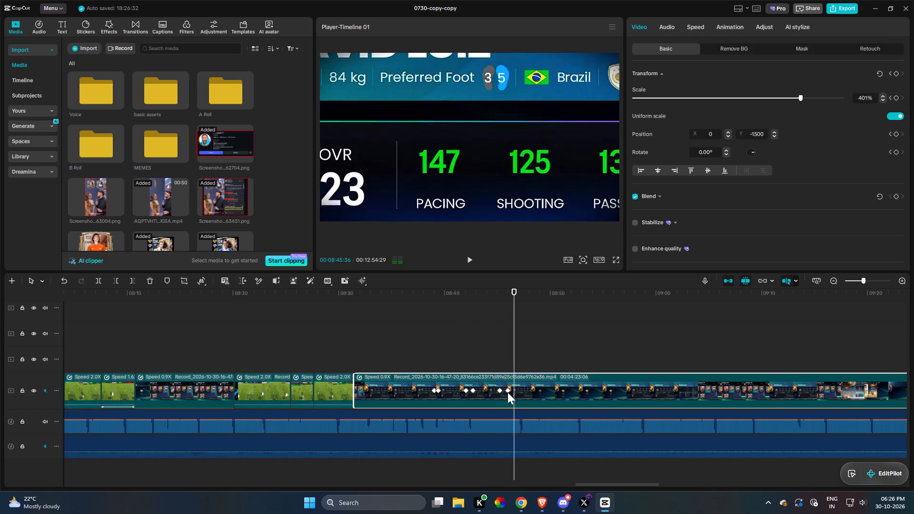
key("f")
Copy the full-frame 100% keyframe at 08:39:02 and paste it onto the card clip at 08:46:05.
left_click(433, 392)
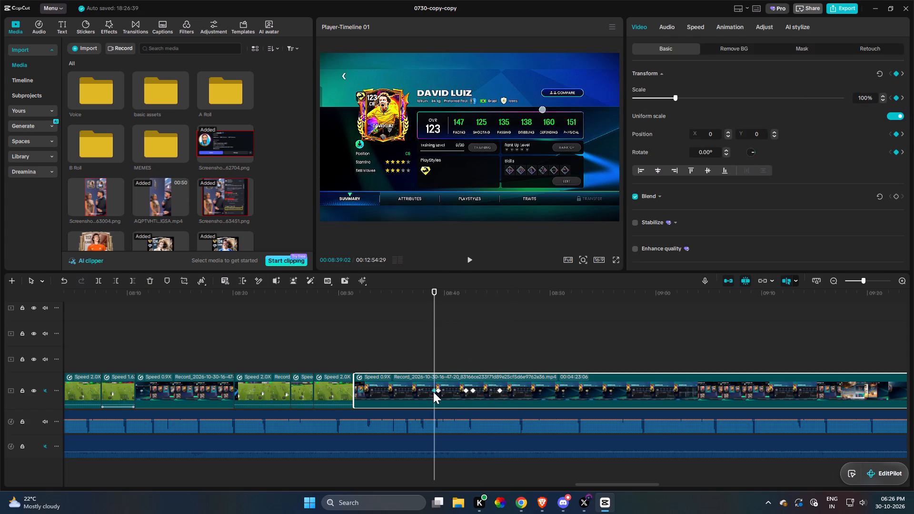
key("ctrl+c")
left_click(509, 354)
left_click(508, 374, "ctrl")
key("ctrl+v")
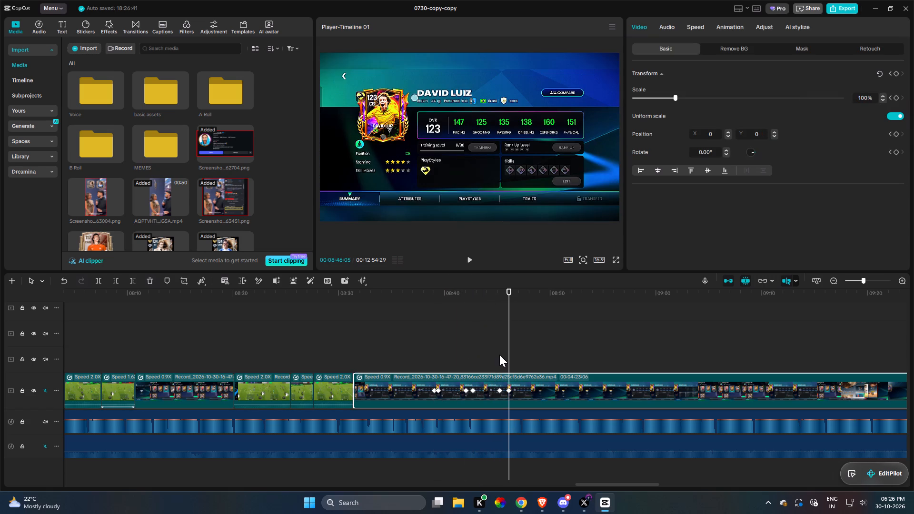
key("space")
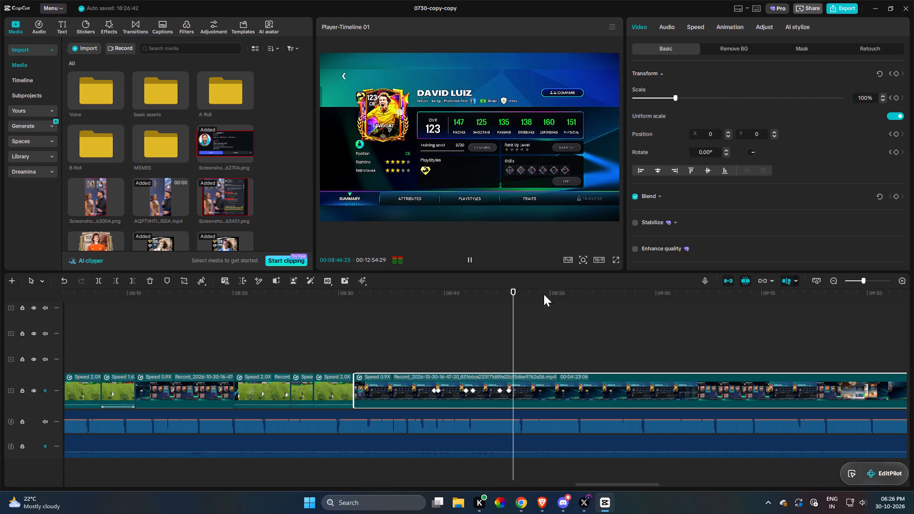
Retime the zoom-out by moving its start keyframe to about 08:44:30 and its end keyframe to about 08:45:35, checking against playback.
left_click_drag(509, 392, 502, 392)
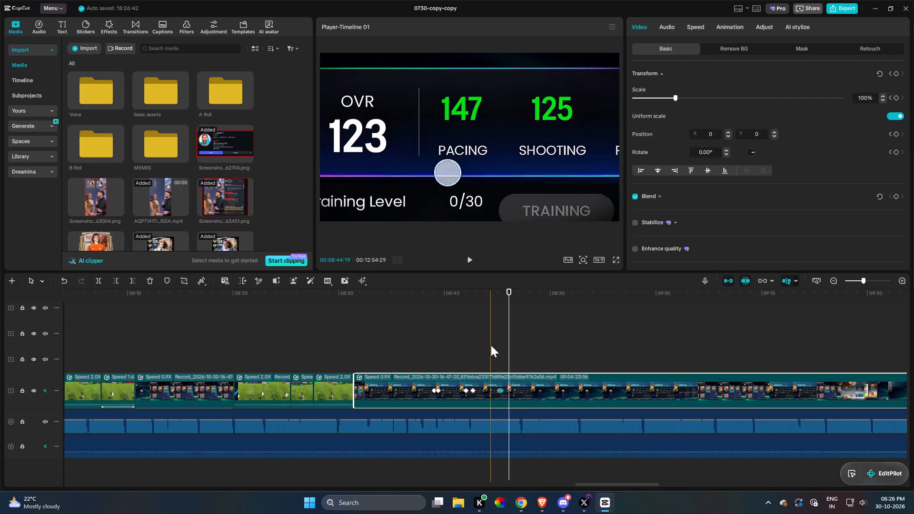
left_click(491, 345)
key("space")
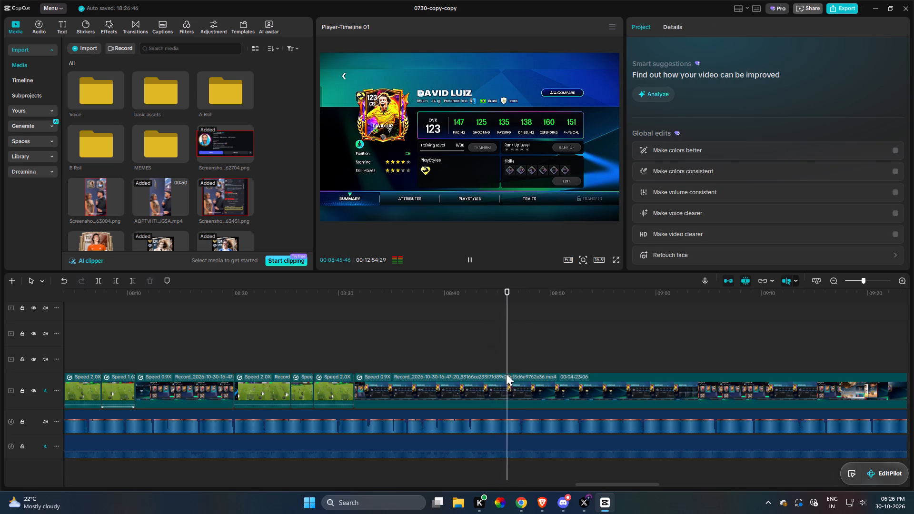
left_click(508, 396)
left_click_drag(499, 392, 505, 391)
left_click_drag(499, 391, 498, 391)
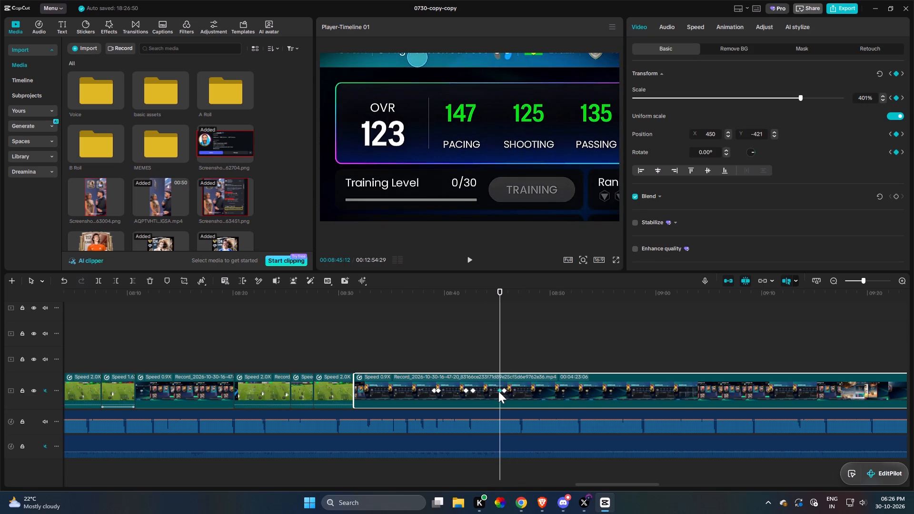
left_click_drag(498, 391, 494, 391)
key("space")
left_click(504, 390)
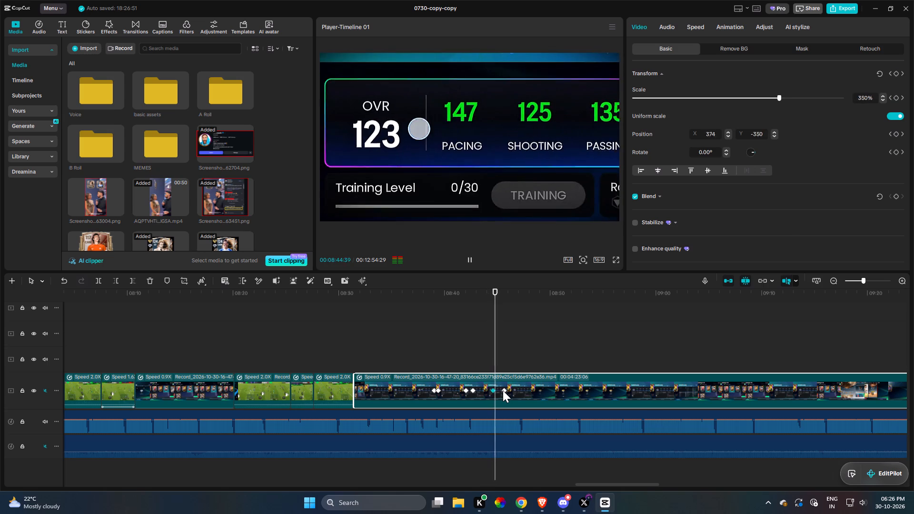
left_click(496, 344)
key("space")
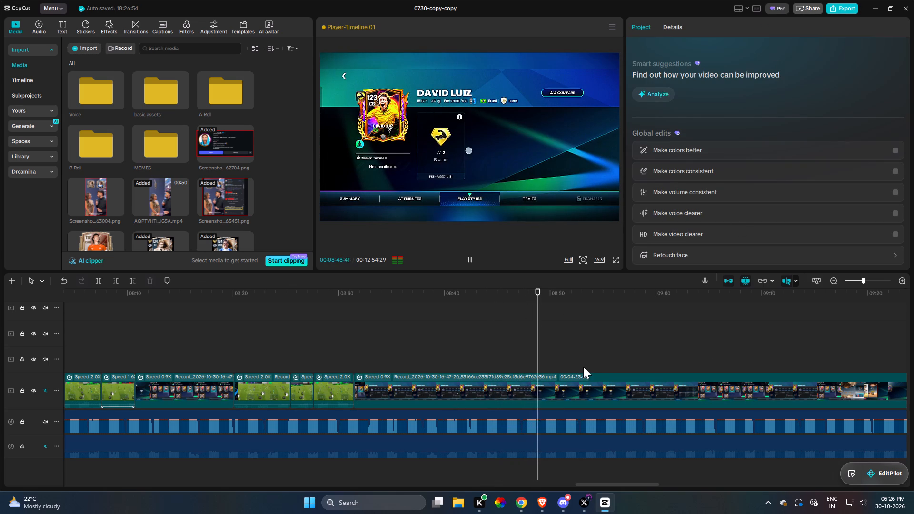
Split the card clip at about 08:47:30 and trim about 0.7 seconds from the start of the second part.
key("space")
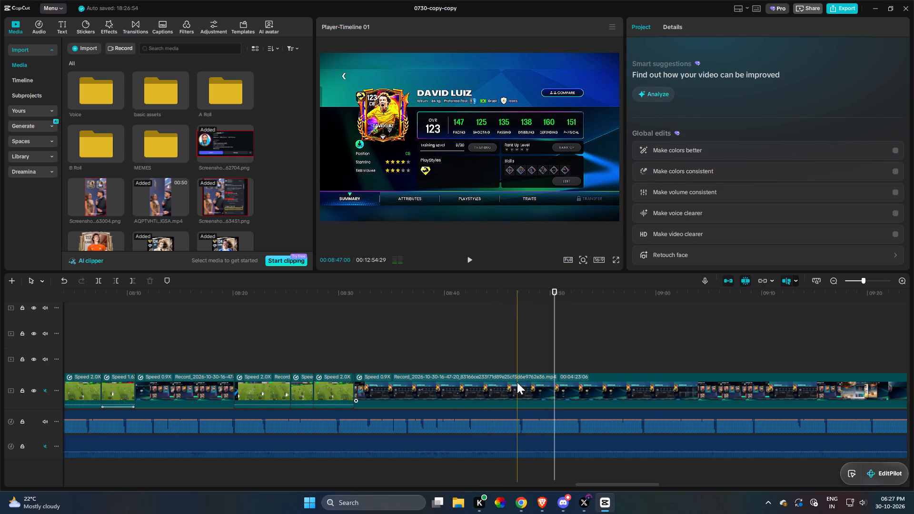
key("space")
key("space")
key("space")
key("space")
left_click(522, 387)
key("r")
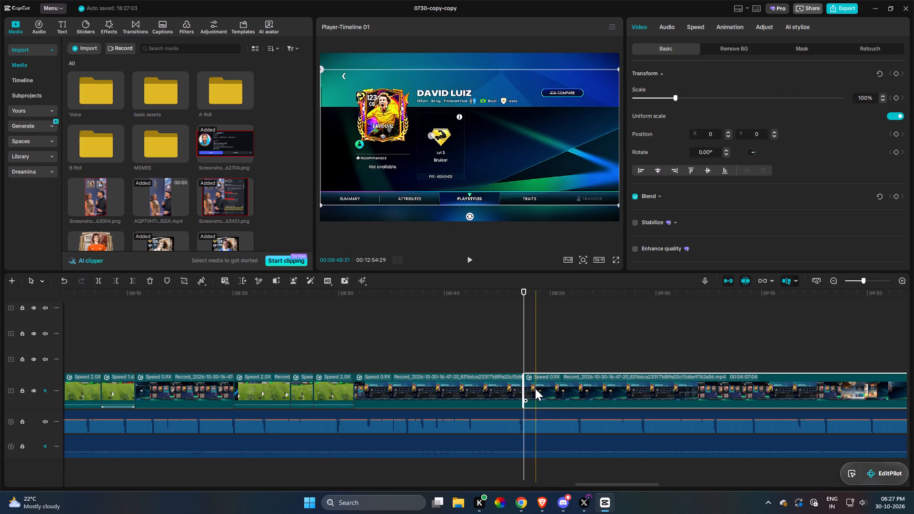
key("q")
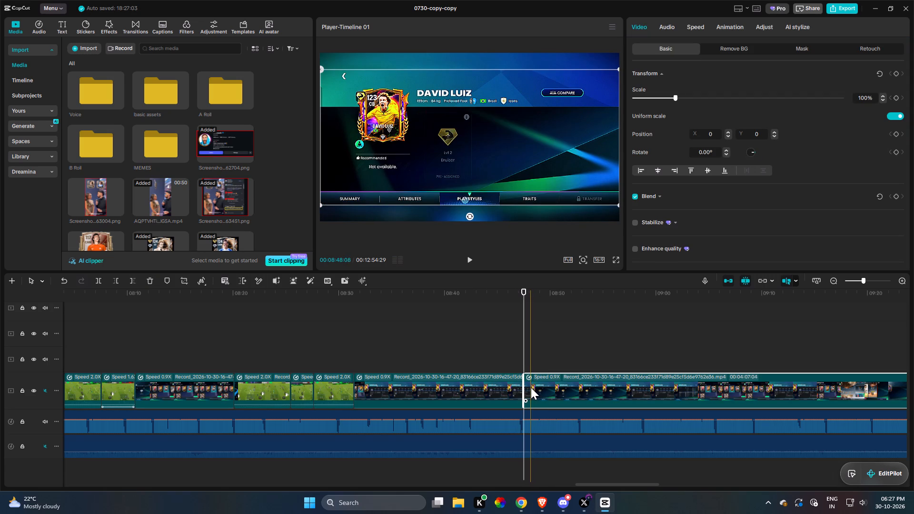
Play through the card footage, split it at about 09:01:45, and trim the second part's start to the Star Signings screen.
key("space")
left_click_drag(580, 377, 540, 431)
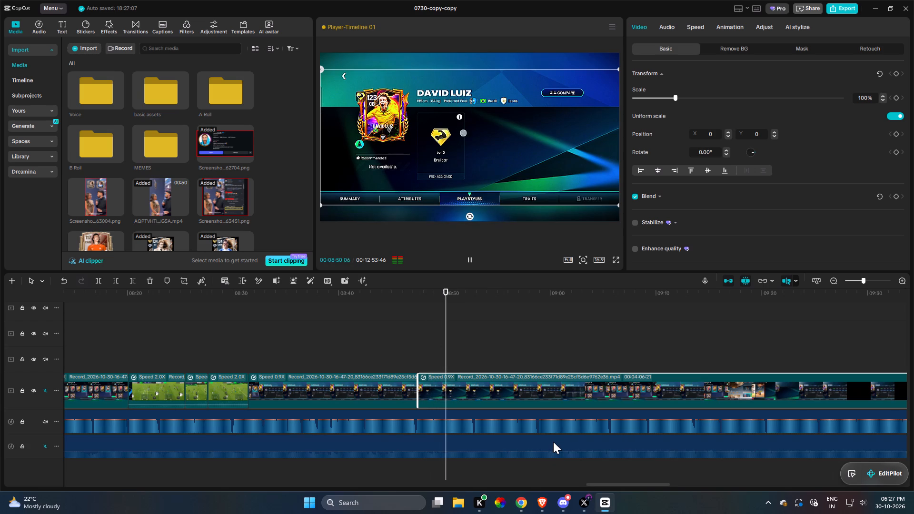
left_click_drag(548, 465, 549, 479)
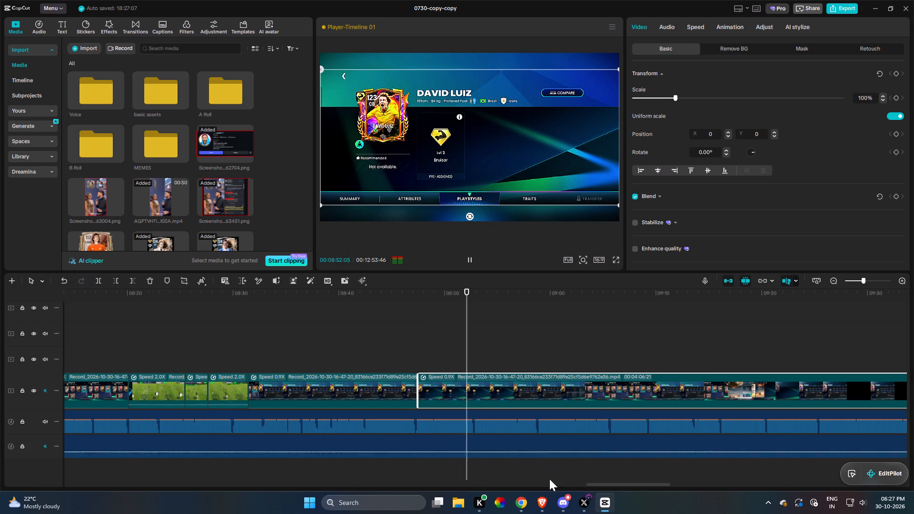
left_click_drag(549, 479, 503, 467)
left_click_drag(500, 467, 494, 468)
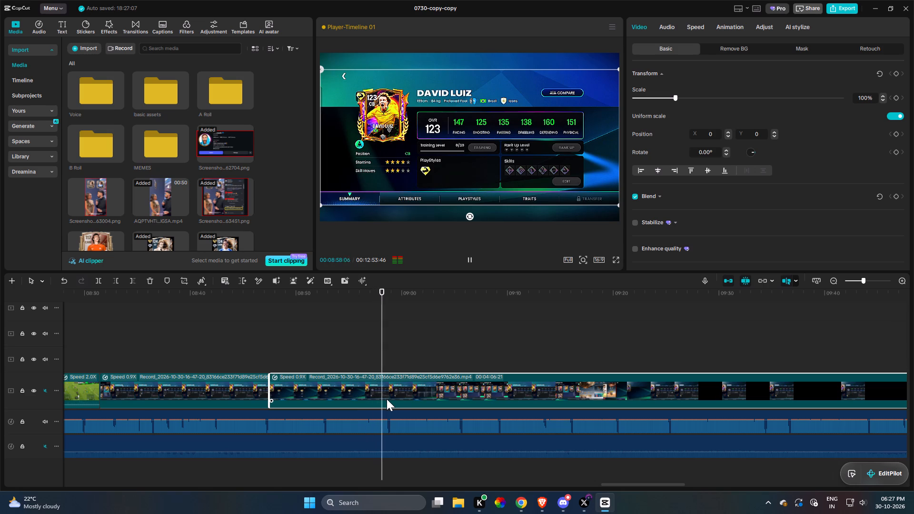
key("space")
key("space")
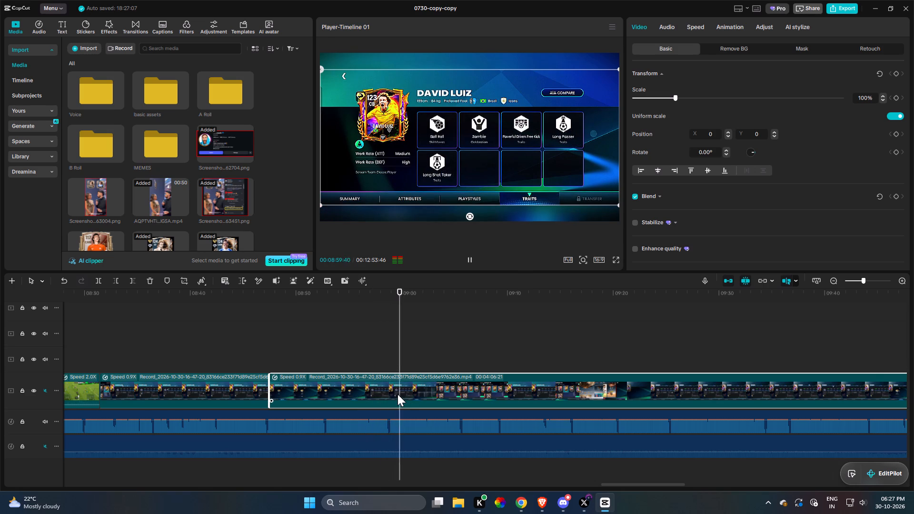
key("space")
key("space")
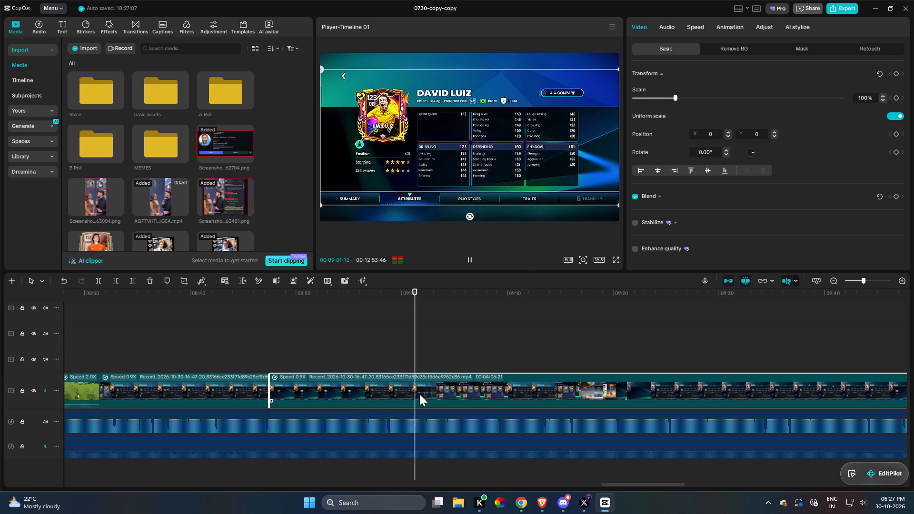
key("space")
key("r")
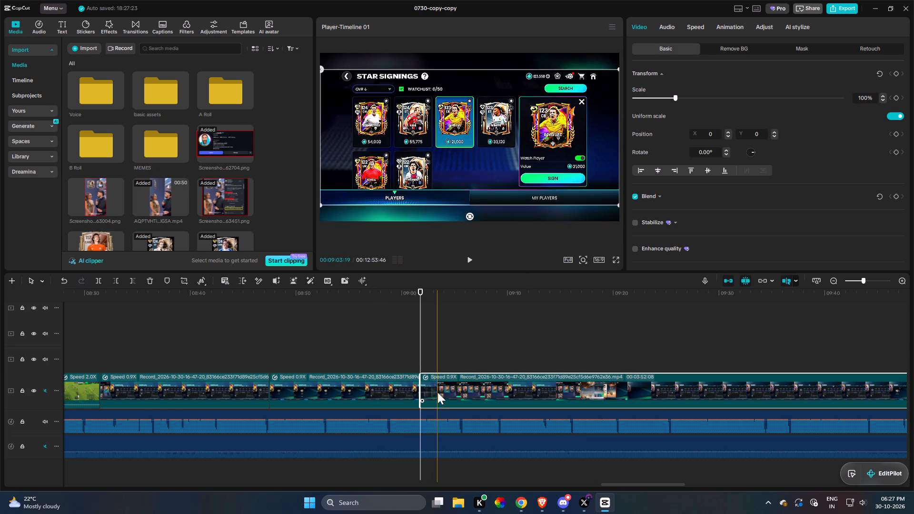
key("q")
Play through the Star Signings footage, split it at about 09:11:40, and trim the second part's start to Rodri's card screen.
key("space")
left_click_drag(494, 421, 504, 426)
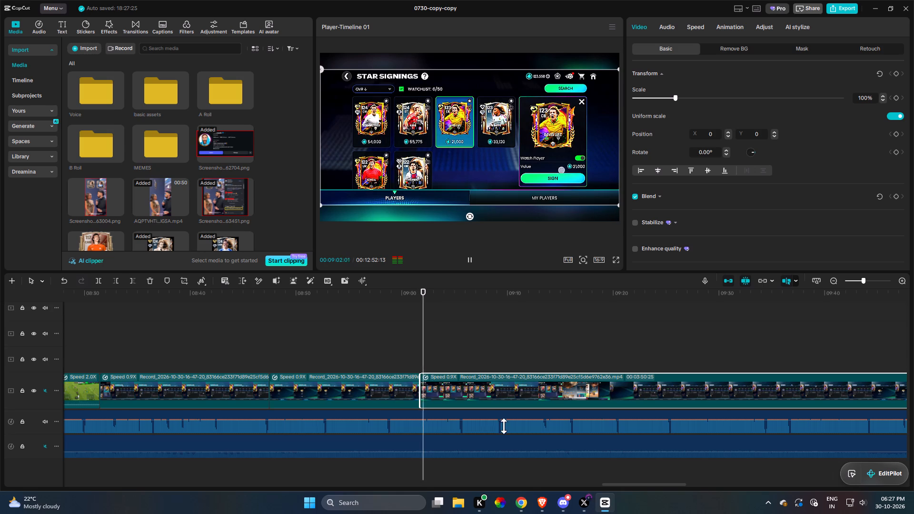
left_click_drag(504, 426, 449, 423)
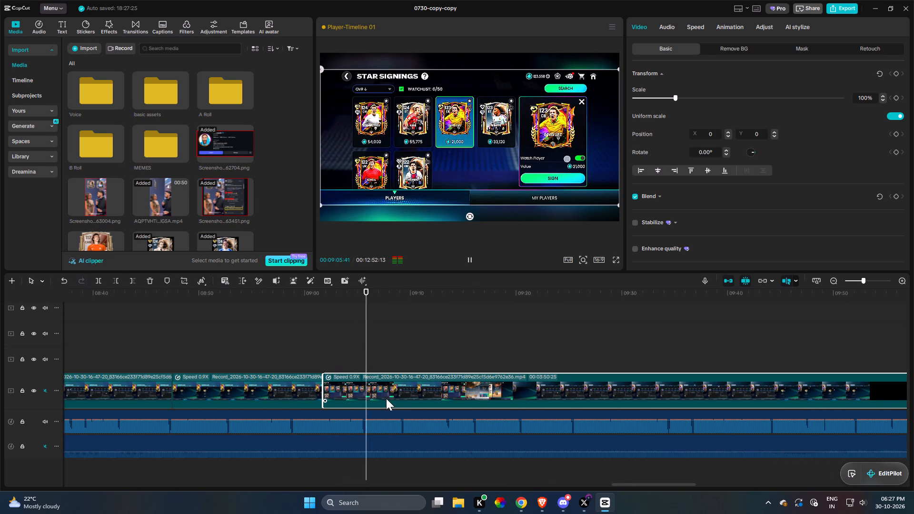
left_click_drag(394, 403, 394, 409)
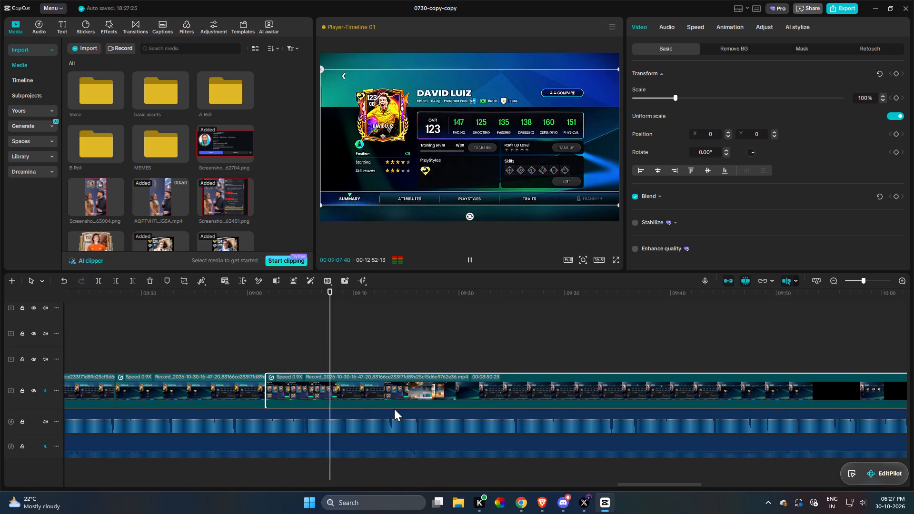
left_click(345, 27)
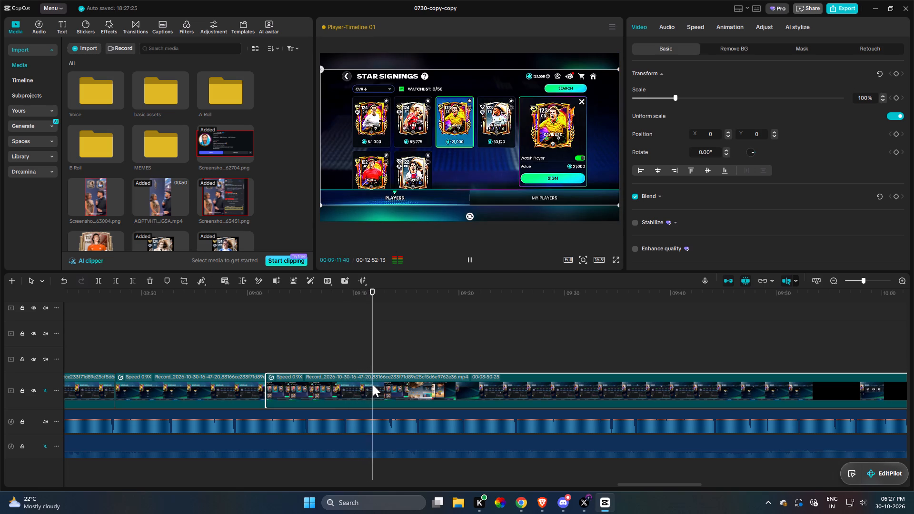
key("space")
key("space")
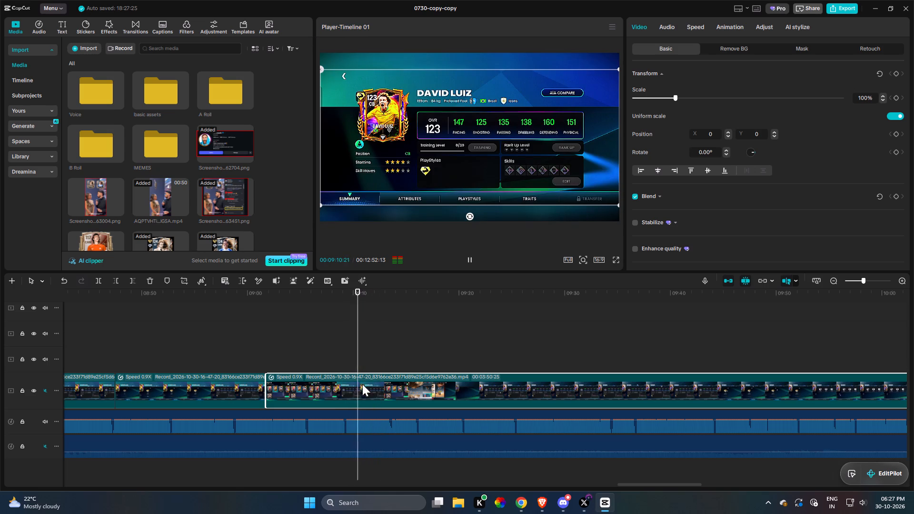
key("space")
key("r")
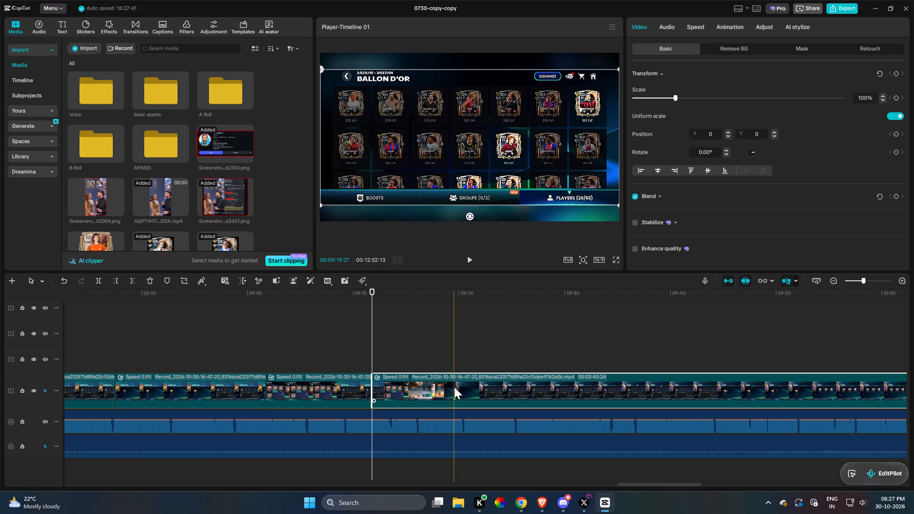
key("q")
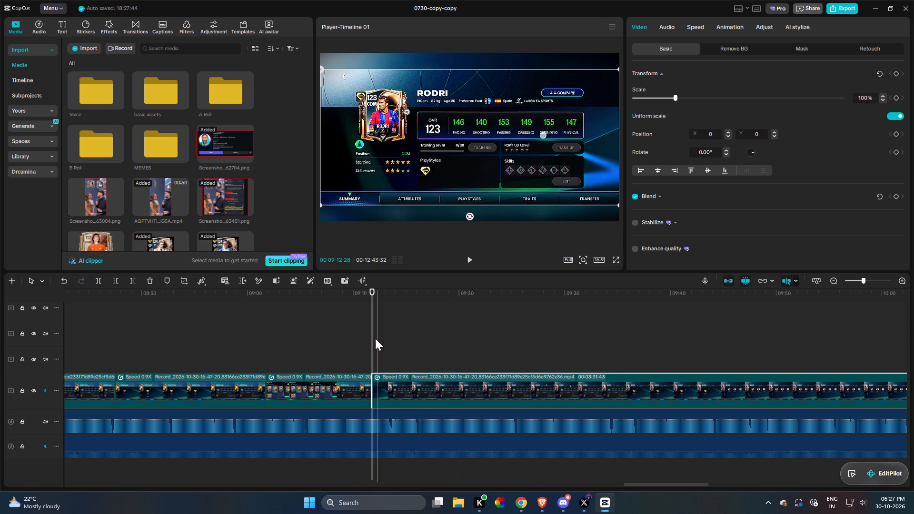
Play through Rodri's card footage and look over the whole timeline's tracks.
key("space")
left_click_drag(423, 388, 439, 426)
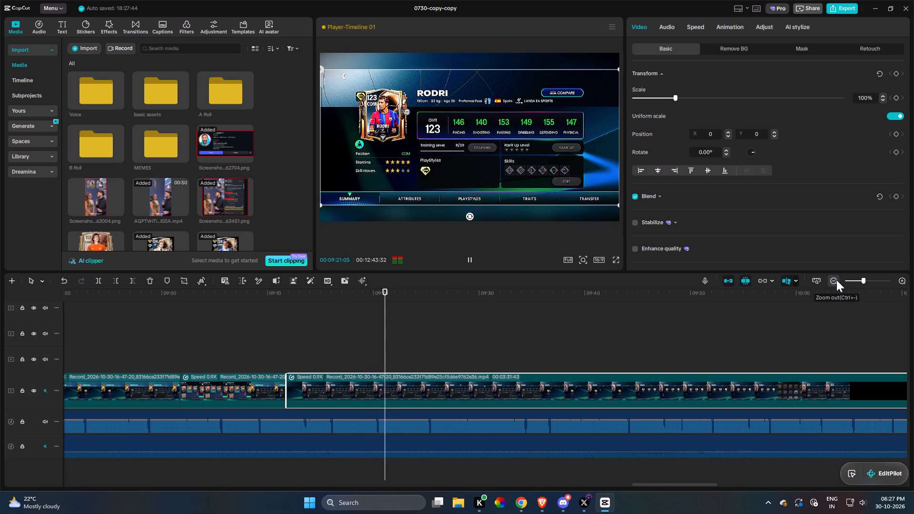
left_click(836, 280)
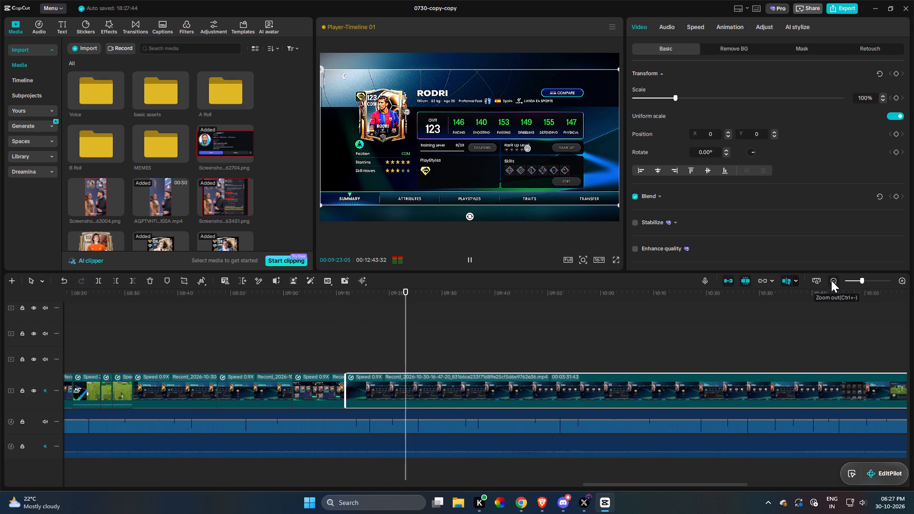
left_click(818, 280)
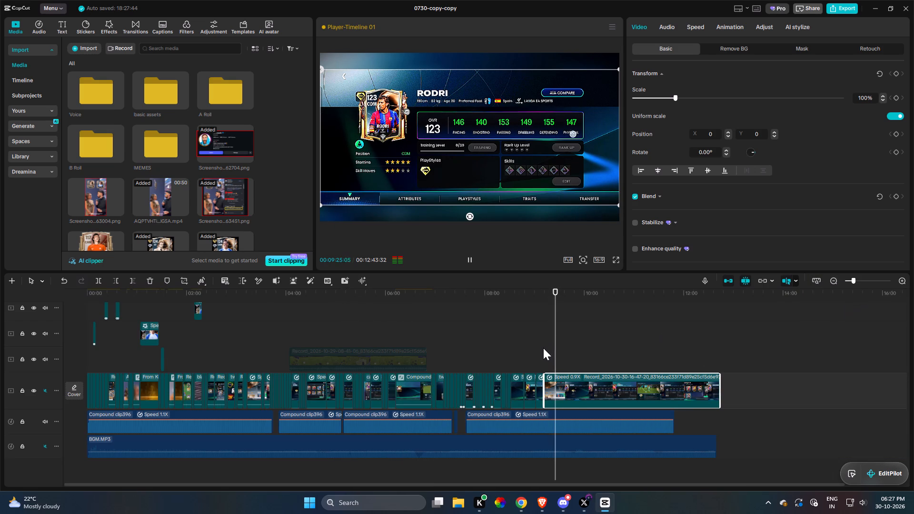
scroll(544, 353, "up", 16)
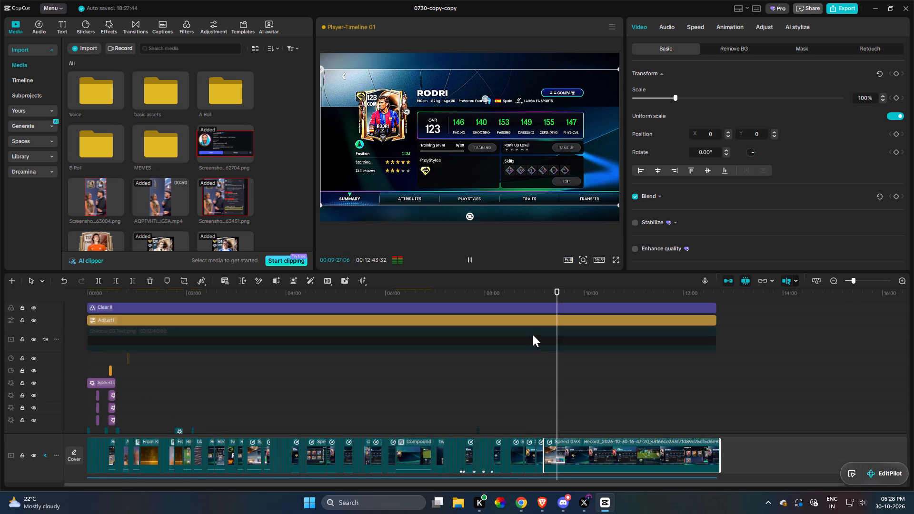
scroll(532, 333, "down", 12)
scroll(825, 314, "down", 4)
triple_click(901, 277)
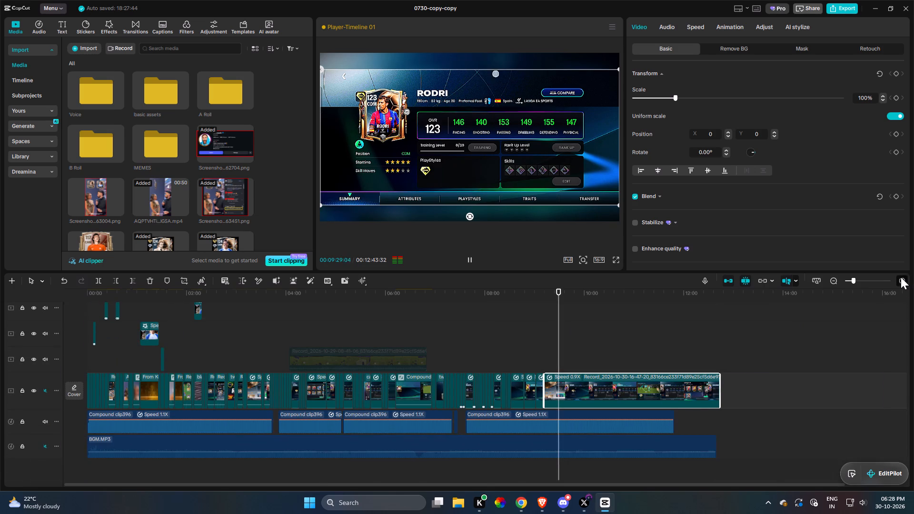
left_click(537, 350)
key("space")
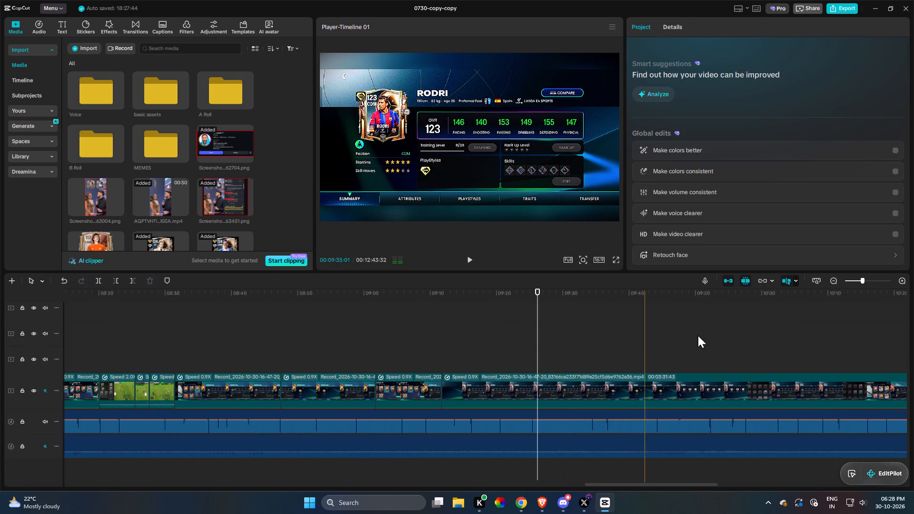
double_click(903, 282)
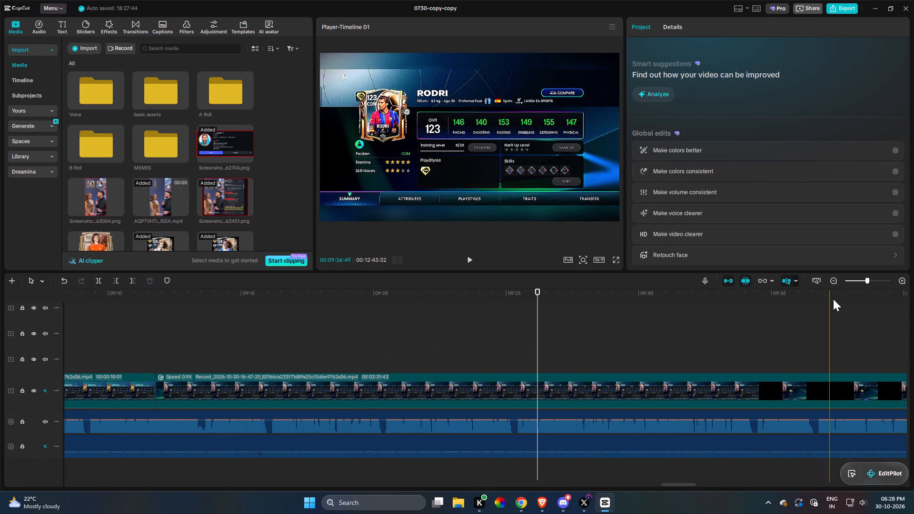
left_click(838, 281)
left_click(838, 281)
key("space")
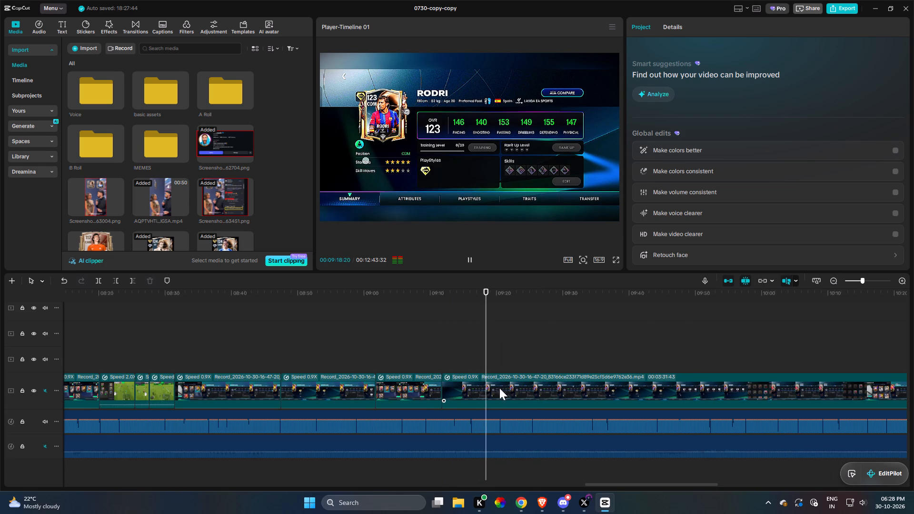
Add a full-frame 100% keyframe at 09:16:30 on Rodri's card clip to start the zoom-in.
left_click(488, 393)
scroll(497, 390, "up", 3, "ctrl")
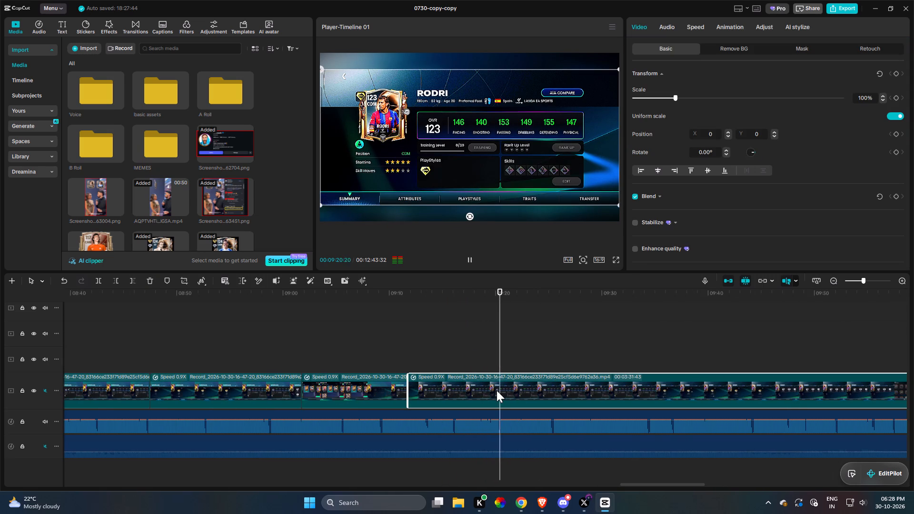
key("space")
key("space")
key("space")
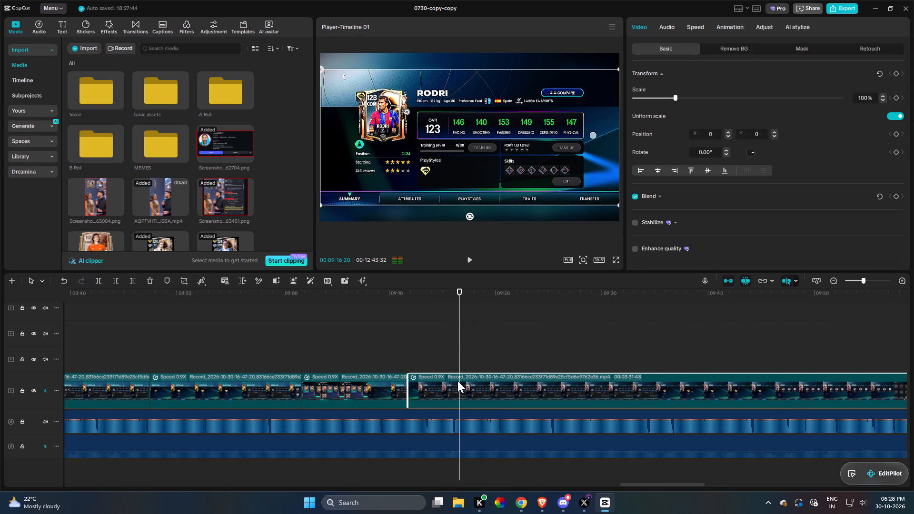
key("c")
key("space")
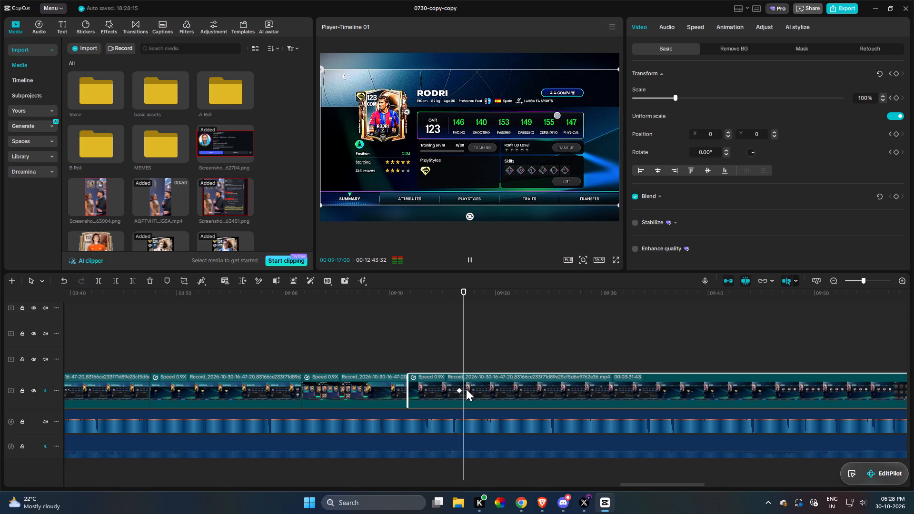
Add a keyframe at 09:17:05 with scale 368% and position X -4045, Y -305, framing Rodri's dribbling, defending and physical stats.
key("space")
type("c")
left_click(466, 389)
left_click_drag(805, 101, 806, 101)
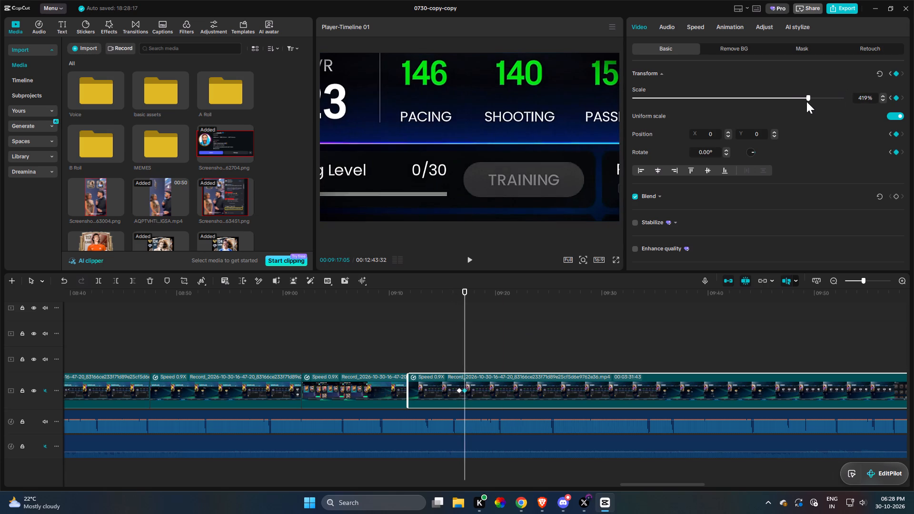
left_click_drag(806, 101, 787, 109)
left_click_drag(575, 140, 298, 162)
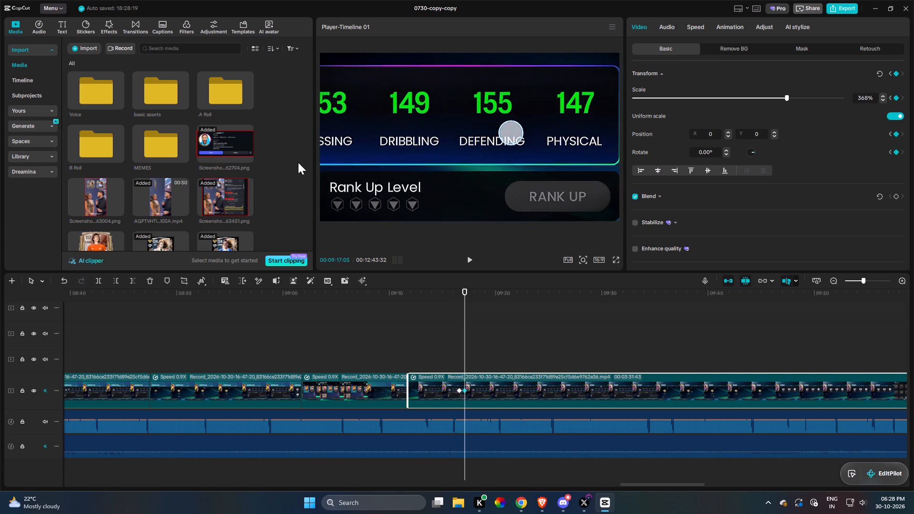
left_click_drag(298, 162, 259, 164)
left_click(451, 321)
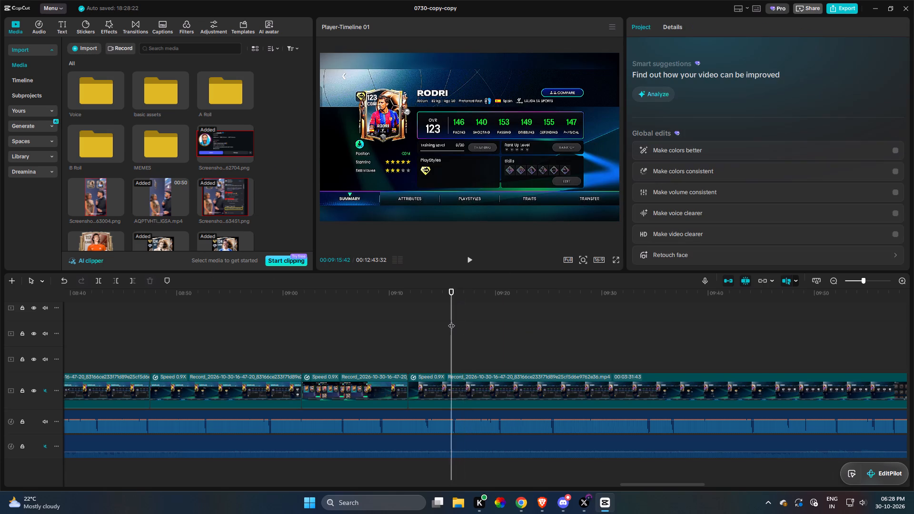
key("space")
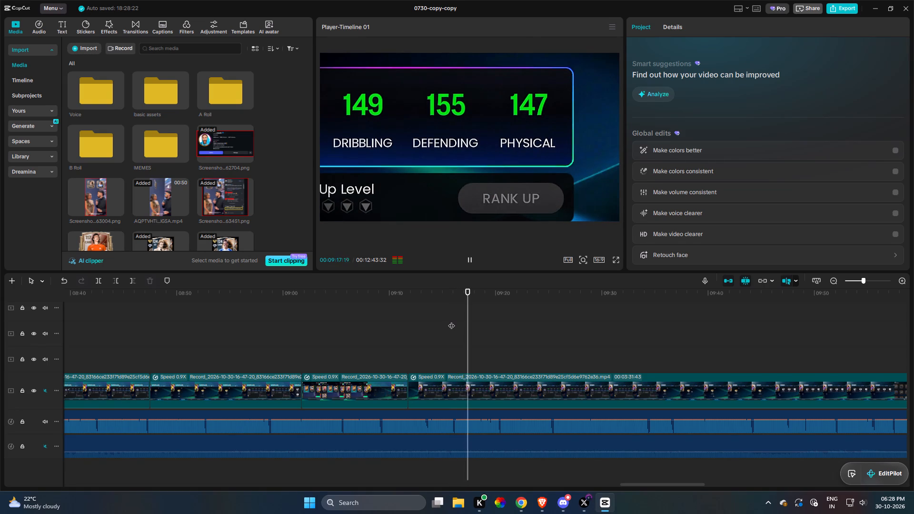
Add a keyframe at 09:20:18 that holds the zoom on Rodri's defending and physical stats.
left_click(506, 384)
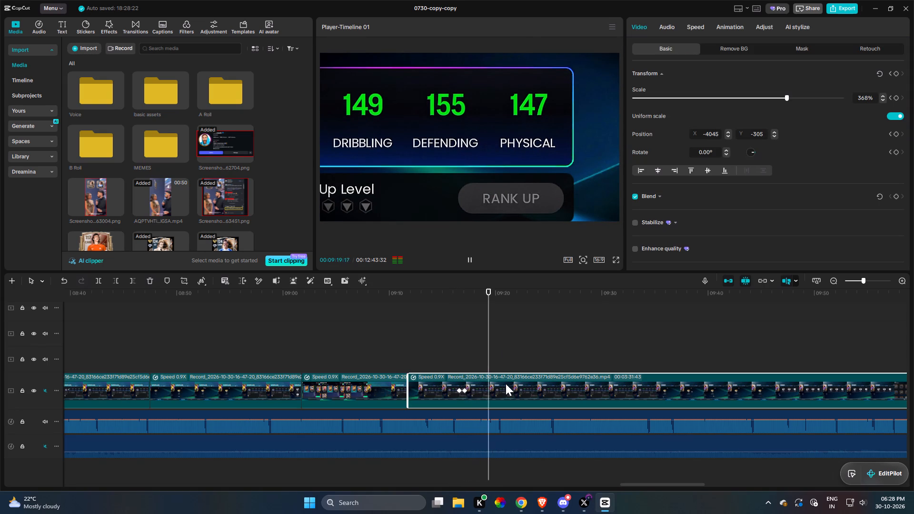
key("space")
key("c")
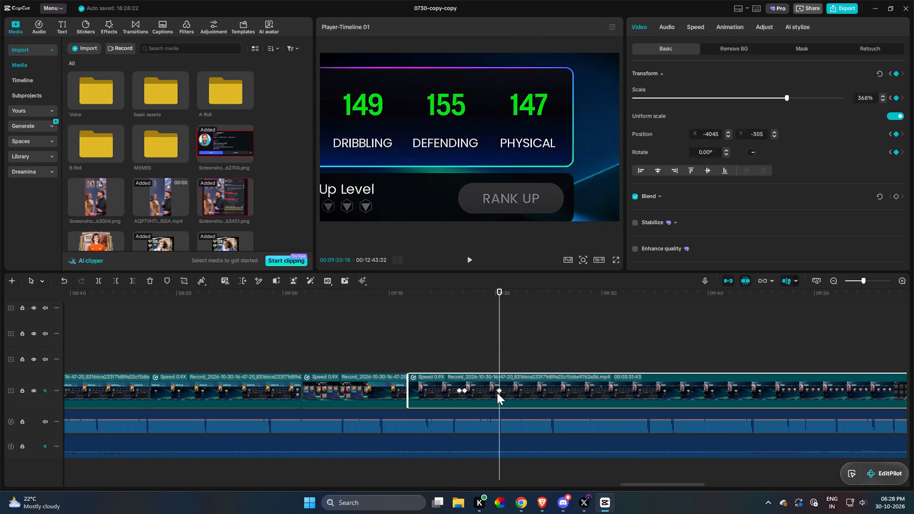
Add a keyframe at 09:21:01 and reposition the zoomed frame to X 4032, Y 1416, showing Rodri's position, stamina and skill moves.
key("space")
key("space")
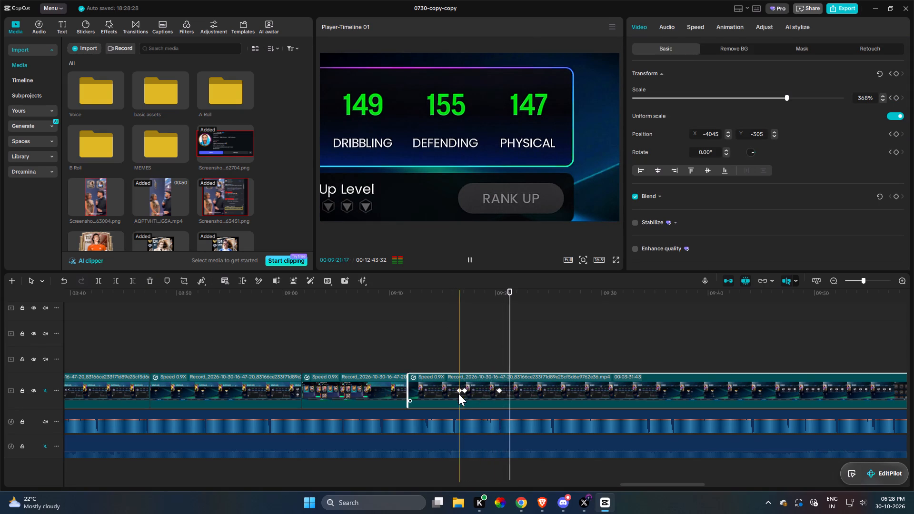
key("space")
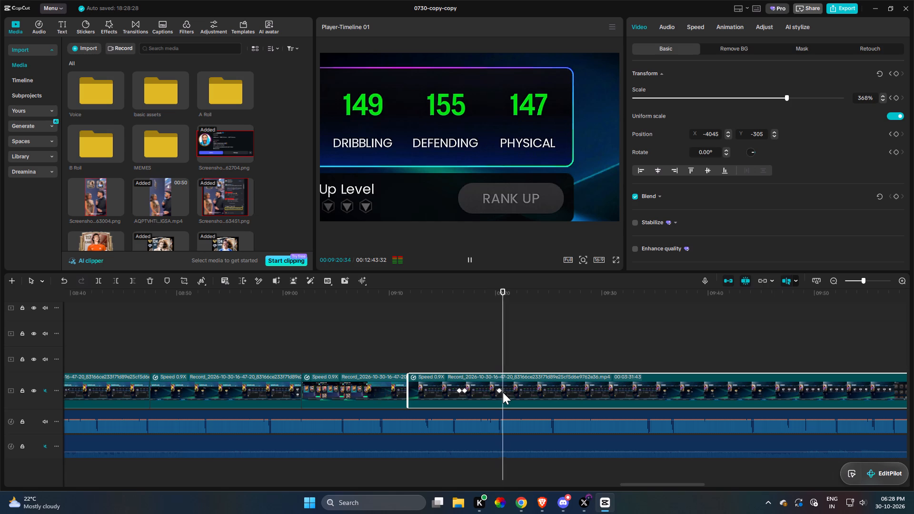
key("space")
type("c")
left_click(506, 392)
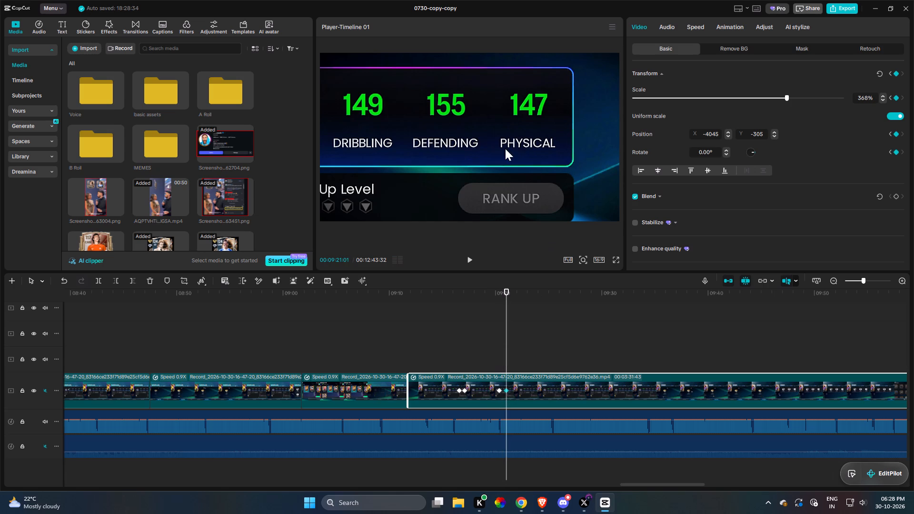
left_click_drag(459, 148, 913, 40)
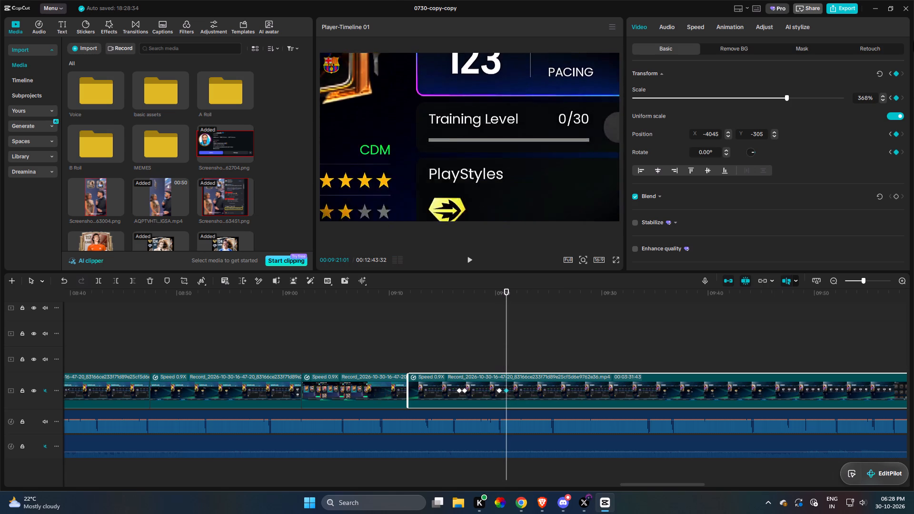
left_click_drag(913, 40, 913, 2)
left_click_drag(397, 129, 566, 143)
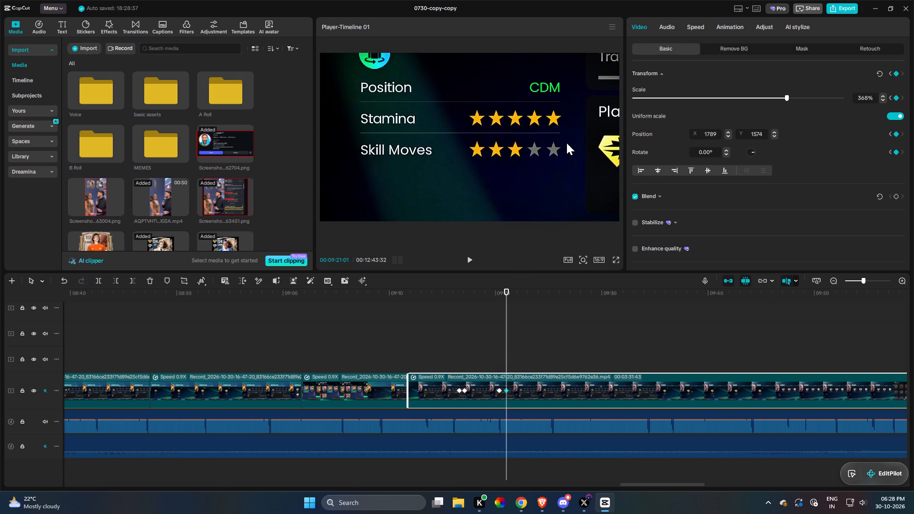
left_click_drag(566, 143, 571, 142)
left_click(502, 351)
key("space")
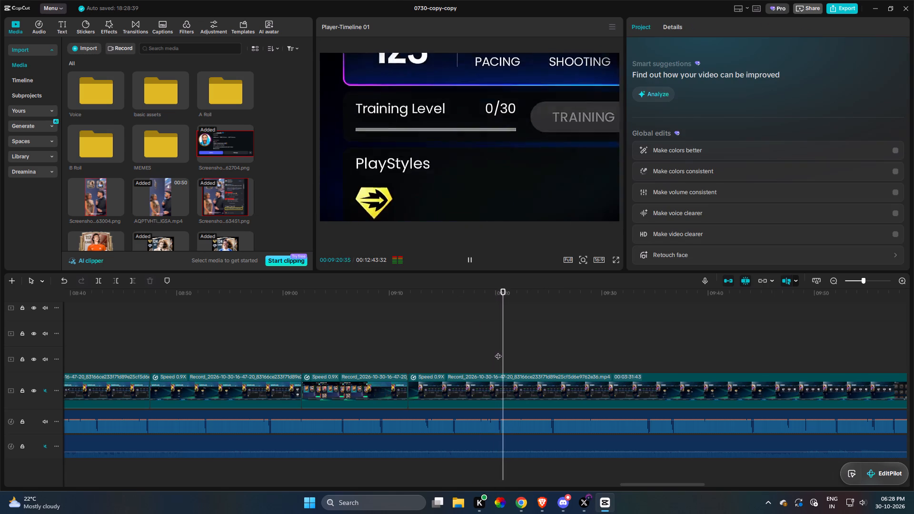
Shift the start and end keyframes of the pan to Rodri's skill moves slightly earlier, checking the timing against playback.
left_click(513, 392)
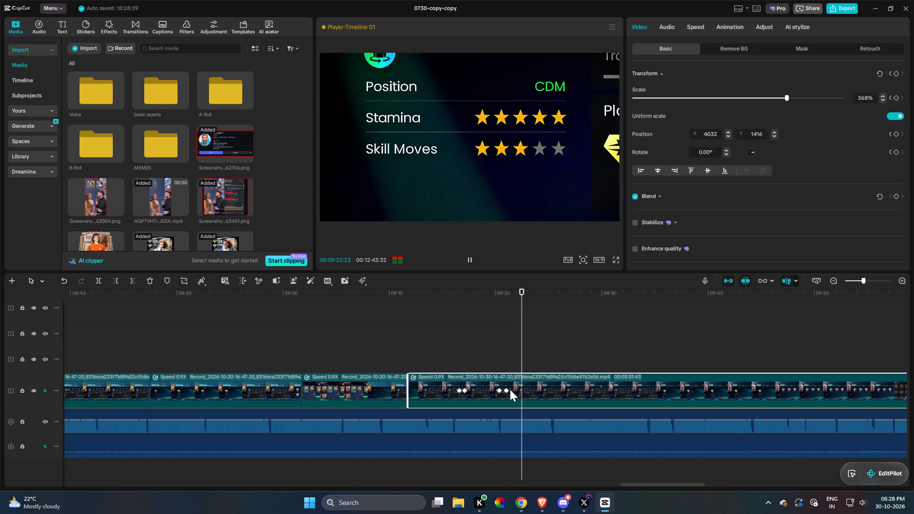
left_click(506, 391)
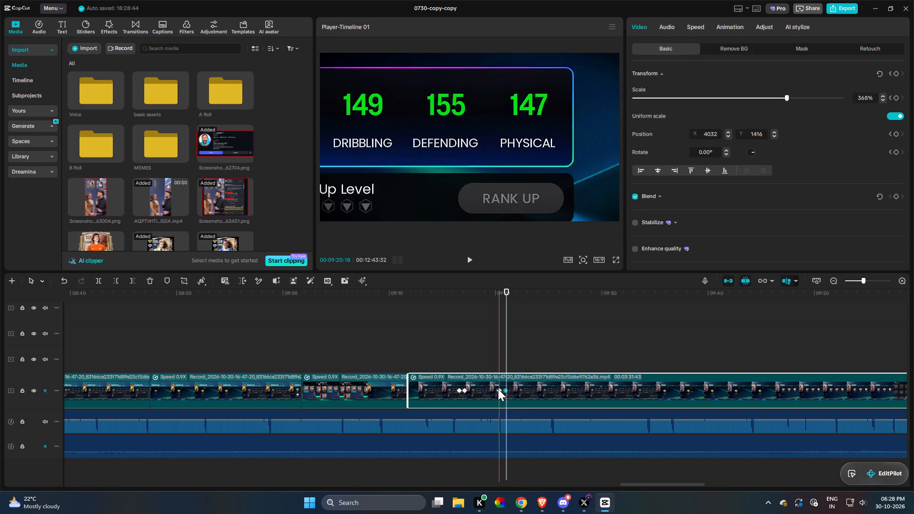
left_click(498, 389)
left_click(491, 357)
key("space")
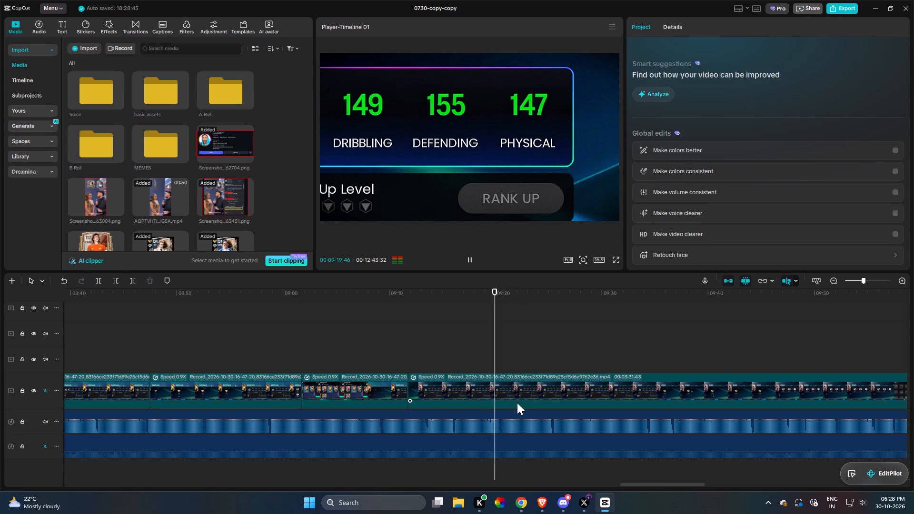
left_click(509, 395)
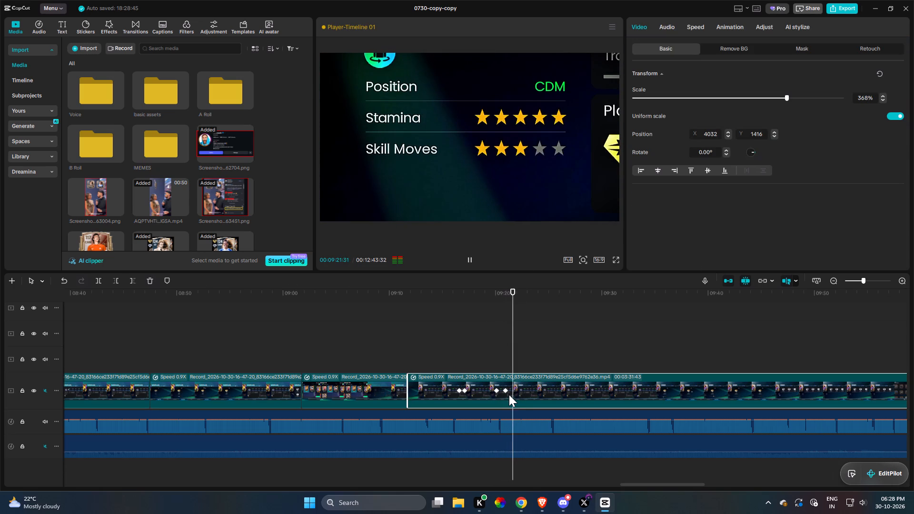
key("space")
key("space")
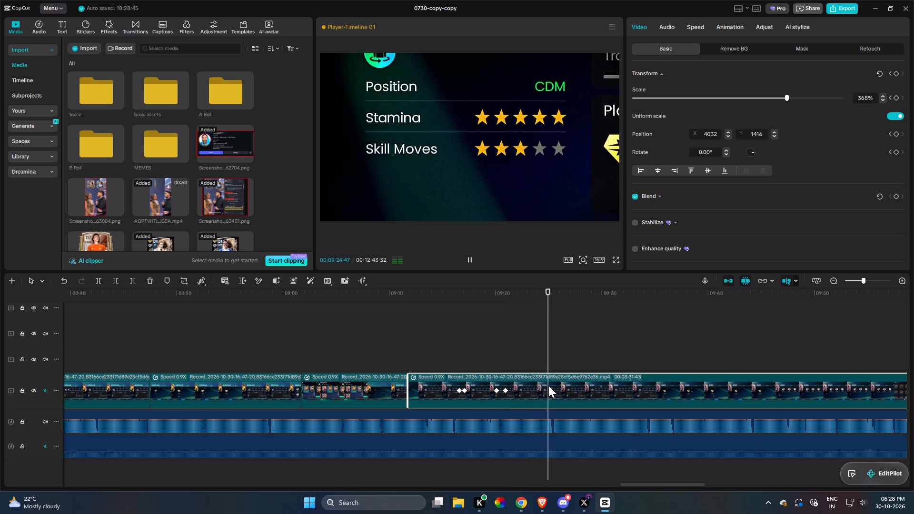
Split the screen recording at 09:25:14, after Rodri's skill moves, and reset the second part's transform to 100% scale and position 0, 0.
key("space")
key("space")
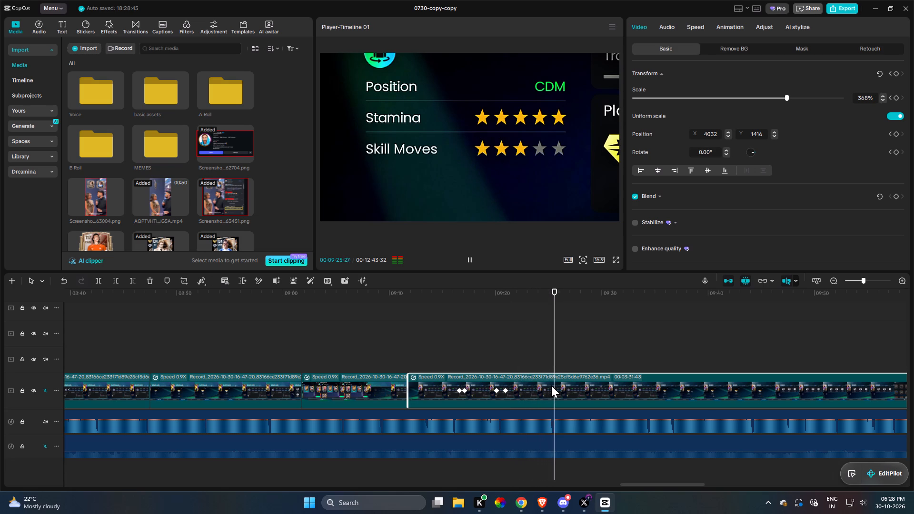
key("space")
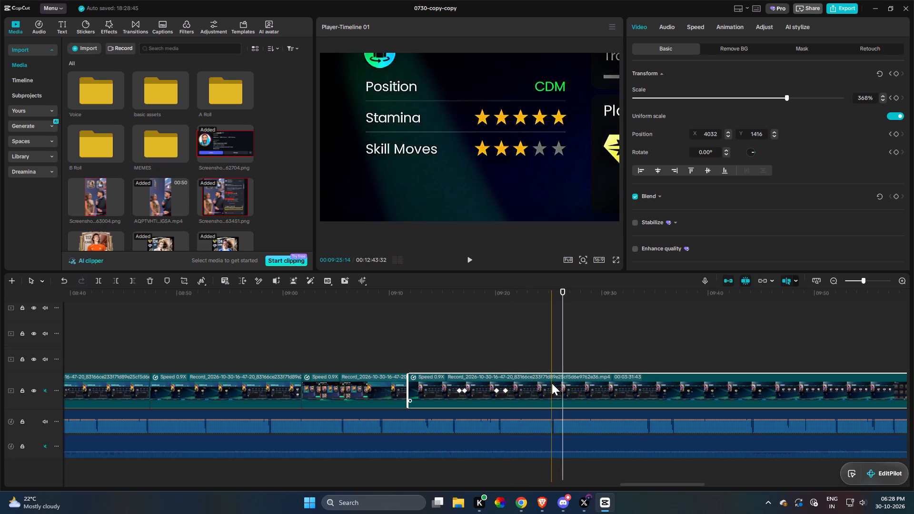
key("r")
left_click(882, 73)
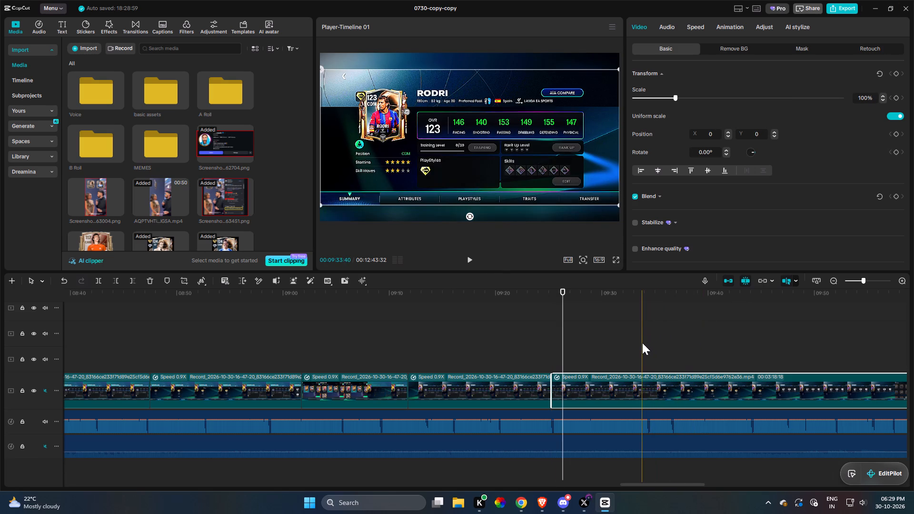
Trim about 9 seconds off the start of the new segment so it opens on Rodri's playstyles page.
key("q")
Play back Rodri's playstyles and traits against the narration to about 09:38, and open the A Roll media folder.
key("space")
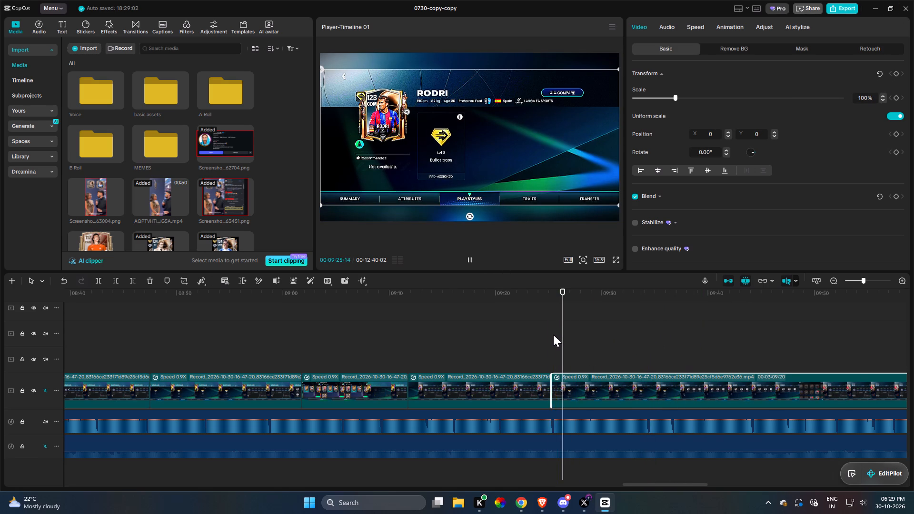
left_click_drag(617, 359, 386, 375)
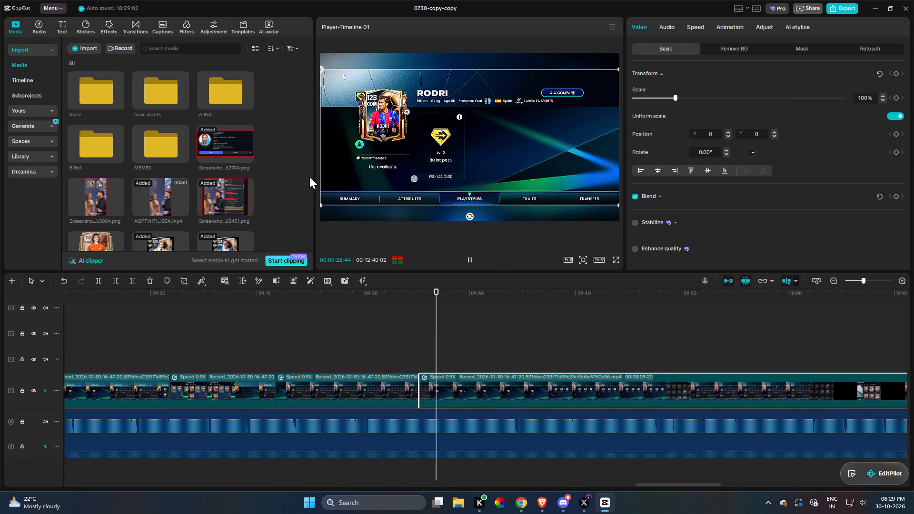
double_click(216, 80)
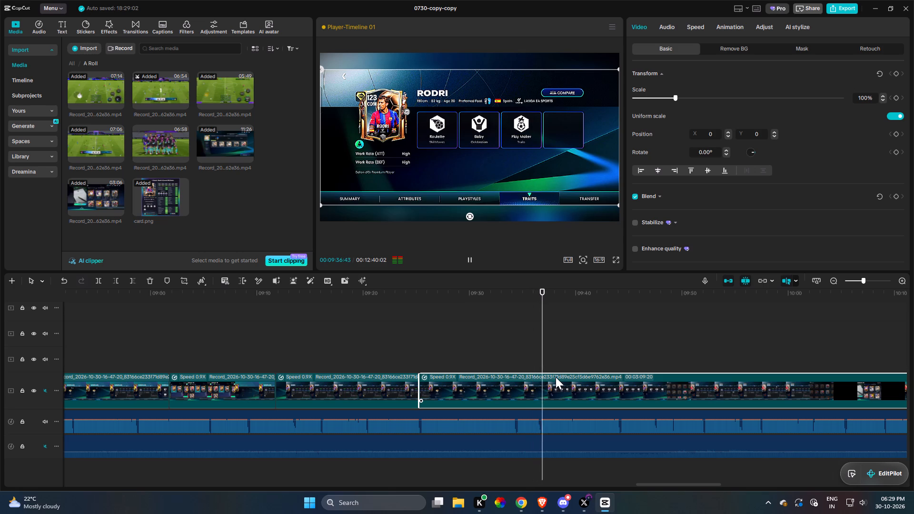
key("space")
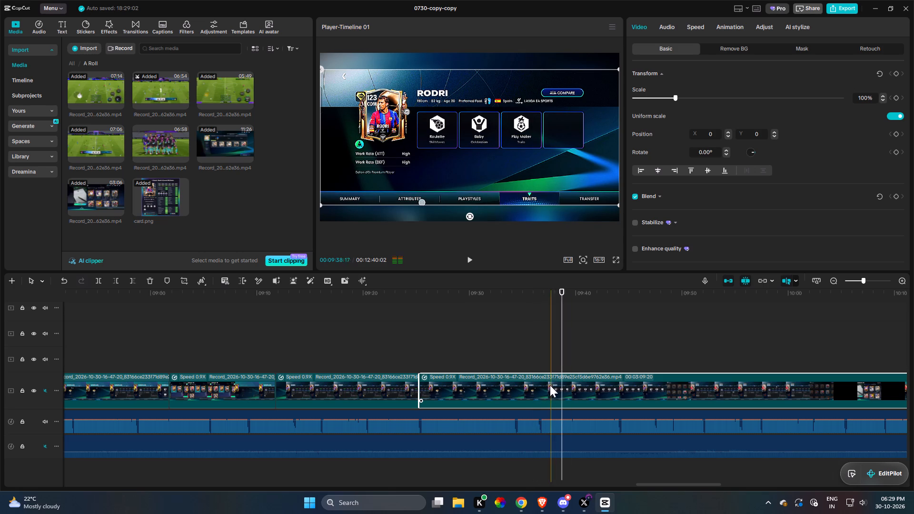
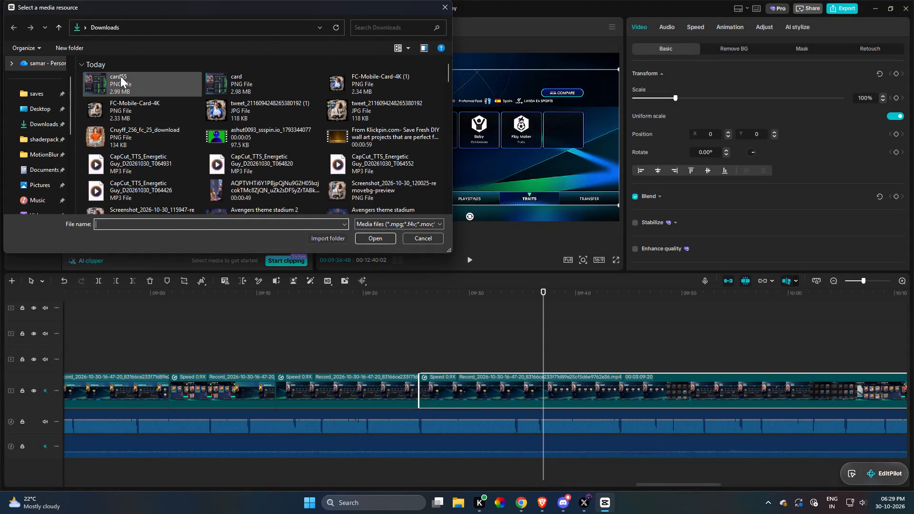
Import the Rodri Rank 5 stats card image and place it on the timeline track above the screen recording.
double_click(120, 76)
left_click_drag(223, 199, 551, 404)
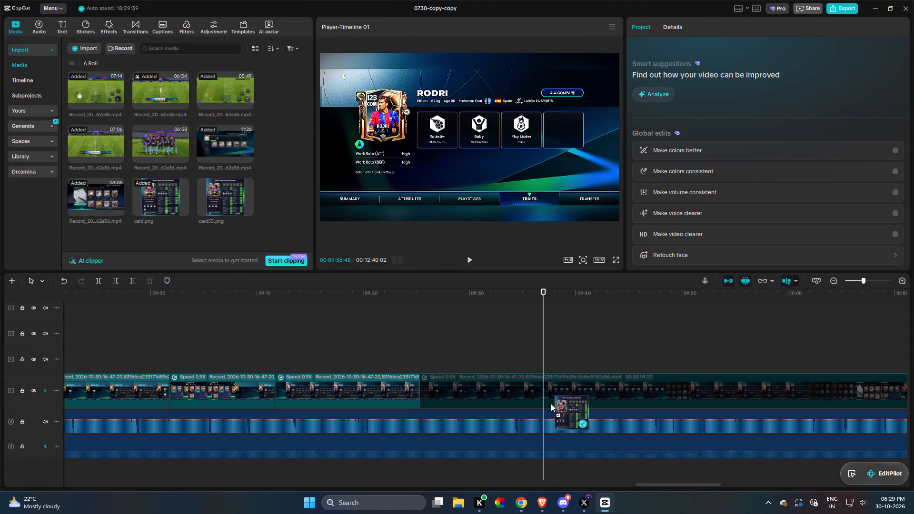
left_click_drag(551, 404, 437, 381)
key("space")
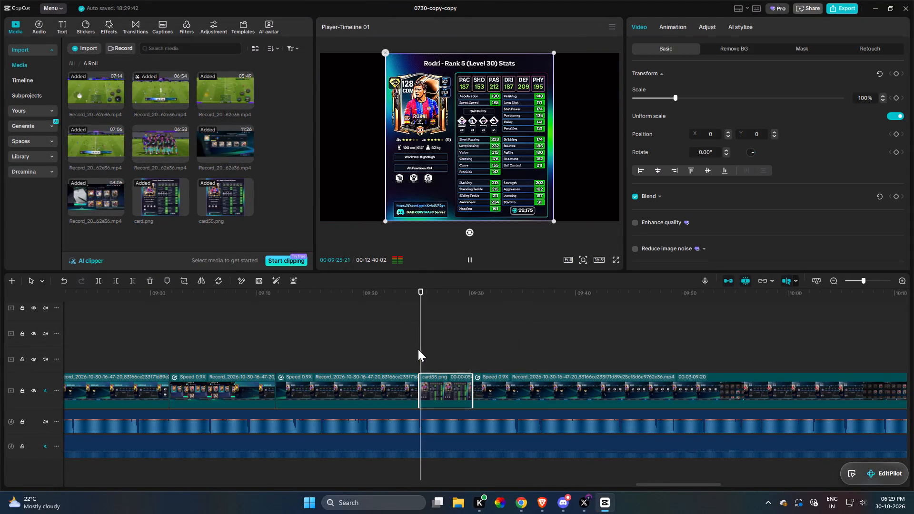
key("space")
left_click_drag(441, 382, 677, 355)
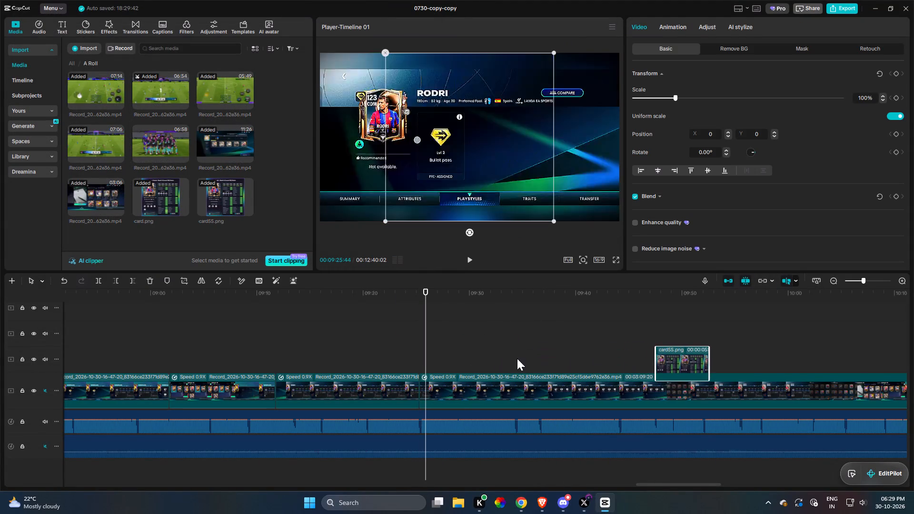
Split the screen recording at 09:37, on Rodri's traits page, and insert the Rodri stats card image at the split.
key("space")
scroll(525, 354, "down", 5)
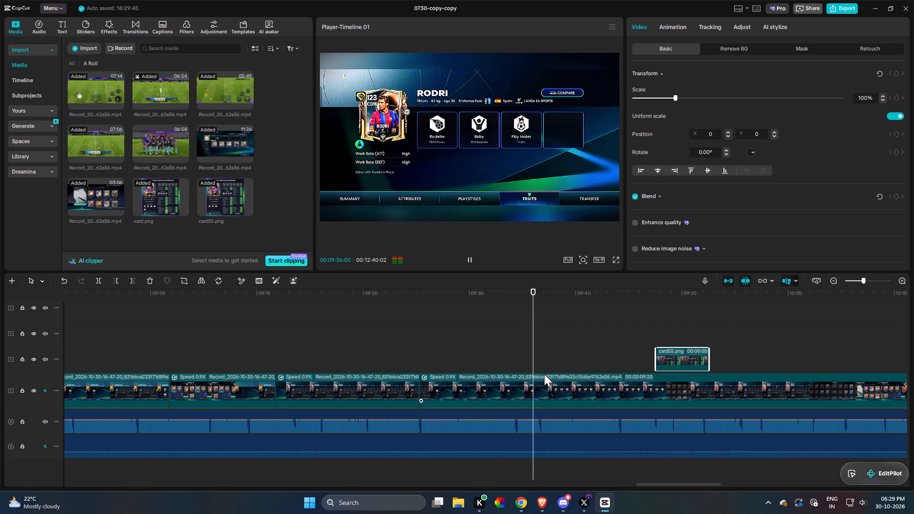
key("space")
left_click(543, 389)
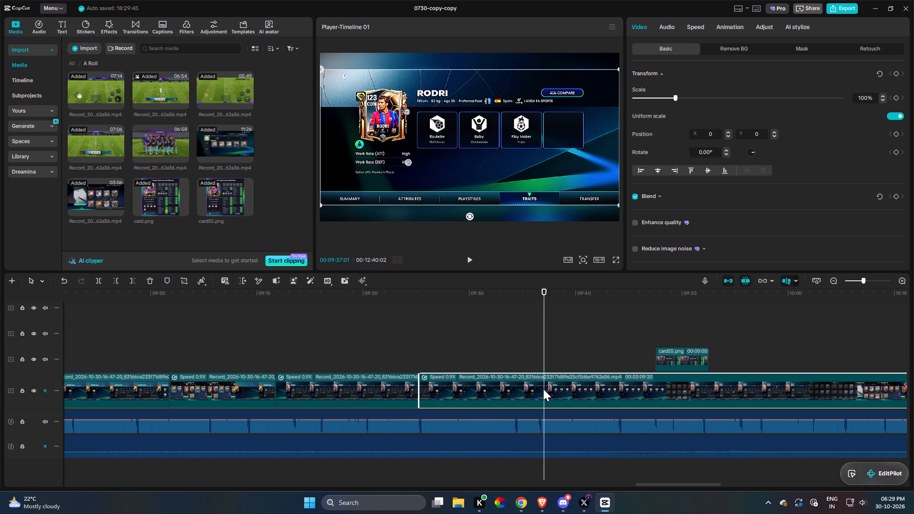
key("r")
left_click_drag(681, 352, 596, 388)
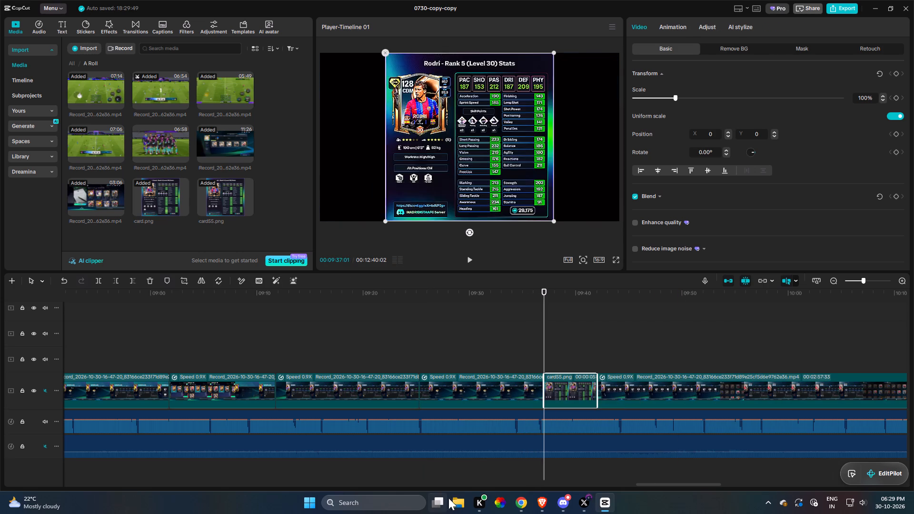
Delete the disabled overlay clip that sits above the Schweinsteiger compound clip and ends at about 06:50.
left_click_drag(653, 483, 507, 475)
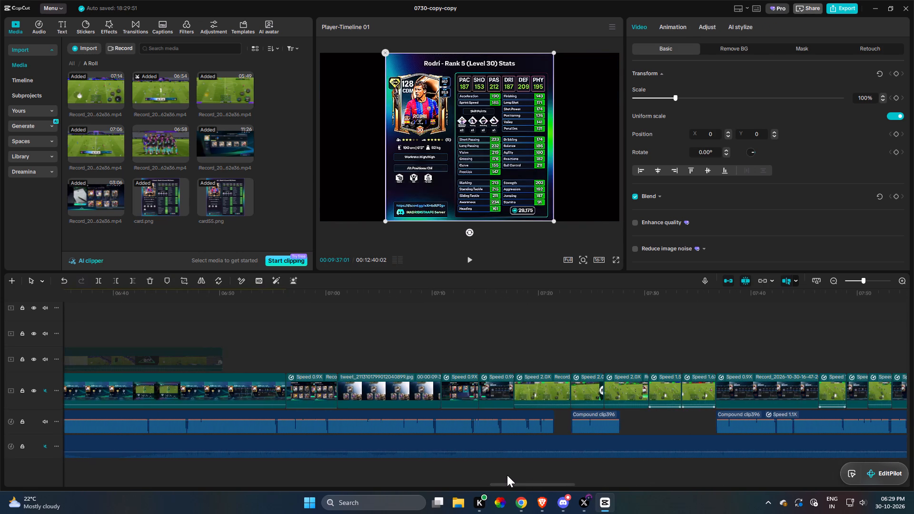
left_click_drag(507, 475, 502, 474)
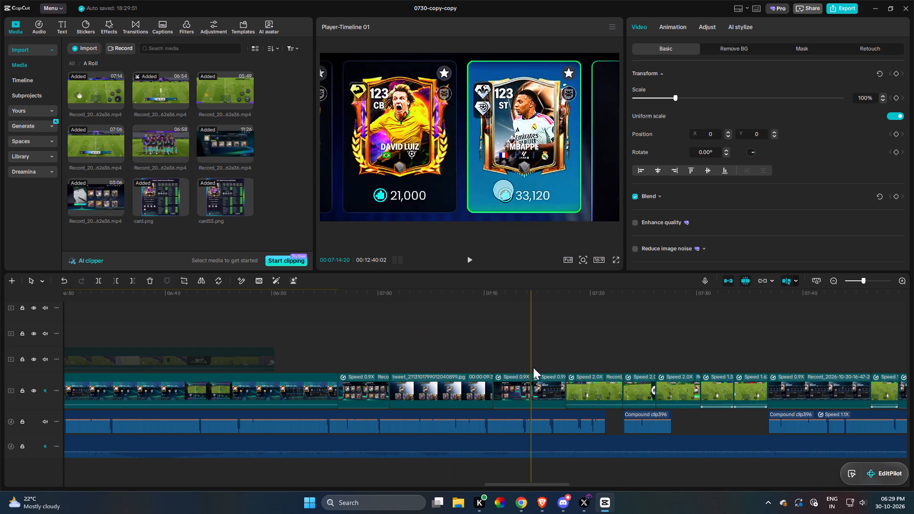
left_click_drag(369, 347, 211, 328)
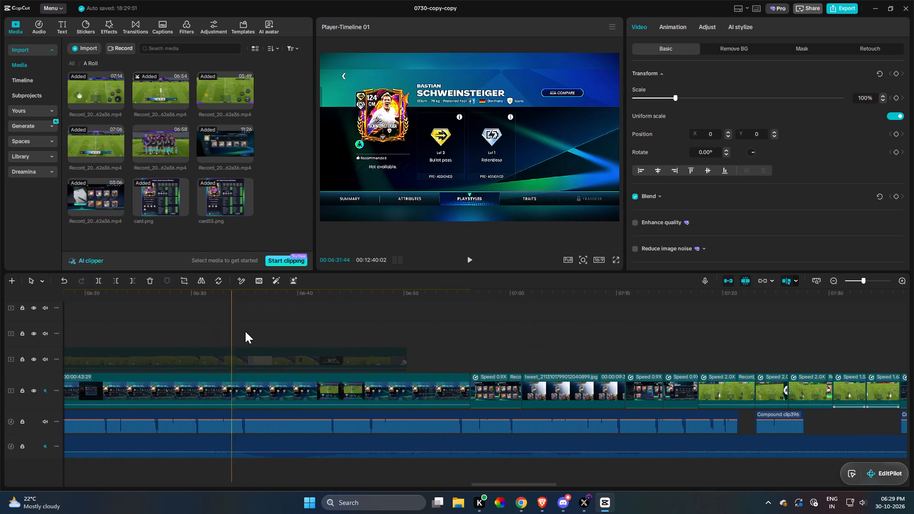
left_click_drag(221, 330, 494, 354)
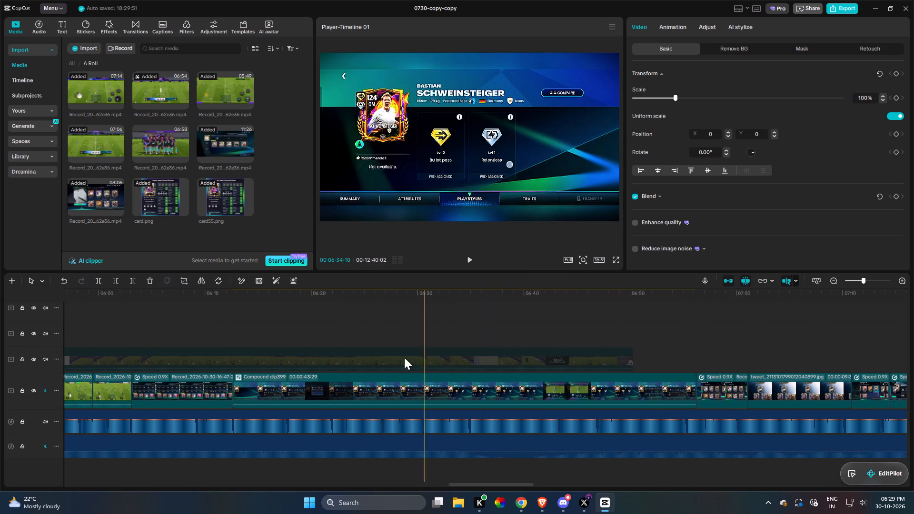
left_click(253, 364)
key("f")
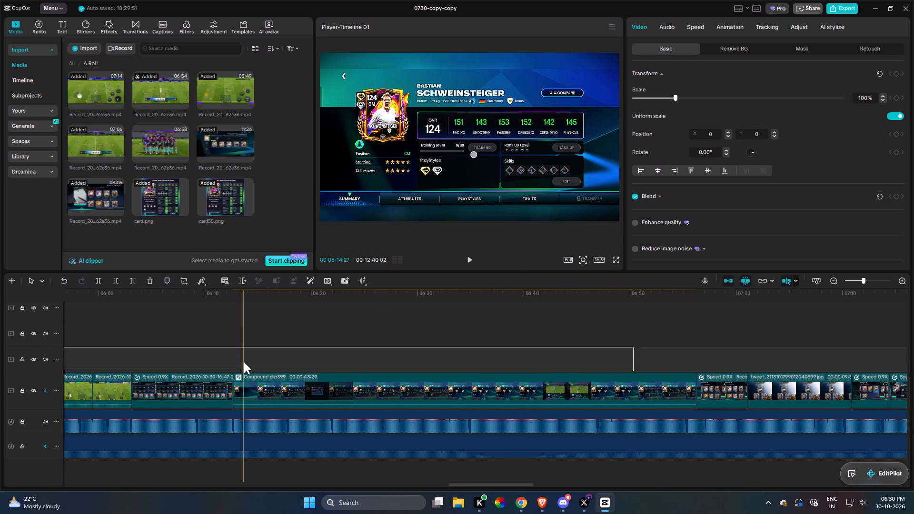
Copy the attributes of the earlier card.png clip near 05:36 and paste its location size, blend, canvas and maintained keyframe timing onto the Rodri stats card.
left_click_drag(207, 346, 243, 338)
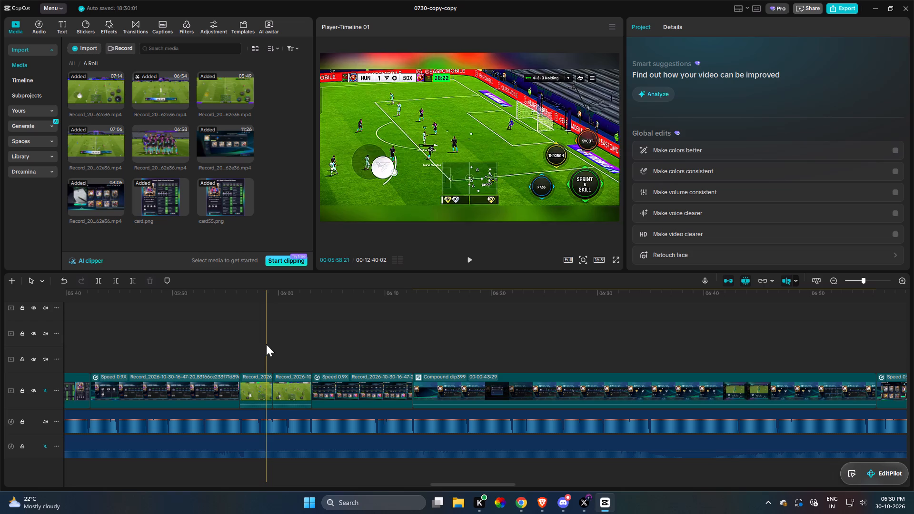
scroll(407, 353, "up", 15)
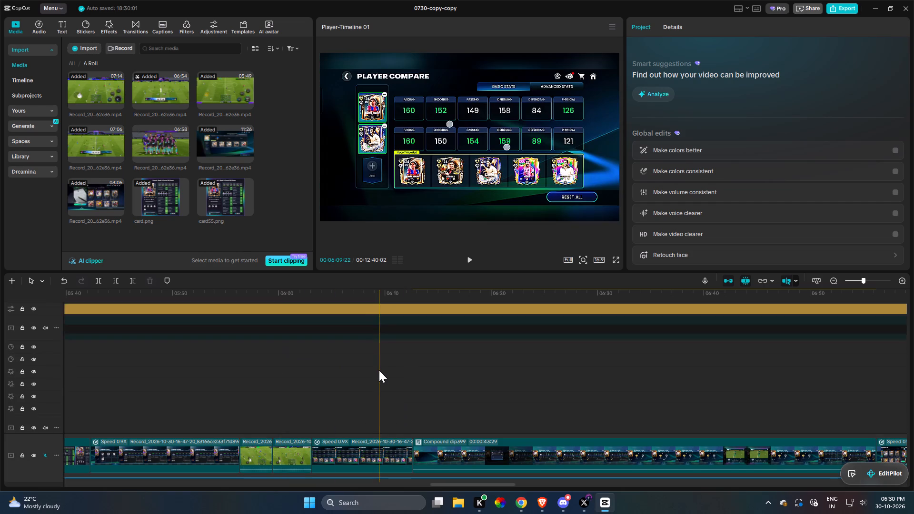
scroll(382, 375, "down", 11)
left_click_drag(351, 375, 152, 365)
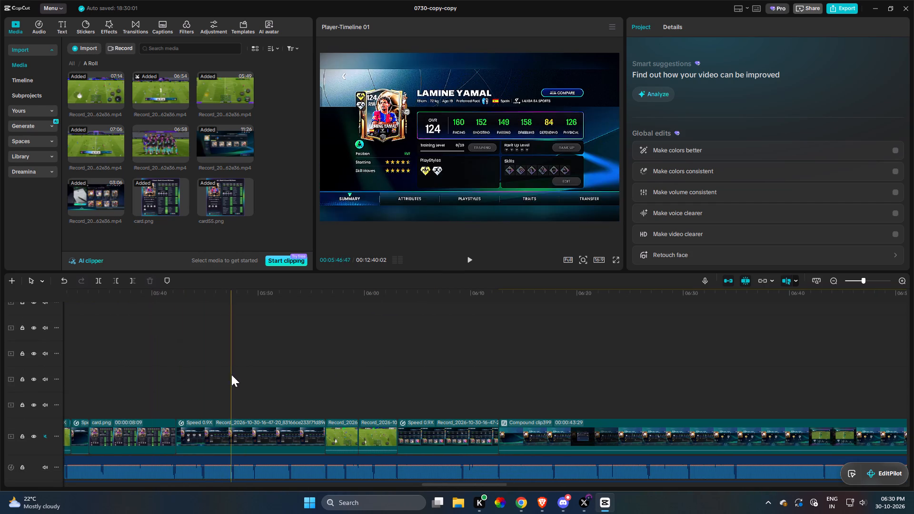
left_click(111, 437)
key("shift+c")
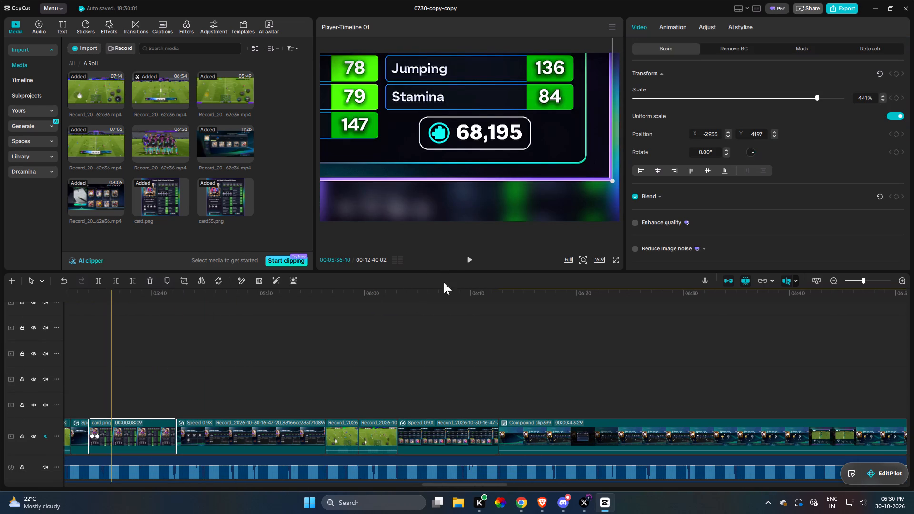
left_click(467, 258)
left_click(467, 258)
left_click(180, 424)
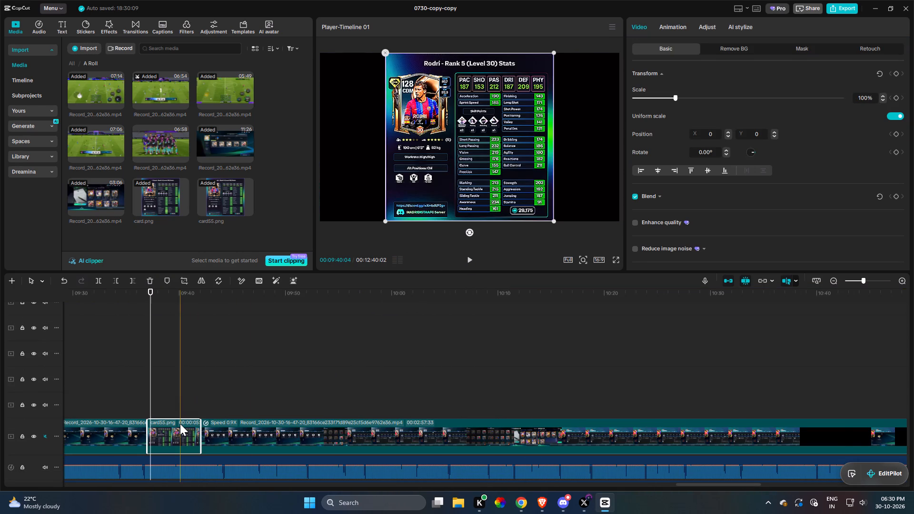
key("shift+v")
left_click(566, 287)
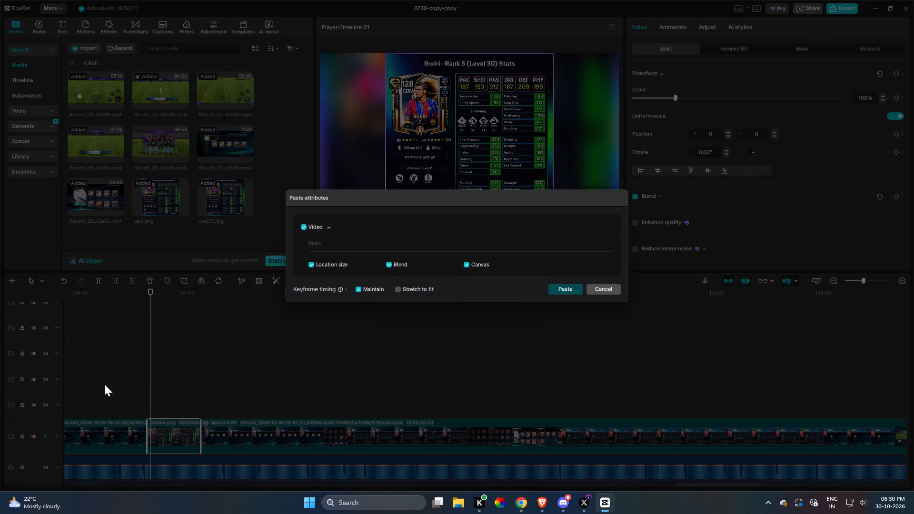
Lengthen the Rodri stats card clip and cut its end at about 09:44 to match the narration.
scroll(145, 384, "down", 3)
key("space")
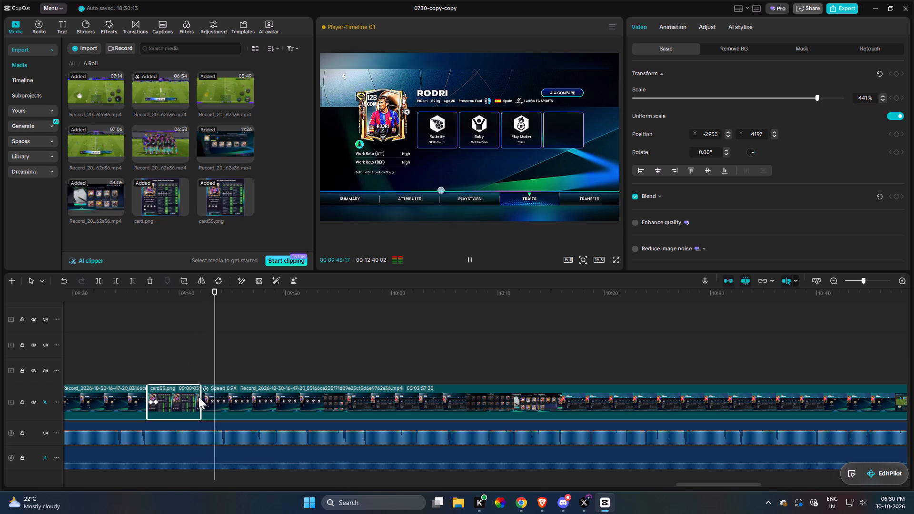
left_click_drag(200, 398, 234, 401)
key("space")
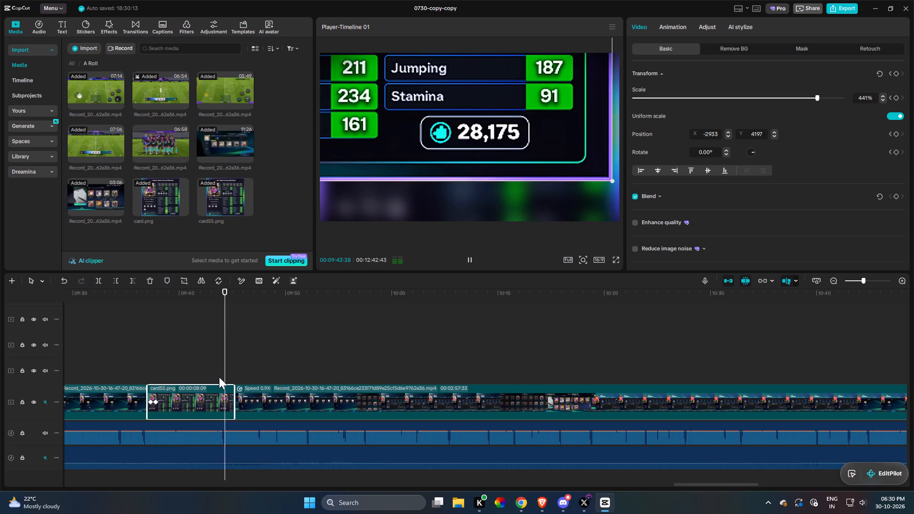
key("space")
key("w")
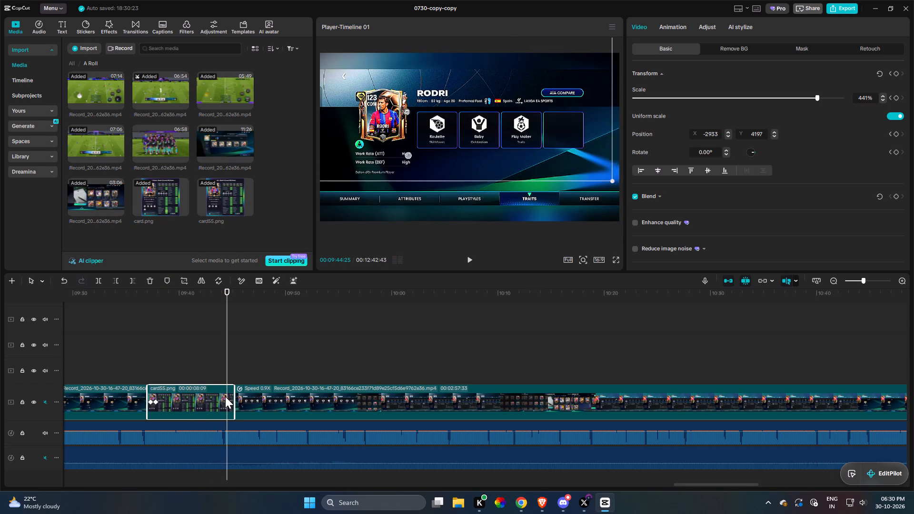
Trim about 13 seconds off the start of the following screen recording so it opens on Declan Rice's summary page.
left_click(237, 396)
key("q")
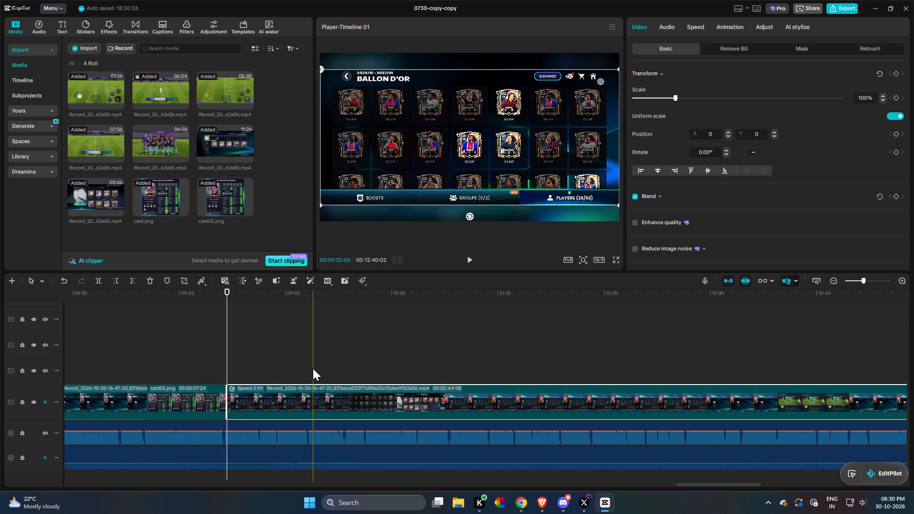
Split the recording at about 09:53, on Declan Rice's summary, and trim the second part's start so it opens on the Star Signings player list.
key("space")
key("space")
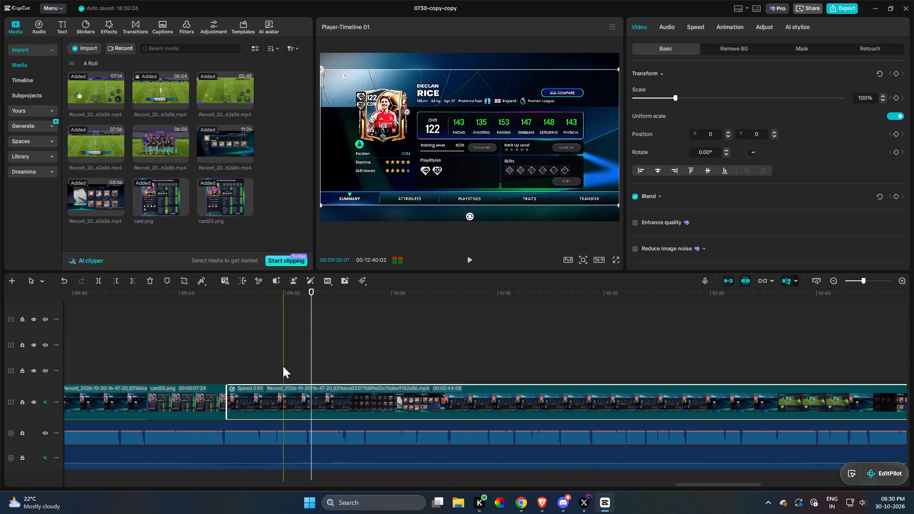
key("space")
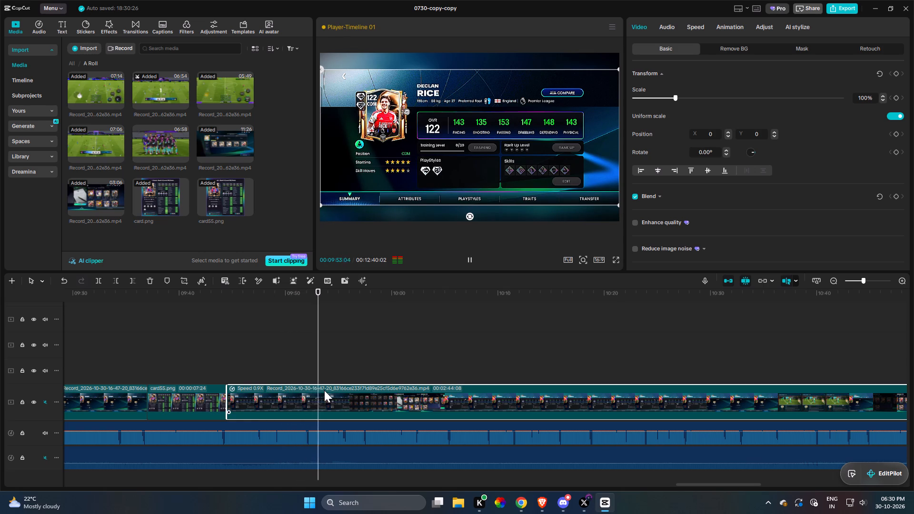
key("space")
key("space")
key("space")
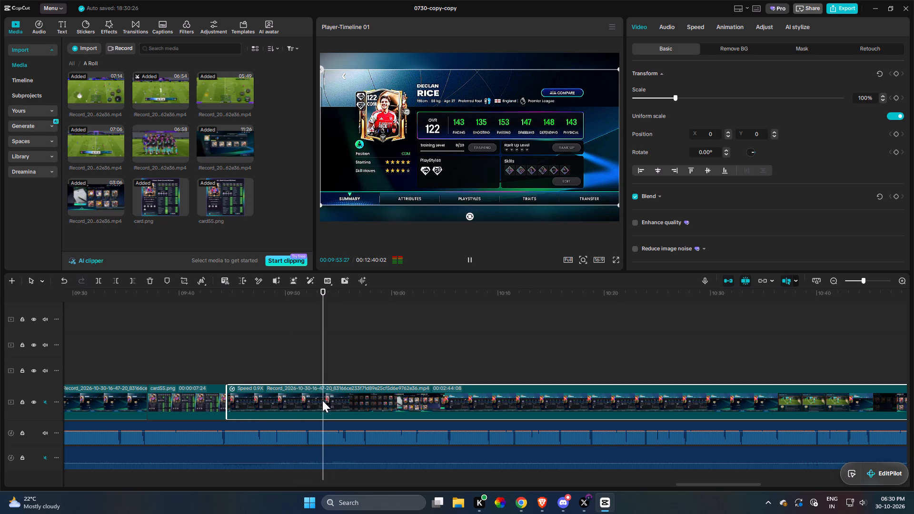
type("r")
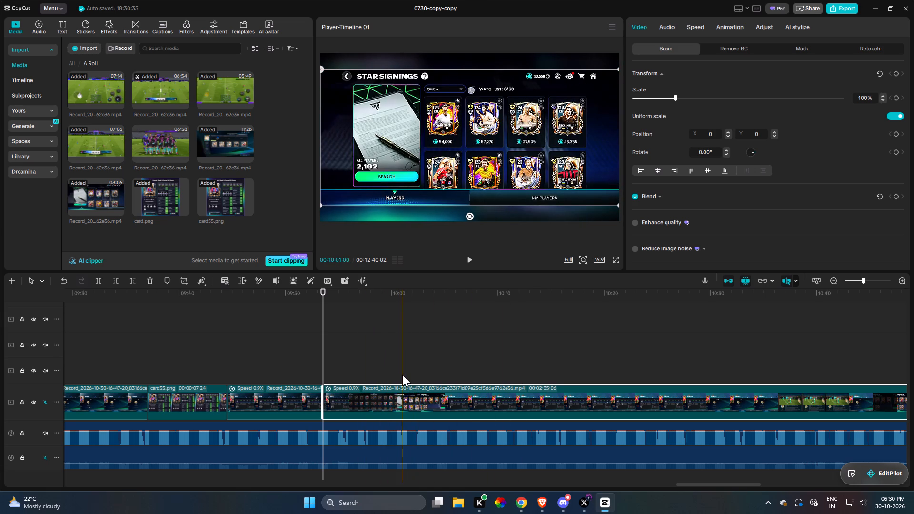
key("q")
Play back the Star Signings part and extend the end of the Declan Rice segment by about 2 seconds.
key("space")
key("space")
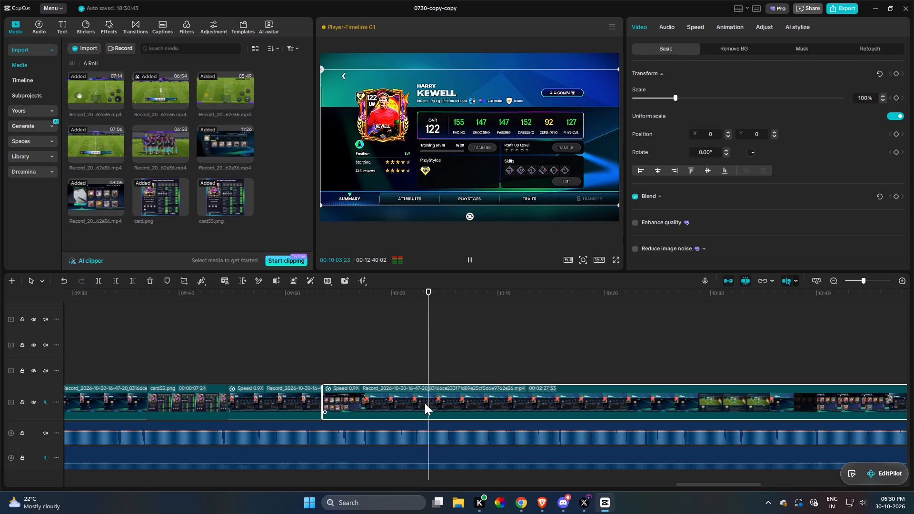
key("space")
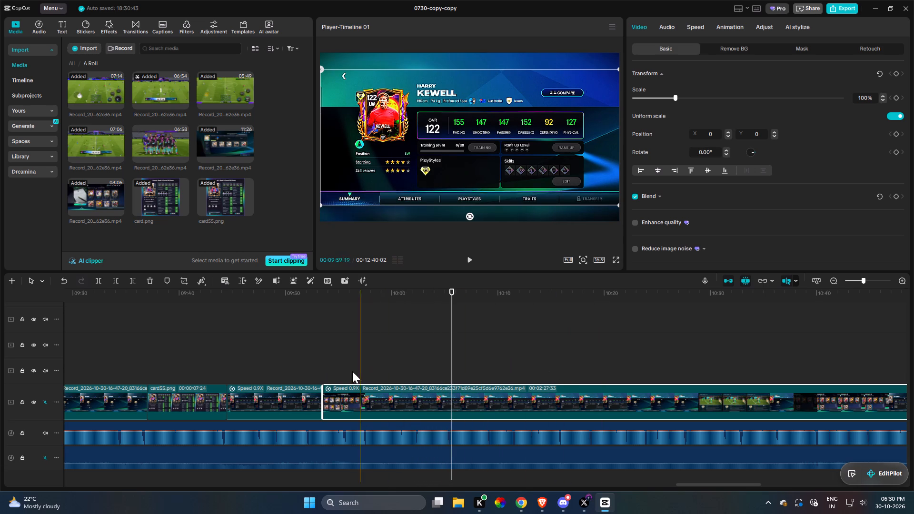
key("space")
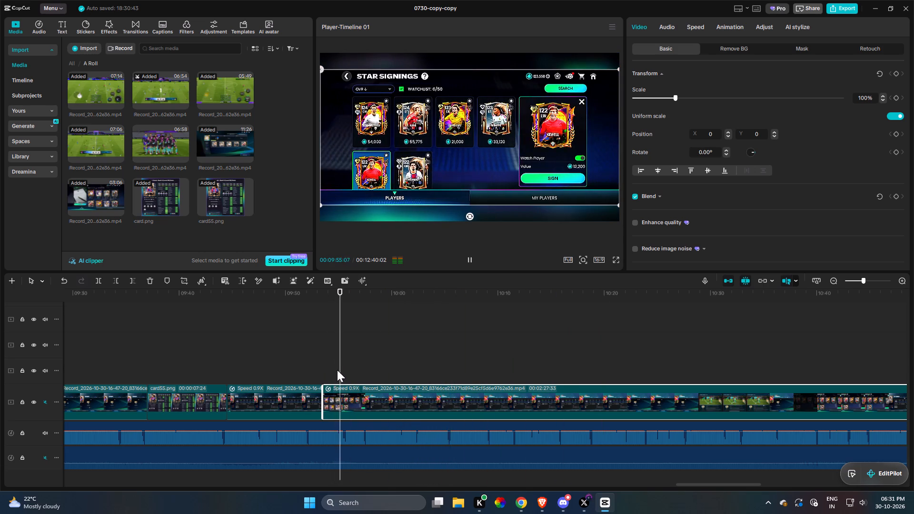
key("space")
left_click(311, 399)
left_click_drag(324, 399, 346, 401)
key("space")
key("space")
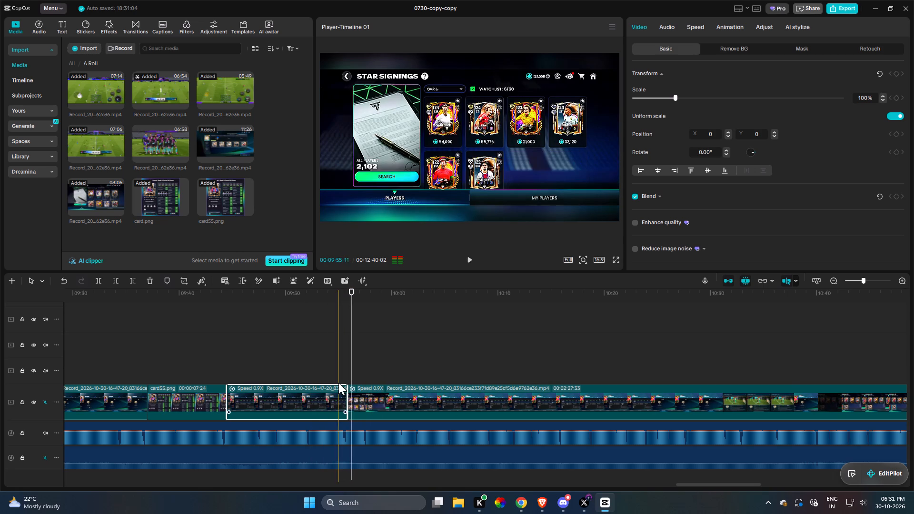
Trim about 6 seconds off the start of the Star Signings segment so it opens on Harry Kewell's summary page.
key("space")
left_click(359, 396)
key("space")
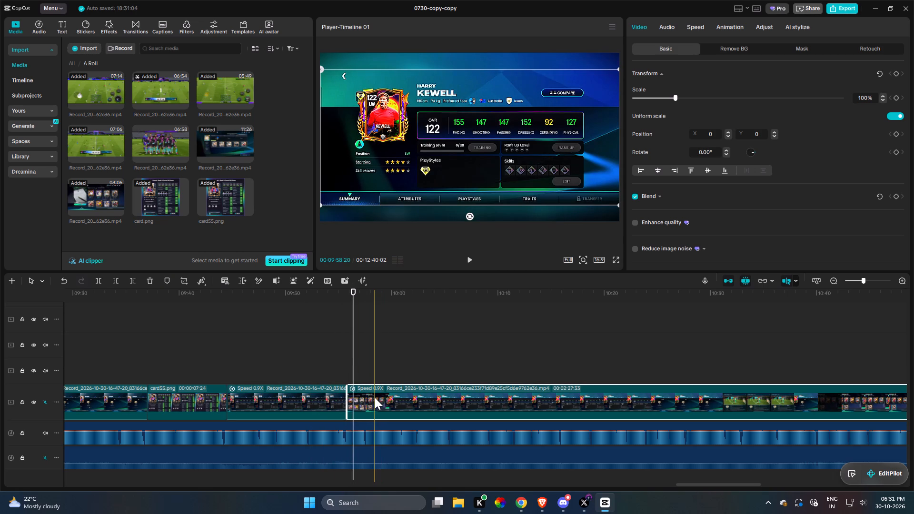
key("q")
key("space")
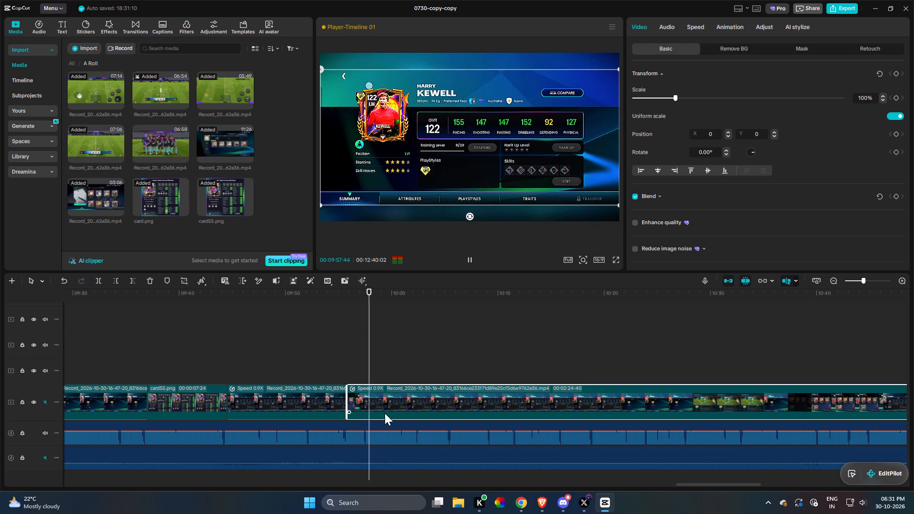
type("q")
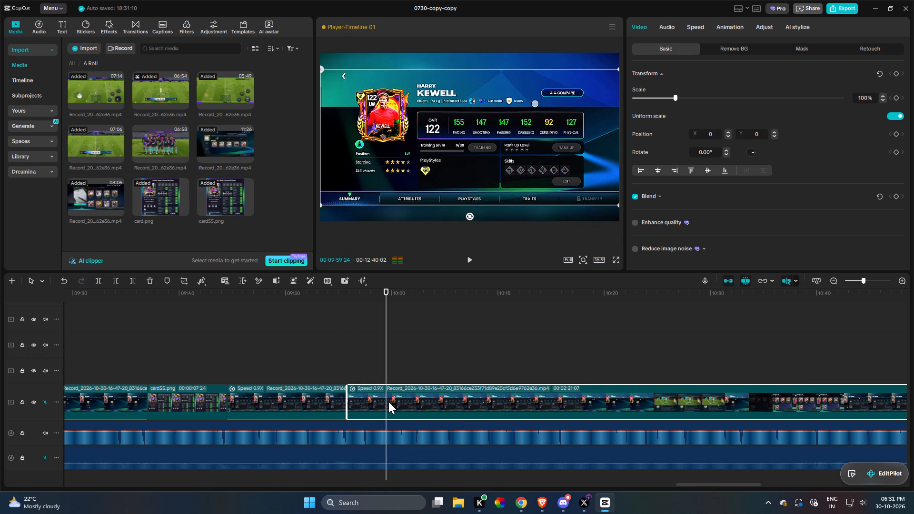
Play Harry Kewell's summary against the narration and split the screen recording at about 10:07.
key("space")
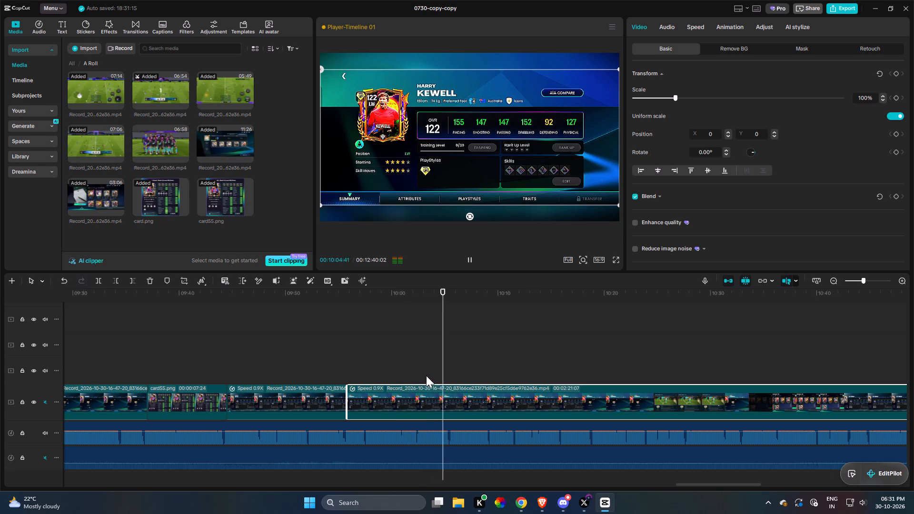
key("space")
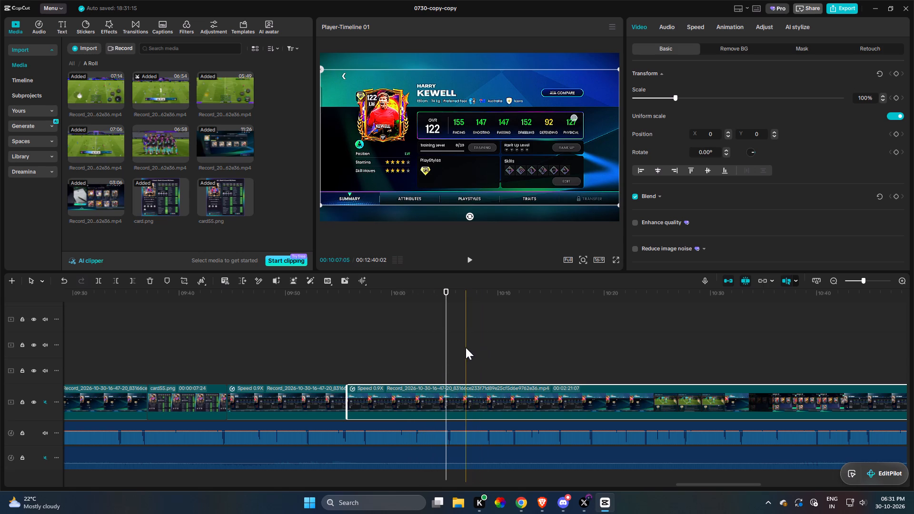
key("r")
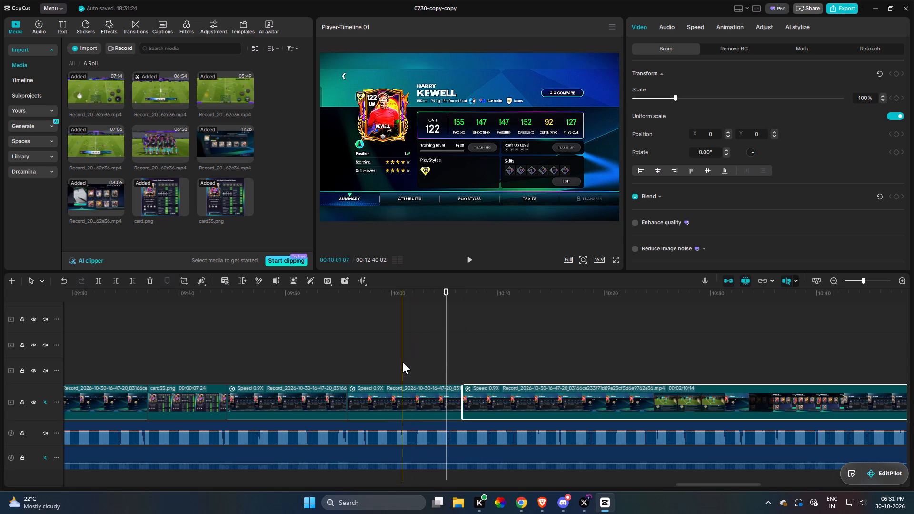
Trim the end of the first Harry Kewell summary segment back to about 10:02 and resume playback.
key("space")
left_click(418, 398)
key("space")
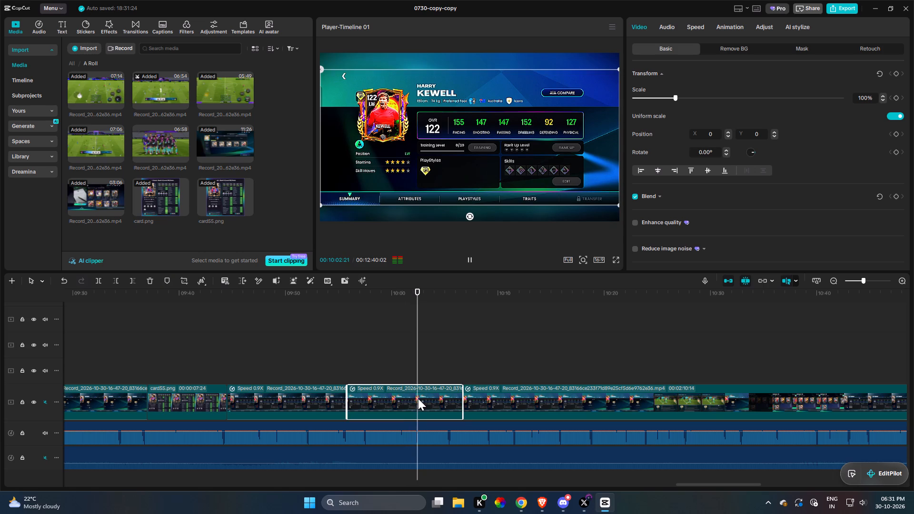
type("w")
key("space")
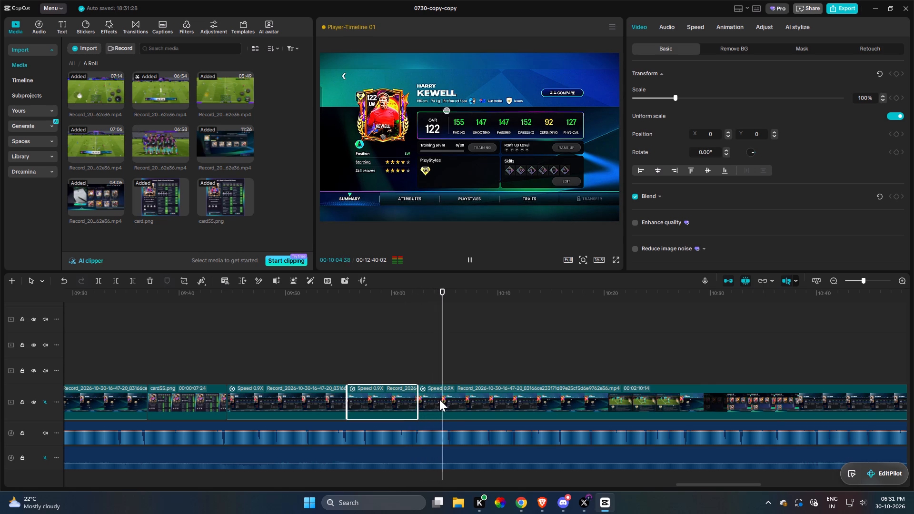
Split the following Kewell segment at about 10:09 and trim about 2 seconds off the second part's start so it opens on his Playstyles page.
left_click(441, 403)
left_click_drag(478, 405, 417, 413)
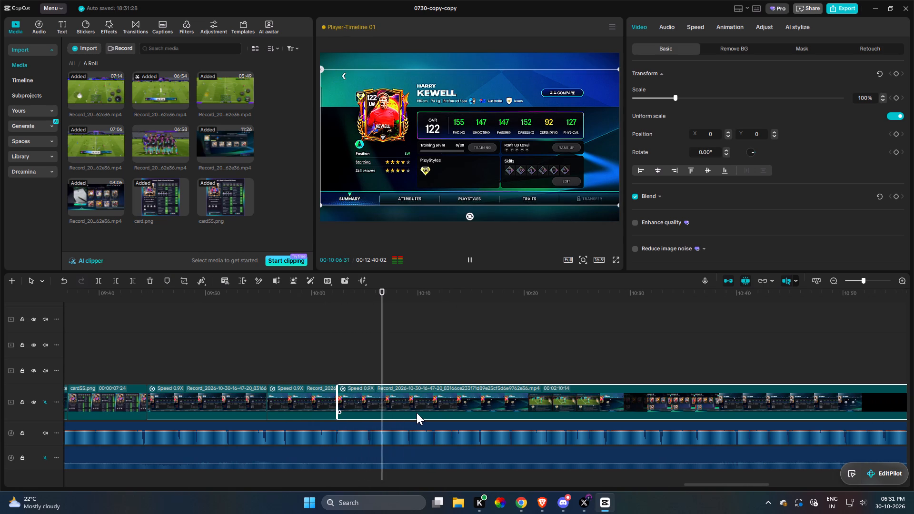
left_click(417, 413)
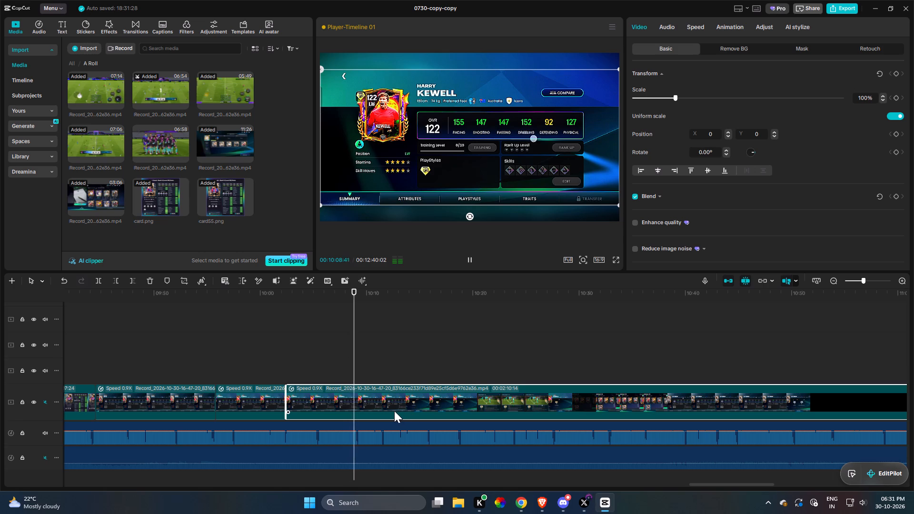
key("space")
key("r")
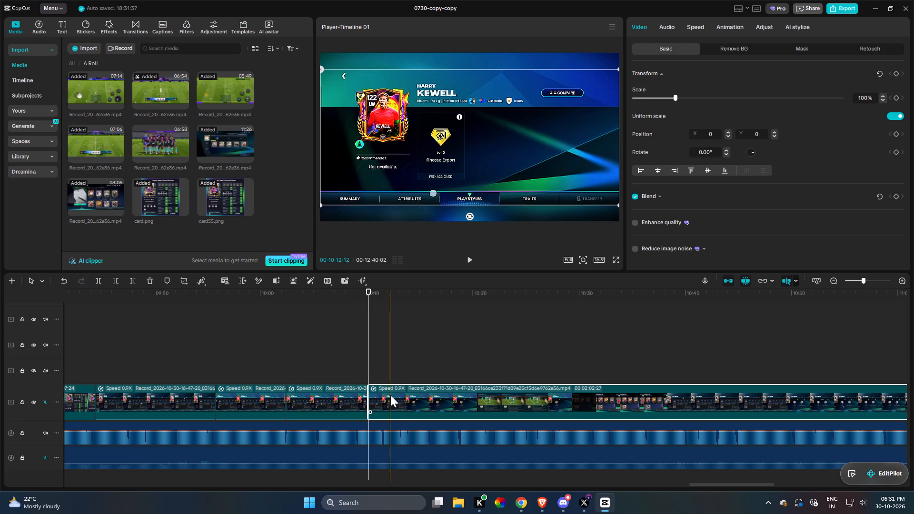
key("q")
key("space")
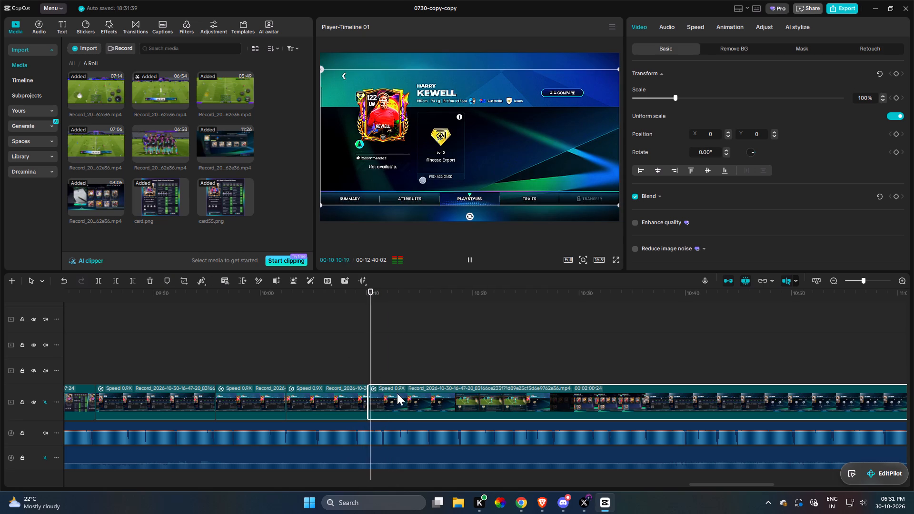
left_click_drag(412, 406, 441, 426)
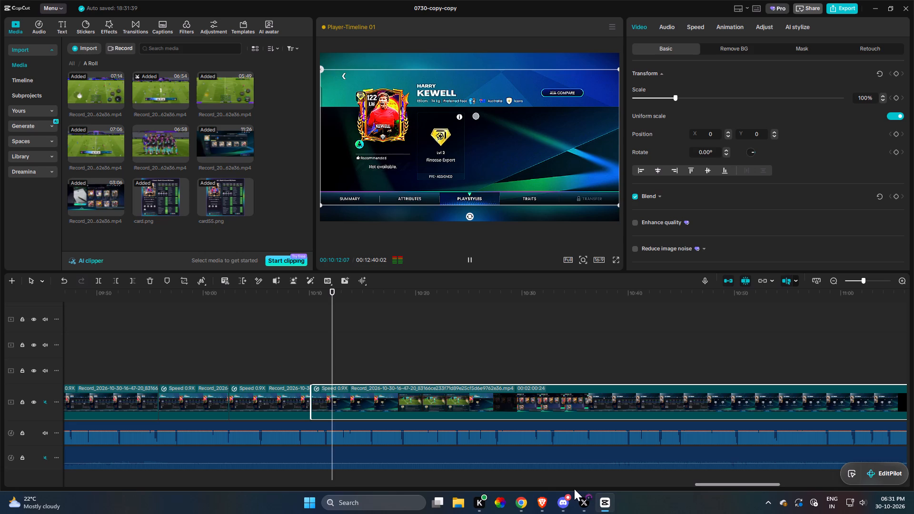
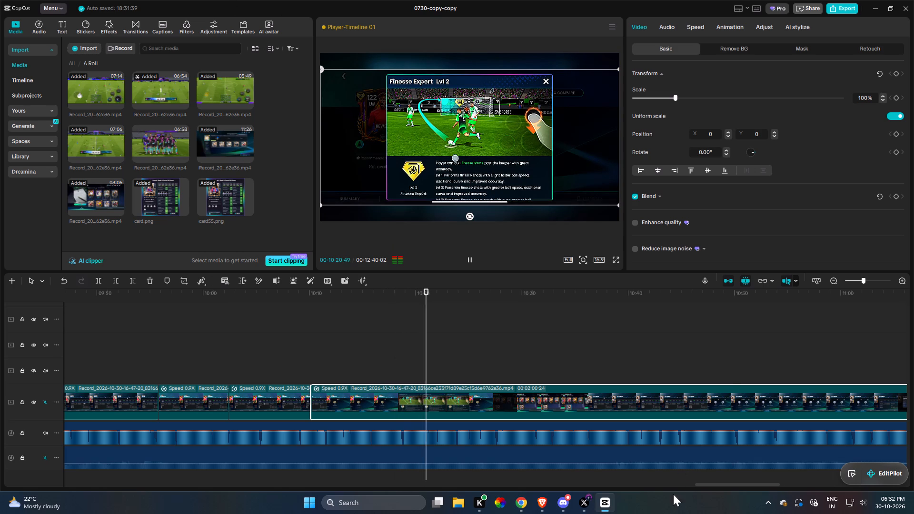
Split the screen recording at about 10:32 and trim about 2 seconds off the second part's start so it opens on Vitinha's summary page.
left_click_drag(393, 468, 404, 494)
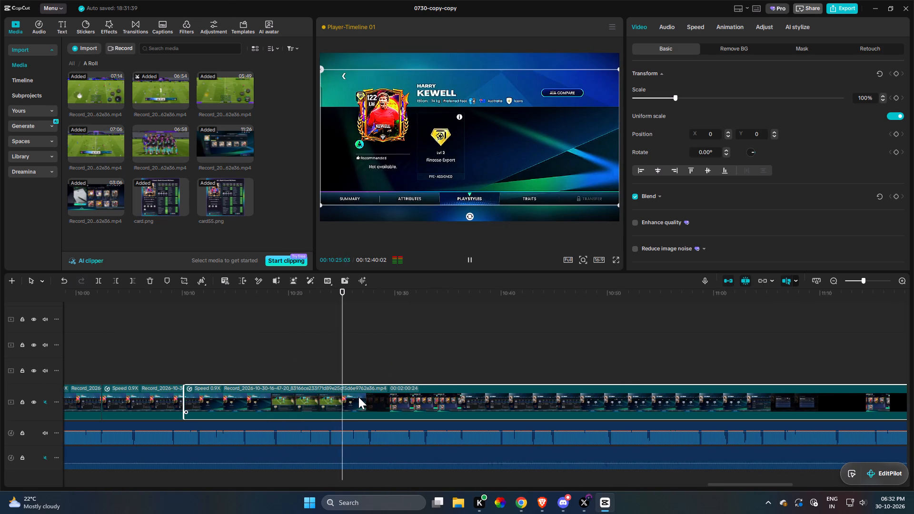
key("space")
key("space")
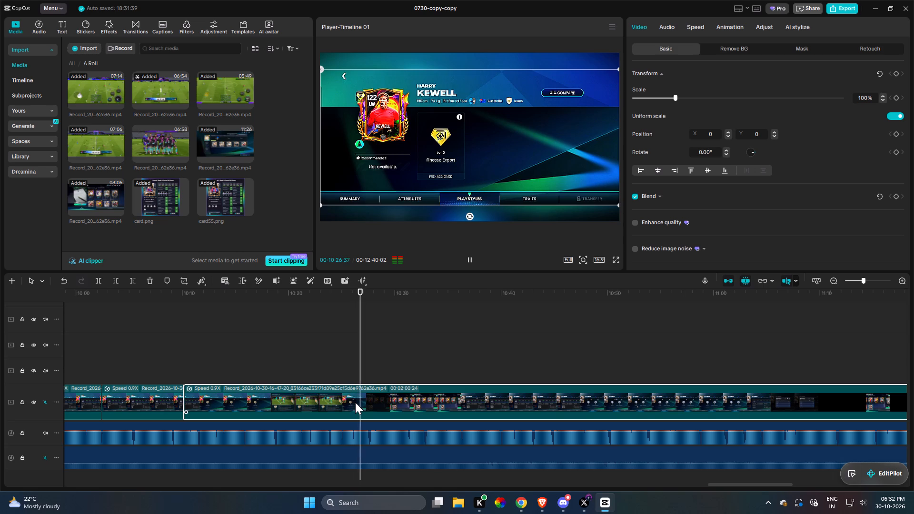
key("space")
key("space")
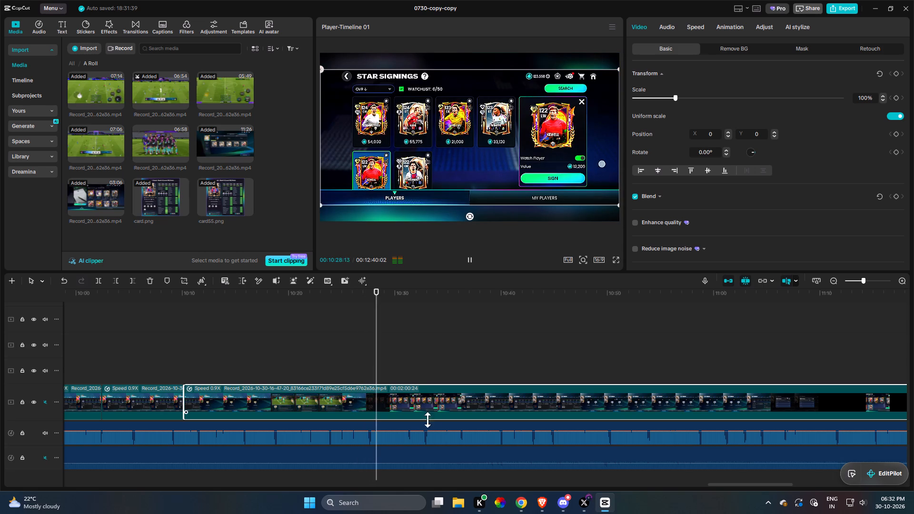
left_click_drag(440, 422, 425, 429)
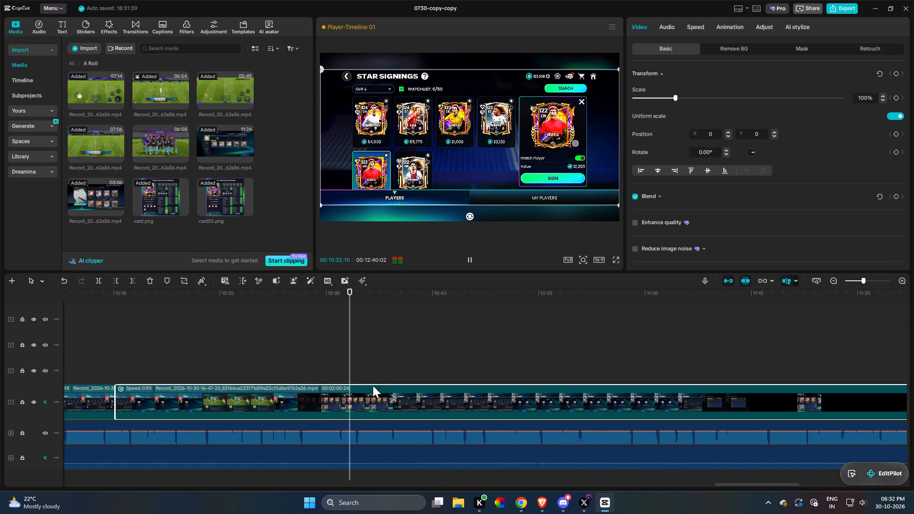
key("space")
key("space")
key("space")
key("space")
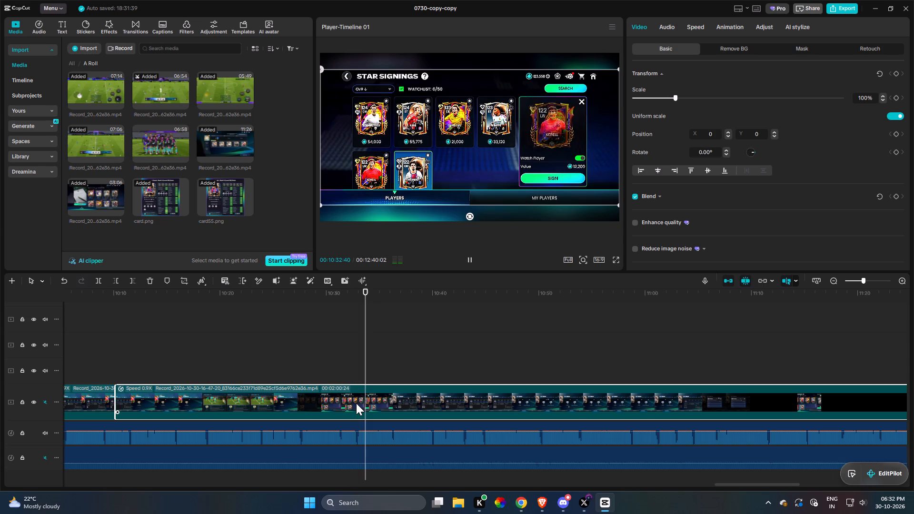
key("space")
key("space")
key("space")
type("r")
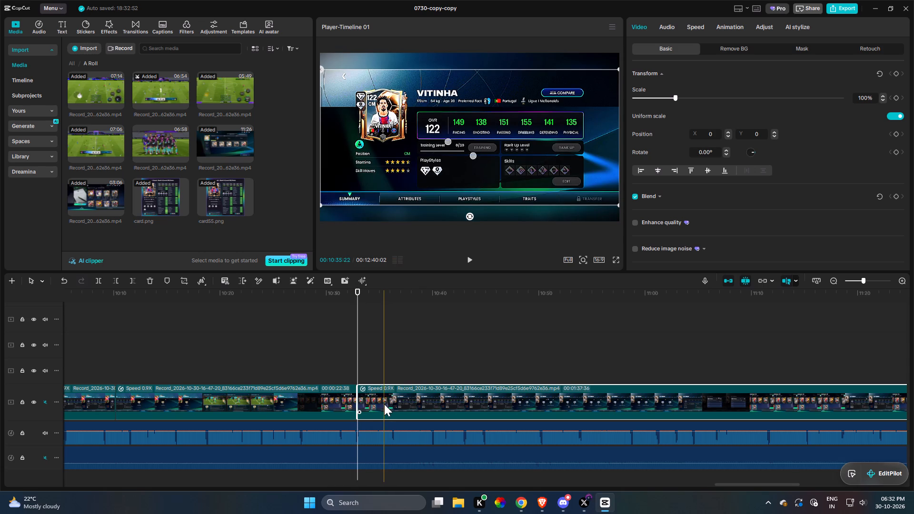
key("q")
key("space")
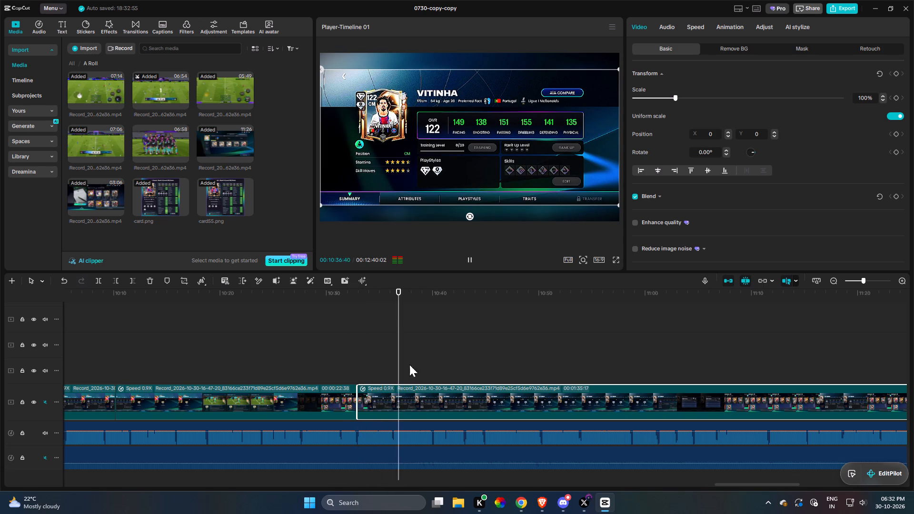
Play Vitinha's summary against the narration and split the screen recording at about 10:40.
left_click_drag(424, 379, 423, 391)
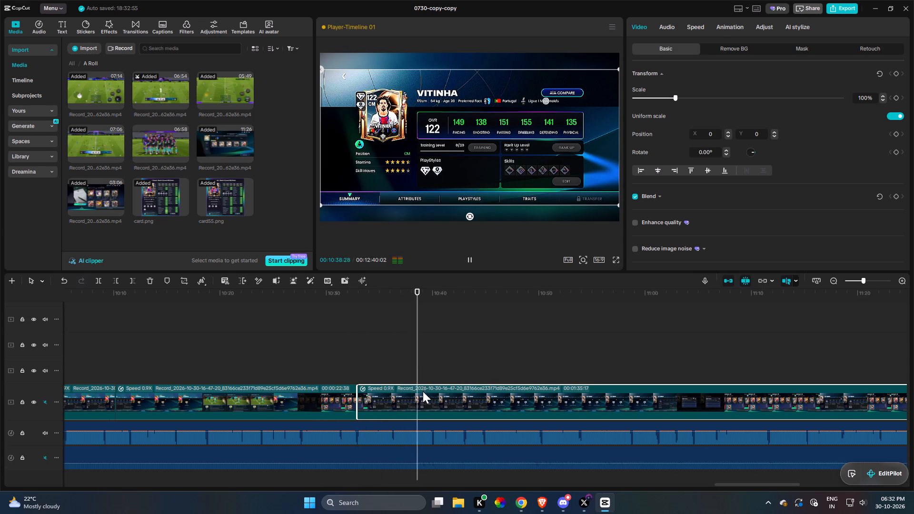
left_click_drag(423, 391, 419, 398)
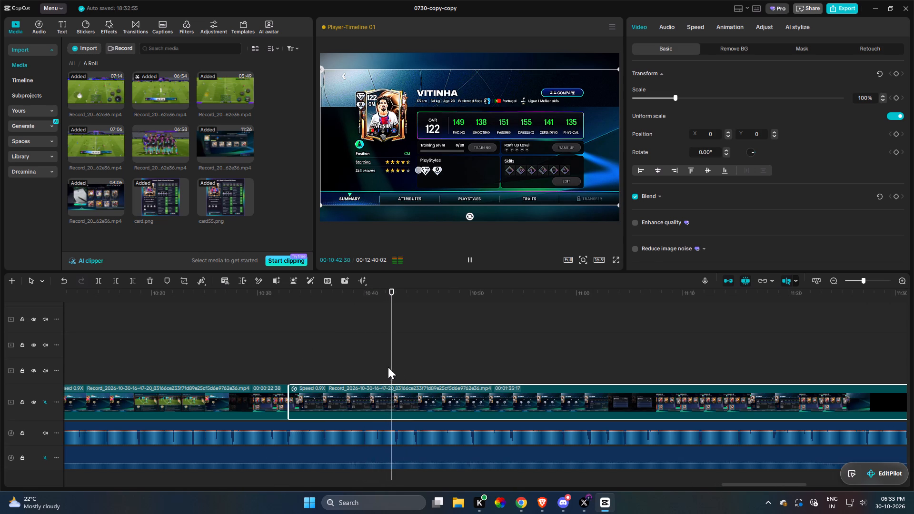
key("space")
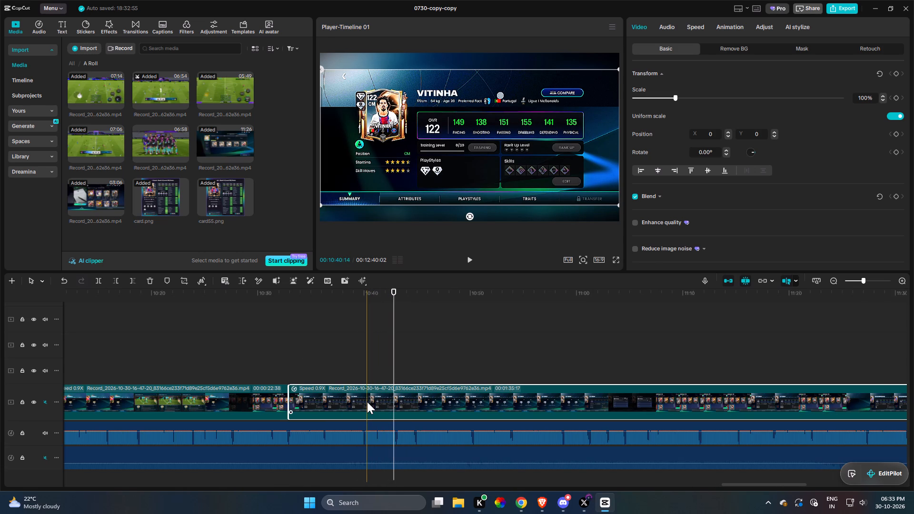
key("r")
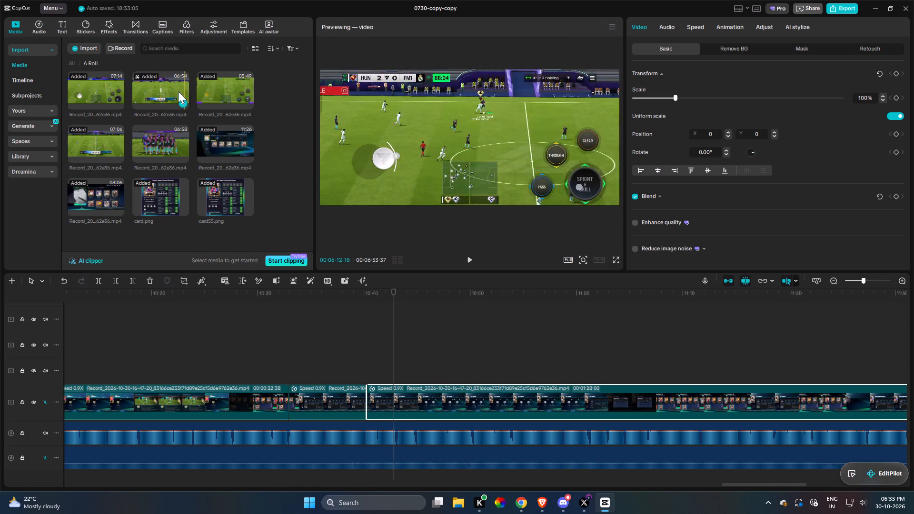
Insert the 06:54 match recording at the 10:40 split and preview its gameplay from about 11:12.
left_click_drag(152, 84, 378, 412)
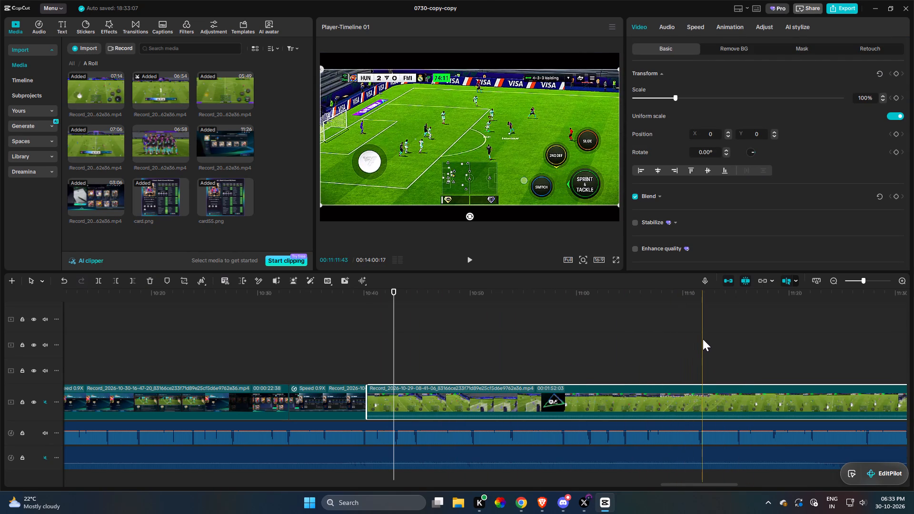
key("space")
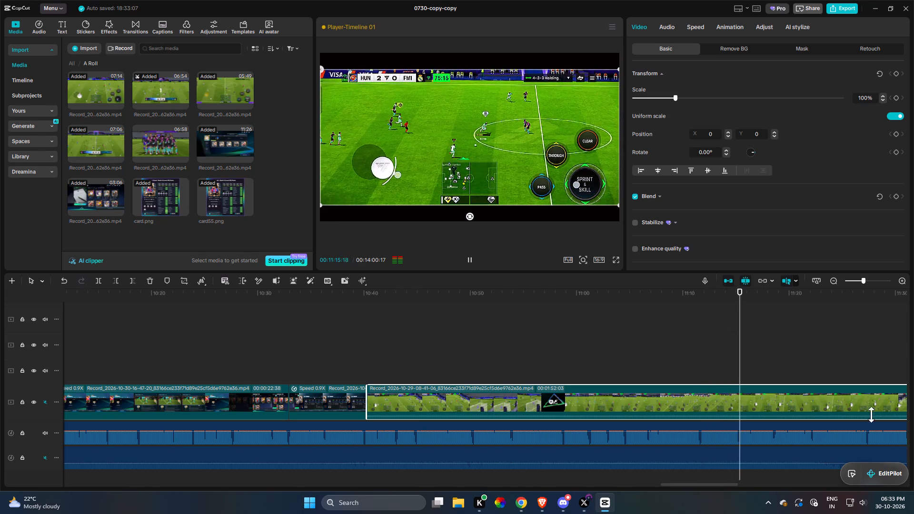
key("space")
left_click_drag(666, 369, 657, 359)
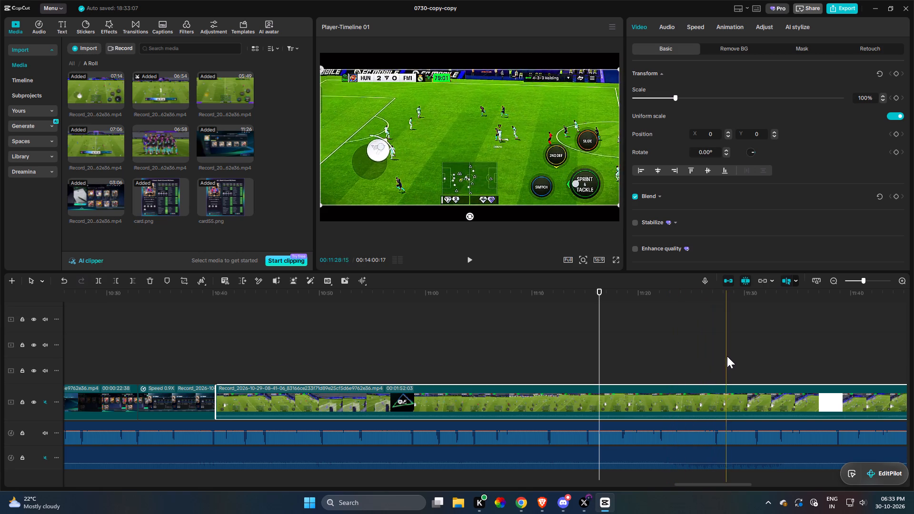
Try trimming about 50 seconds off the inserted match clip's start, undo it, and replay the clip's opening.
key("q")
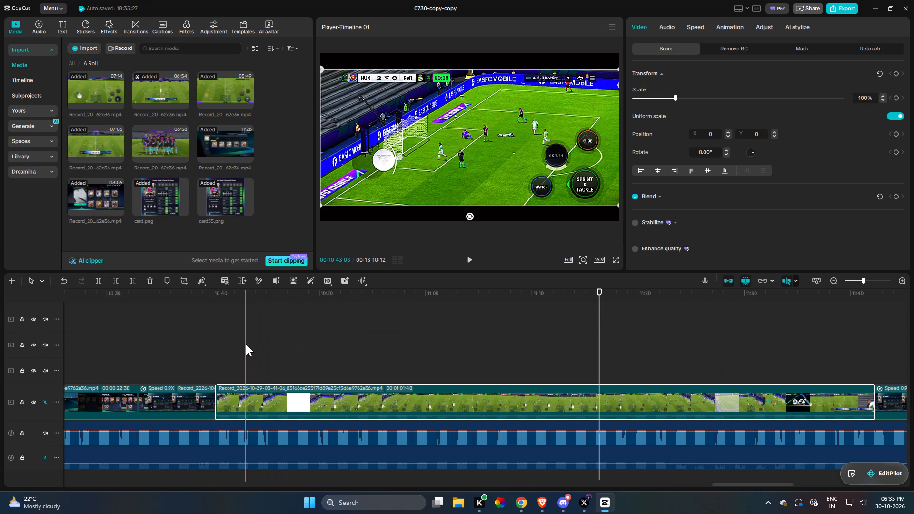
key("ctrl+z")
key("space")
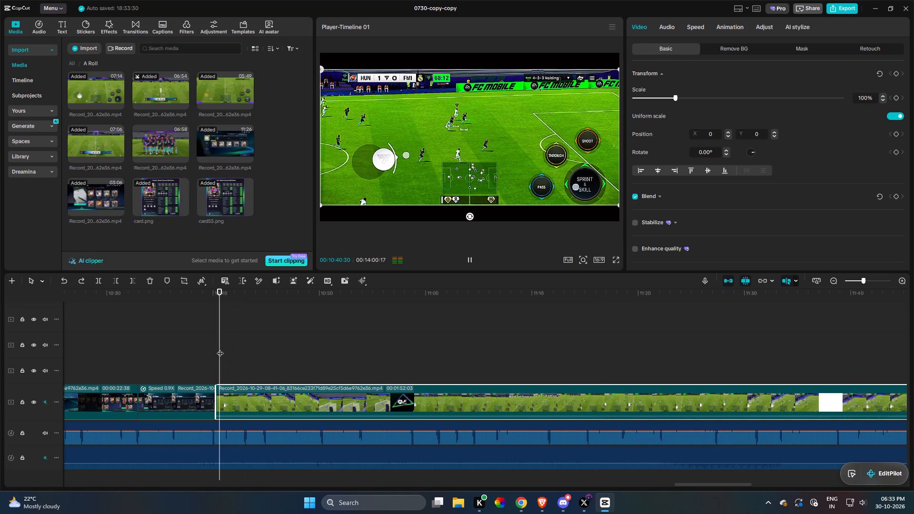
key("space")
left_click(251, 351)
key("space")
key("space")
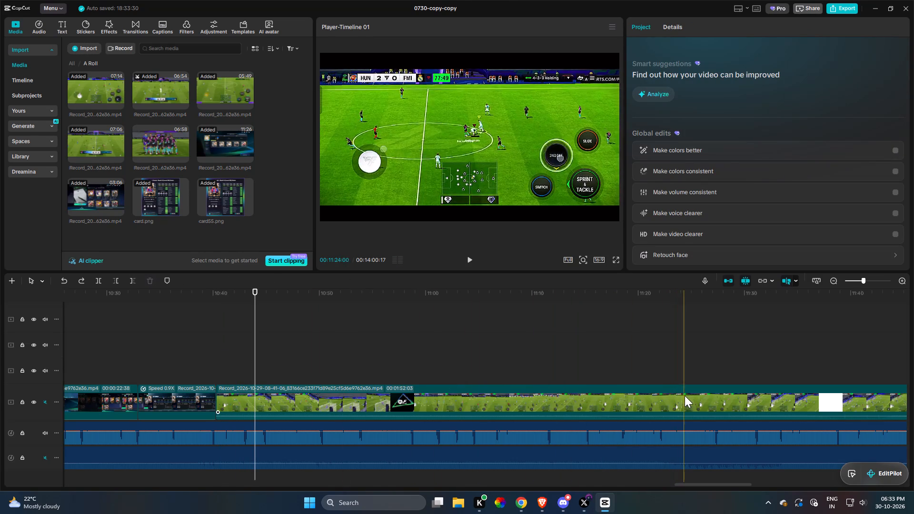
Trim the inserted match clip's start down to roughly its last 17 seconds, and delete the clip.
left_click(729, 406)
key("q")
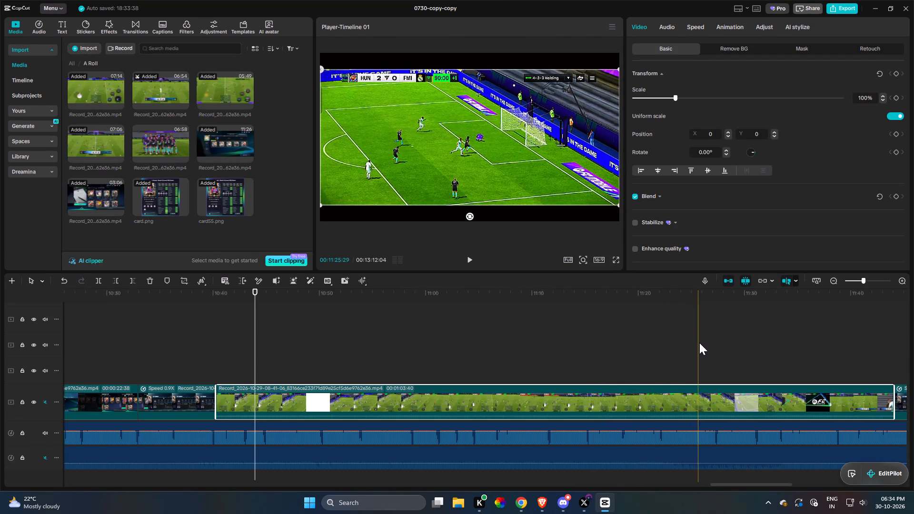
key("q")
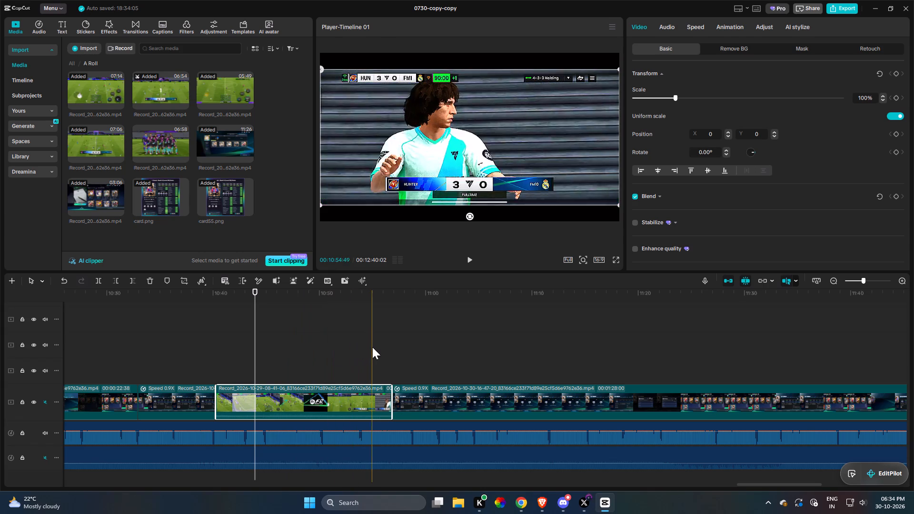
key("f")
Insert the 06:58 match recording at the 10:40 split and trim its start so it opens just after the 17th match minute.
left_click_drag(160, 140, 240, 403)
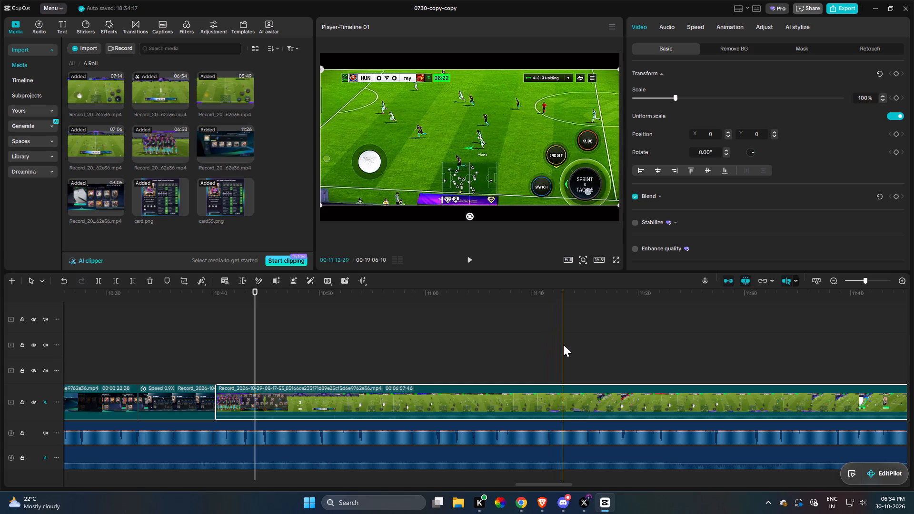
key("q")
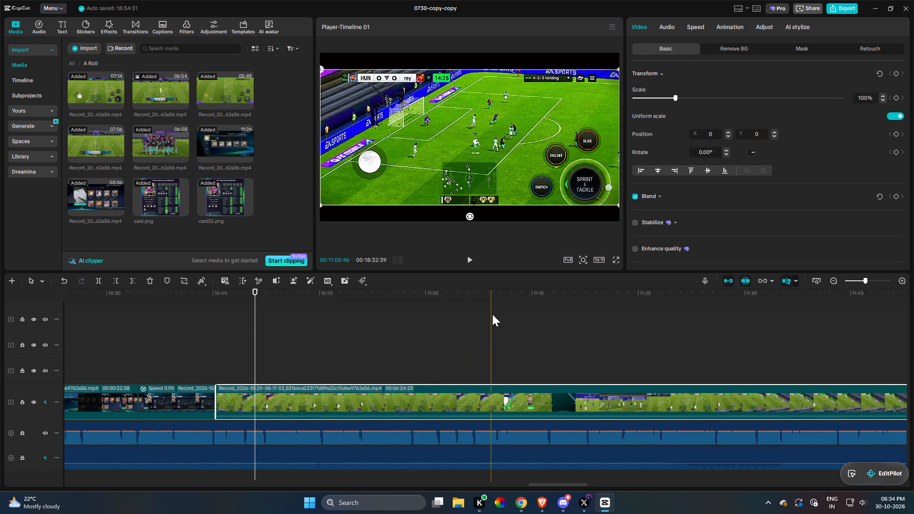
key("q")
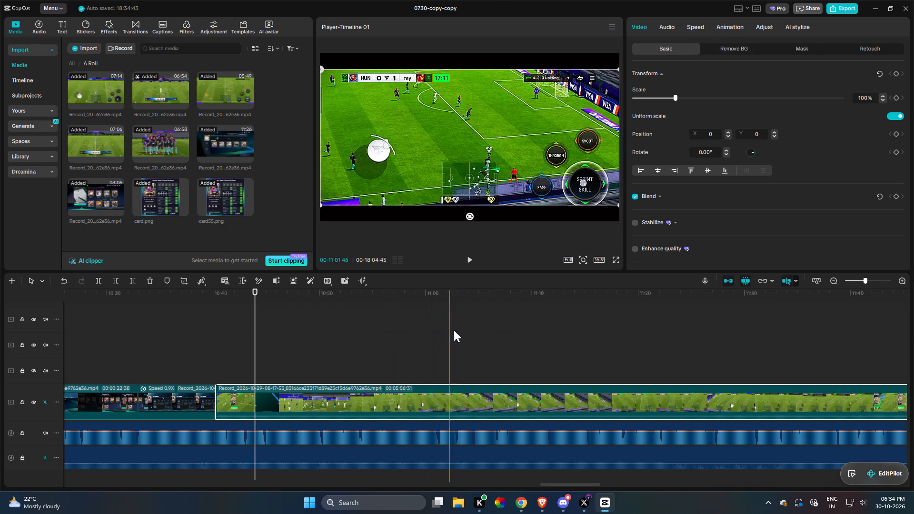
key("q")
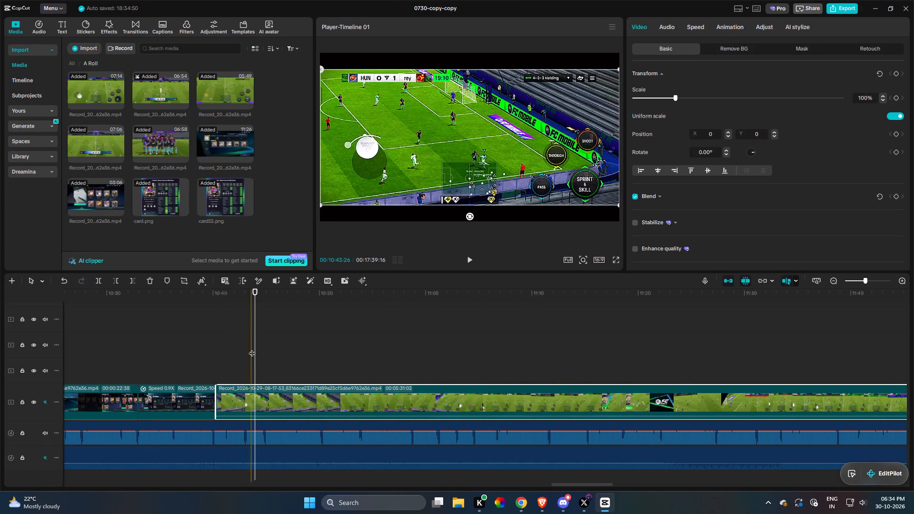
left_click_drag(216, 390, 121, 378)
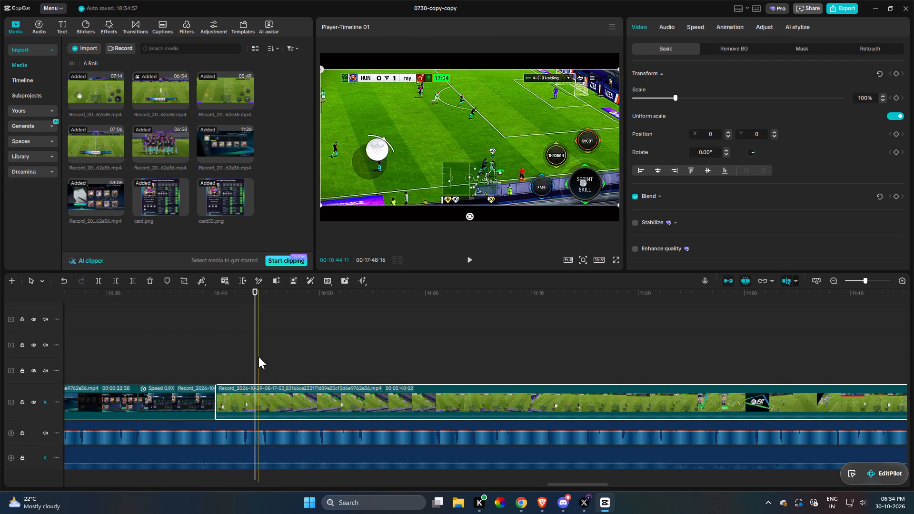
Split the match clip at about 10:45 and set its first 5 seconds aside, disabled, on the top track at about 11:40.
key("r")
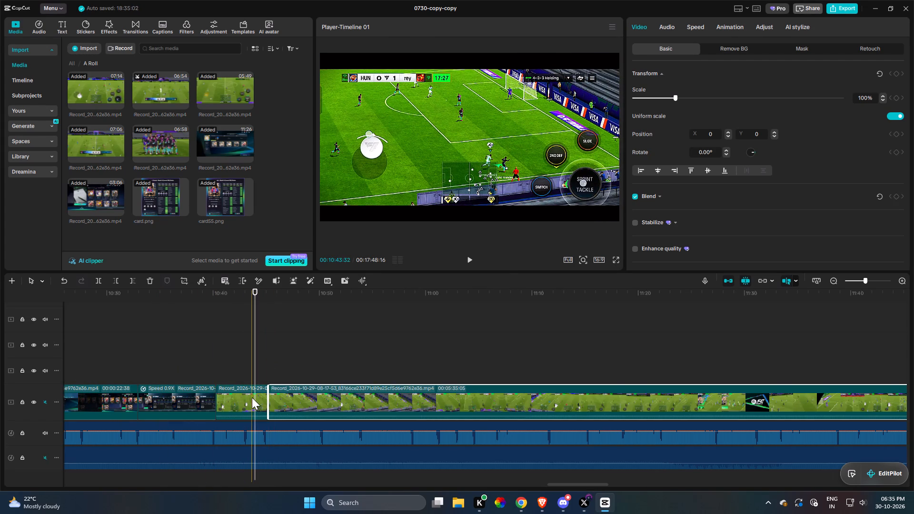
left_click(252, 397)
key("v")
left_click_drag(252, 397, 782, 324)
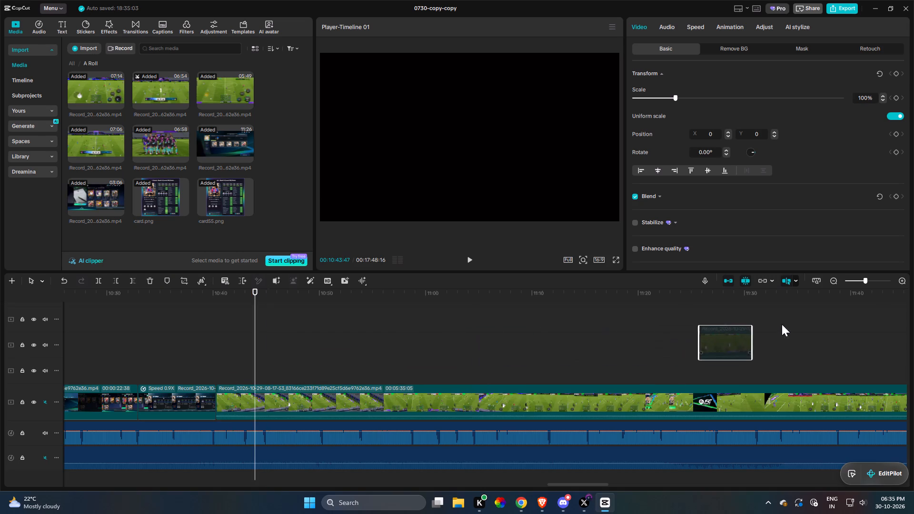
left_click_drag(782, 324, 896, 312)
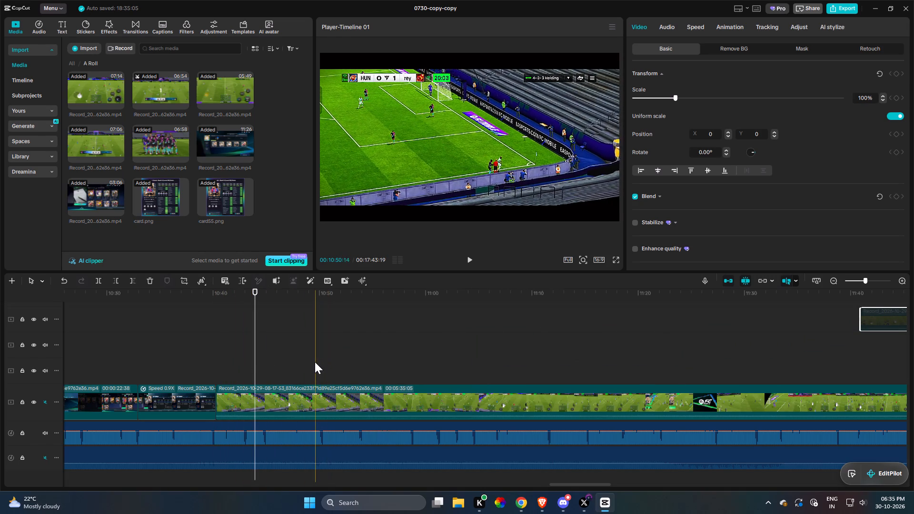
Play the remaining match clip against the narration and trim about 5 seconds off its start.
key("space")
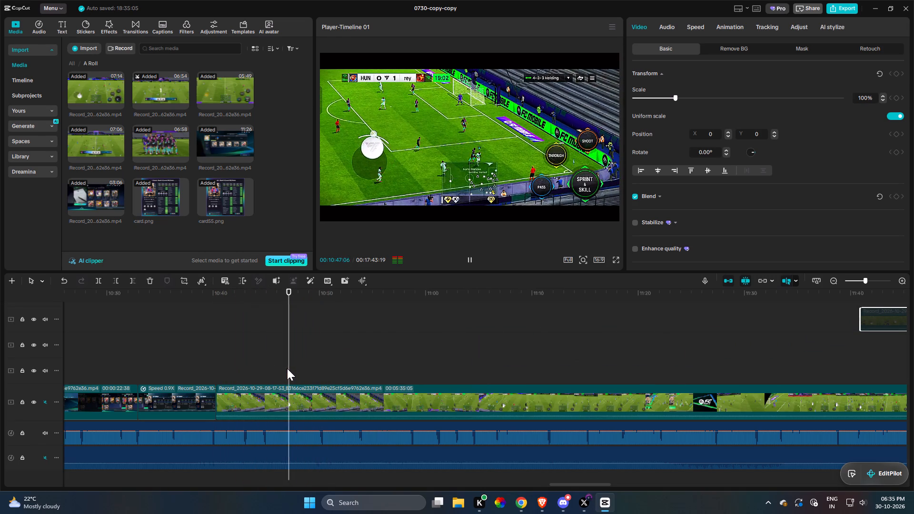
key("space")
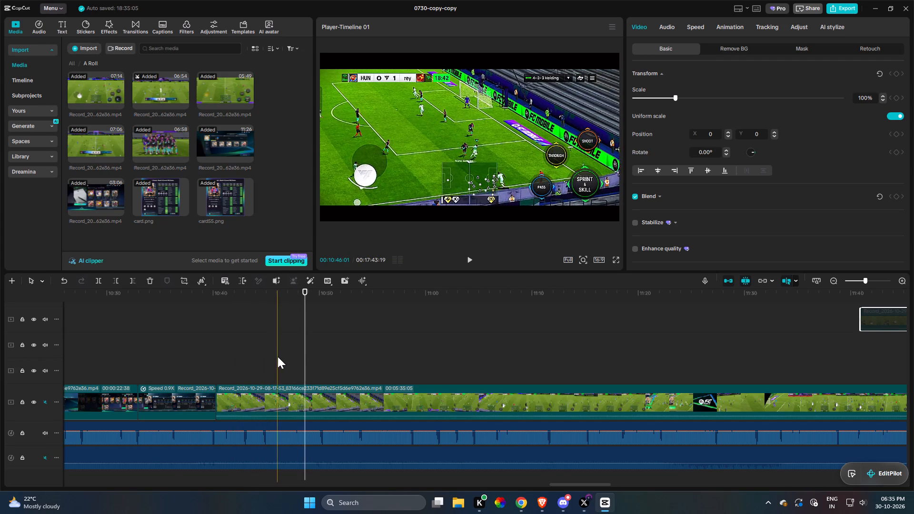
key("space")
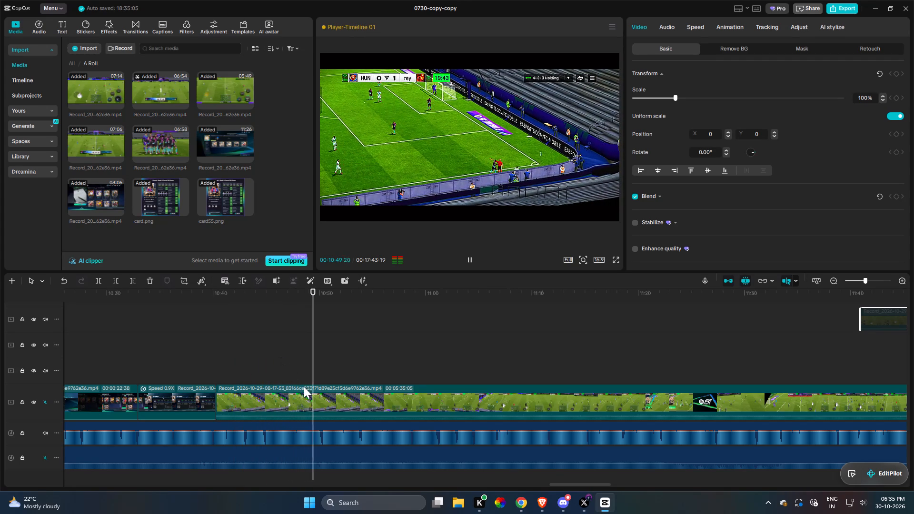
left_click(302, 399)
key("space")
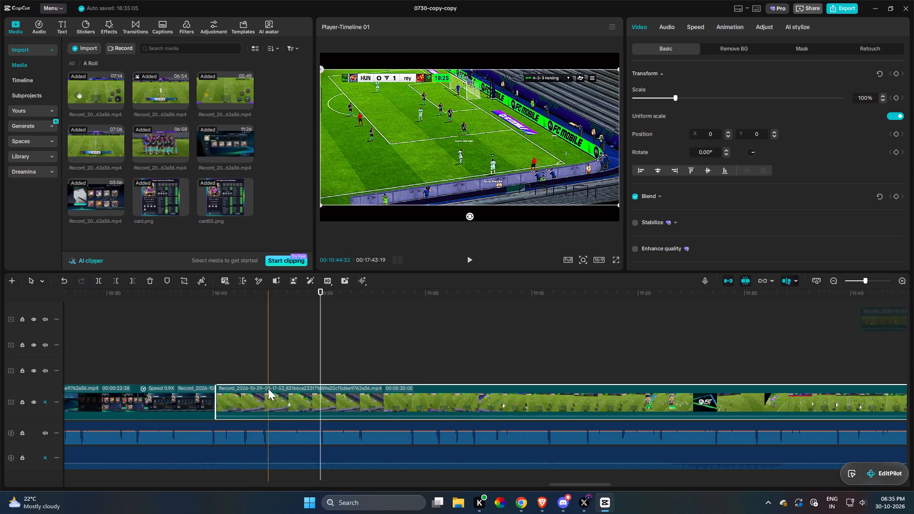
key("q")
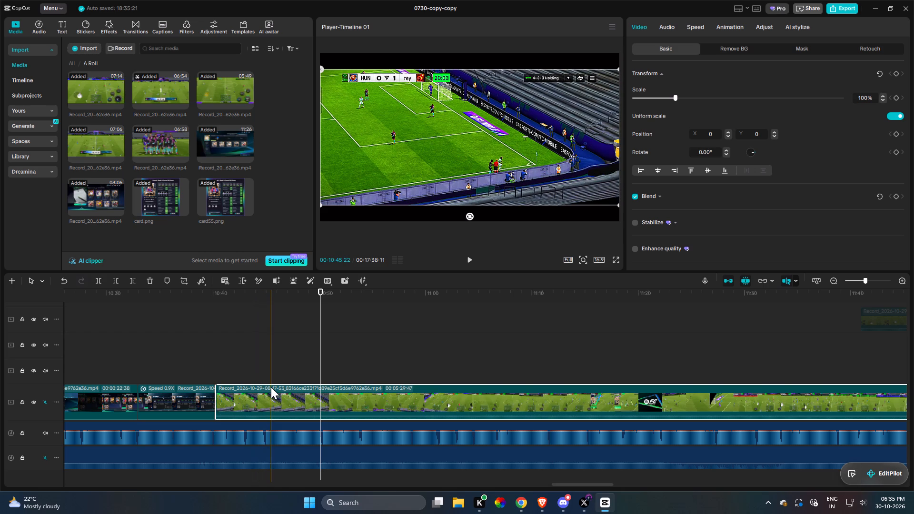
Split the match clip at about 10:46 and set its first 6 seconds aside, disabled, on an upper track at about 11:42.
key("r")
left_click(267, 402)
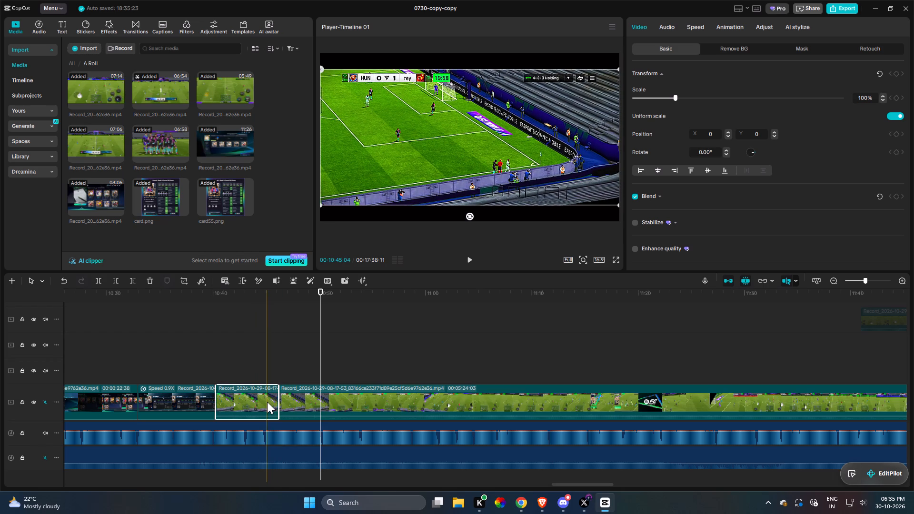
key("v")
left_click_drag(258, 401, 767, 335)
left_click_drag(751, 333, 233, 333)
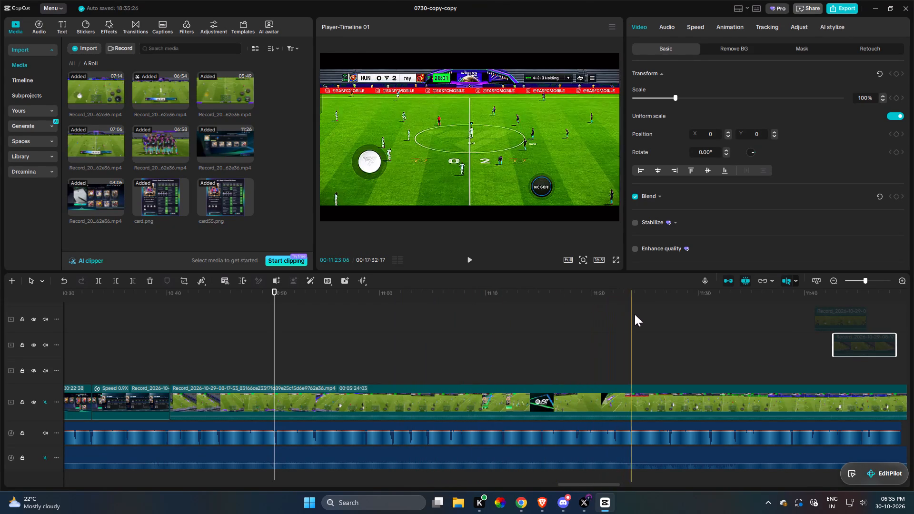
Trim about 45 seconds off the start of the remaining match clip on the main track.
key("q")
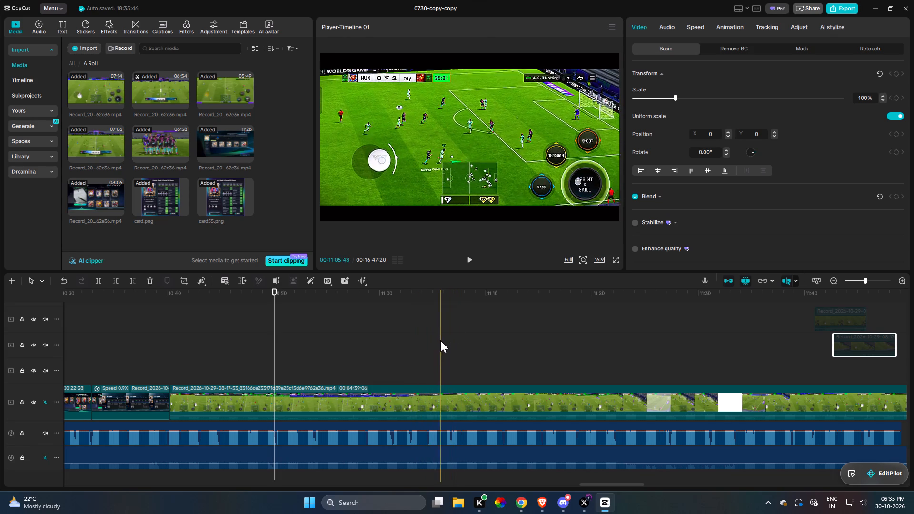
Trim about 24 seconds off the start of the match clip at 10:40, check playback, and restore about 1 second.
key("q")
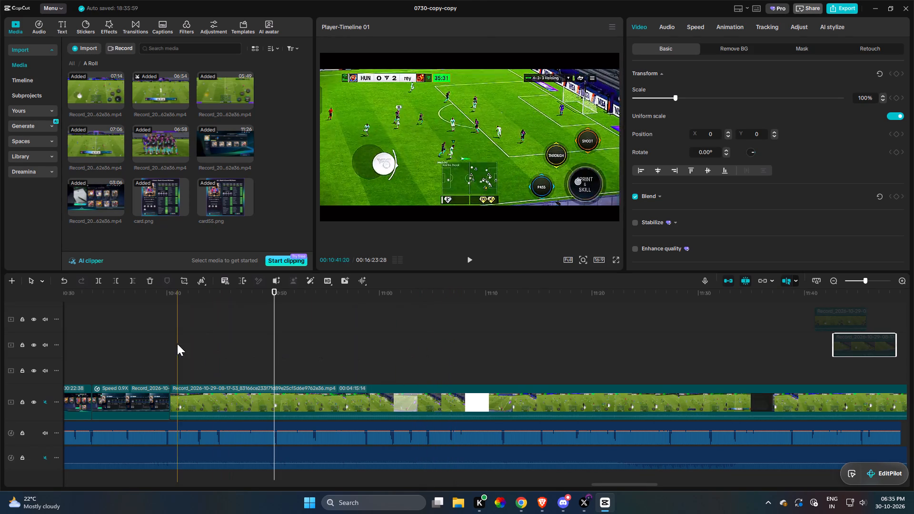
key("space")
key("space")
key("space")
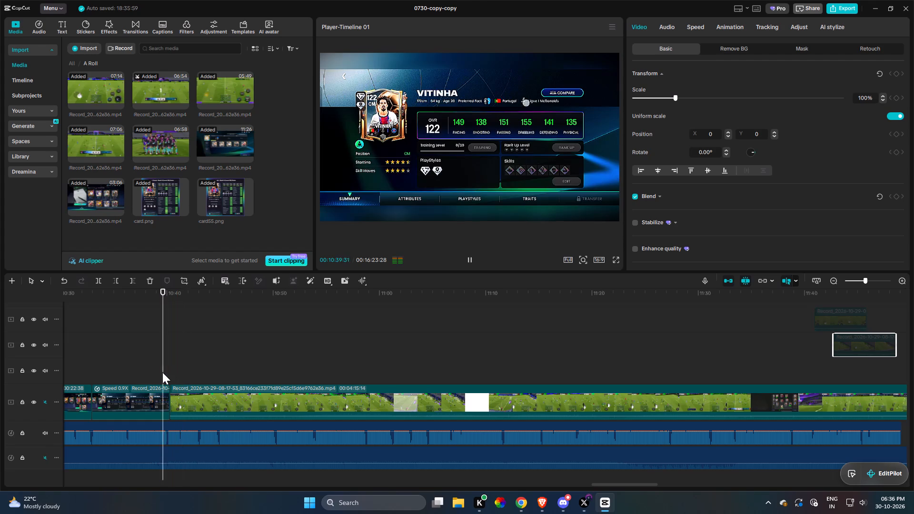
left_click_drag(170, 372, 175, 337)
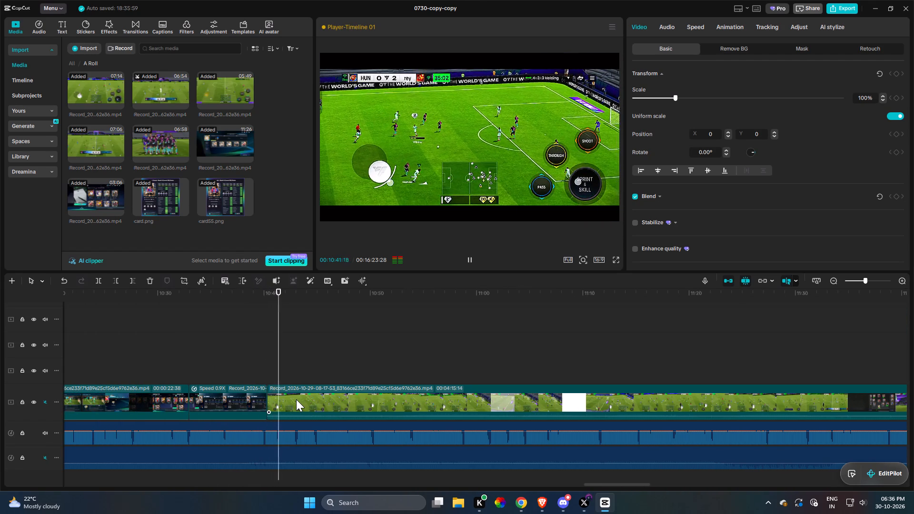
left_click(296, 397)
key("space")
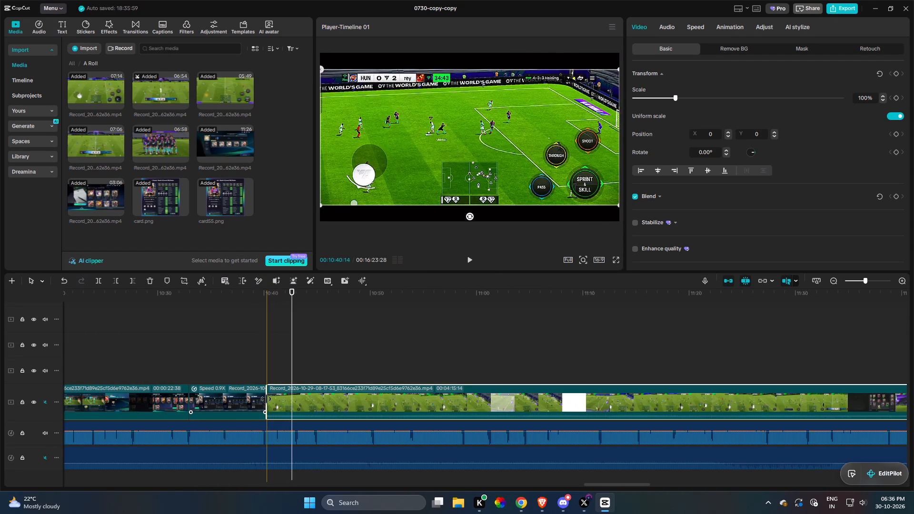
left_click_drag(266, 399, 253, 397)
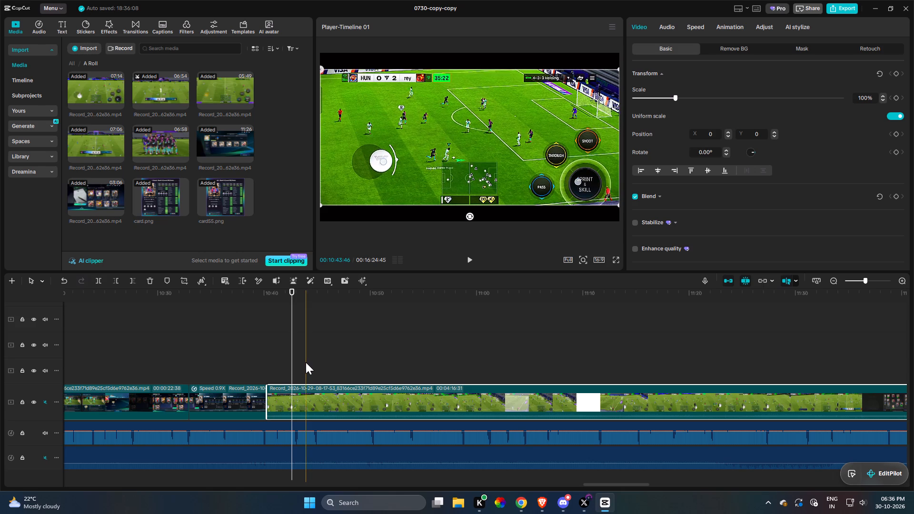
Split off the match clip's first 4 seconds and insert the piece into the Vitinha card clip, split at about 10:36.
key("r")
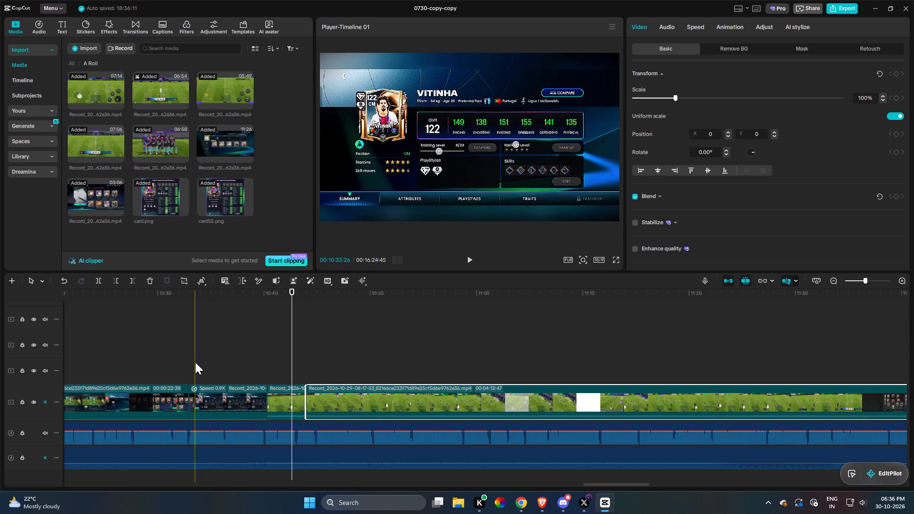
key("space")
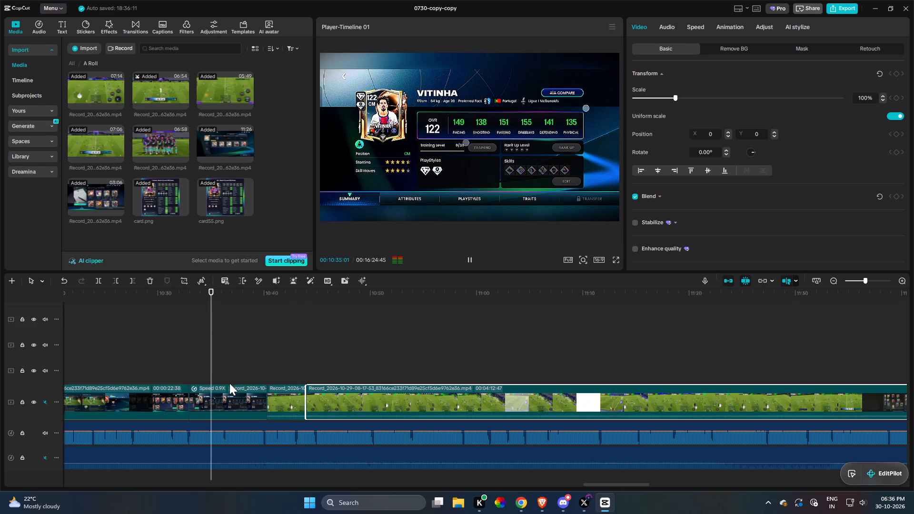
left_click(221, 397)
key("space")
type("r")
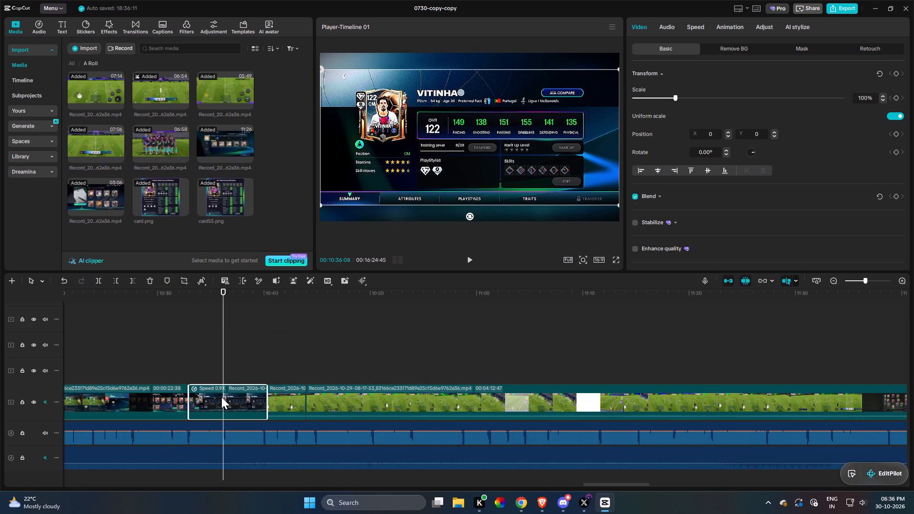
left_click_drag(280, 402, 230, 412)
key("space")
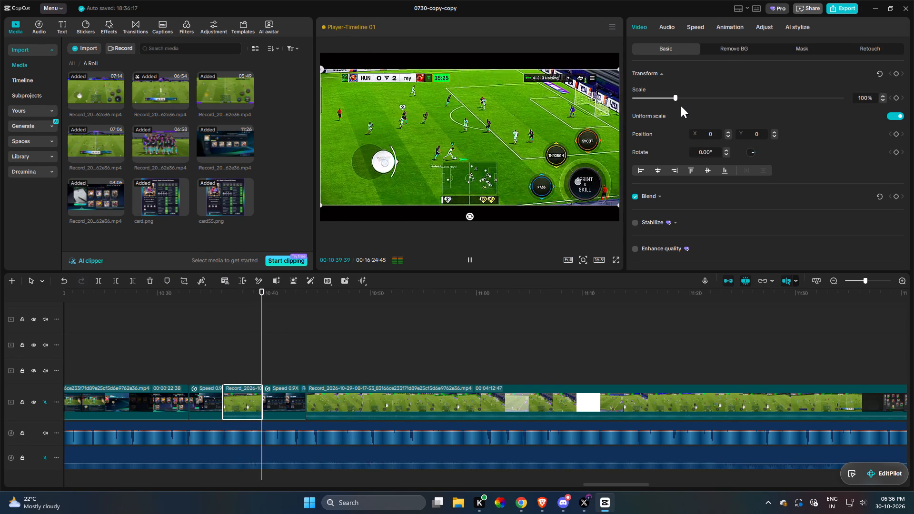
Scale the inserted 4-second match piece to 130% and shift it horizontally to position X 137, Y 0.
key("space")
left_click_drag(679, 97, 710, 96)
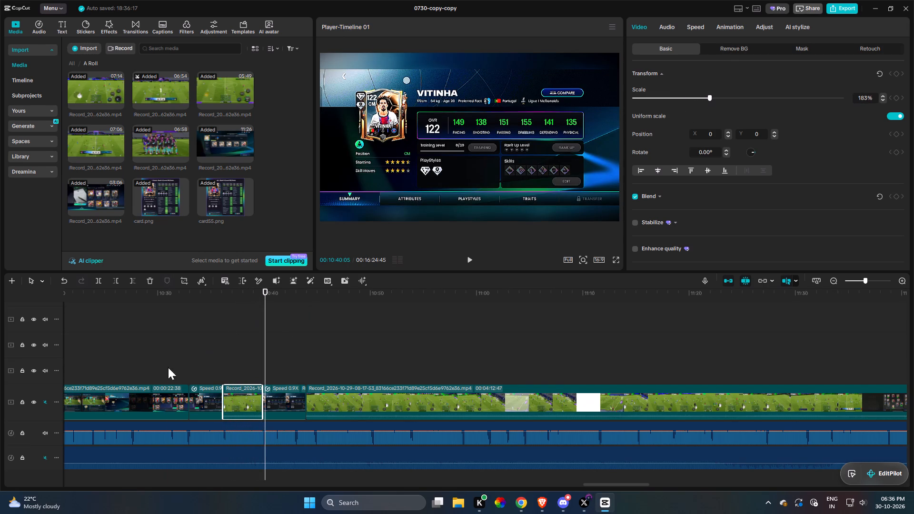
key("space")
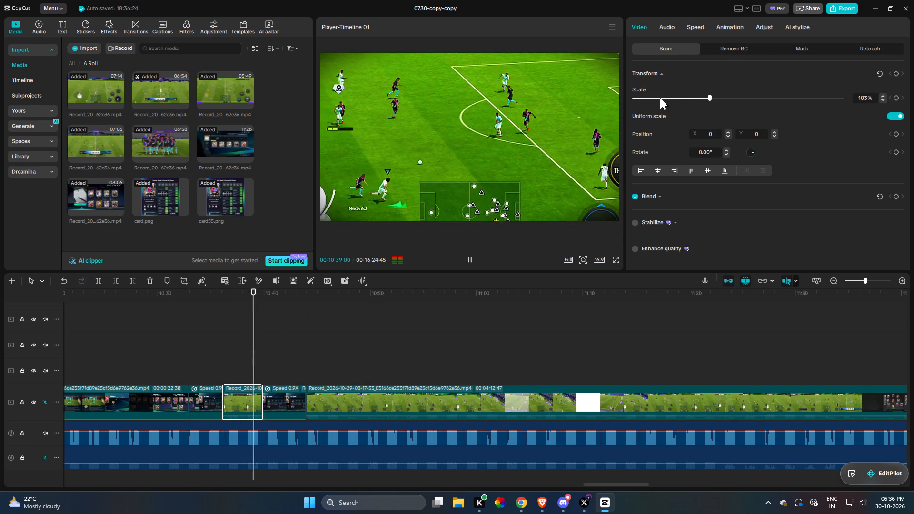
left_click(692, 98)
key("space")
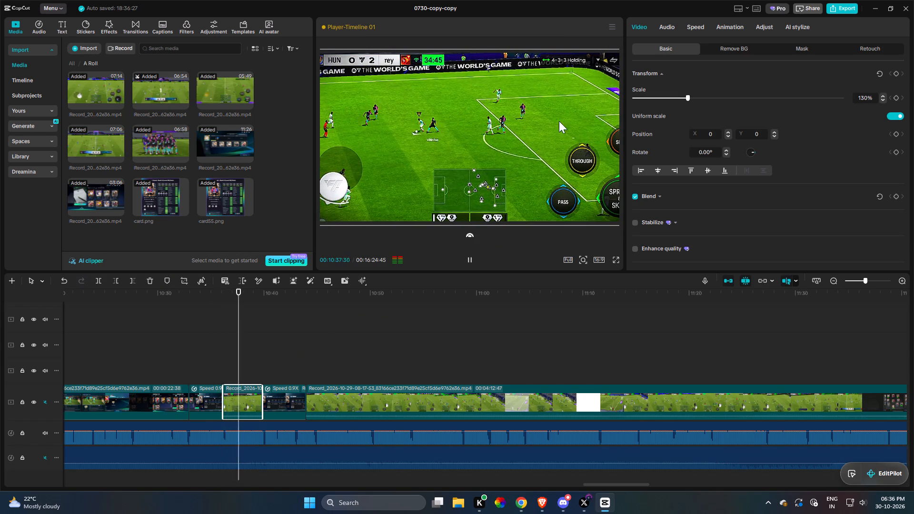
left_click_drag(487, 170, 497, 168)
key("space")
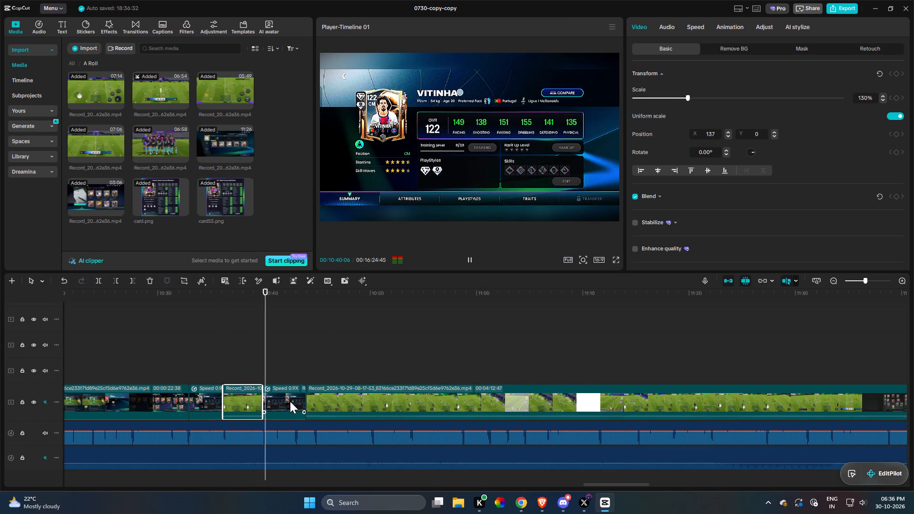
Disable the long remaining match clip and move it to the track above the main track at about 10:45.
left_click(342, 402)
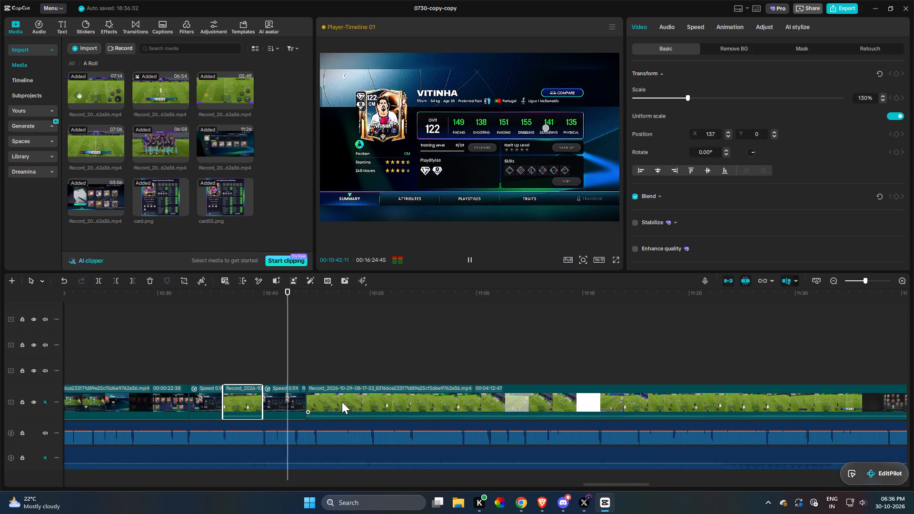
key("v")
left_click_drag(342, 402, 359, 371)
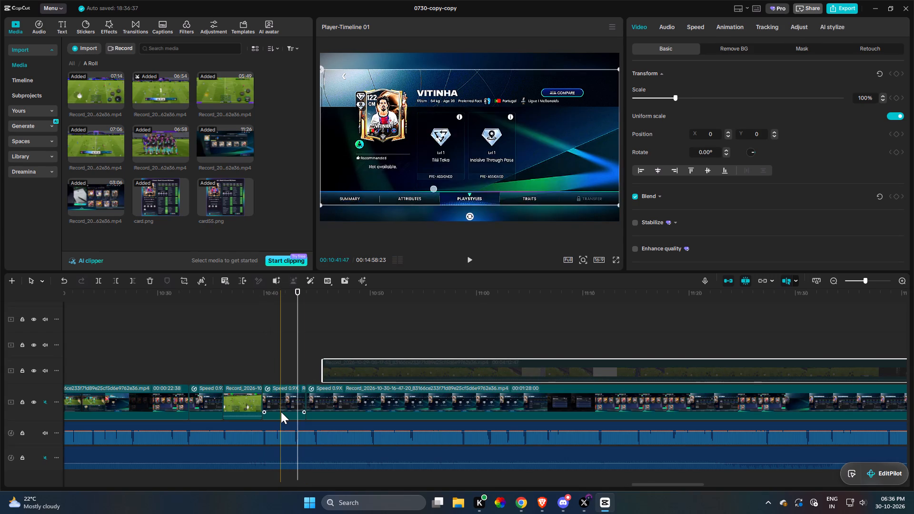
Delete the short Vitinha card segment directly after the inserted match piece and play the join at 10:40.
left_click(281, 412)
key("f")
key("space")
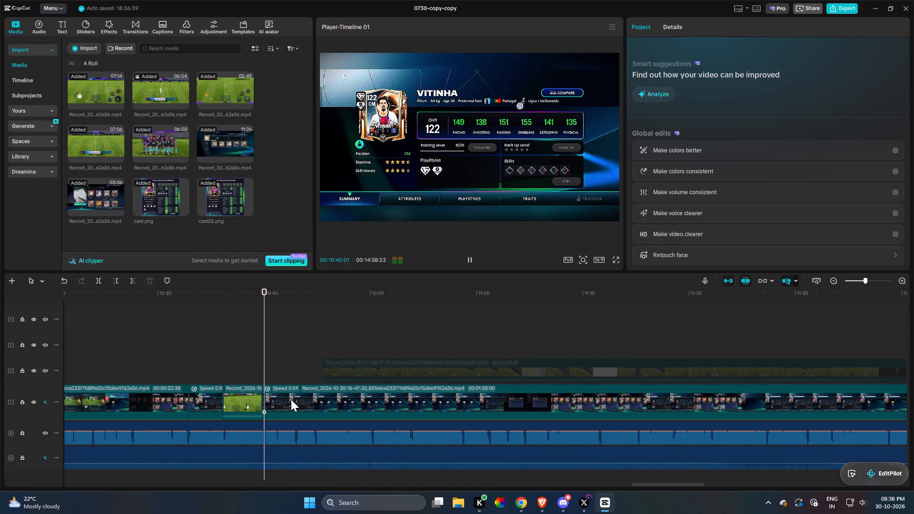
Extend the start of the following Vitinha clip by about 2.6 seconds, check playback, and trim about 0.8 seconds off it.
left_click(291, 399)
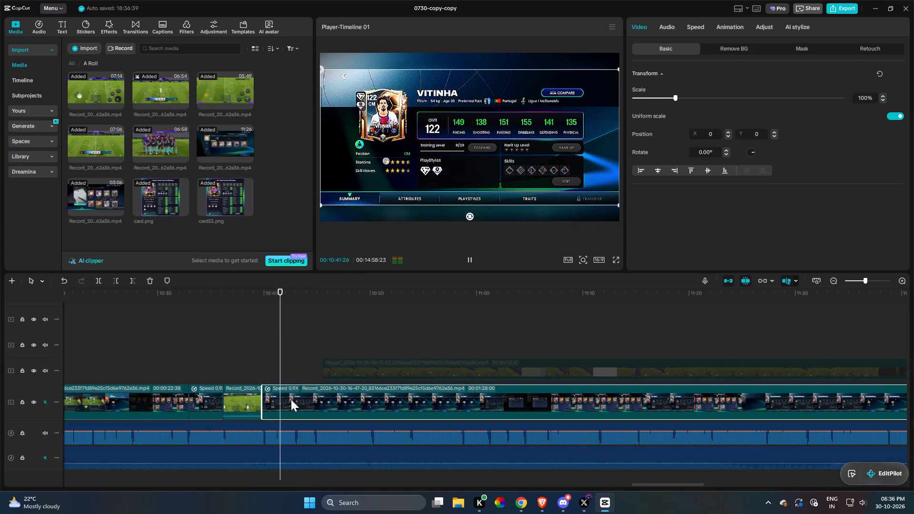
key("space")
left_click_drag(263, 399, 252, 398)
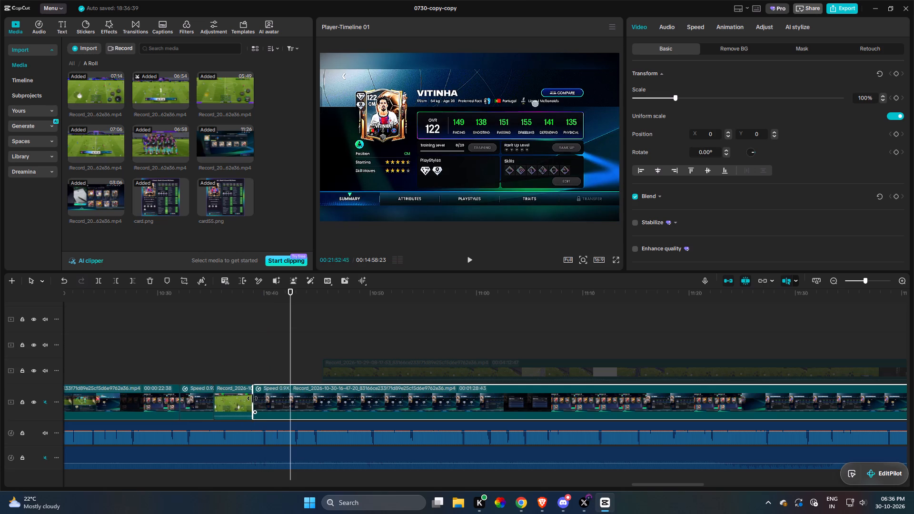
left_click_drag(252, 398, 234, 403)
key("space")
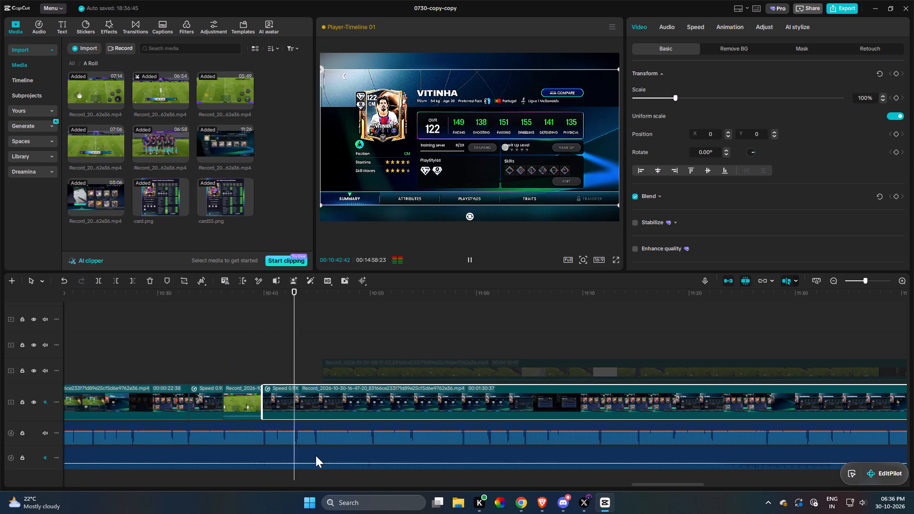
key("space")
key("space")
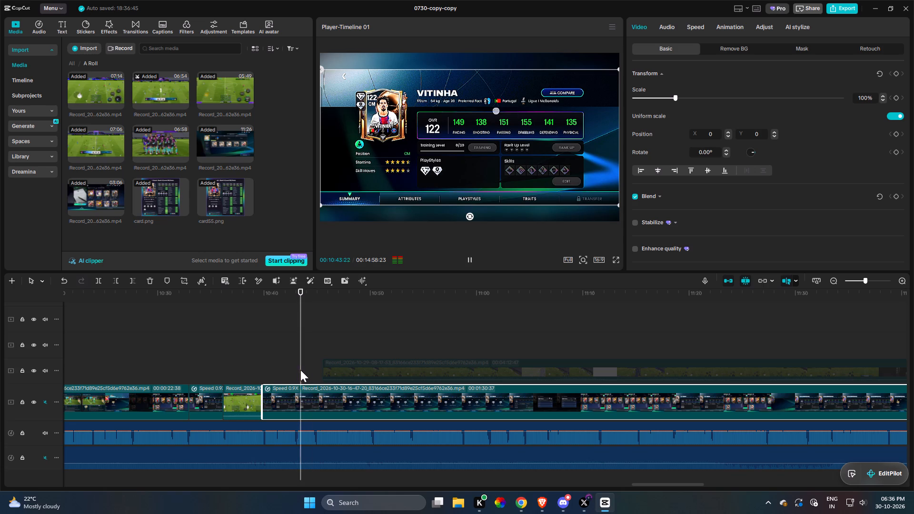
key("space")
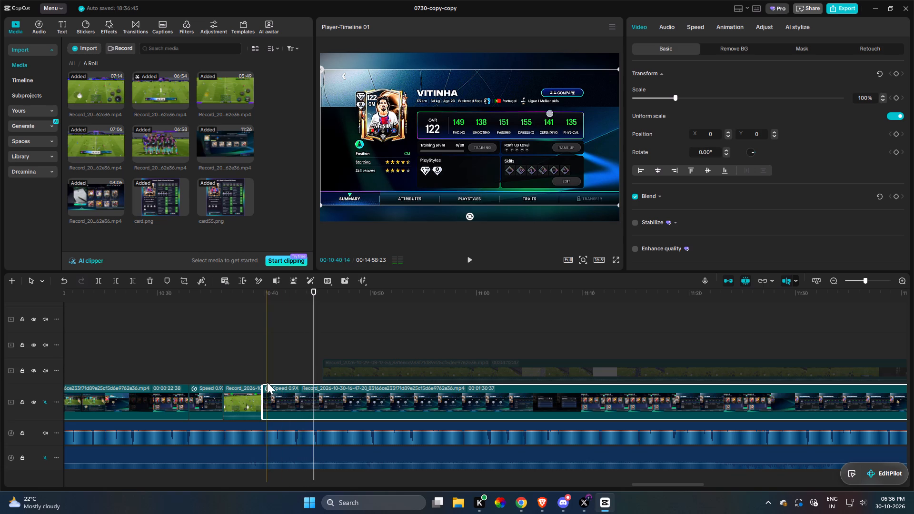
key("q")
Play the narration, split the Vitinha clip at about 10:53, and insert the set-aside match clip there, enabled.
key("space")
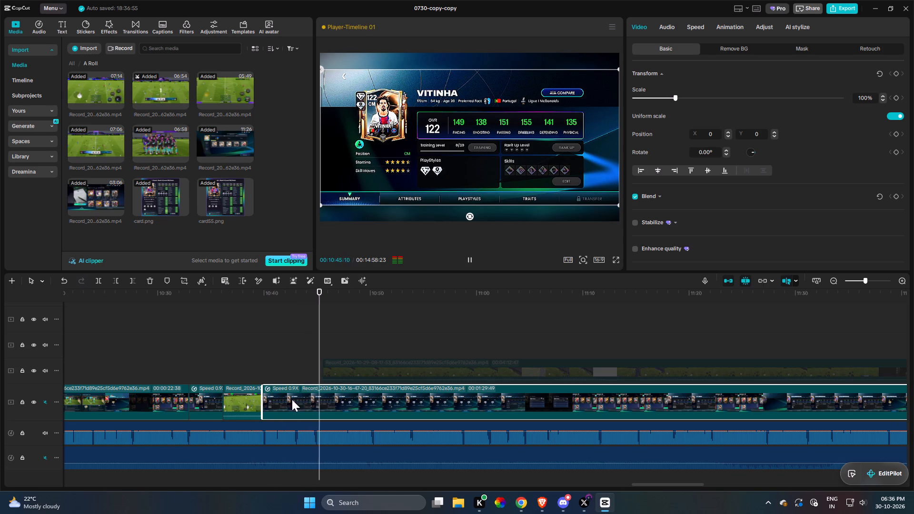
left_click_drag(396, 495, 371, 456)
left_click_drag(380, 446, 381, 461)
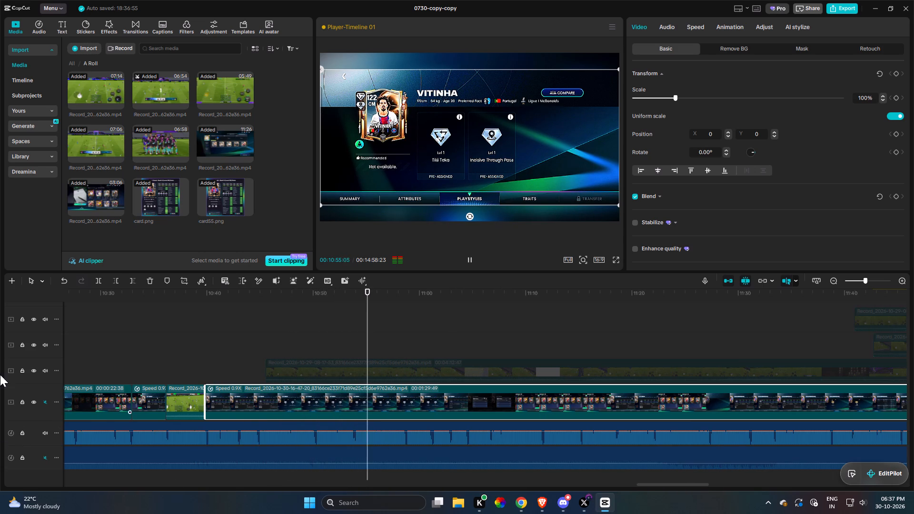
key("space")
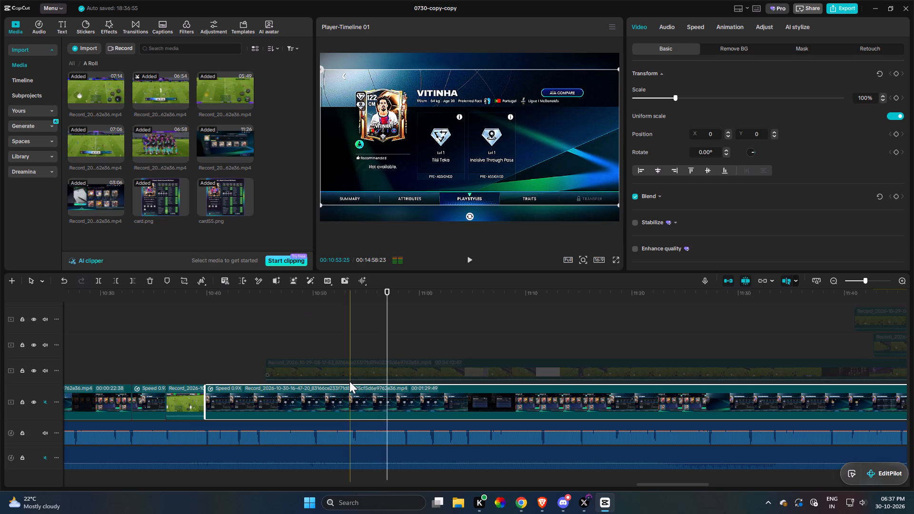
key("space")
key("space")
key("r")
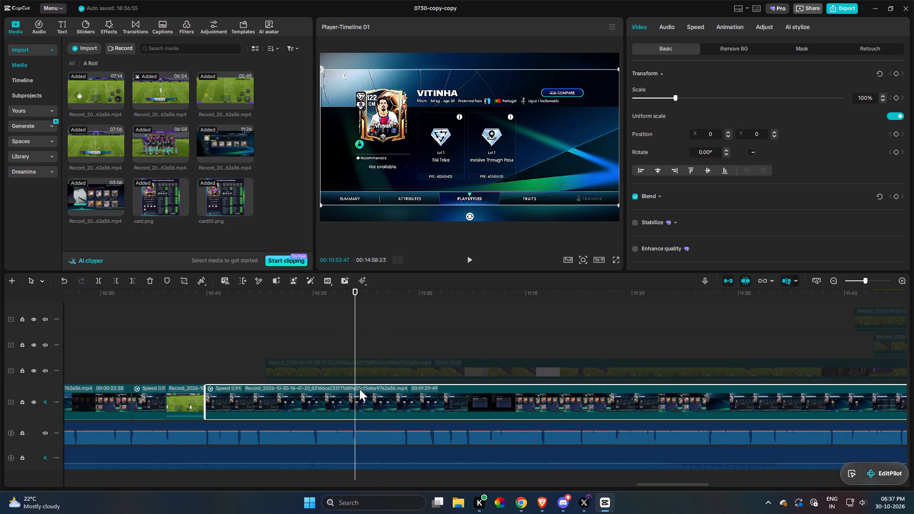
left_click_drag(375, 366, 402, 398)
key("v")
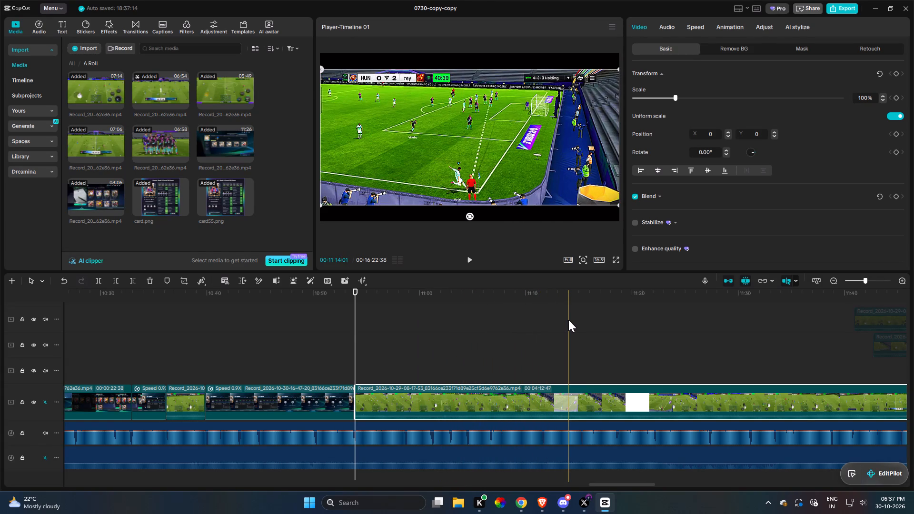
Trim about 1 minute 41 seconds in total off the start of the match clip at 10:53 on the main track.
key("q")
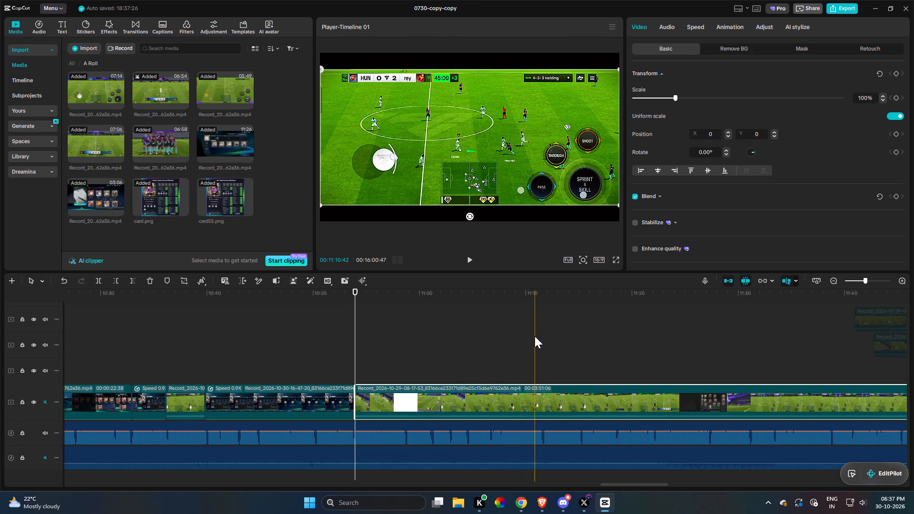
key("q")
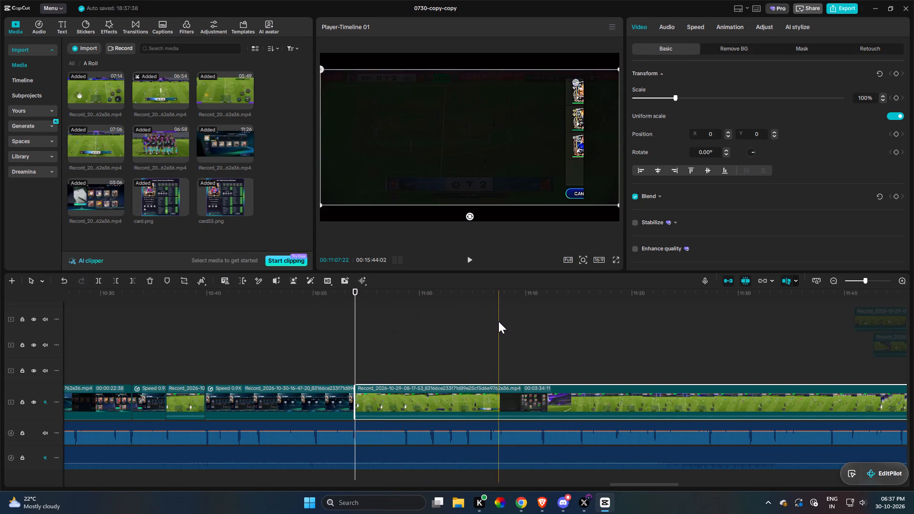
key("q")
key("q")
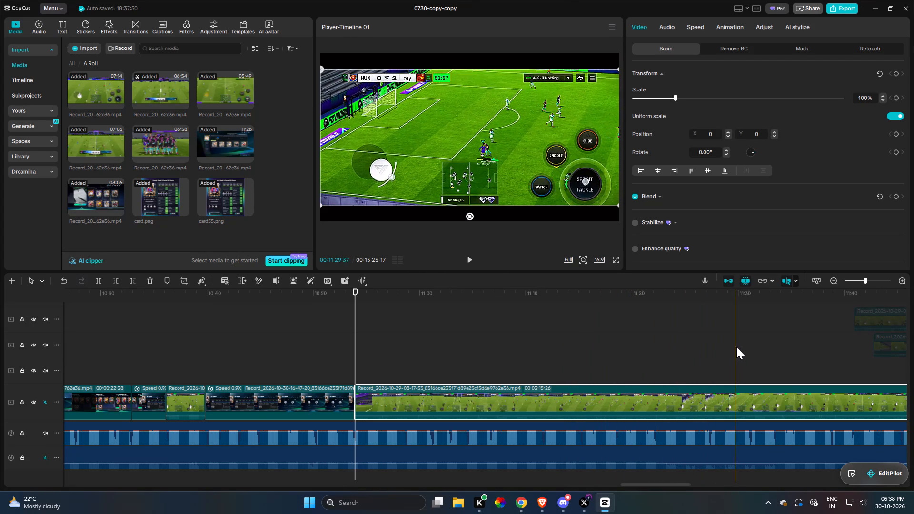
key("q")
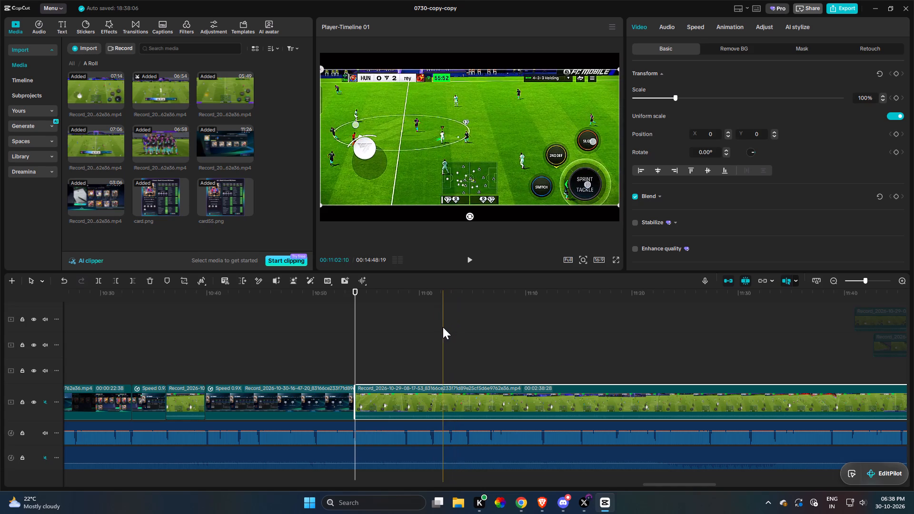
key("q")
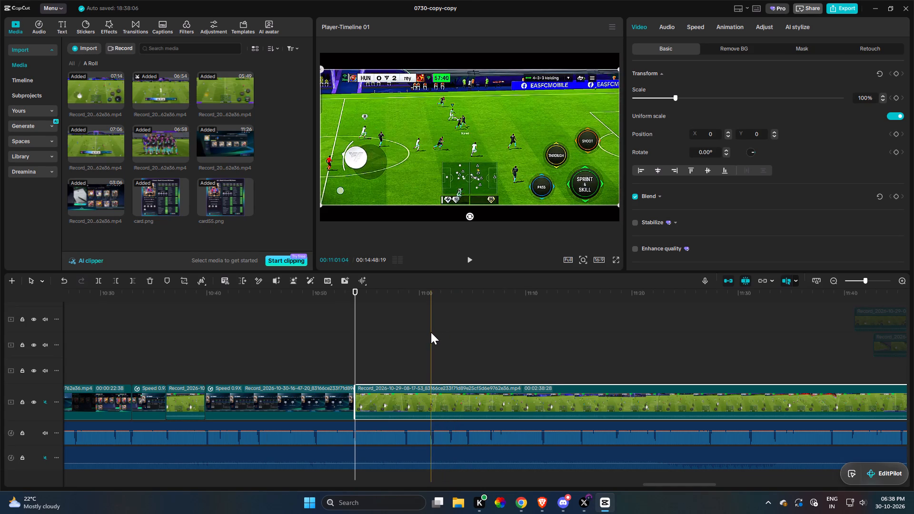
Play the match clip's opening against the narration and extend its start by about 0.3 seconds.
key("space")
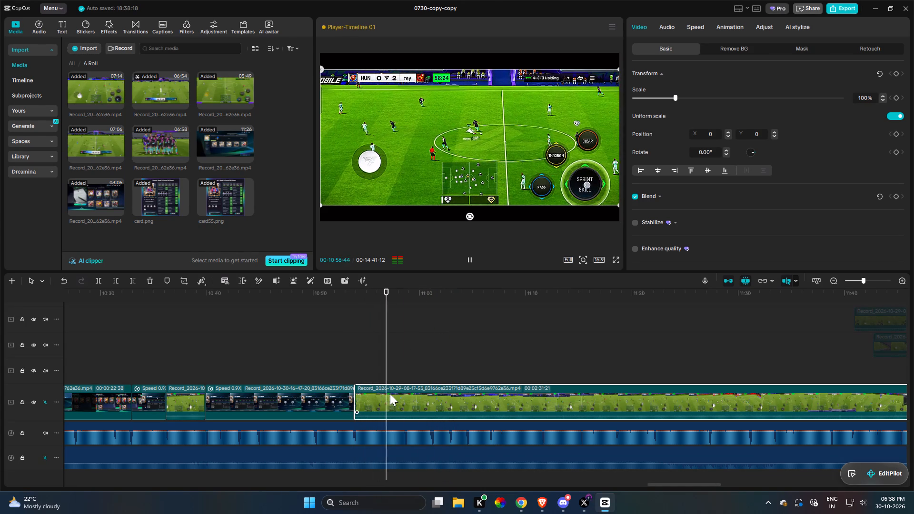
key("space")
key("space")
key("space")
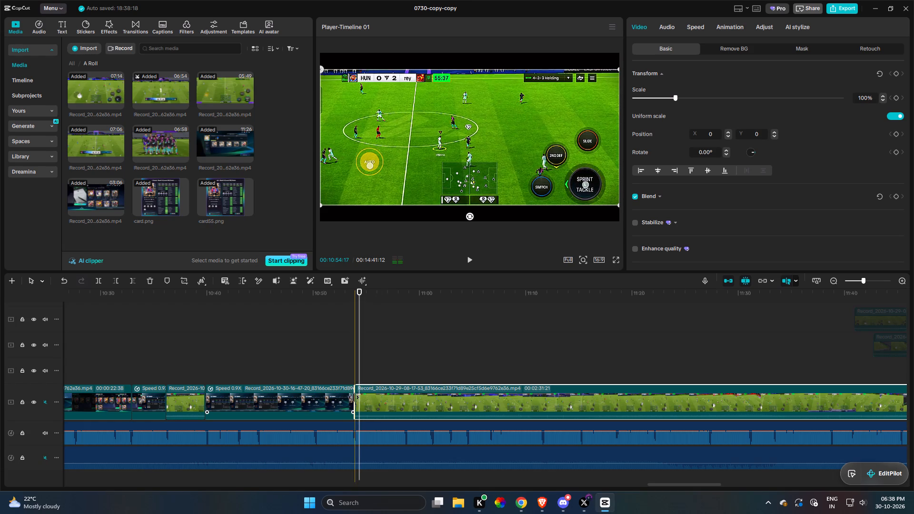
left_click(354, 397)
key("space")
key("space")
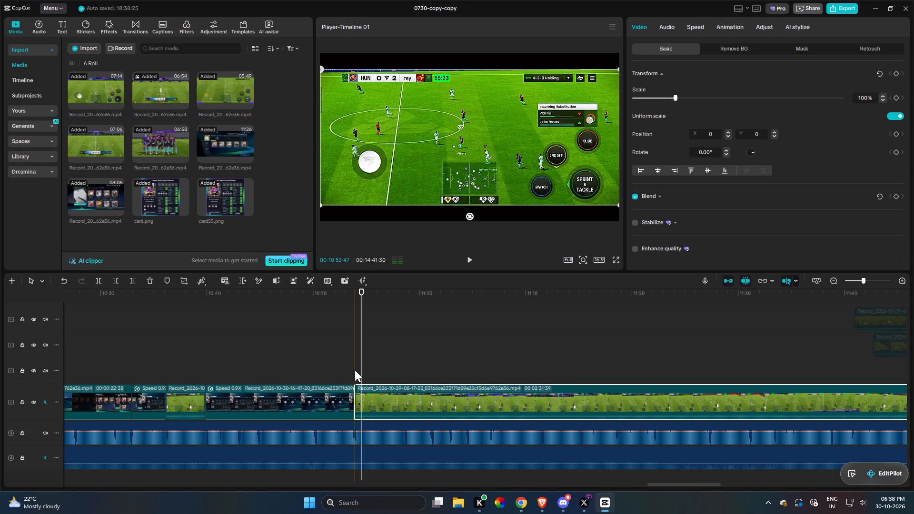
key("space")
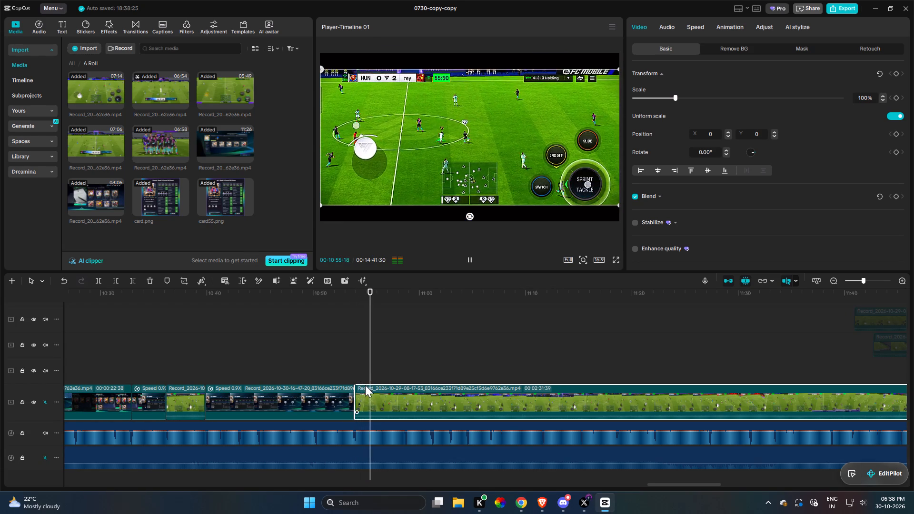
Play the match clip's opening against the narration and split the clip at about 10:57.
key("space")
key("space")
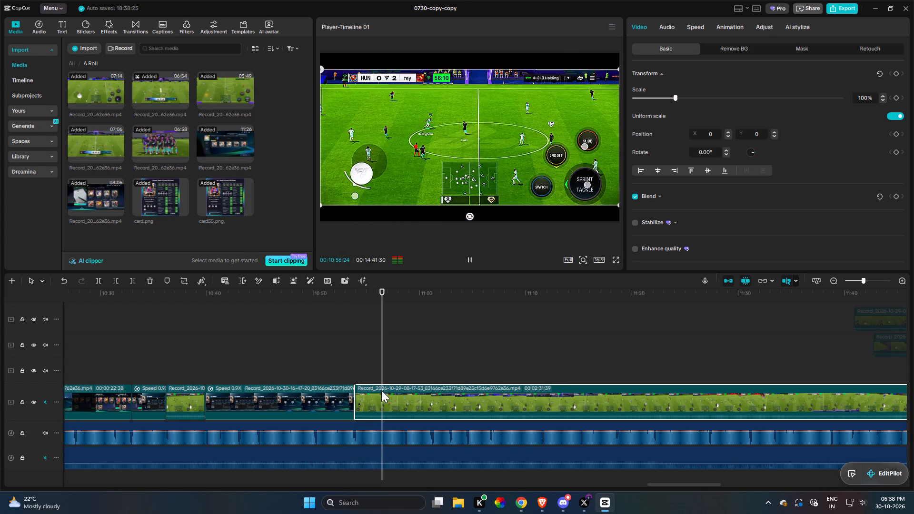
key("space")
key("r")
Trim about 0.5 seconds in total off the start of the short opening match piece at 10:54 and check playback.
left_click(360, 395)
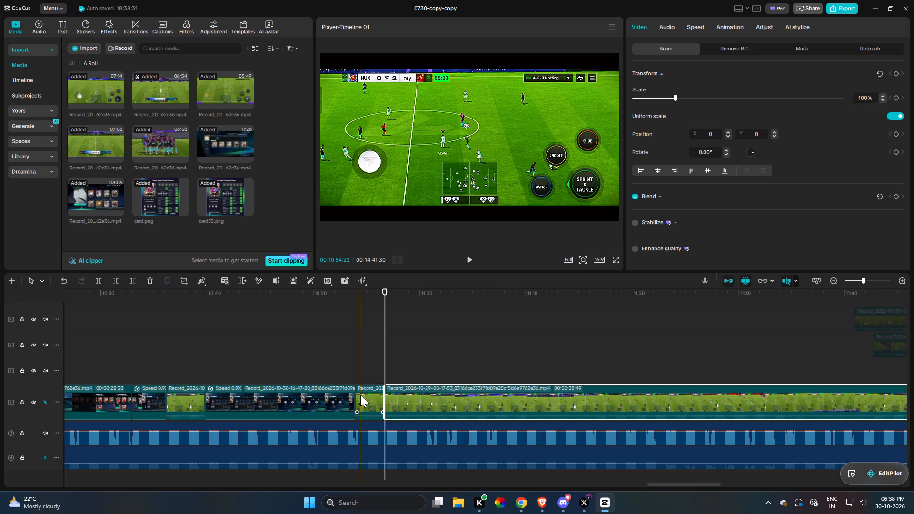
key("space")
key("space")
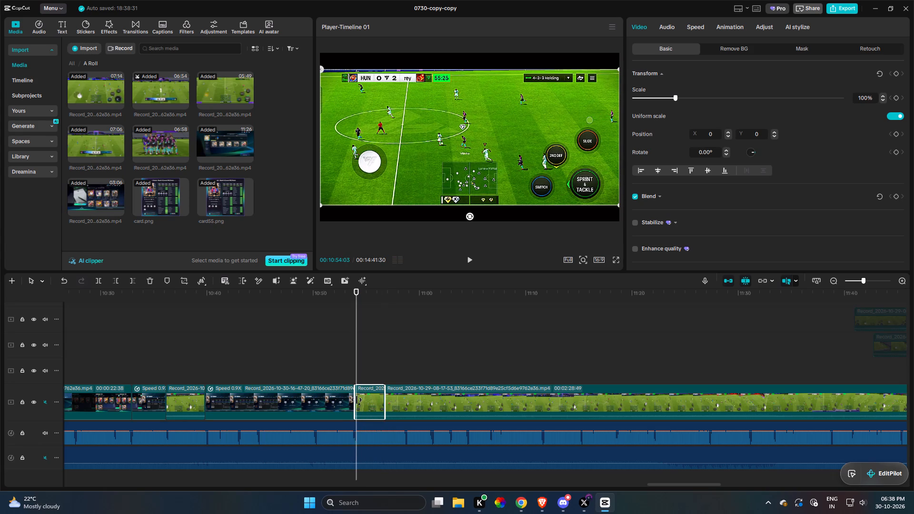
key("q")
left_click(352, 373)
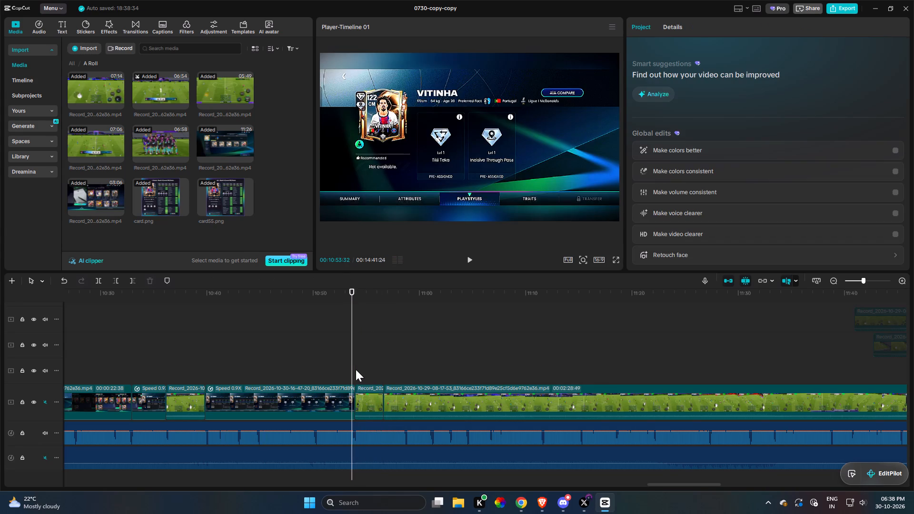
key("space")
key("space")
left_click(360, 384)
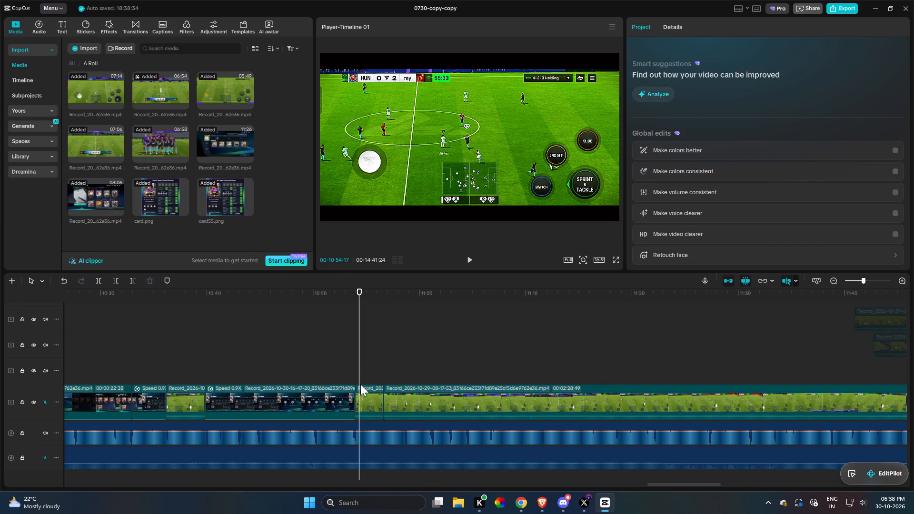
left_click(360, 390)
key("q")
left_click(355, 372)
key("space")
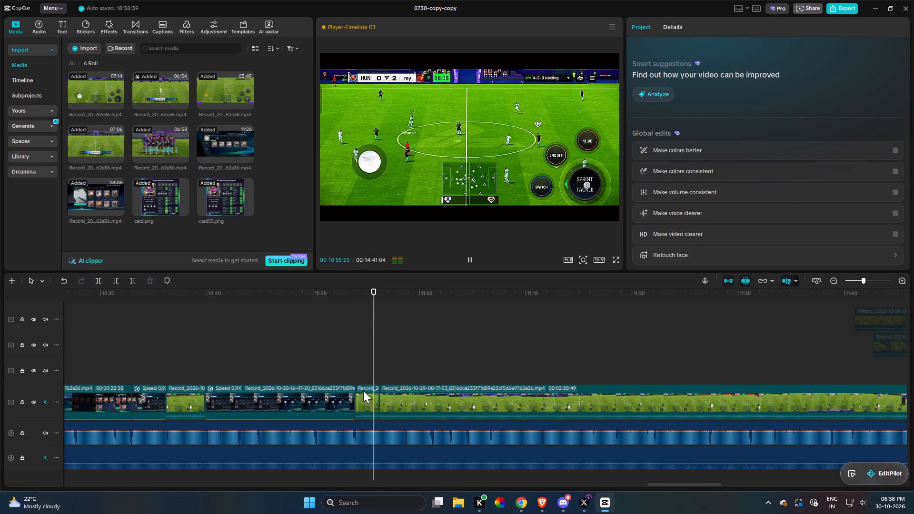
Trim about 48 seconds off the start of the remaining match clip, up to the Vitinha goal, and split it at about 10:59.
left_click(408, 401)
key("space")
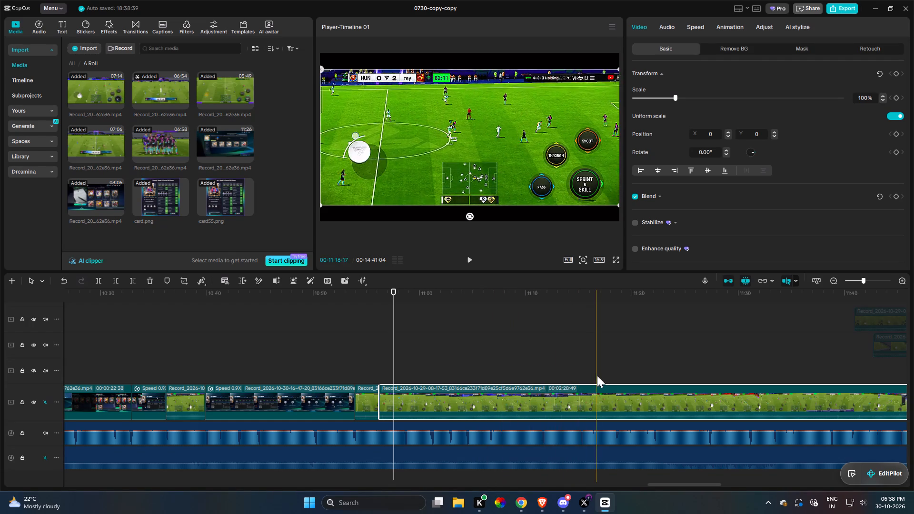
key("q")
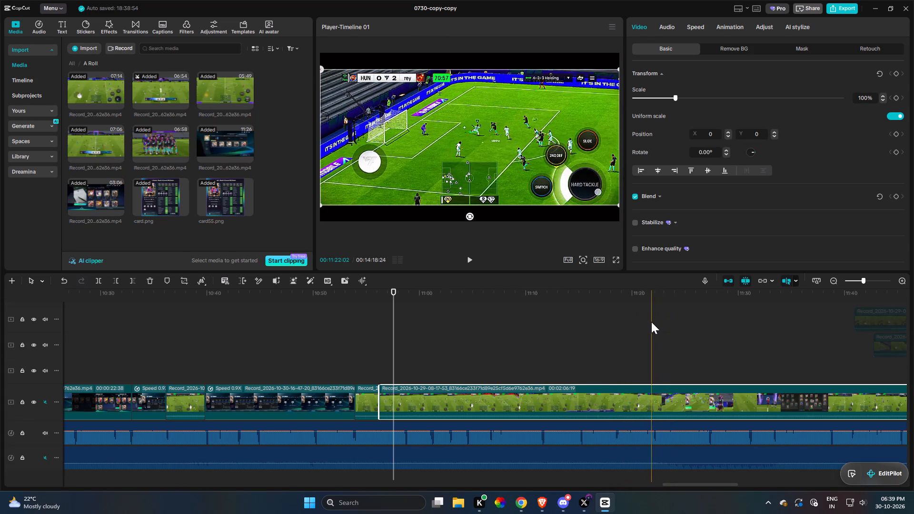
key("q")
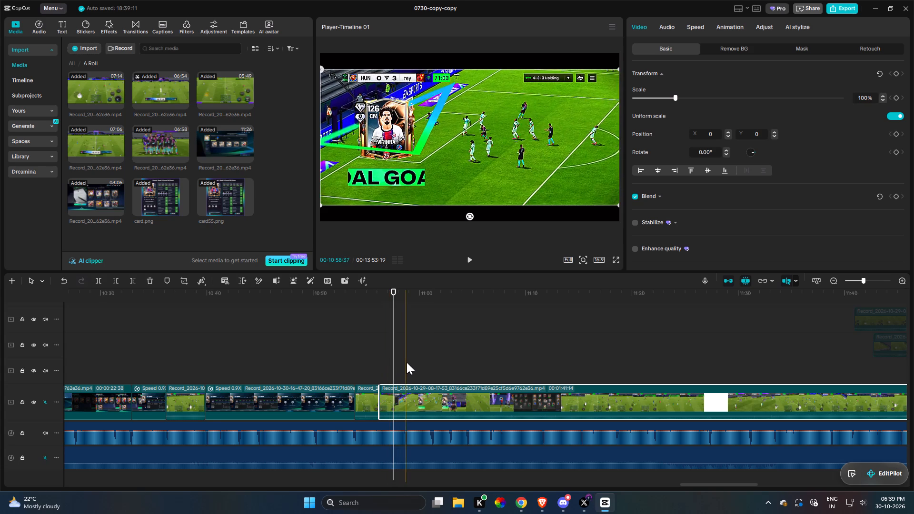
key("e")
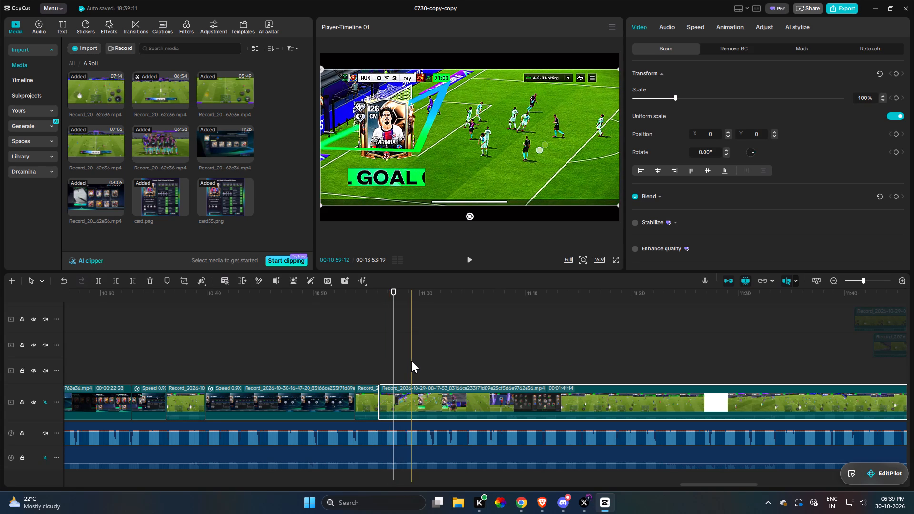
key("r")
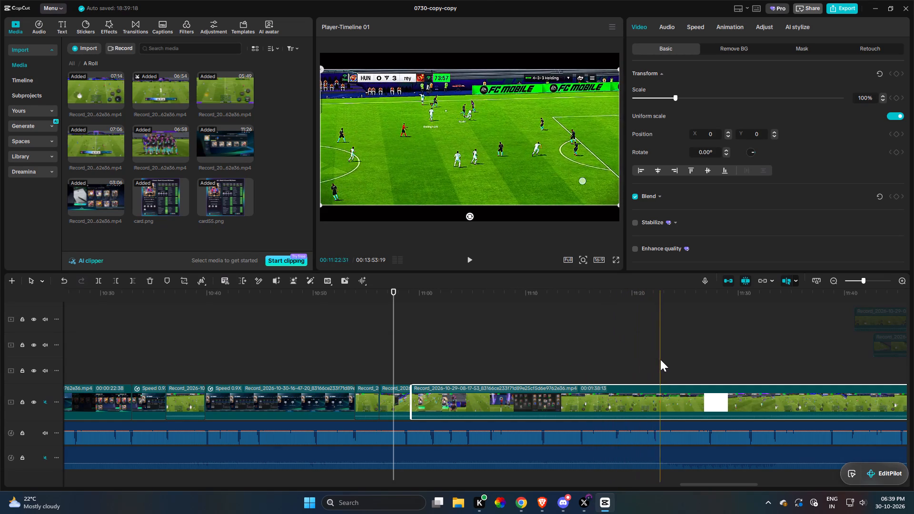
Trim about 1 minute 13 seconds off the start of the last match clip and split it at about 11:03.
key("q")
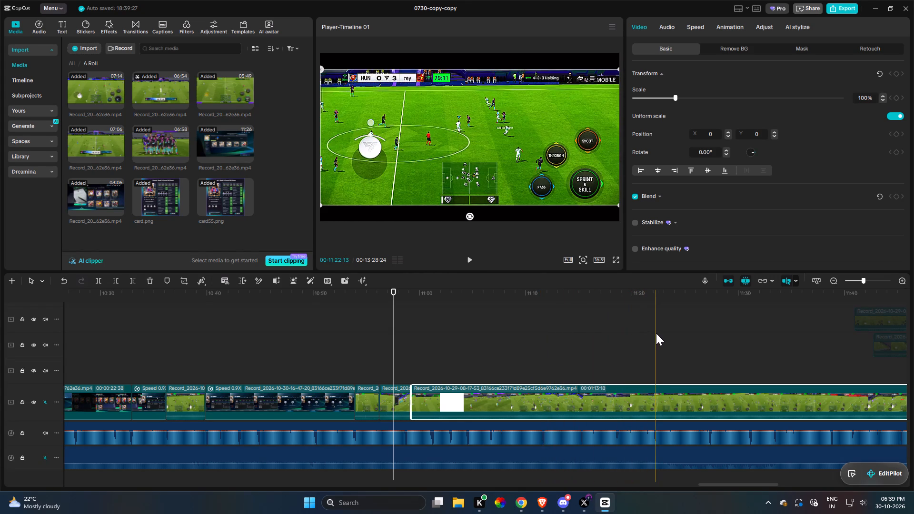
key("q")
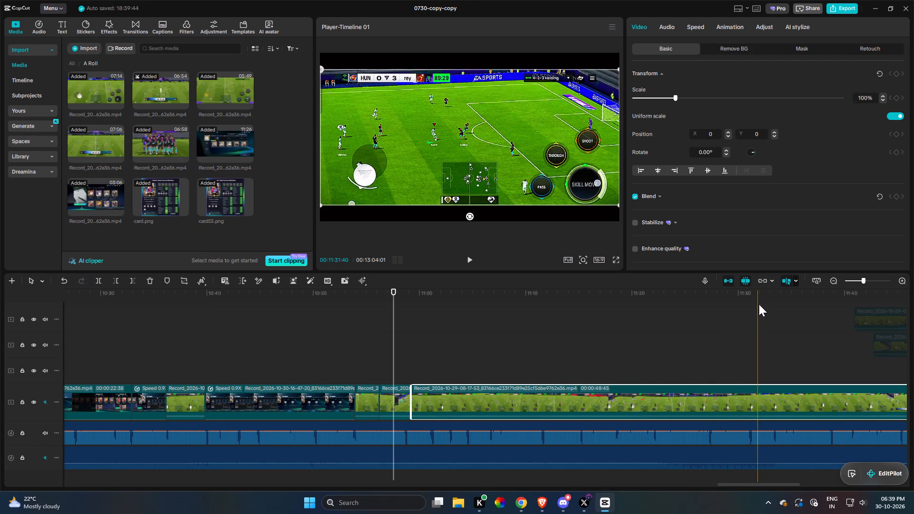
key("q")
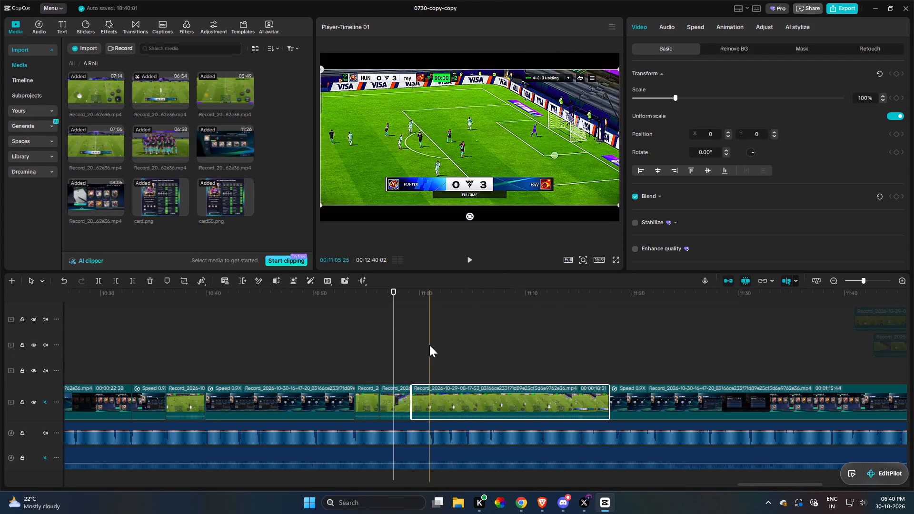
key("space")
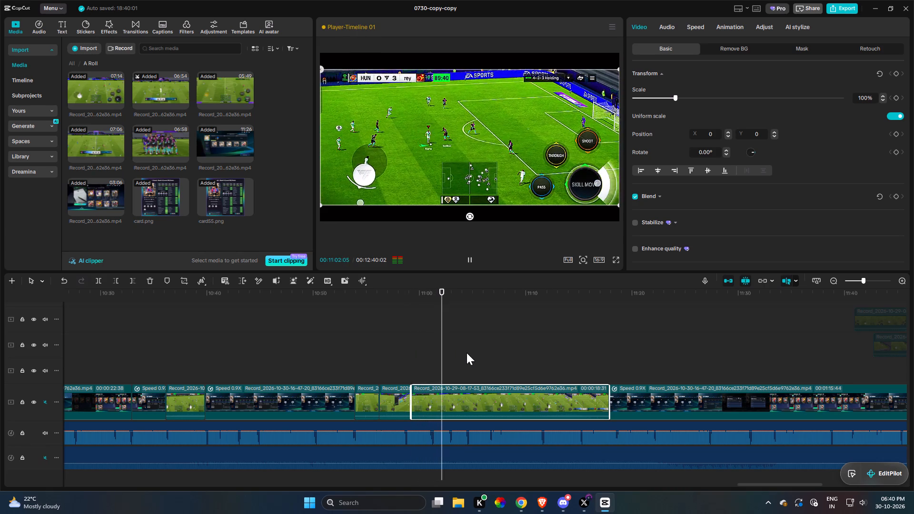
key("space")
key("r")
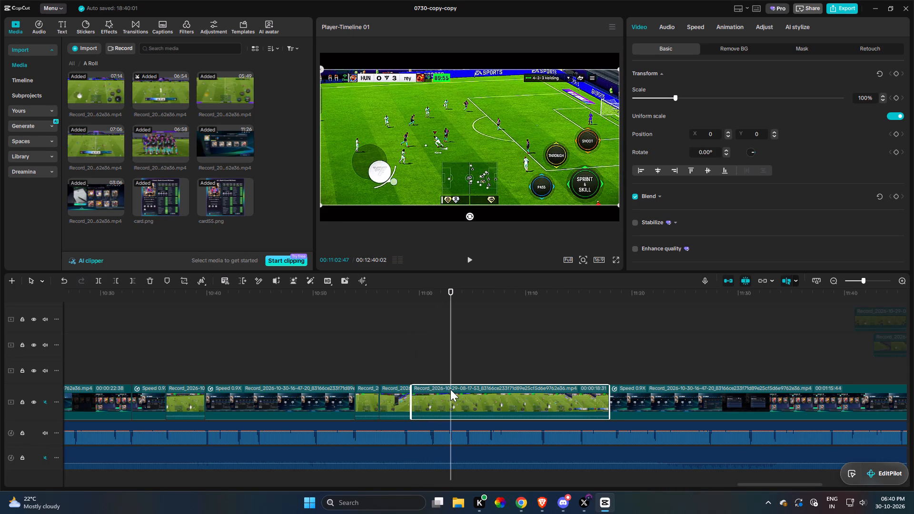
Scale the three short match pieces between 10:54 and 11:03 together to 155% and preview the result.
left_click(426, 396)
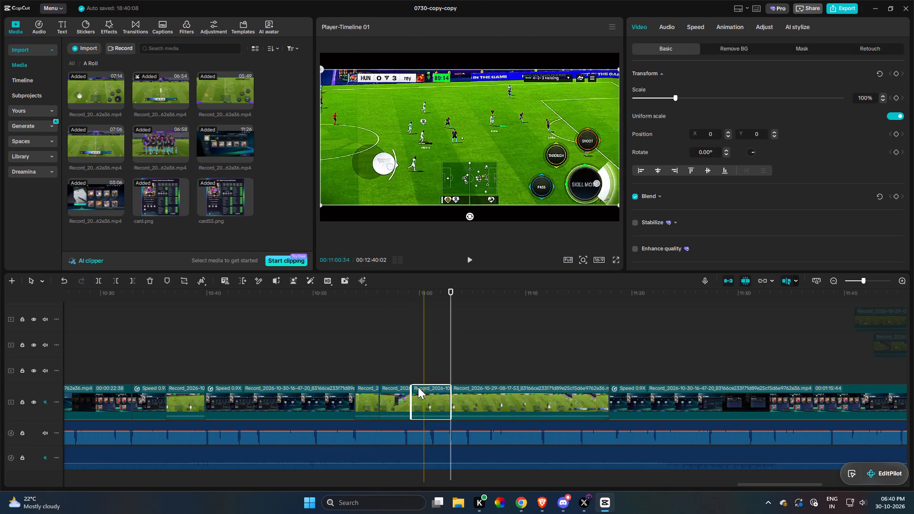
left_click_drag(362, 360, 421, 396)
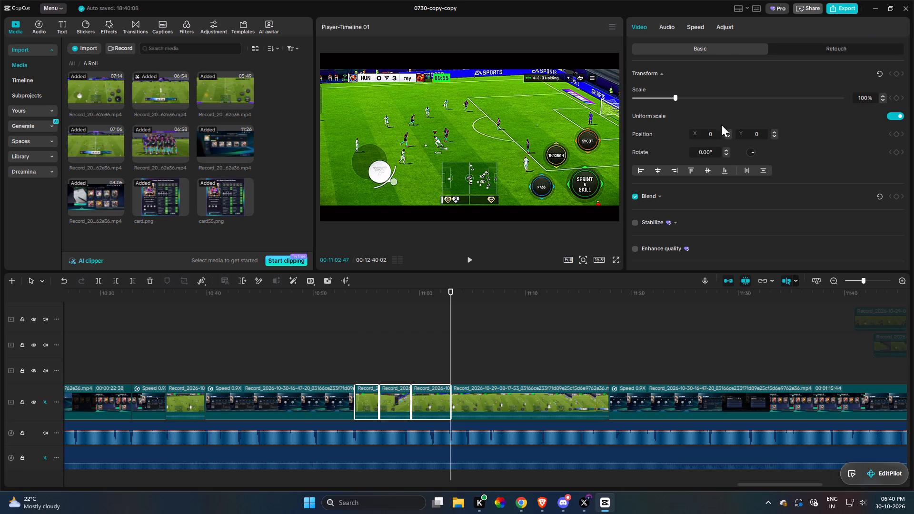
left_click_drag(690, 99, 698, 97)
key("space")
key("space")
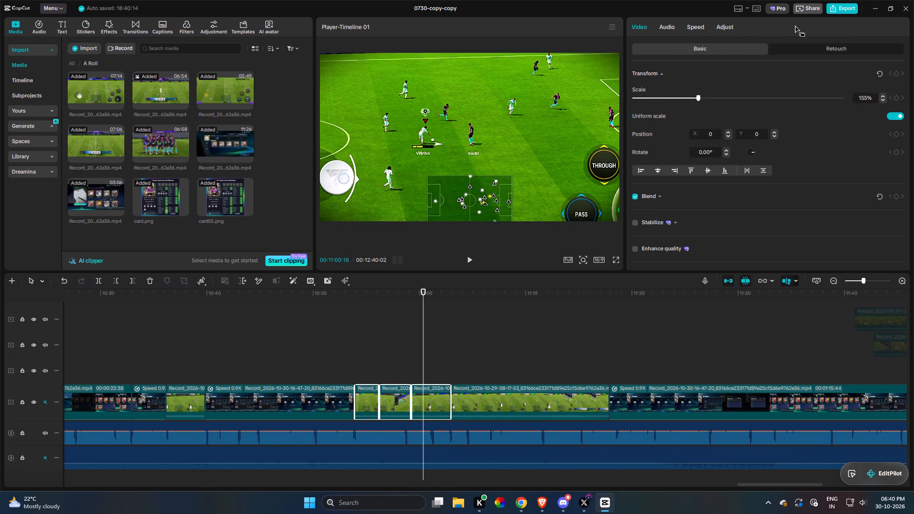
Set the speed of the three short match pieces to 1.47x and play them against the narration.
left_click(702, 23)
left_click(699, 86)
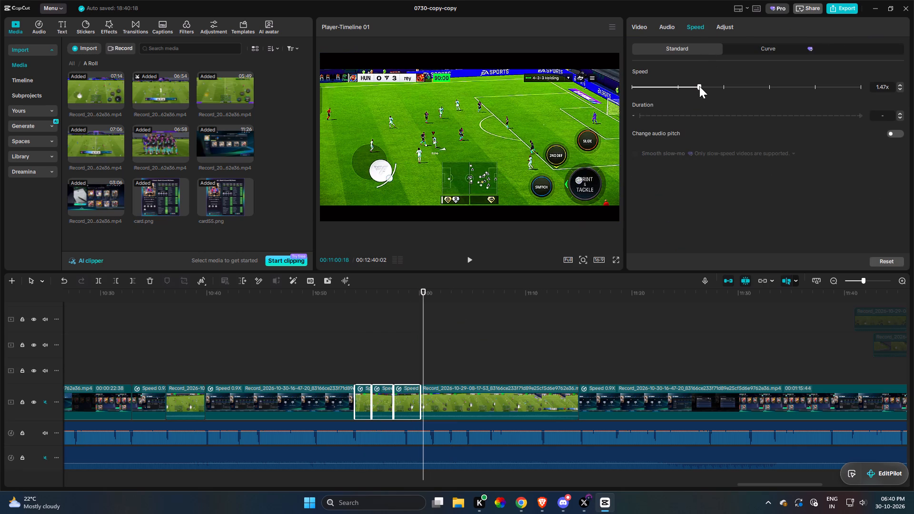
key("space")
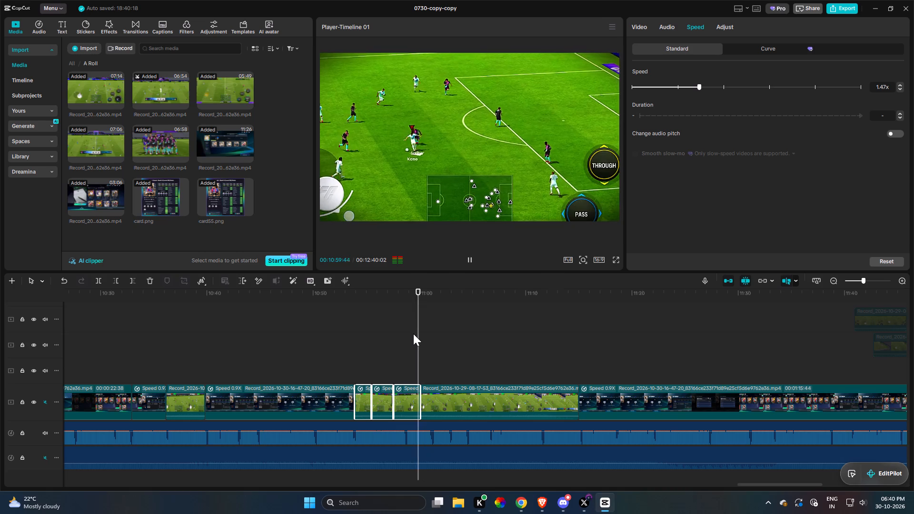
key("space")
left_click(357, 359)
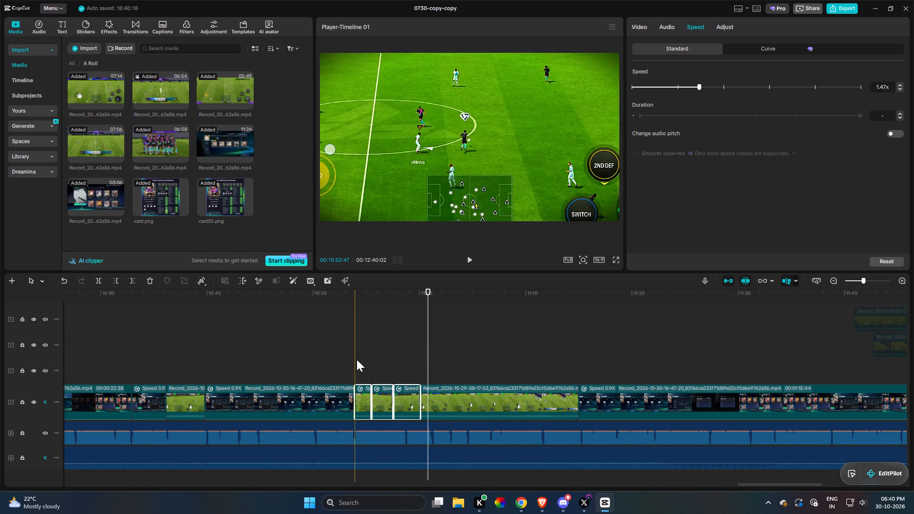
key("space")
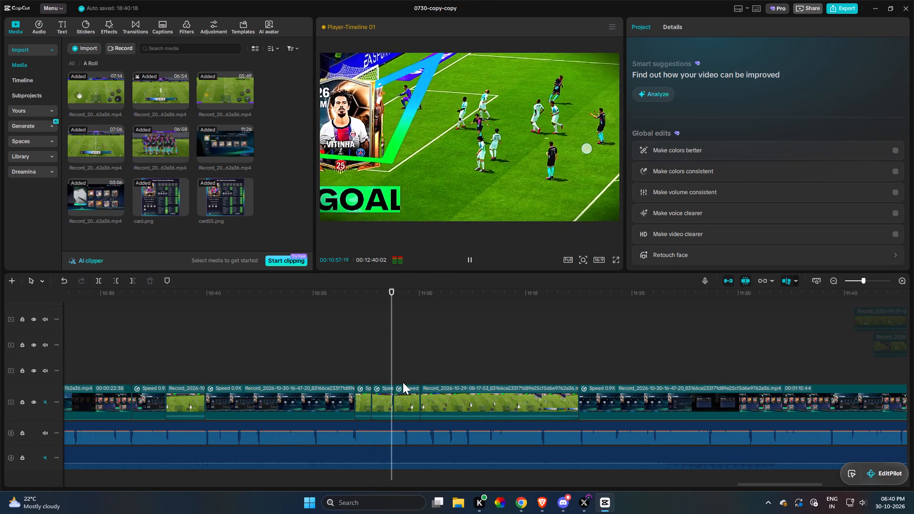
key("space")
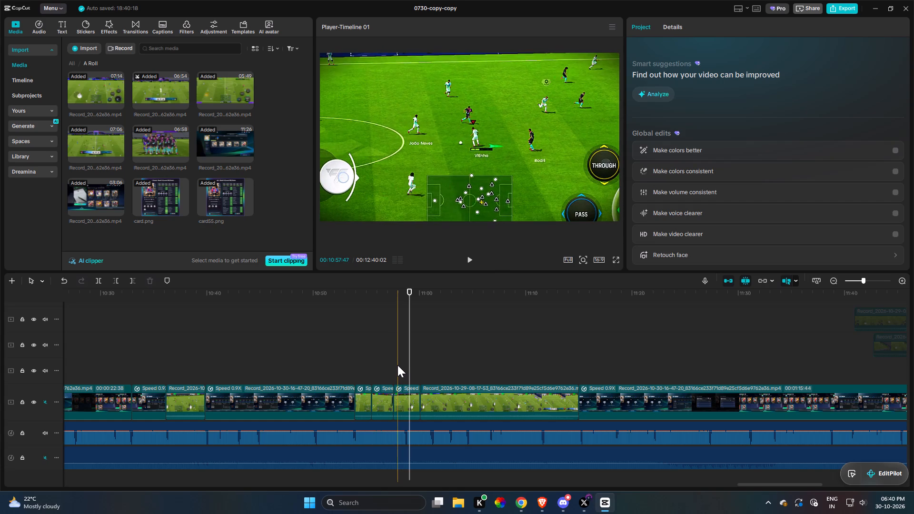
key("space")
key("space")
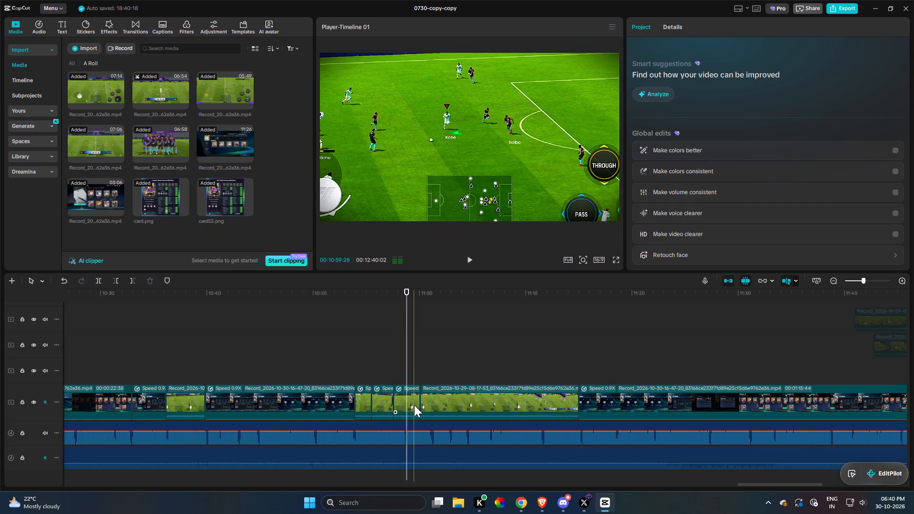
Shift the third short match piece's picture horizontally to position X 467, Y 0.
left_click(414, 405)
left_click_drag(486, 193, 521, 190)
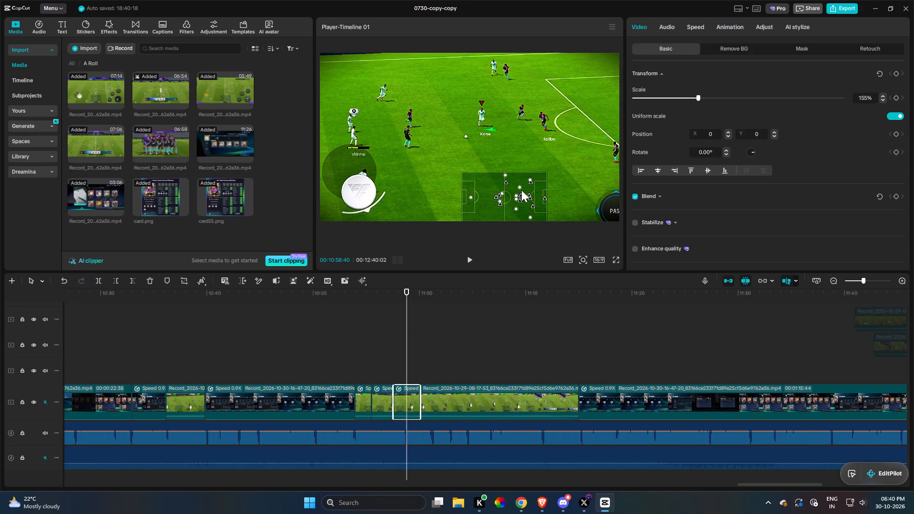
left_click_drag(521, 190, 522, 193)
Extend the start of the third short match piece by about 0.3 seconds and check playback.
left_click(394, 395)
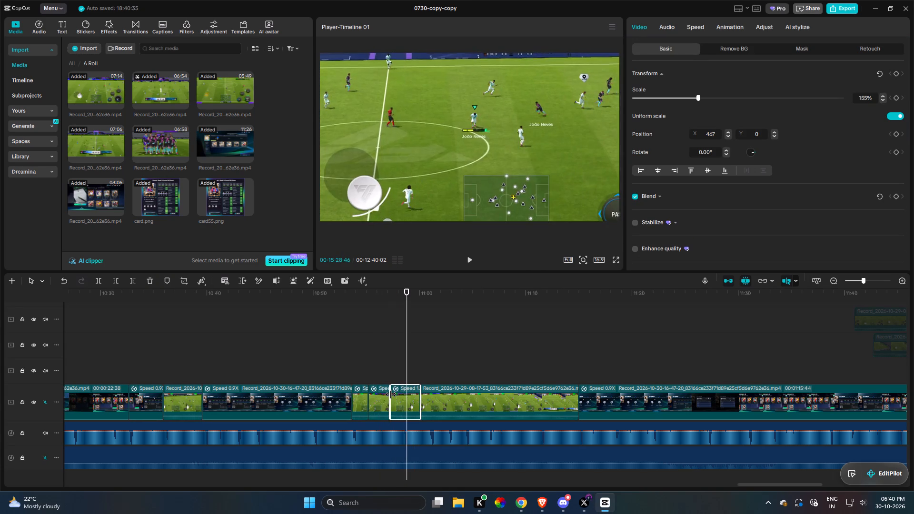
key("space")
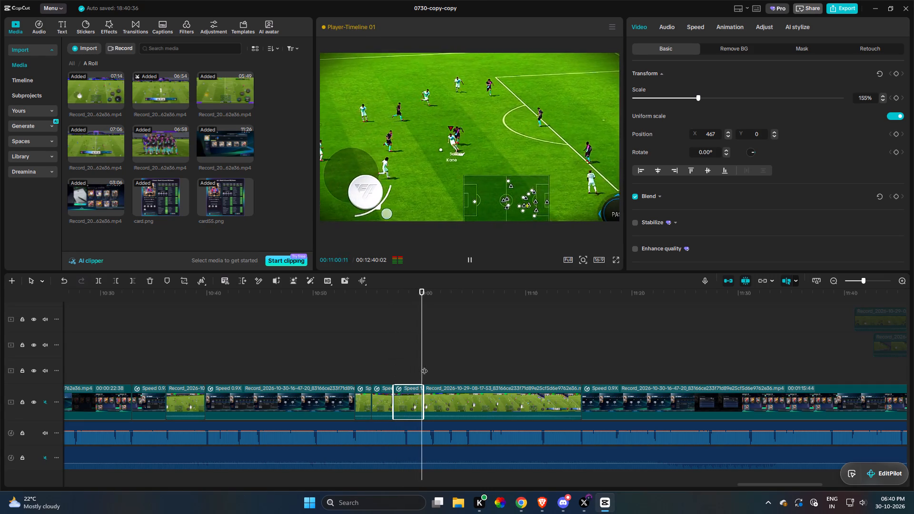
key("space")
Trim about 1.1 seconds off the start of the unscaled match clip that follows the third short piece.
left_click(445, 379)
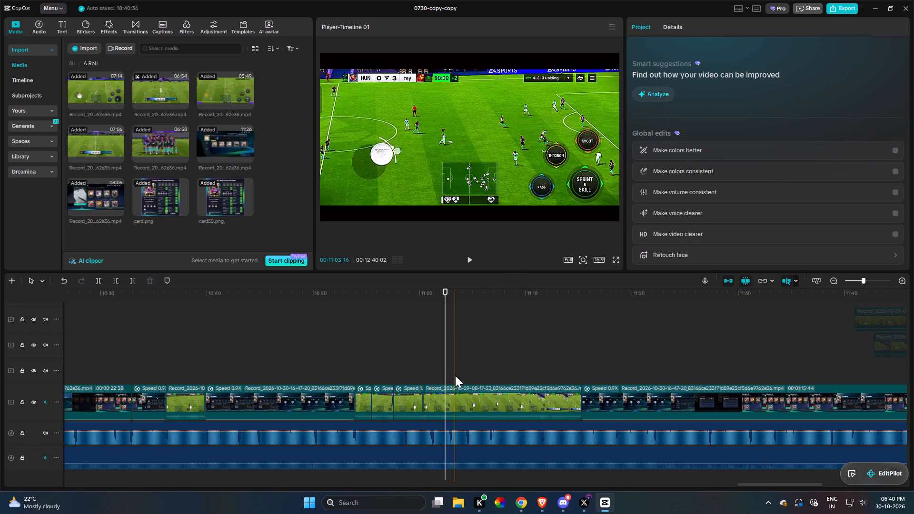
left_click(449, 395)
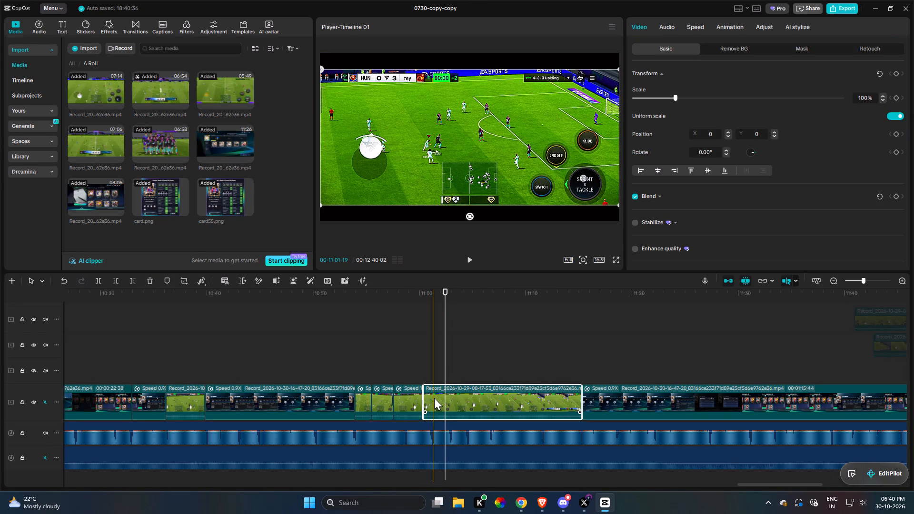
key("q")
Delete the second short match piece, the Vitinha goal celebration at about 10:56.
left_click(383, 399)
key("f")
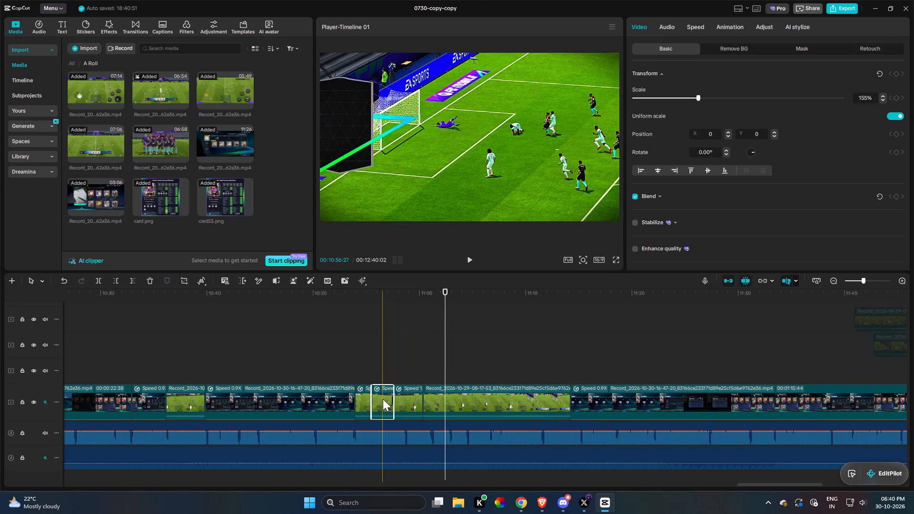
Play through the unscaled match clip after the scaled pieces and split it at about 11:02.
key("space")
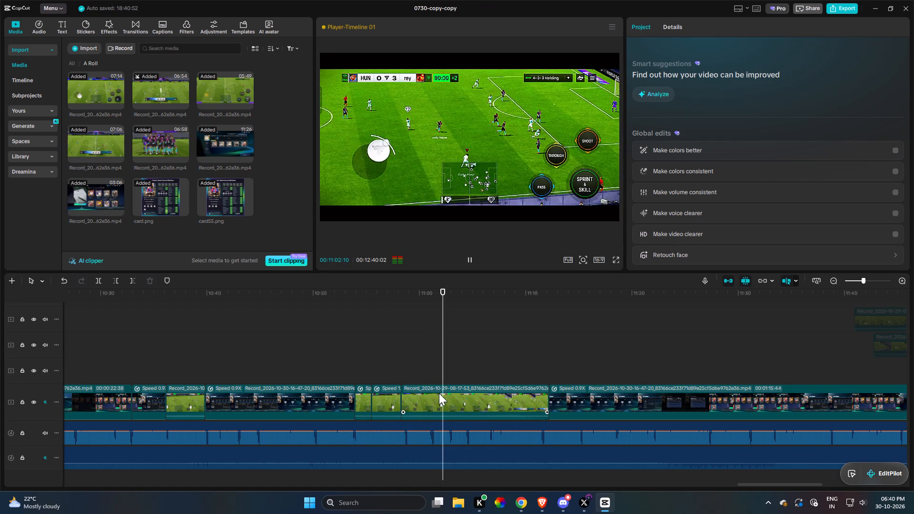
key("space")
left_click(450, 398)
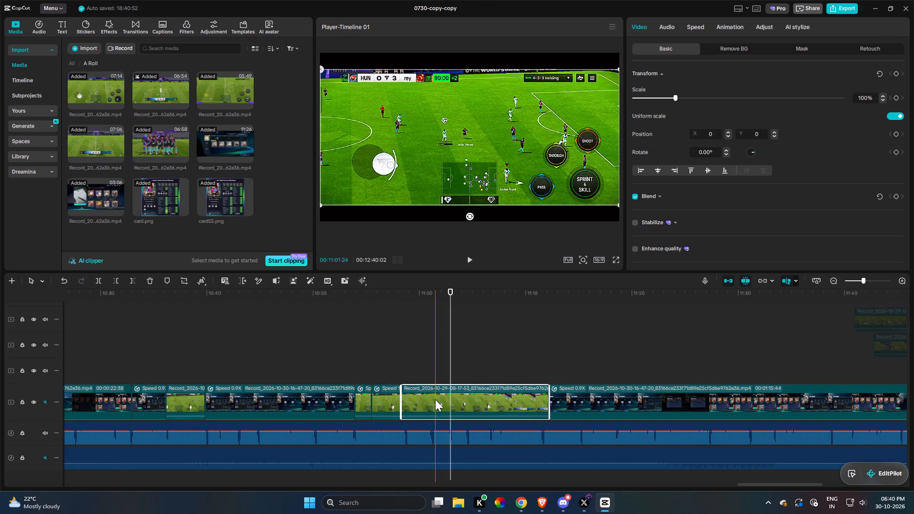
key("space")
key("space")
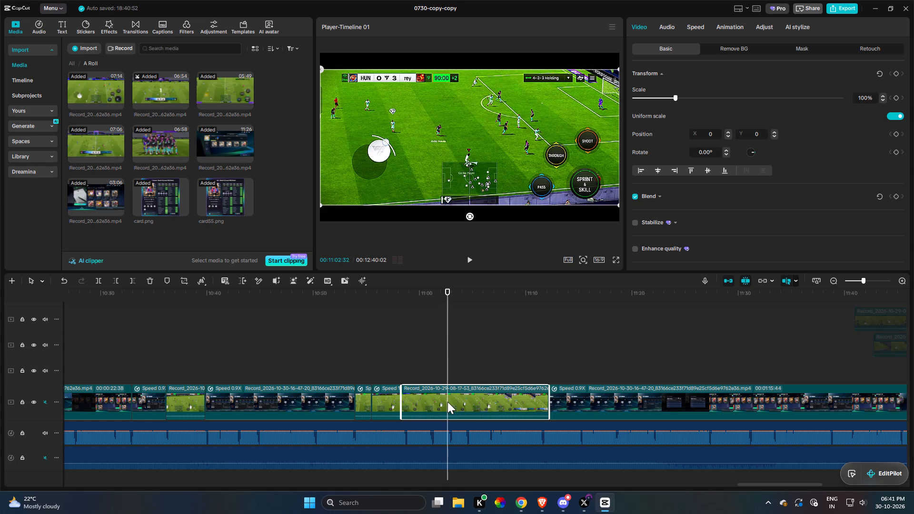
key("r")
Copy the attributes of the preceding scaled match piece onto the newly split piece, including location, size and speed, and check playback.
left_click(396, 394)
key("shift+c")
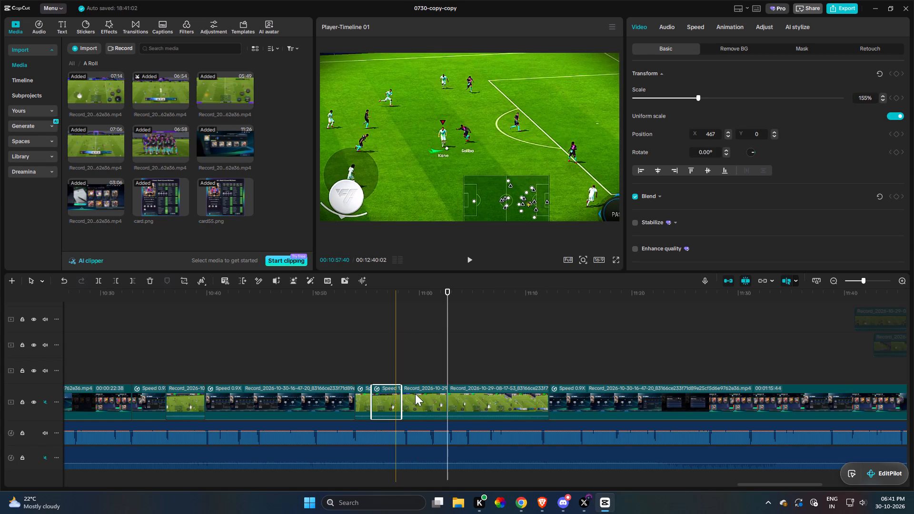
left_click(429, 401)
key("shift+v")
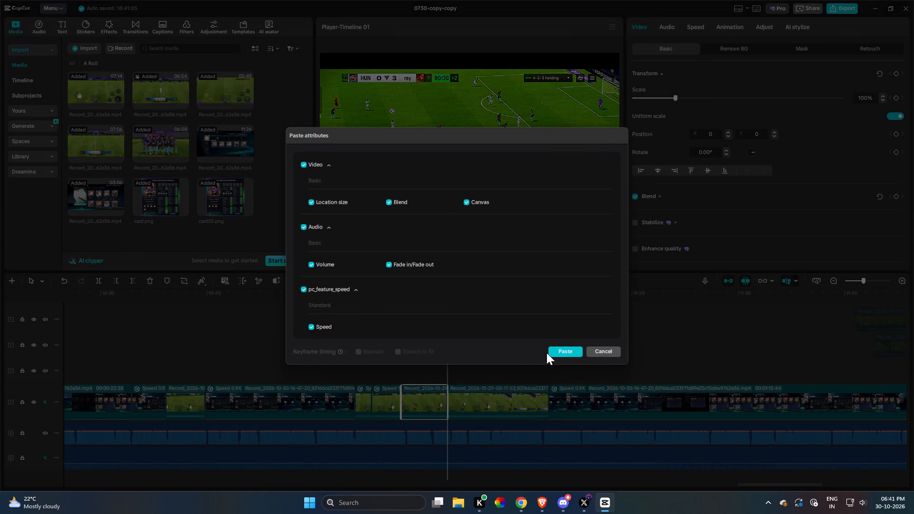
left_click(548, 352)
key("space")
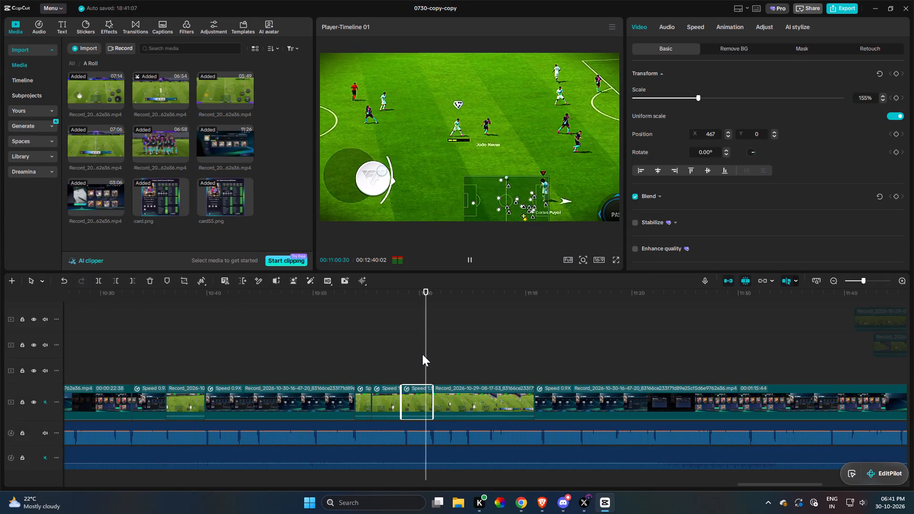
key("space")
key("space")
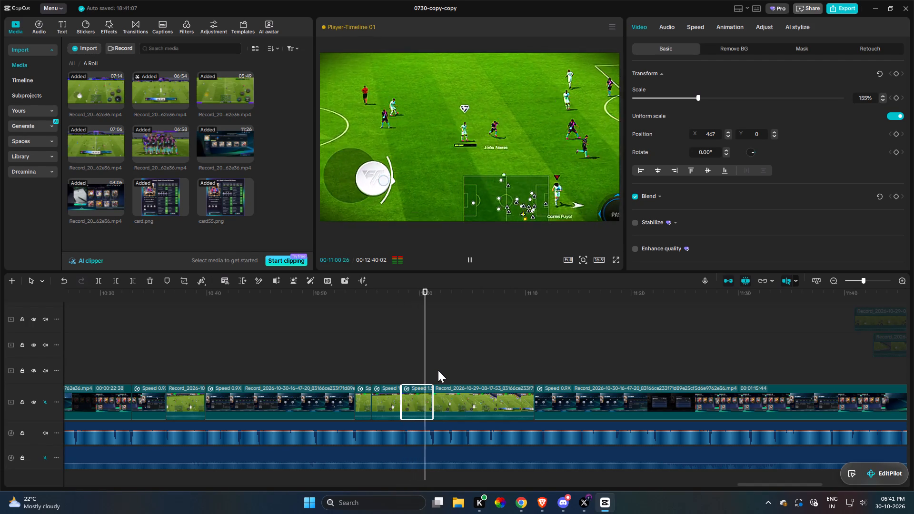
Delete the leftover unscaled match clip that follows the newly scaled piece.
left_click(456, 396)
key("space")
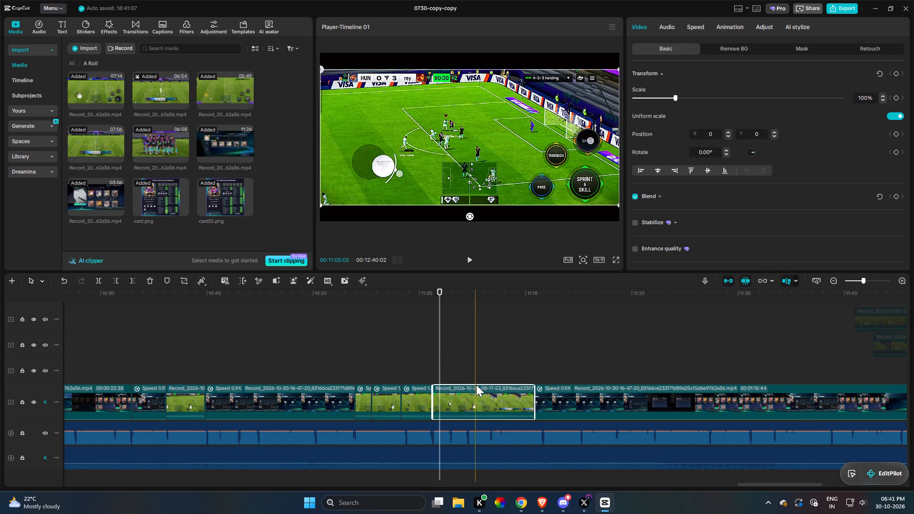
key("f")
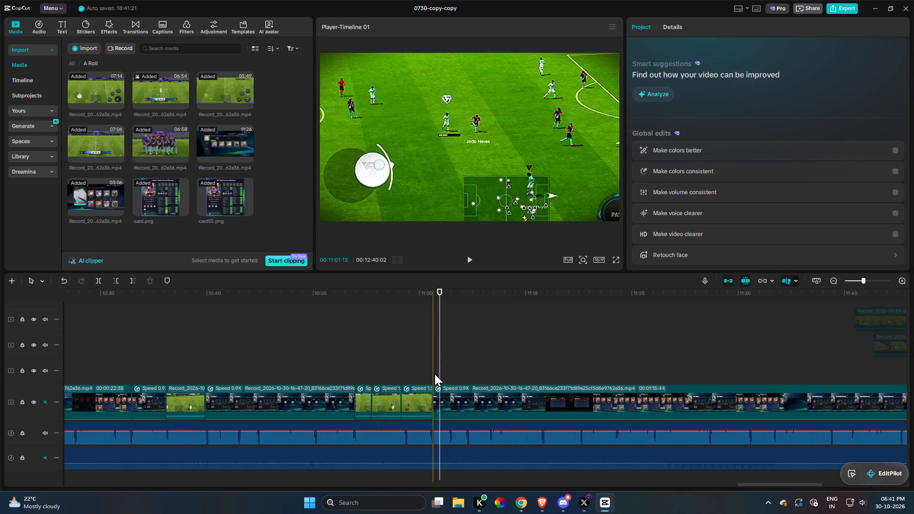
Trim about 8 seconds off the start of the Vitinha menu clip that follows the match pieces.
key("space")
left_click(458, 394)
key("space")
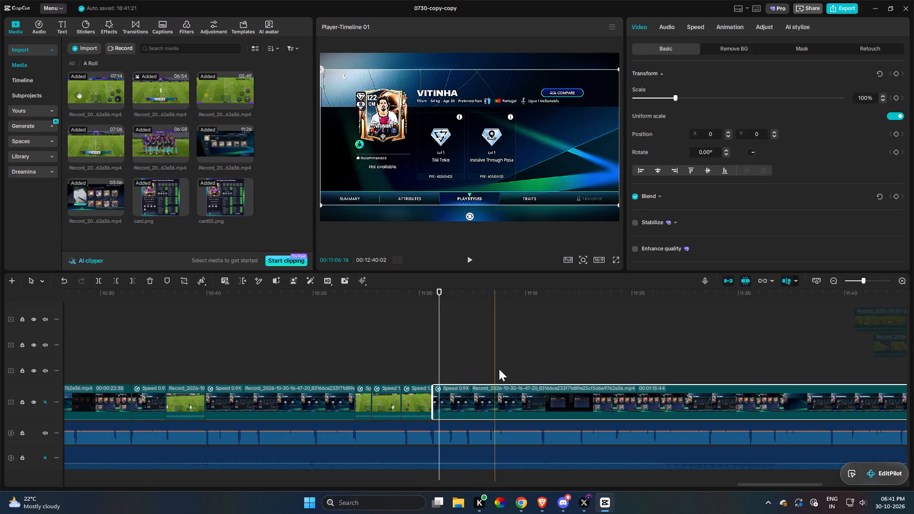
key("q")
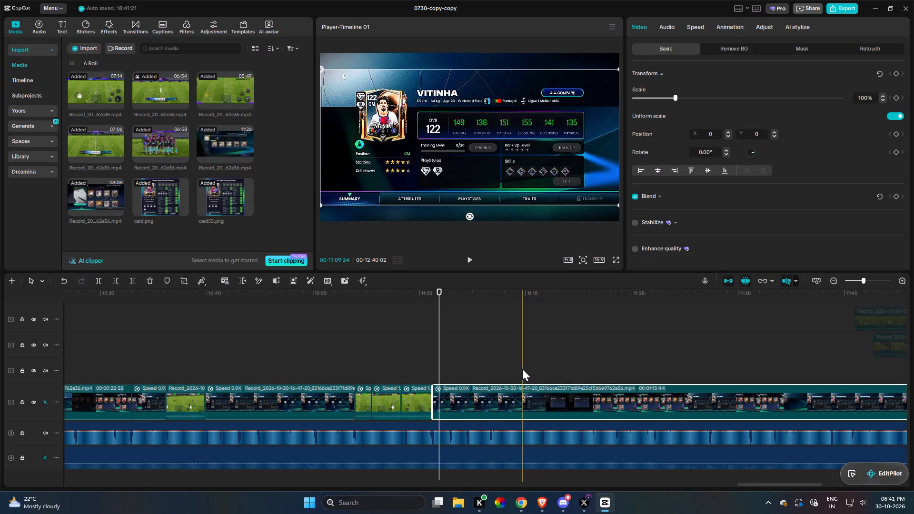
Split the menu clip at about 11:05 and trim its second part to start on the Star Signings screen.
key("space")
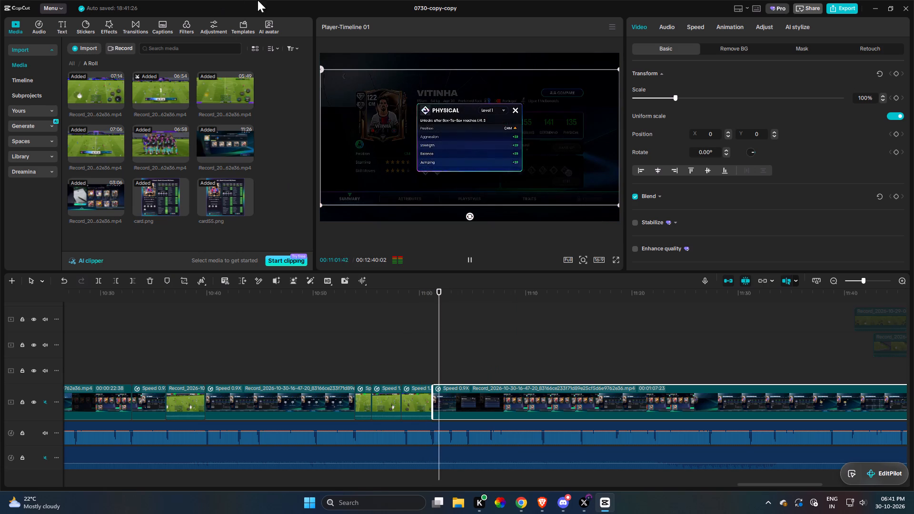
left_click_drag(477, 390, 503, 375)
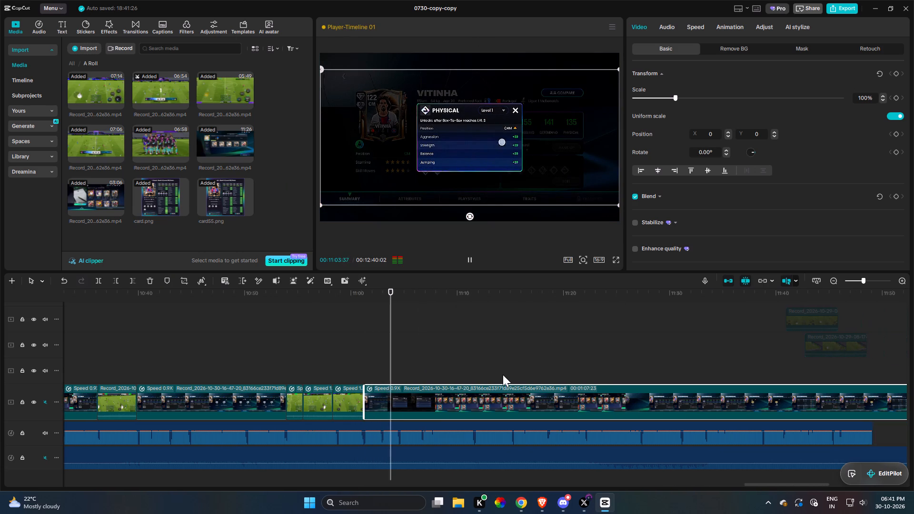
key("space")
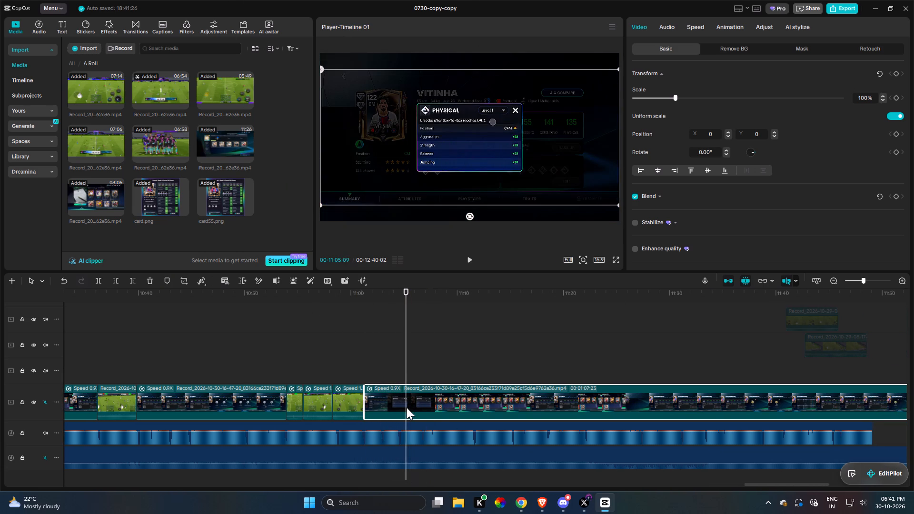
key("r")
key("q")
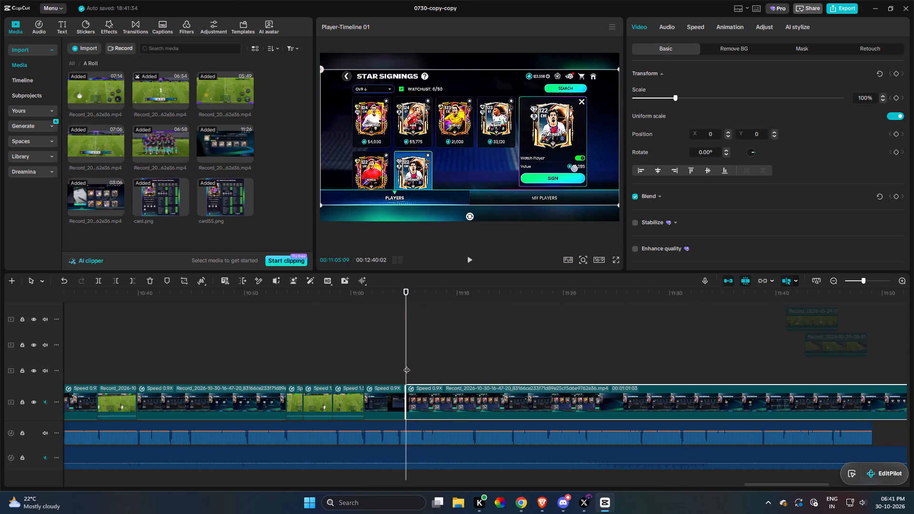
Play through the Star Signings menu clip and split it at about 11:11.
key("space")
left_click_drag(500, 412, 490, 409)
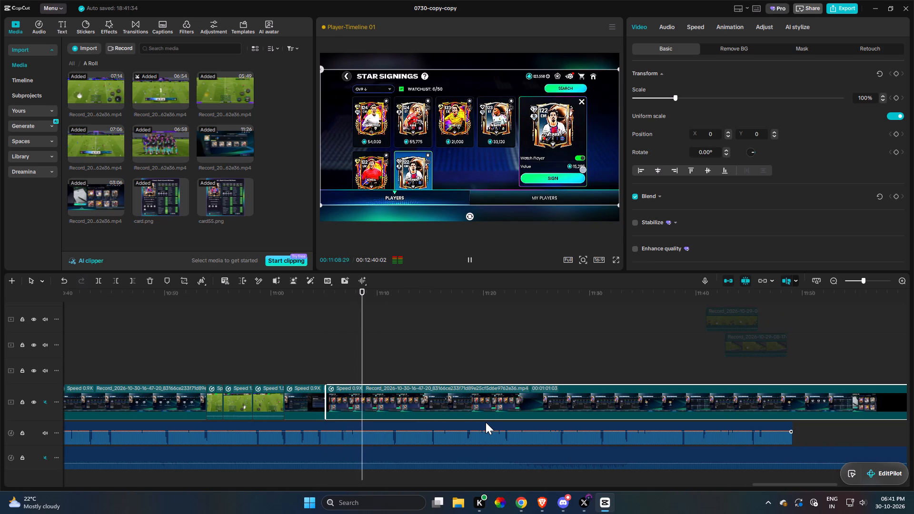
left_click(401, 403)
left_click(385, 389)
scroll(382, 389, "down", 4)
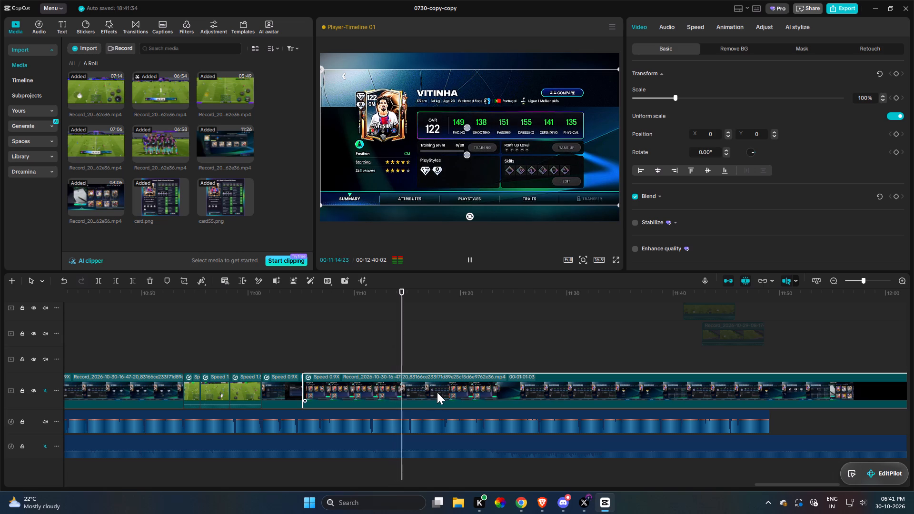
key("space")
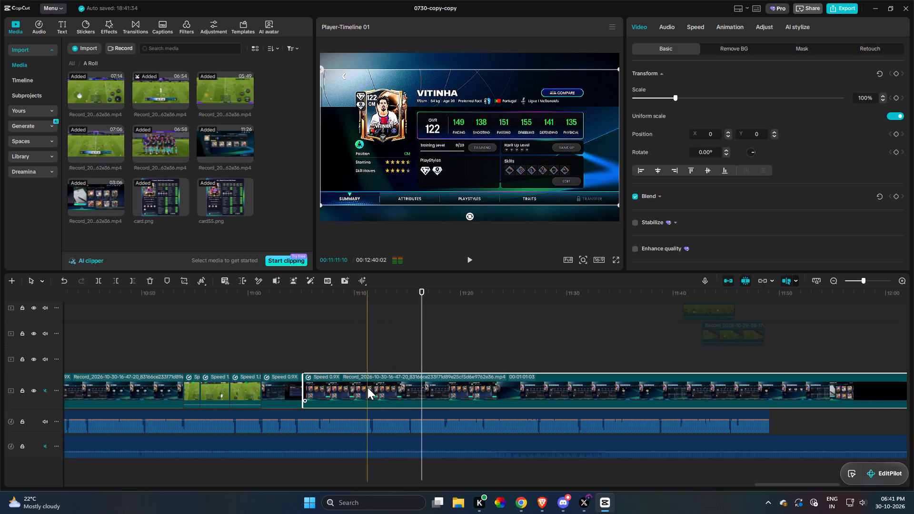
key("space")
key("space")
type("r")
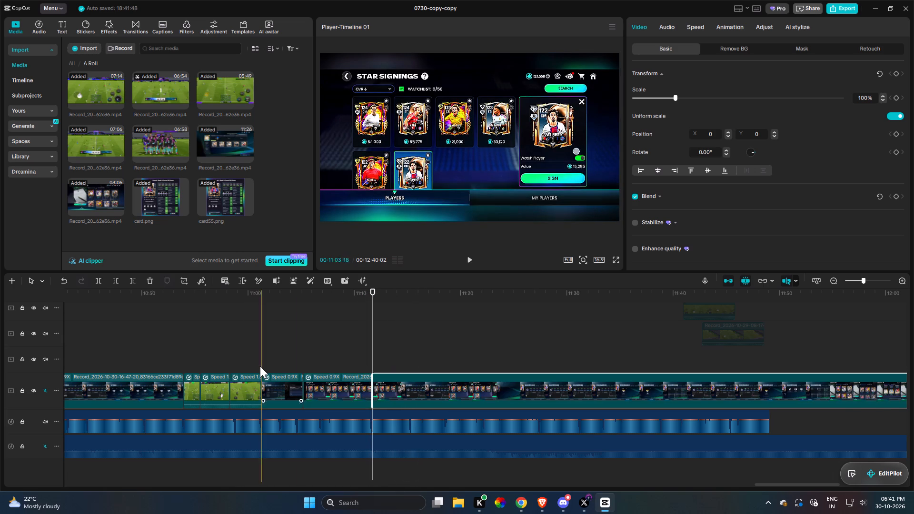
Duplicate the three short scaled match pieces and insert the copies into the main track at the 11:11 cut.
left_click_drag(189, 359, 242, 382)
key("ctrl+c")
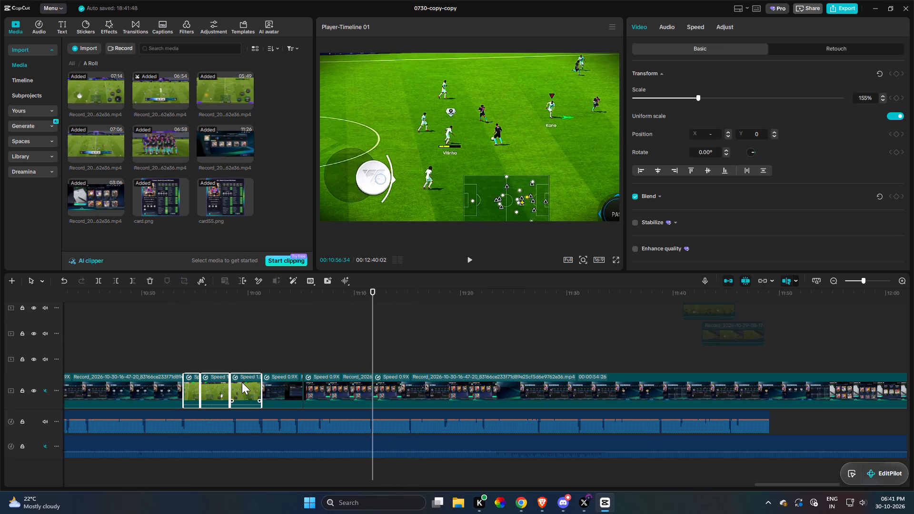
key("ctrl+v")
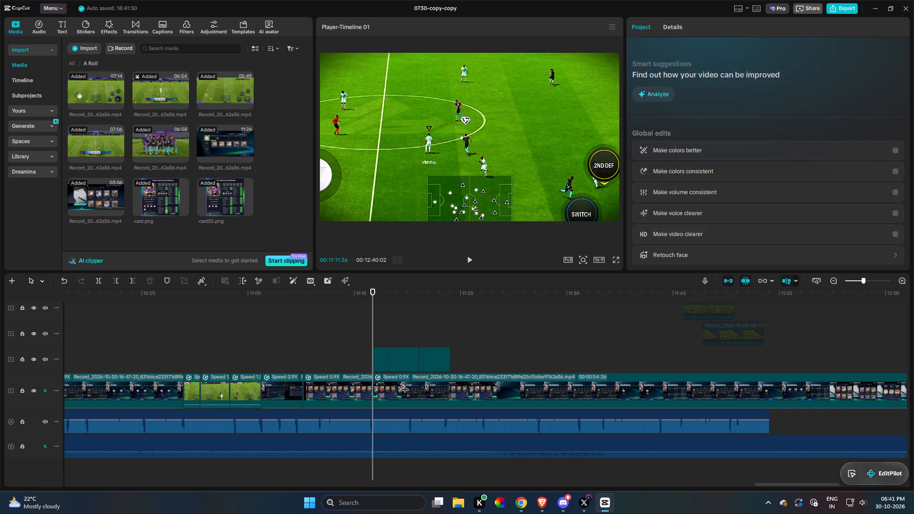
left_click_drag(379, 358, 376, 385)
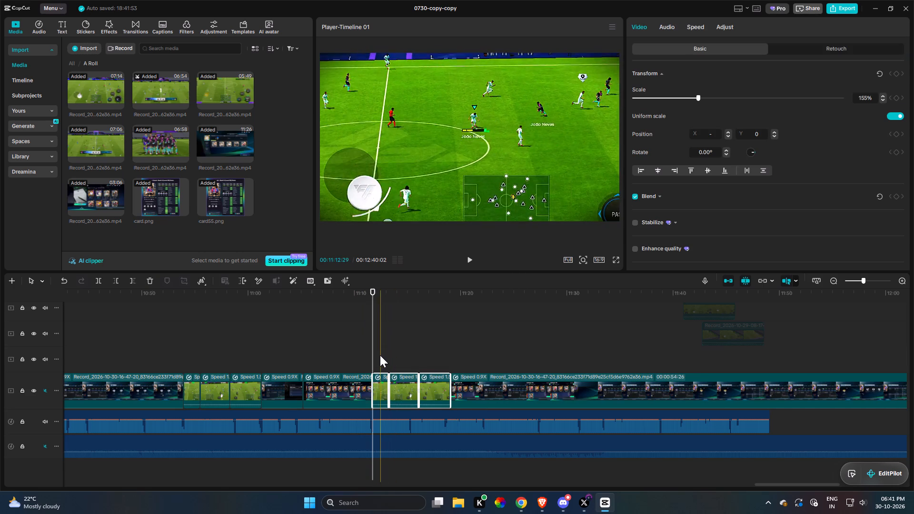
Review the pasted match pieces and shorten the end of the middle one to about 11:15.
key("space")
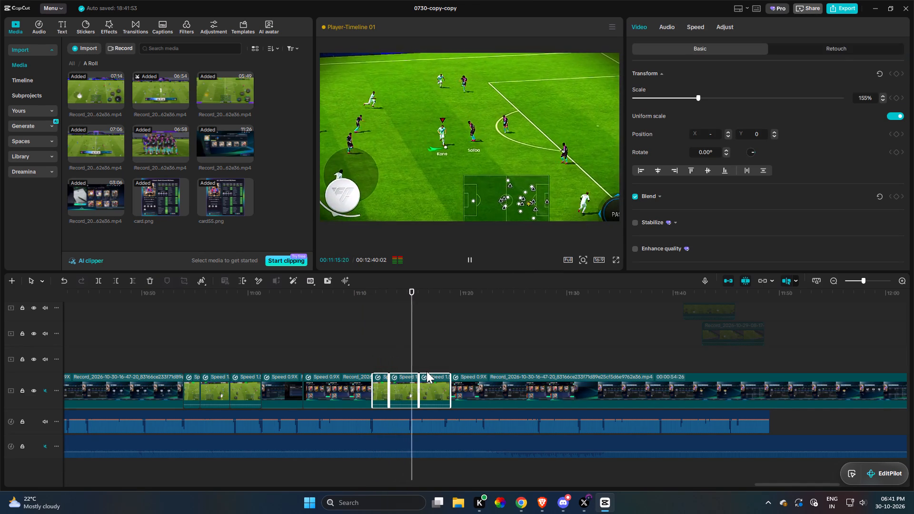
key("space")
left_click(407, 357)
key("space")
key("space")
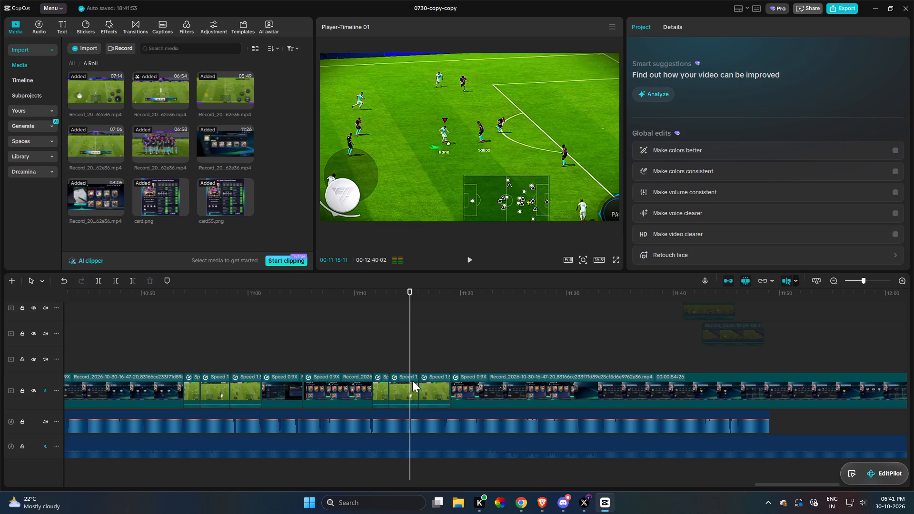
left_click(412, 382)
key("w")
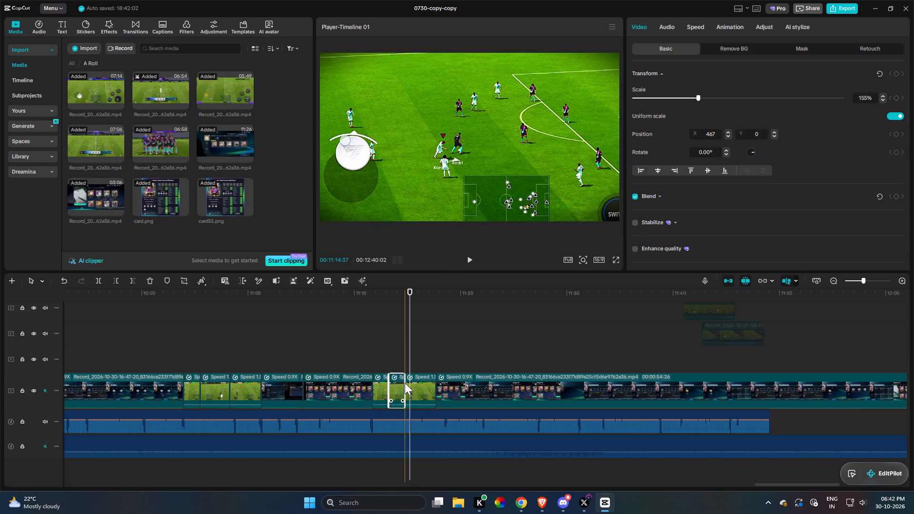
key("space")
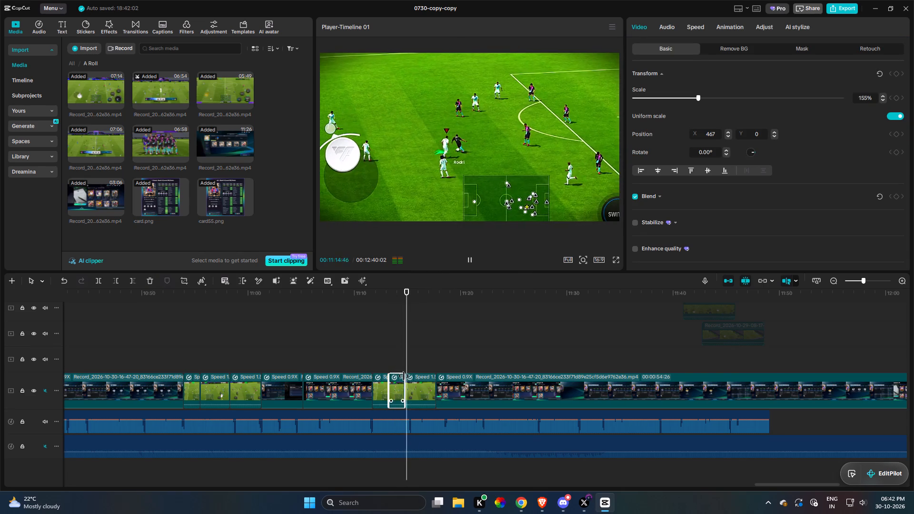
key("space")
left_click(405, 385)
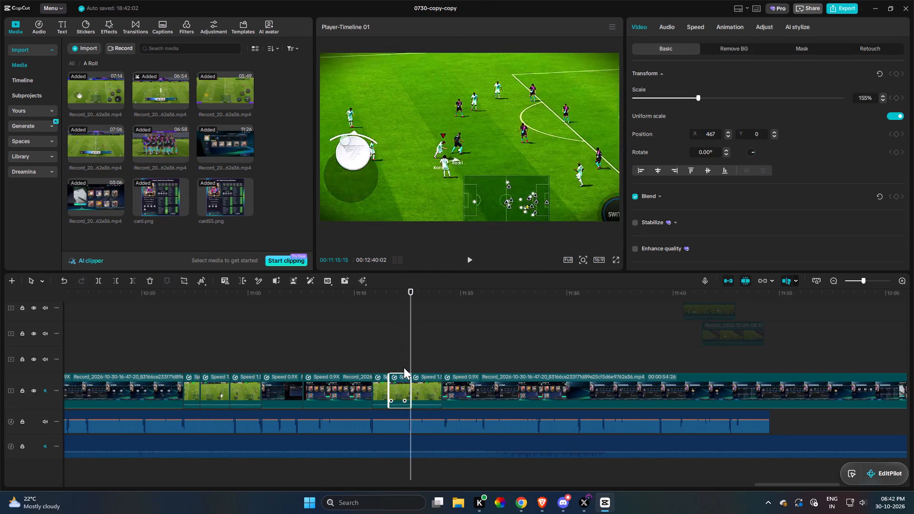
Check playback past the shortened piece and delete the first pasted match piece at about 11:12.
key("space")
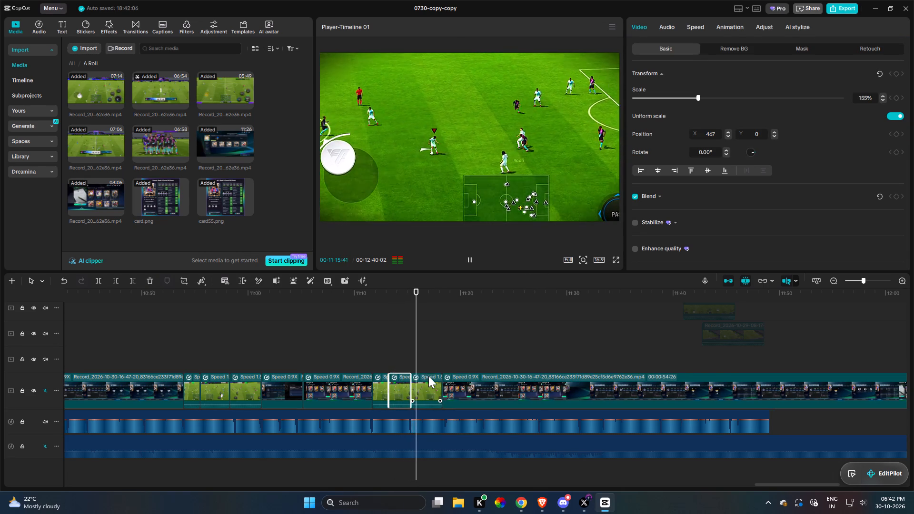
left_click(428, 376)
key("space")
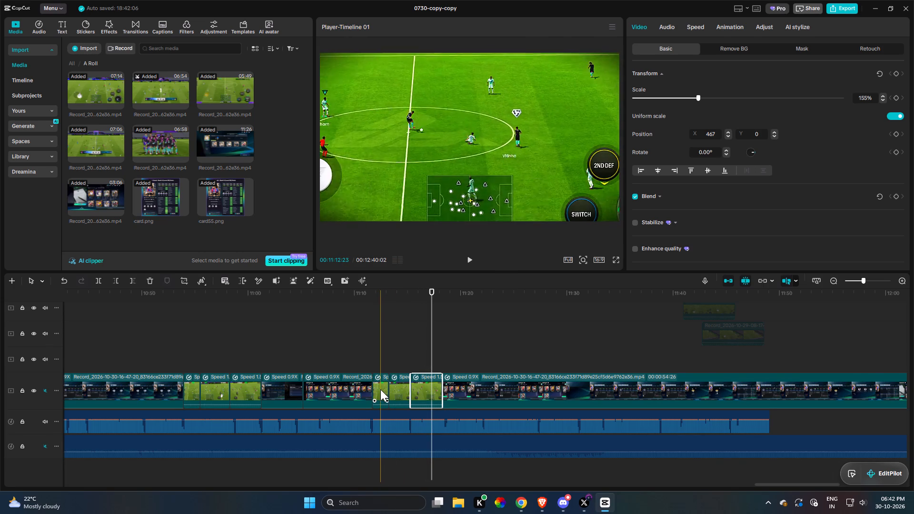
left_click(380, 389)
key("f")
Set the speed of the last pasted match piece to 2.00x and check playback.
left_click(404, 387)
key("space")
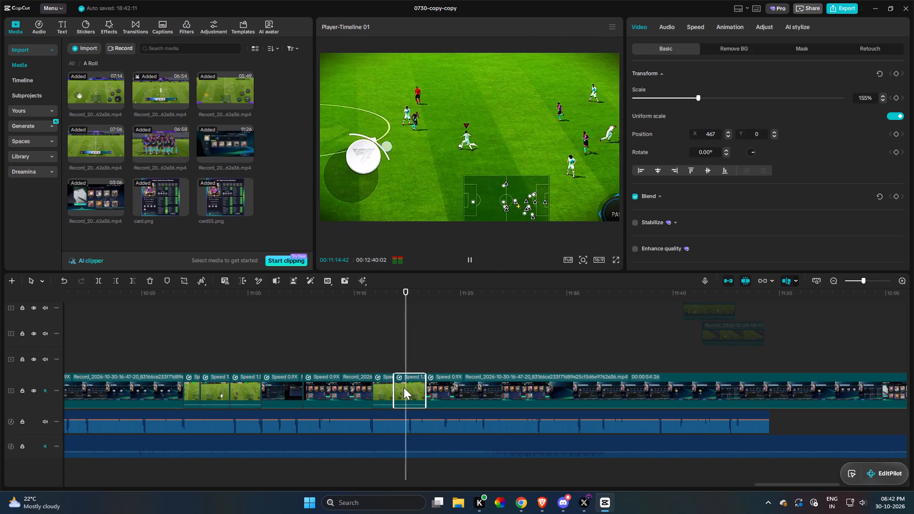
key("space")
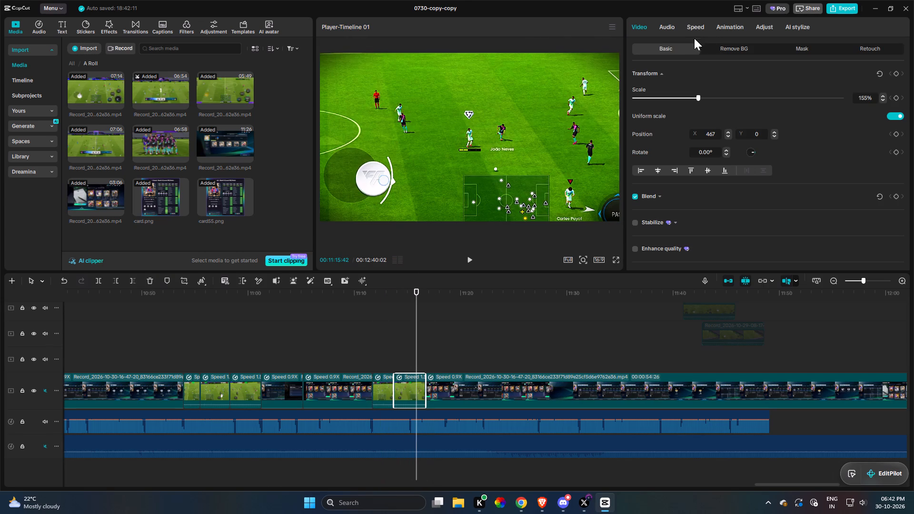
left_click(688, 30)
left_click(724, 87)
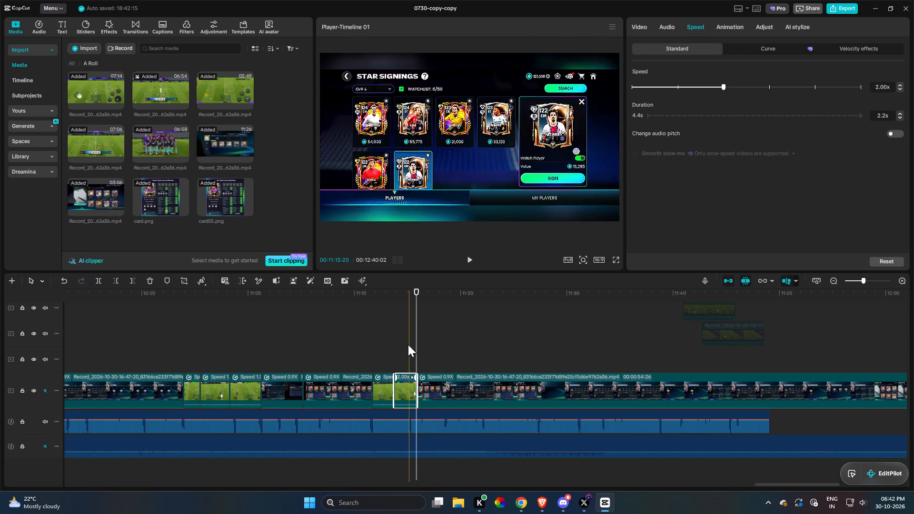
key("space")
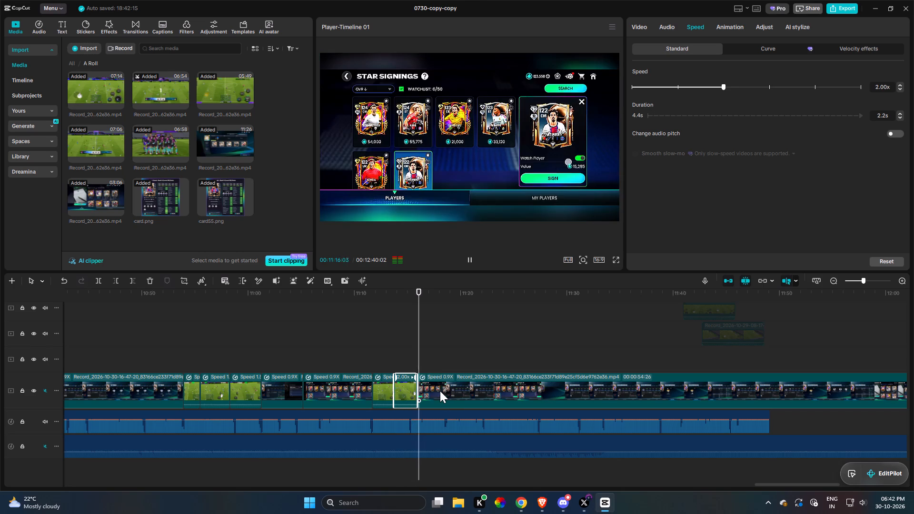
Trim about 13 seconds off the start of the following menu clip so it opens on the Nuno Mendes card.
left_click(440, 391)
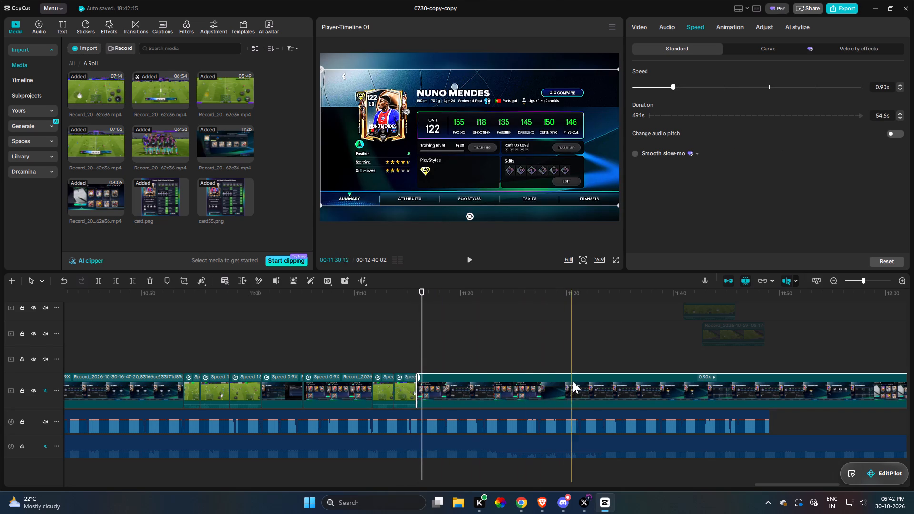
key("q")
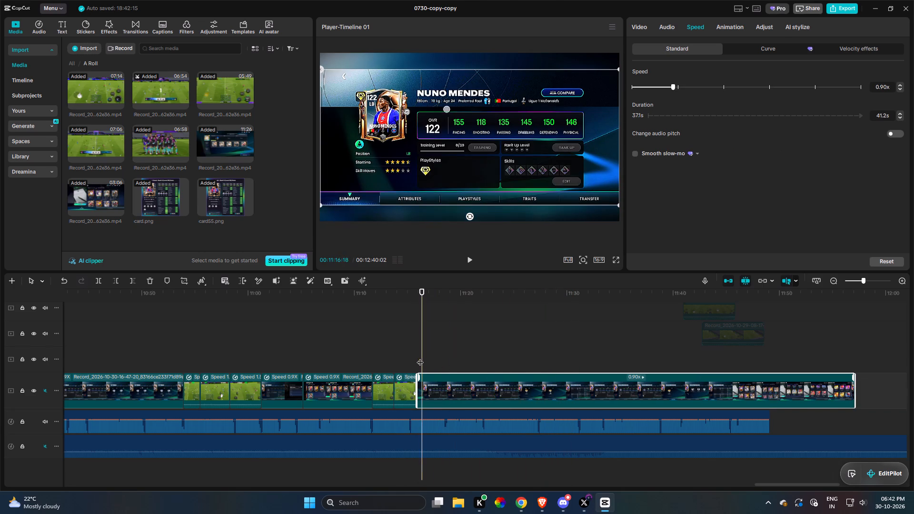
Trim the start of the Nuno Mendes menu clip at about 11:15 so it lasts about 37.4 s, checking playback.
key("space")
left_click_drag(444, 362, 450, 369)
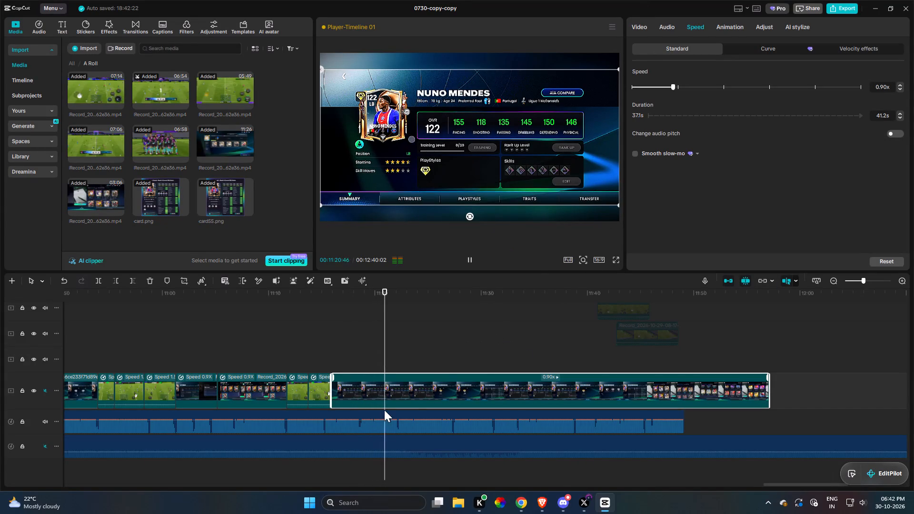
key("space")
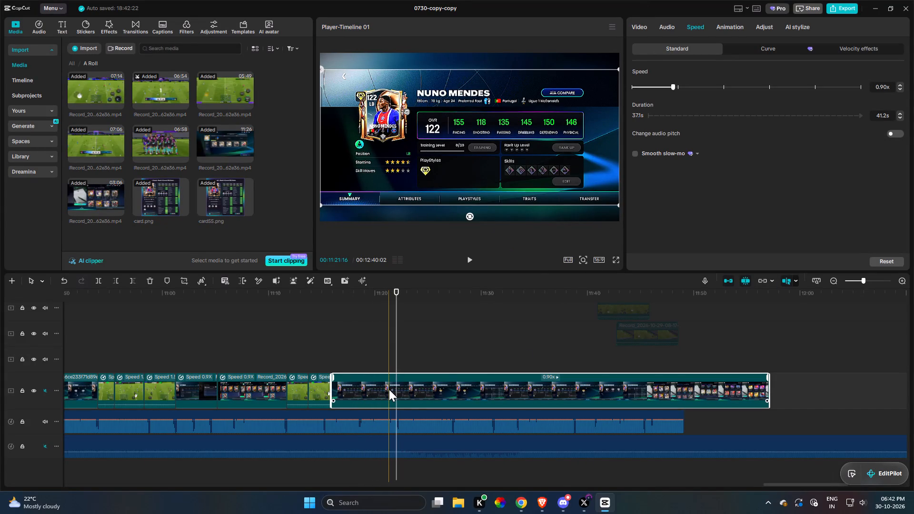
key("q")
key("space")
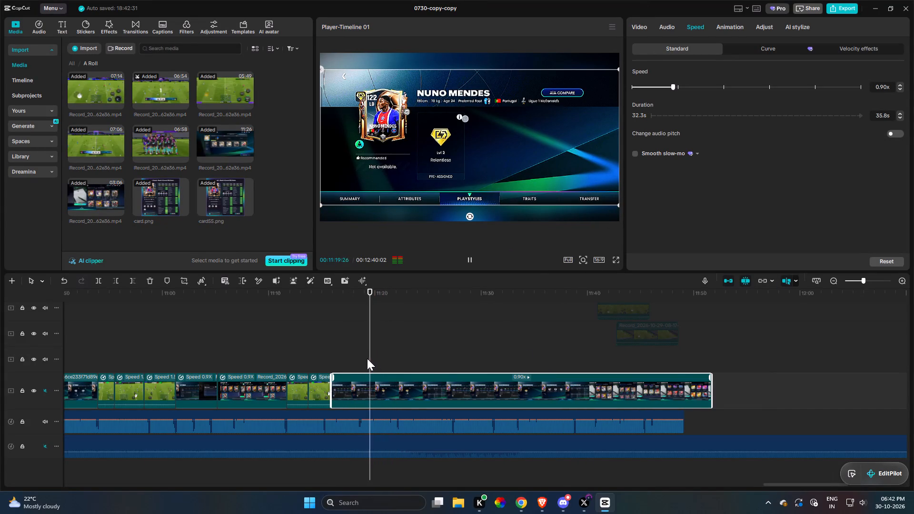
key("space")
left_click_drag(331, 387, 322, 388)
key("space")
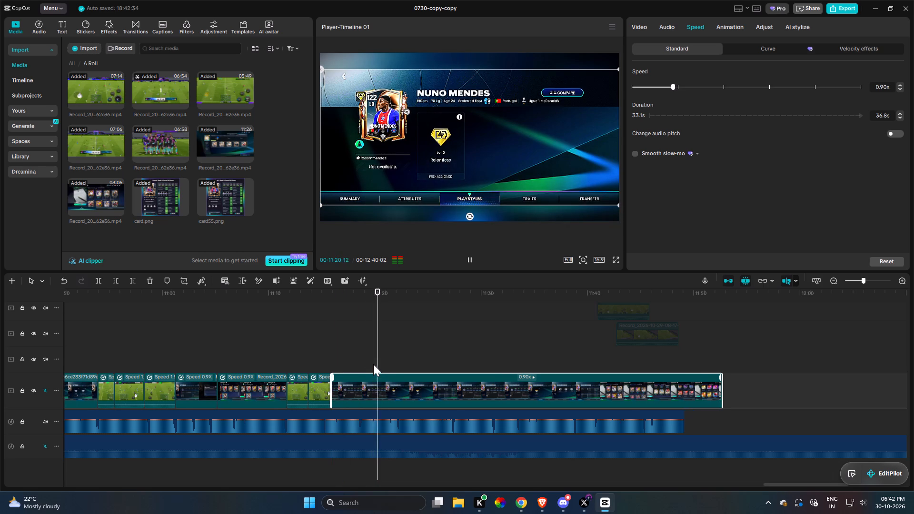
left_click_drag(329, 389, 324, 389)
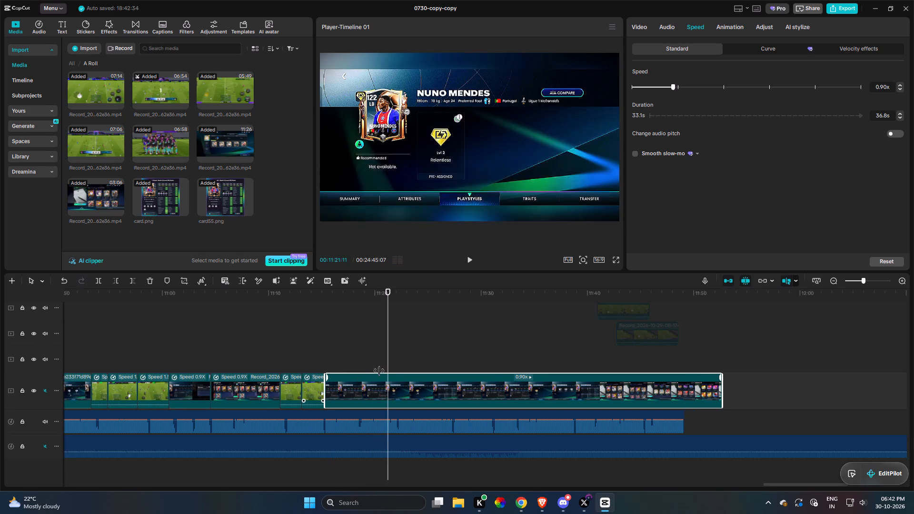
key("space")
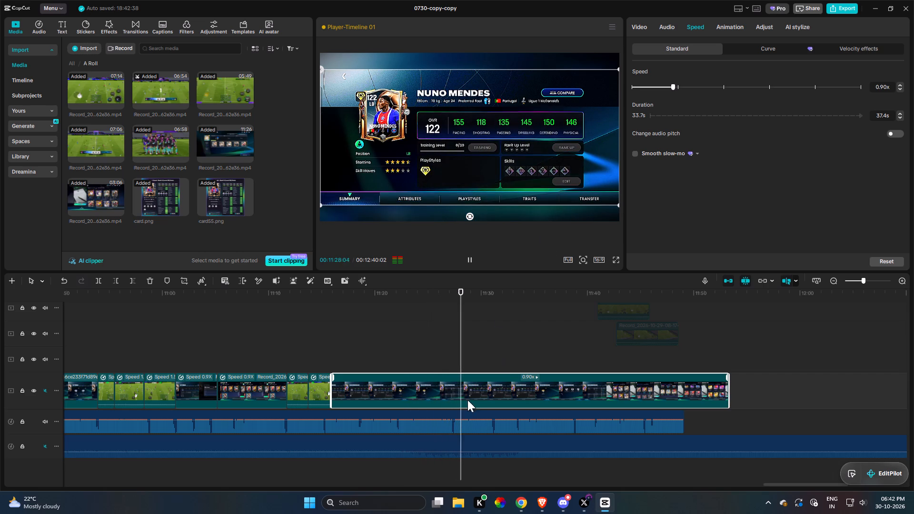
Split the menu clip at about 11:29, insert the disabled 5.9 s match clip there, enable it and set its speed to 2.00x.
key("space")
key("space")
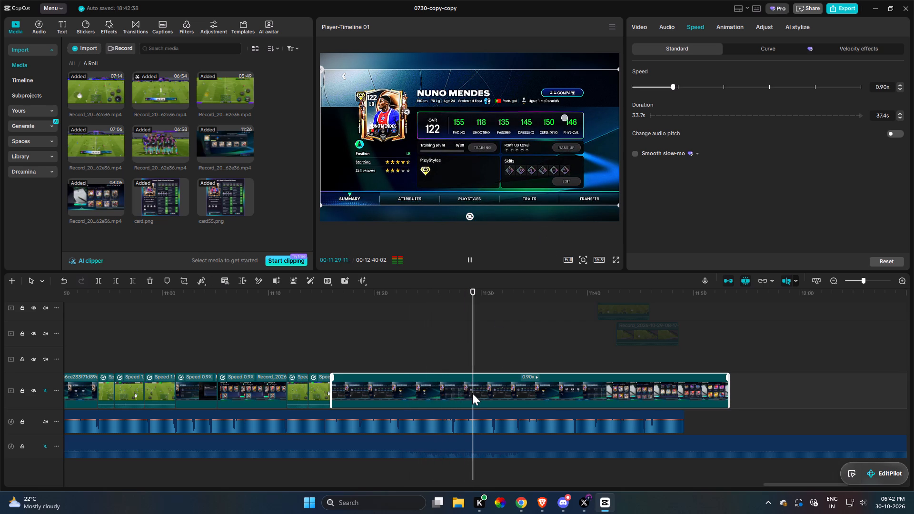
key("space")
type("r")
scroll(574, 344, "up", 2)
left_click_drag(646, 355, 507, 399)
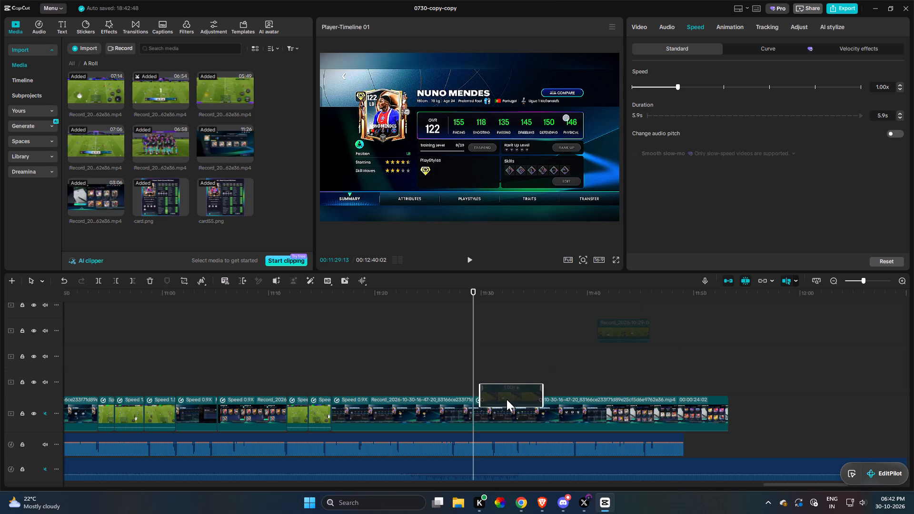
left_click_drag(507, 399, 505, 406)
key("v")
key("space")
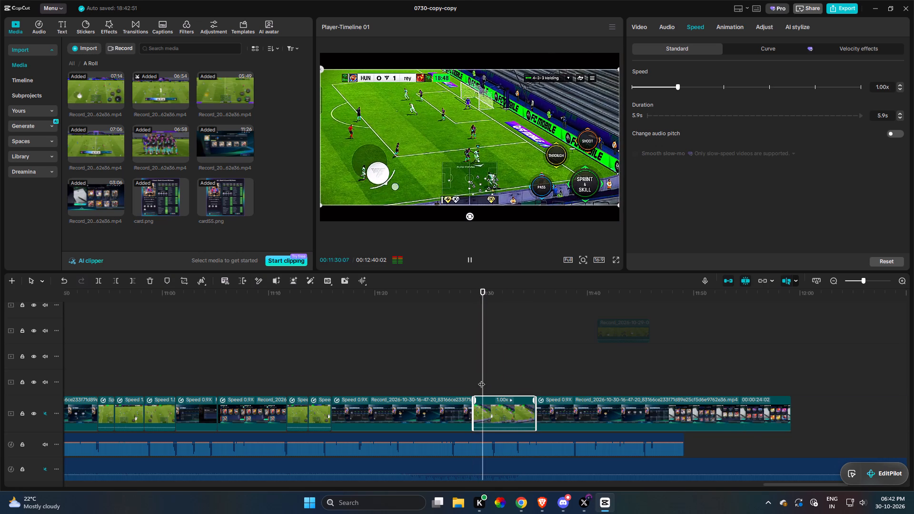
left_click(723, 88)
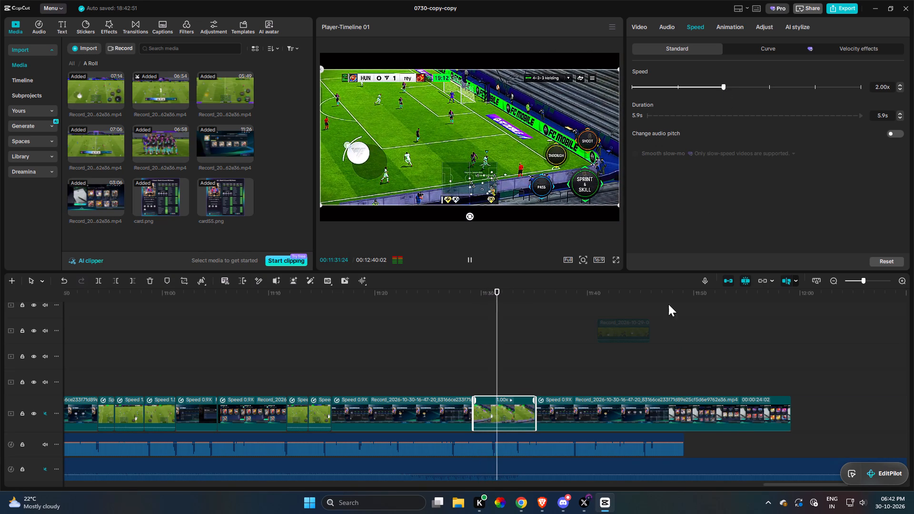
Enable the remaining 5.0 s match clip, insert it ahead of the first at about 11:29 and set its speed to 2.00x.
left_click(609, 329)
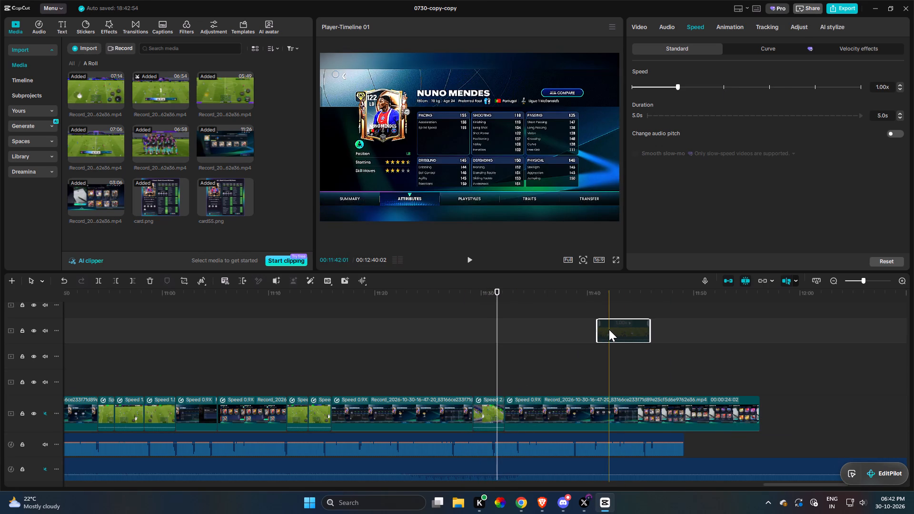
key("v")
left_click_drag(609, 329, 483, 412)
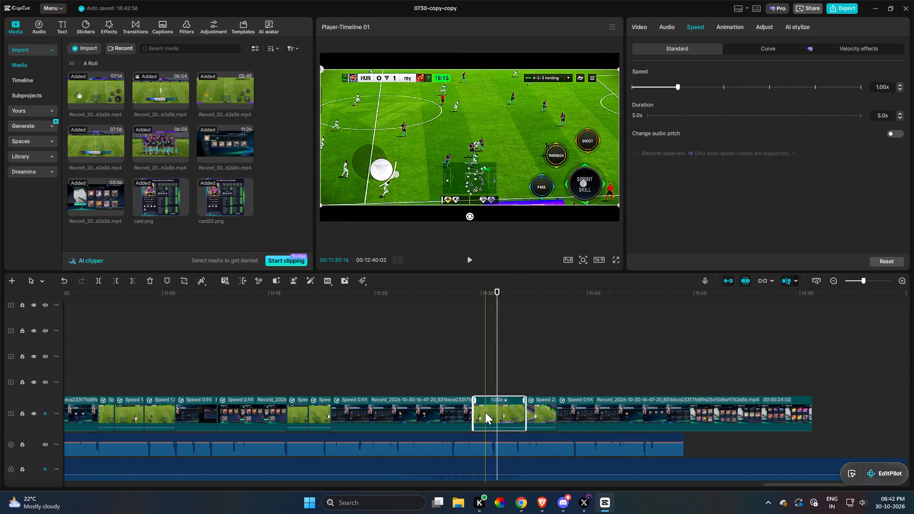
left_click(723, 85)
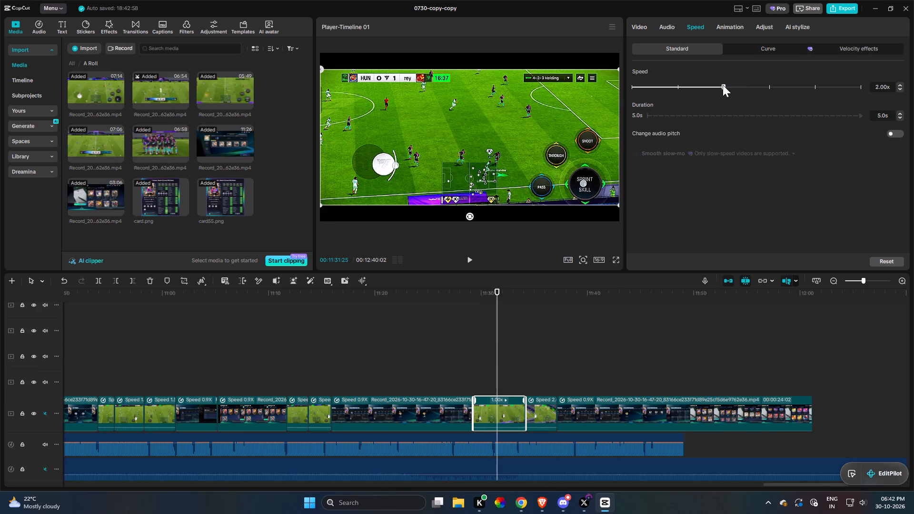
Check playback and extend the start of the newly inserted match piece so it lasts about 3.1 s.
key("space")
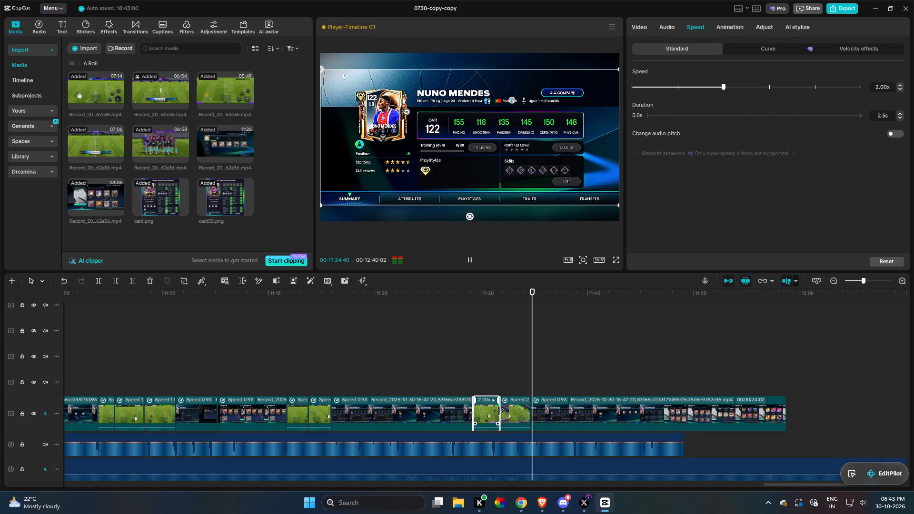
key("space")
left_click_drag(472, 413, 467, 413)
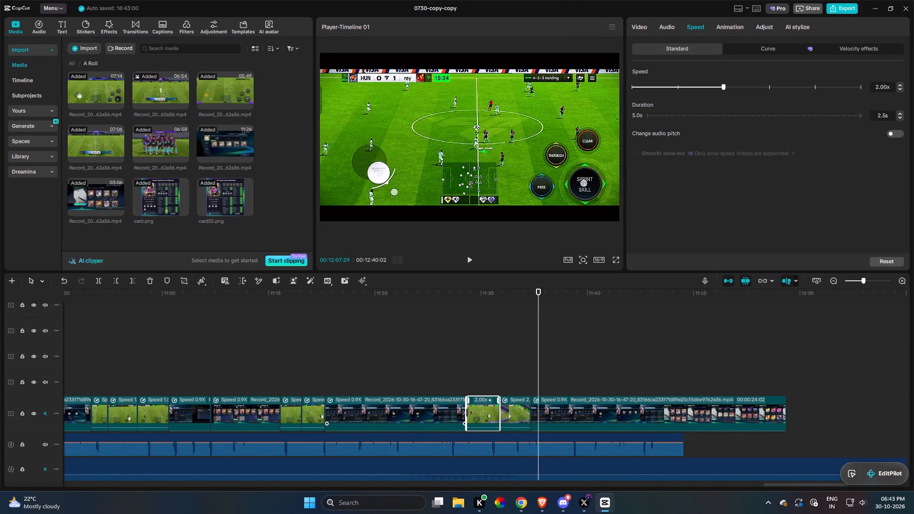
key("space")
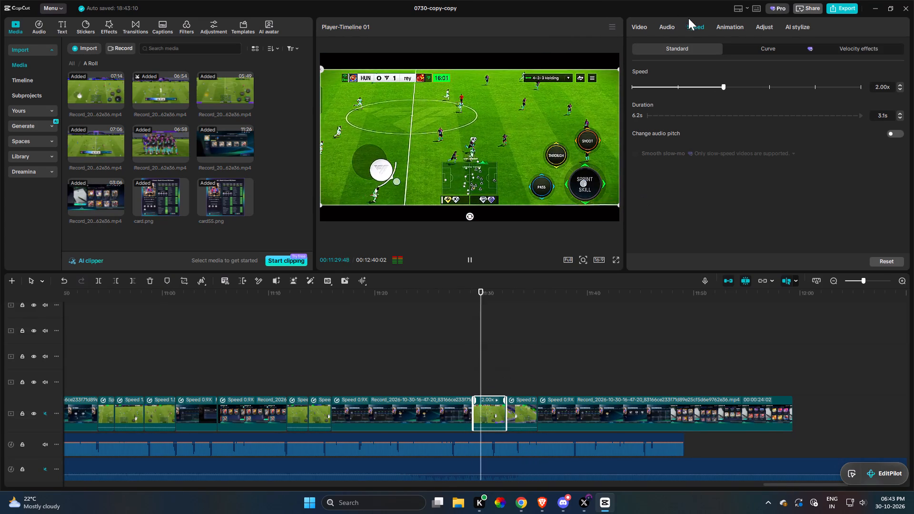
Scale the first match piece at 11:29 to 193% and reposition it to X -403, Y 601, checking playback.
left_click(644, 24)
left_click_drag(706, 101, 710, 99)
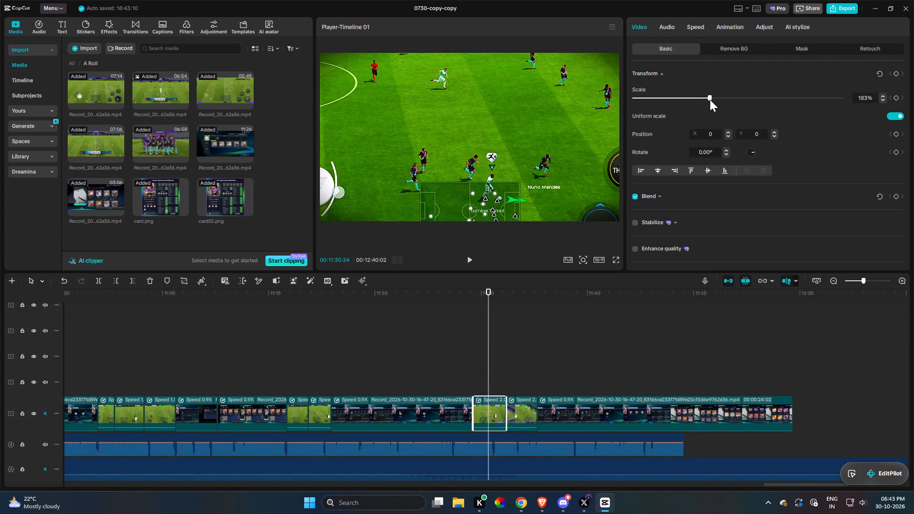
left_click_drag(710, 99, 714, 99)
left_click_drag(542, 148, 510, 102)
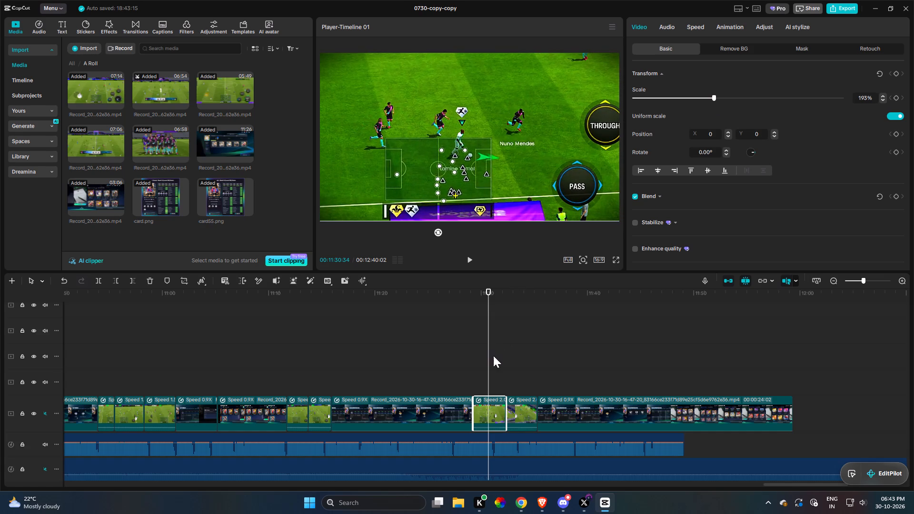
key("space")
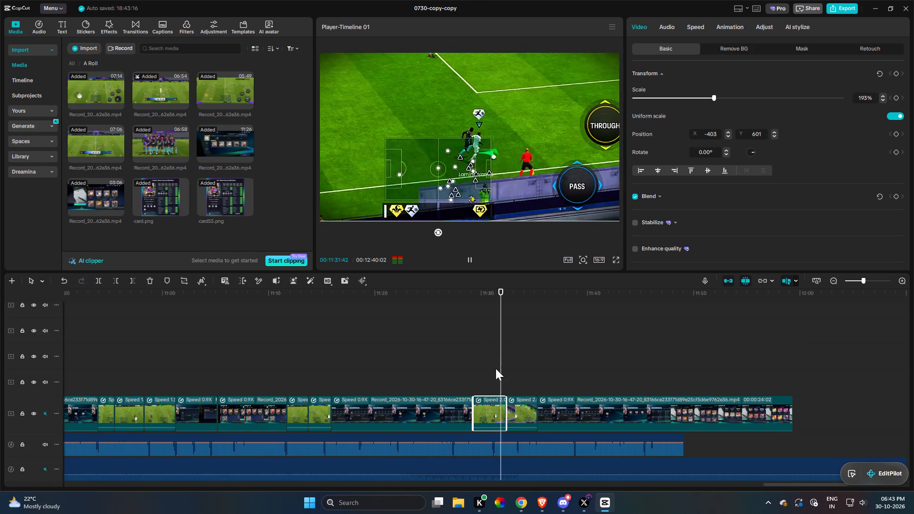
key("space")
Extend the start of the second match piece at about 11:32 so it lasts about 3.5 s.
left_click(513, 409)
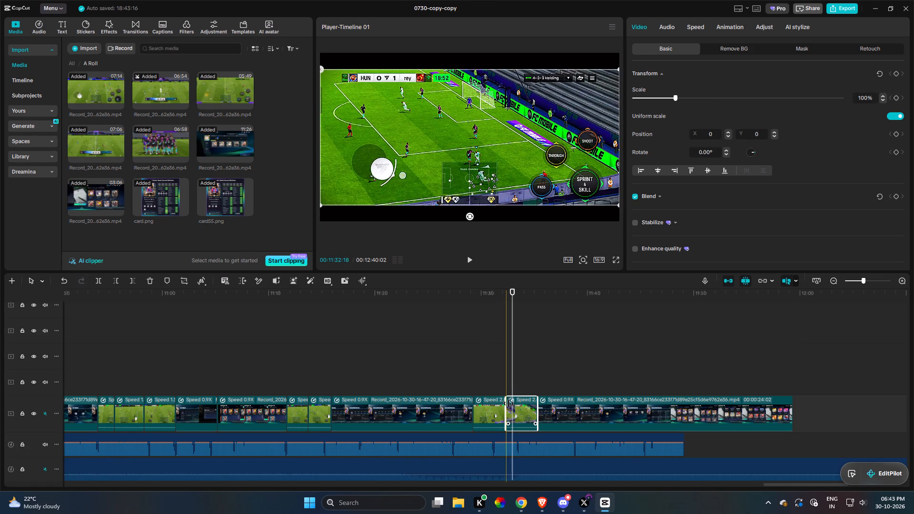
left_click_drag(507, 409, 501, 409)
key("space")
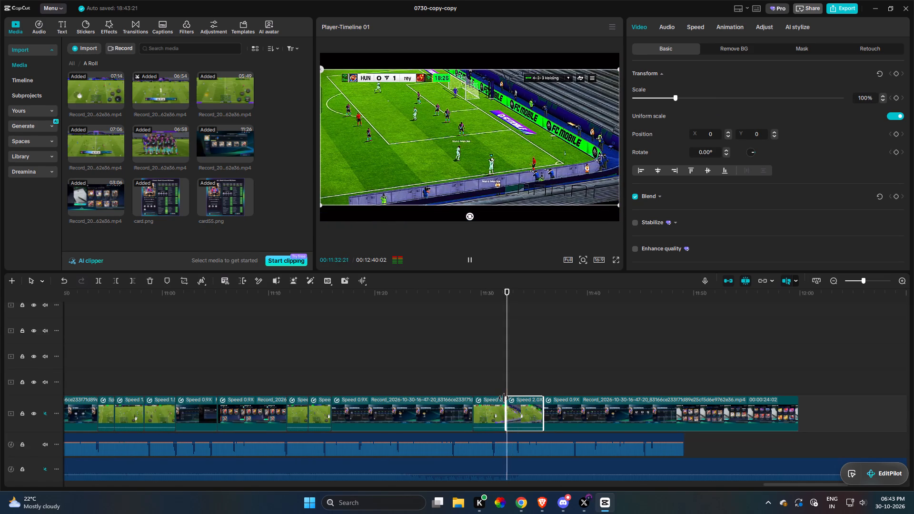
key("space")
Copy the first match piece's attributes and paste them all onto the second match piece.
left_click(498, 411)
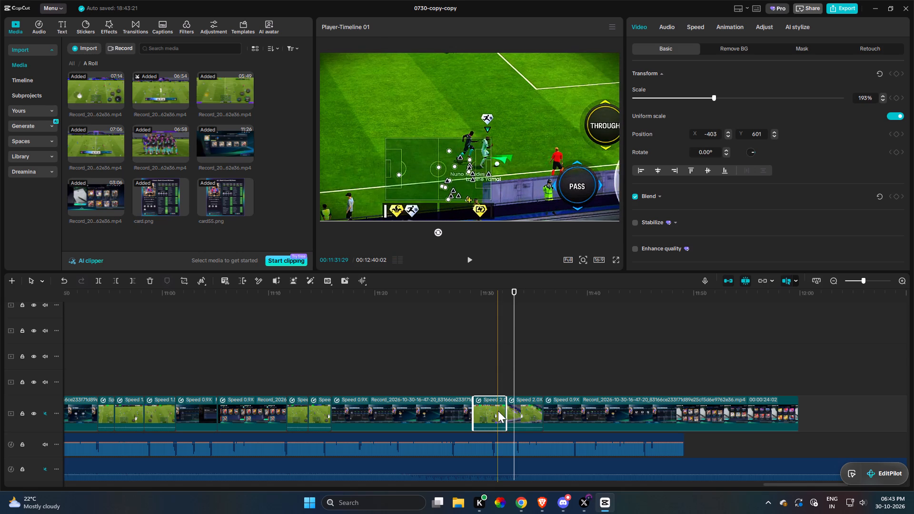
key("shift+c")
left_click(523, 412)
key("shift+v")
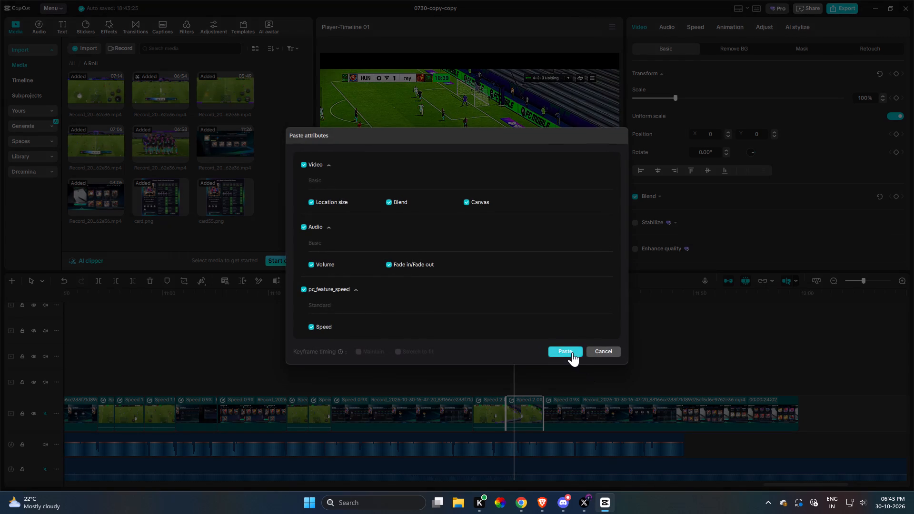
left_click(571, 351)
key("space")
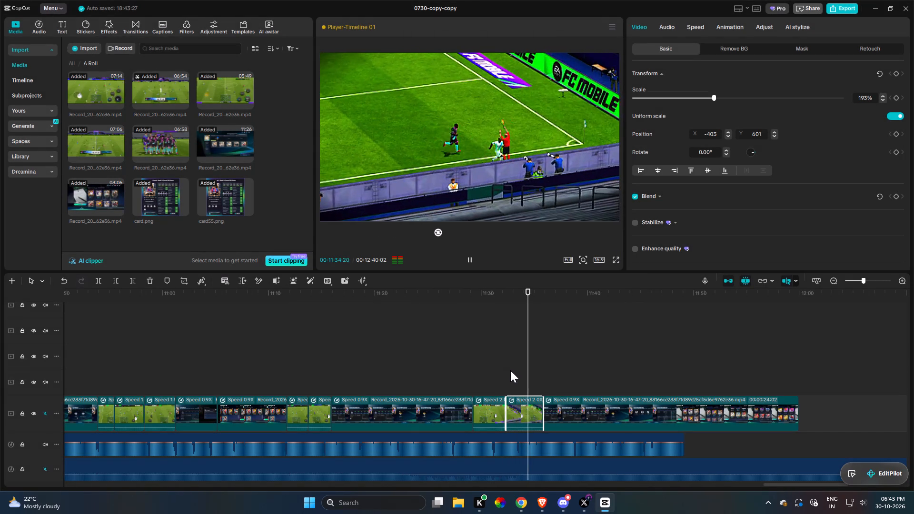
Set the second match piece's speed to 1.48x and trim its end at about 11:34.
left_click(705, 25)
left_click(700, 90)
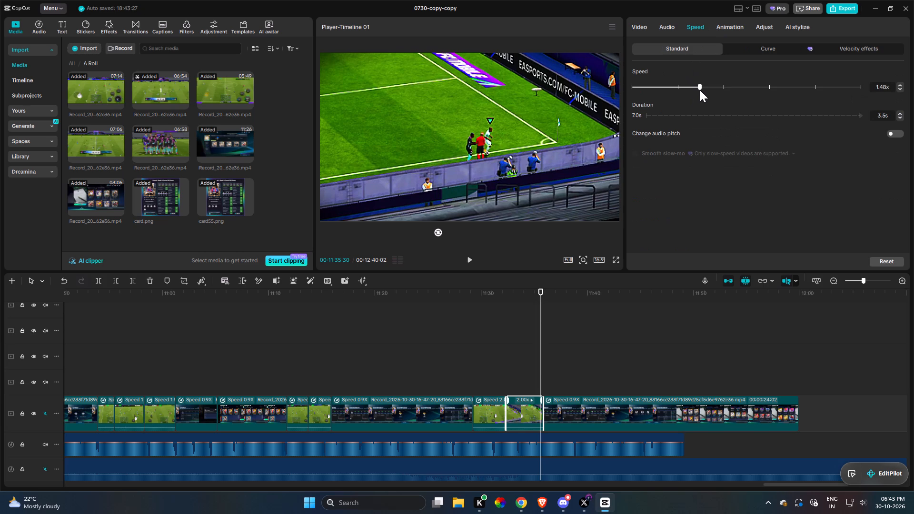
key("space")
key("space")
key("space")
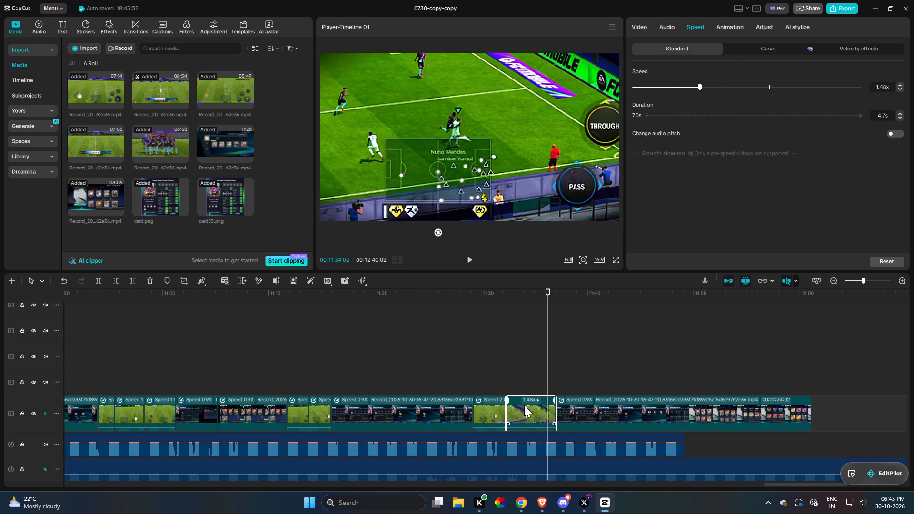
key("space")
type("w")
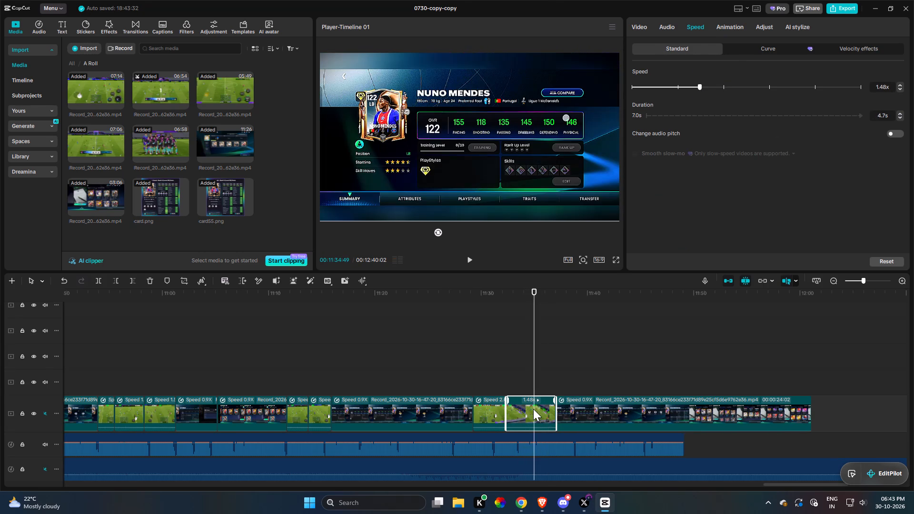
Trim about 4 s off the start of the following Nuno Mendes menu clip and check playback.
key("space")
left_click(544, 407)
key("space")
key("space")
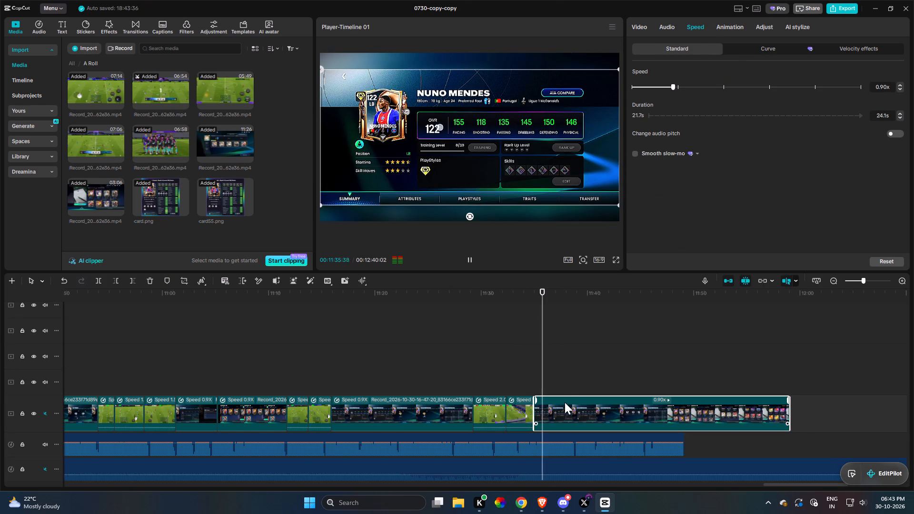
key("q")
key("space")
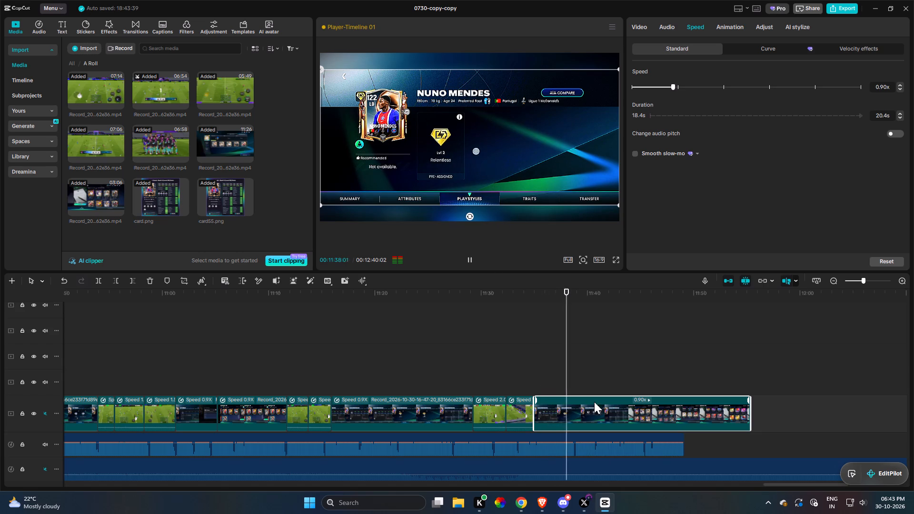
Split the menu clip at about 11:41 and trim the second part's start so it opens on the player market footage.
left_click_drag(590, 420, 570, 428)
key("space")
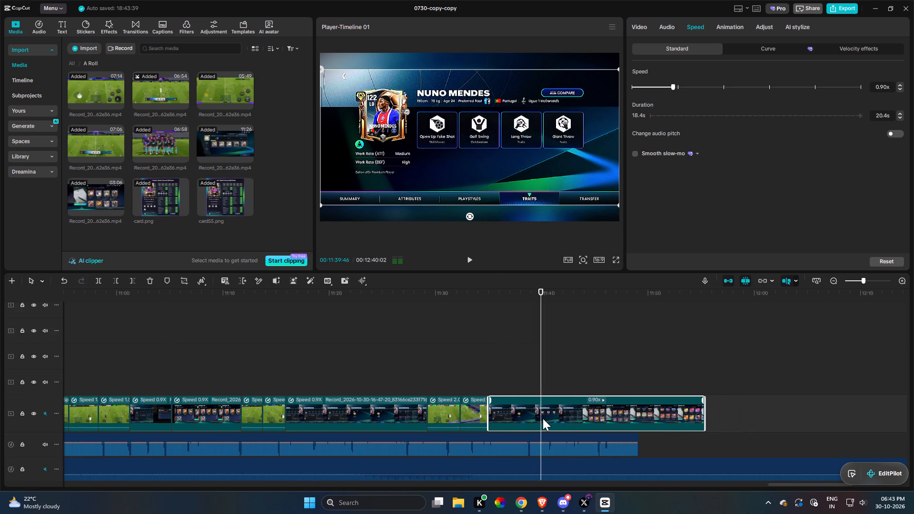
key("space")
key("space")
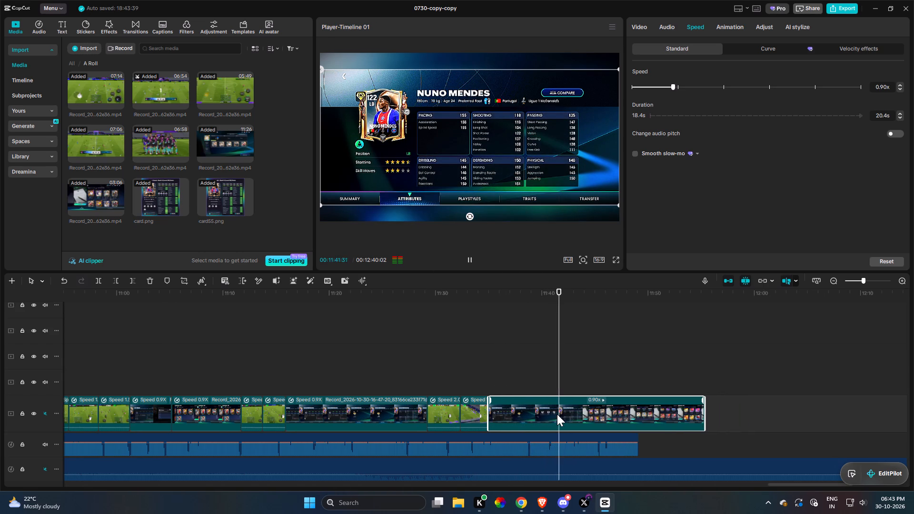
key("r")
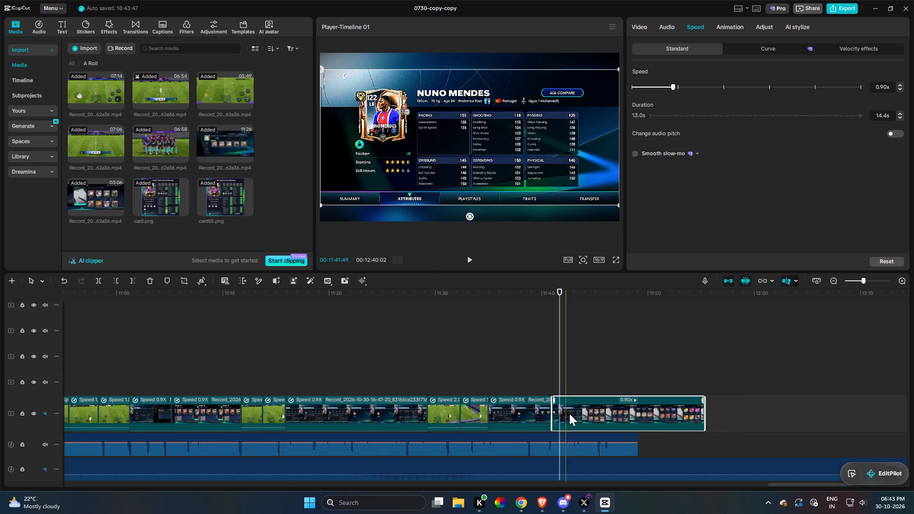
key("q")
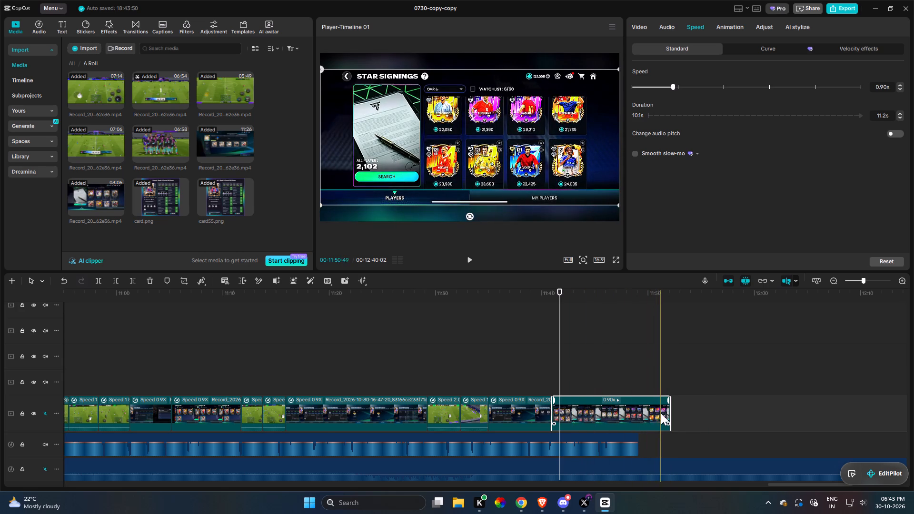
Shorten the end of the last menu clip to match the narration's end at about 11:49.
left_click_drag(669, 411, 637, 412)
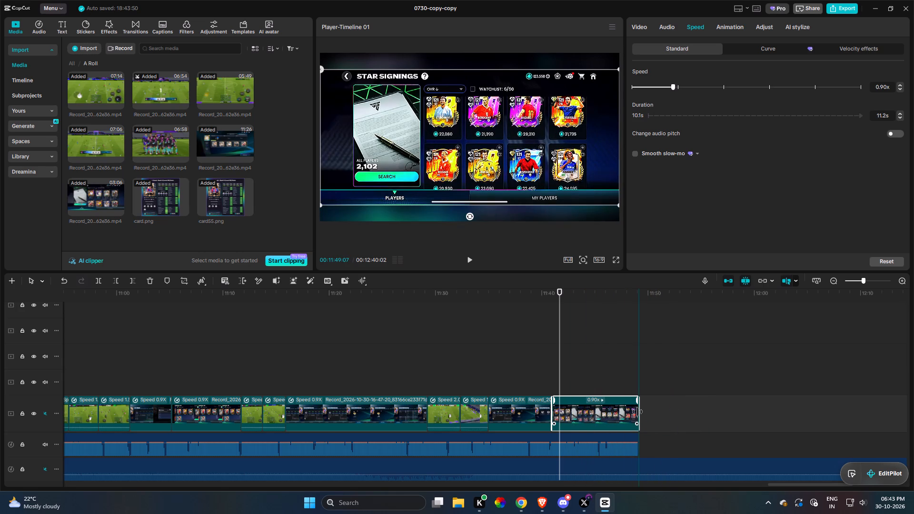
Trim the background music and the overlay, effect and adjustment layers so they end with the last clip at about 11:49.
left_click(638, 470)
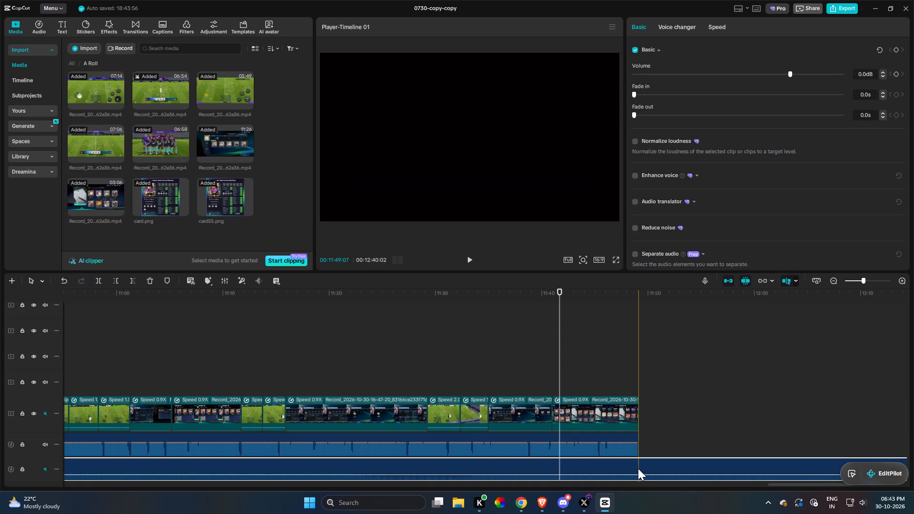
key("w")
scroll(642, 424, "up", 19)
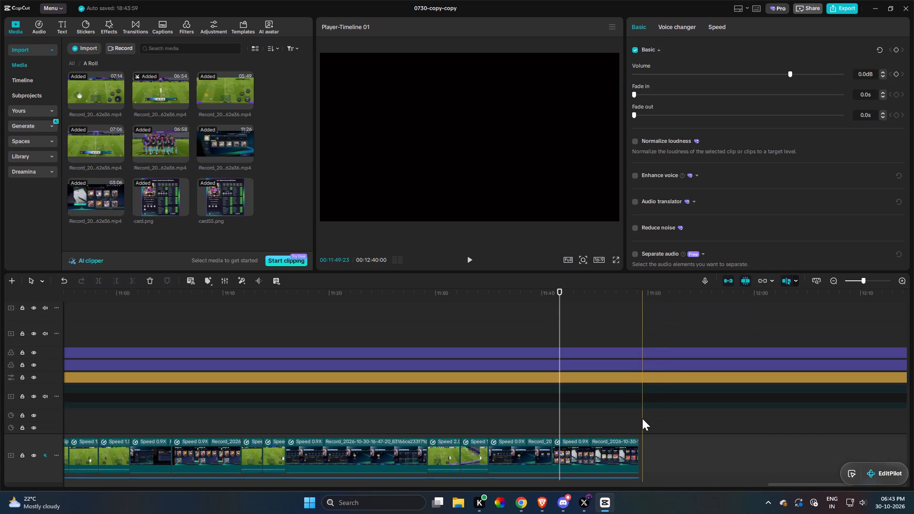
left_click_drag(706, 328, 670, 394)
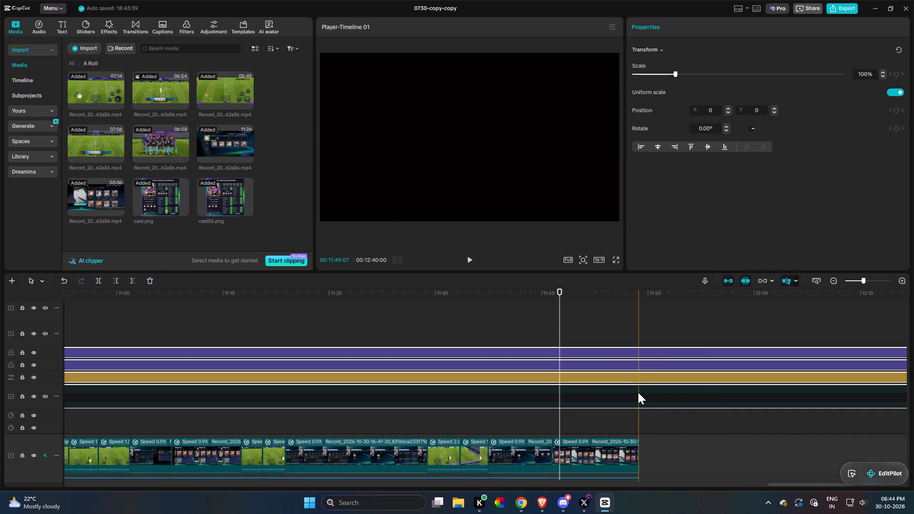
key("w")
left_click(646, 326)
left_click(815, 280)
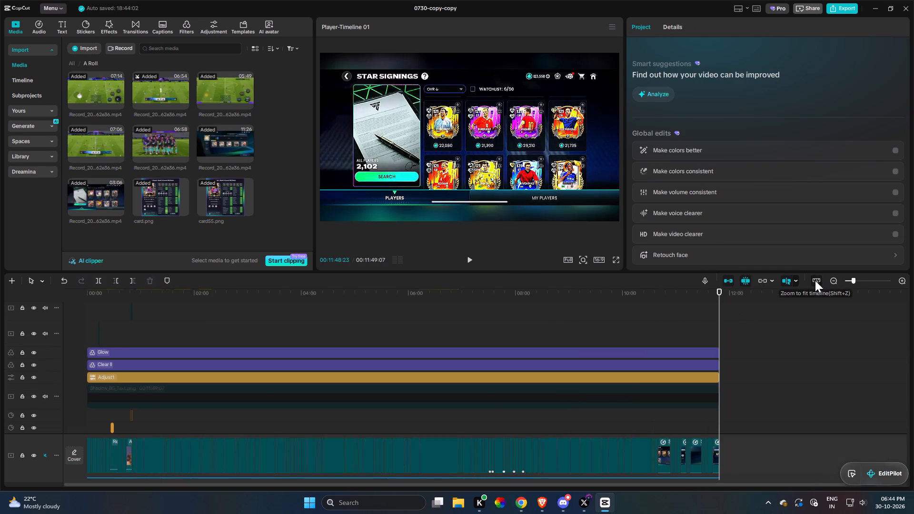
Set the Schweinsteiger compound clip's canvas to the second blur level and apply it to all clips.
scroll(143, 366, "down", 12)
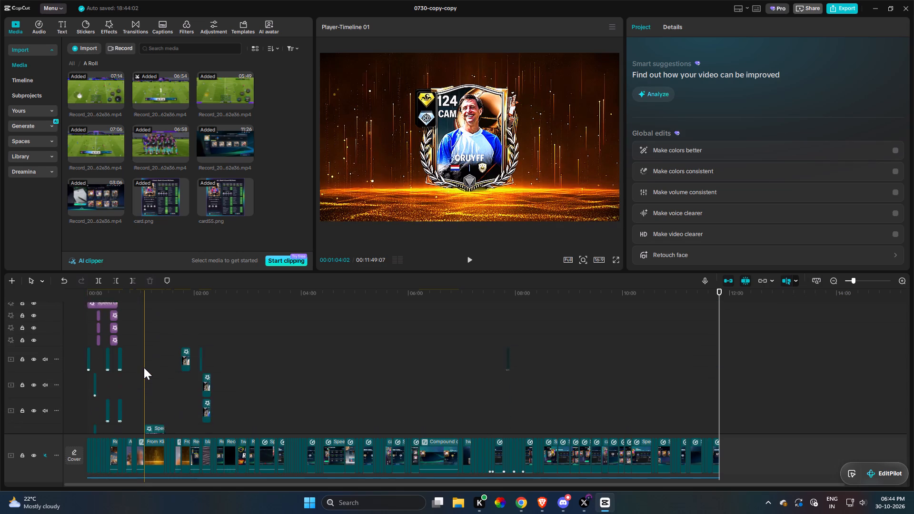
scroll(144, 367, "down", 7)
key("space")
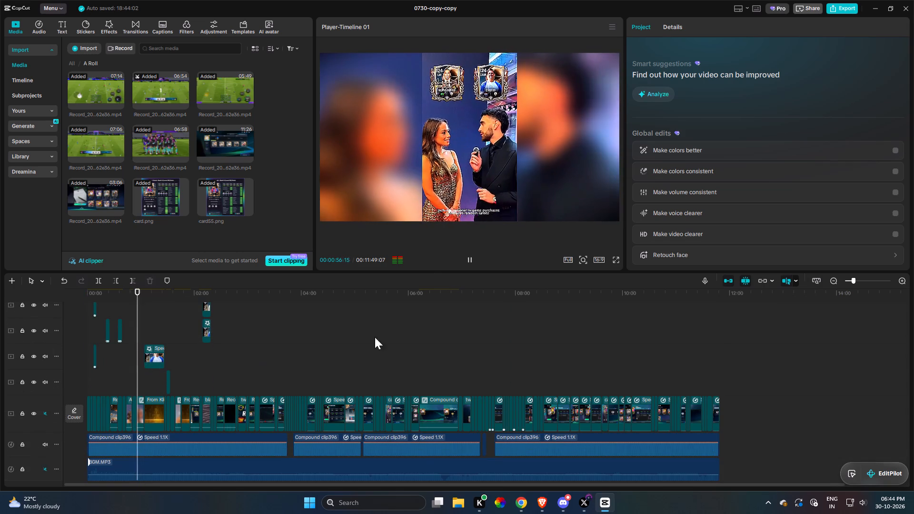
key("space")
left_click(443, 328)
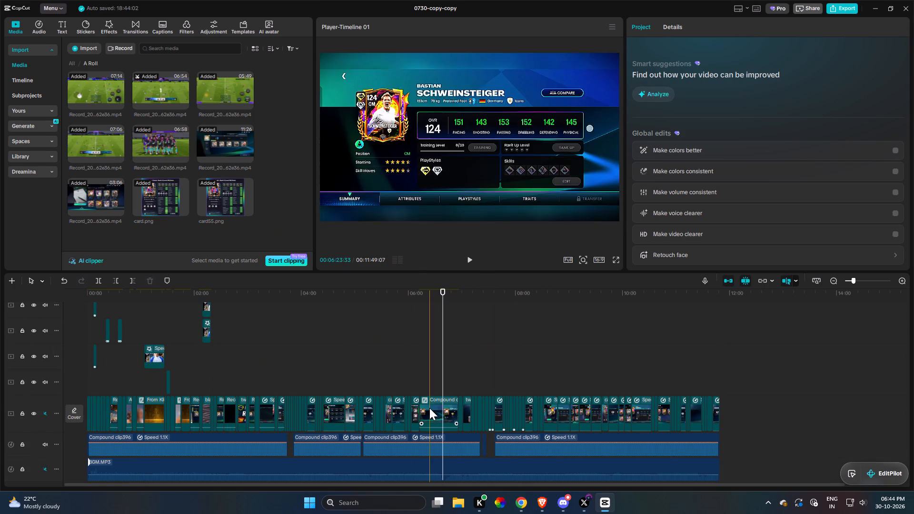
left_click(429, 408)
scroll(757, 164, "down", 14)
left_click(799, 255)
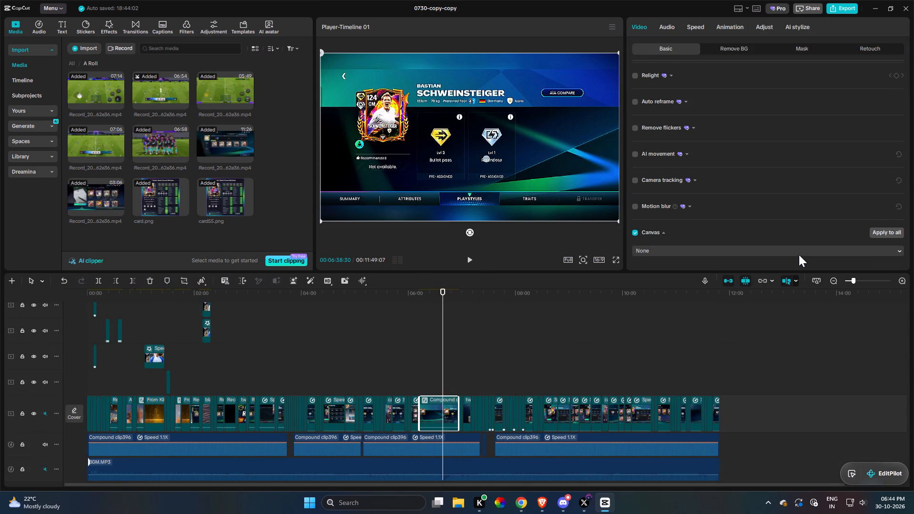
left_click(714, 282)
scroll(698, 214, "down", 4)
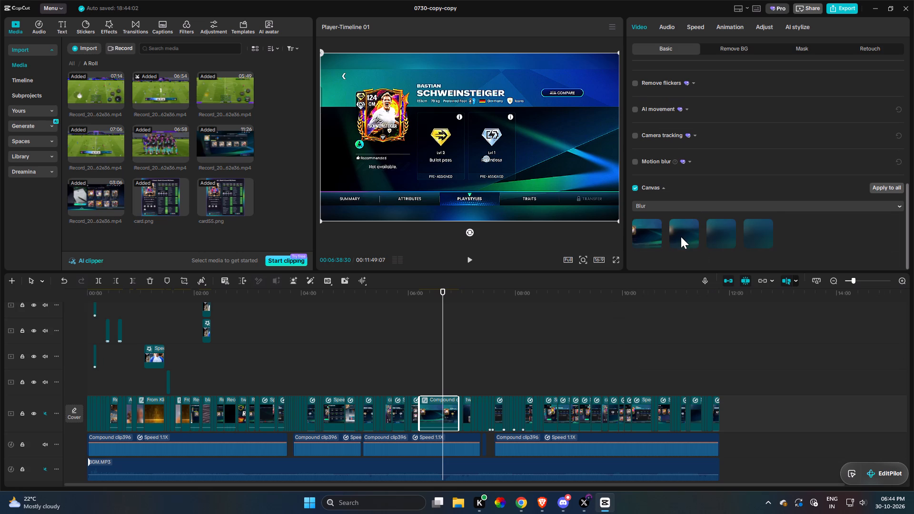
left_click(681, 237)
left_click(884, 189)
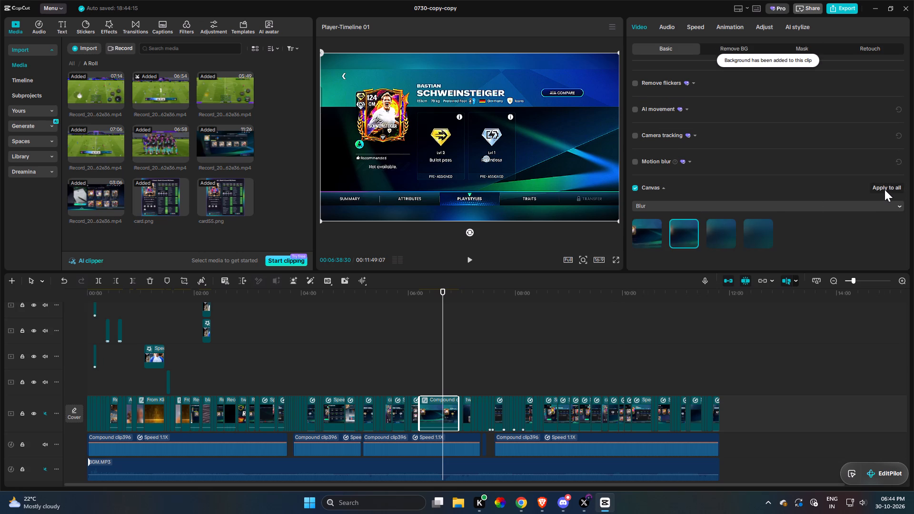
left_click(490, 355)
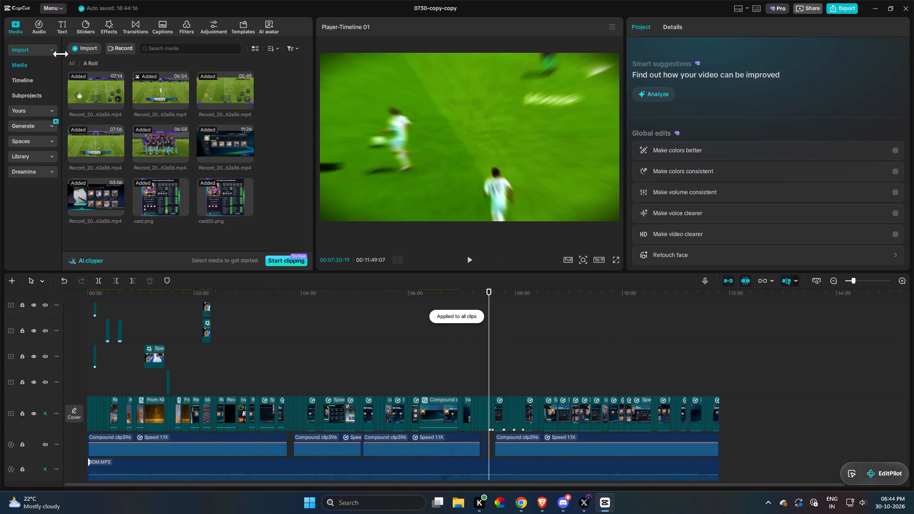
Copy the attributes of a temporary gameplay clip placed at the timeline's end with the Zoom 1 combo animation, and delete that clip.
left_click_drag(93, 82, 761, 413)
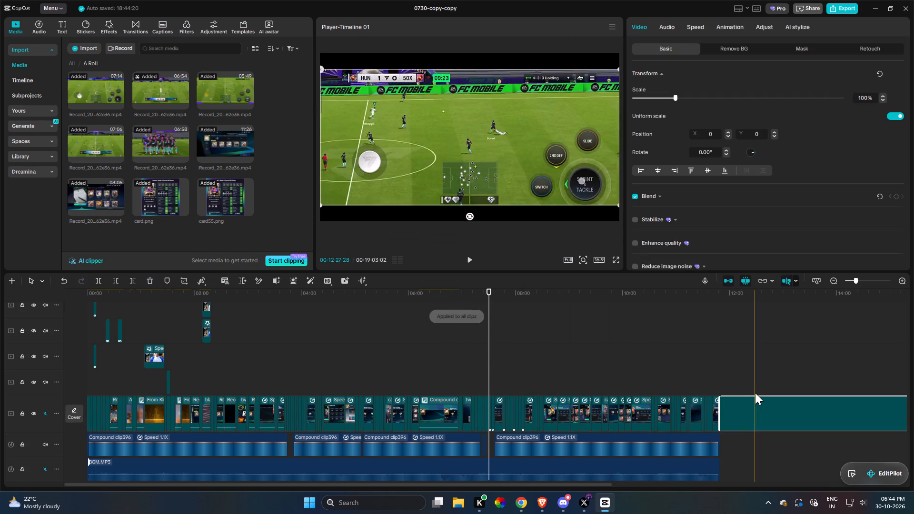
left_click(723, 26)
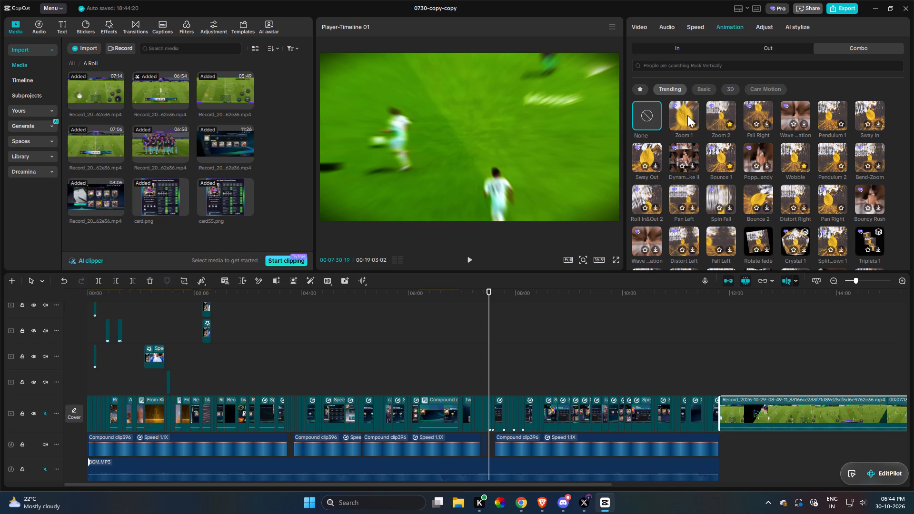
left_click(679, 108)
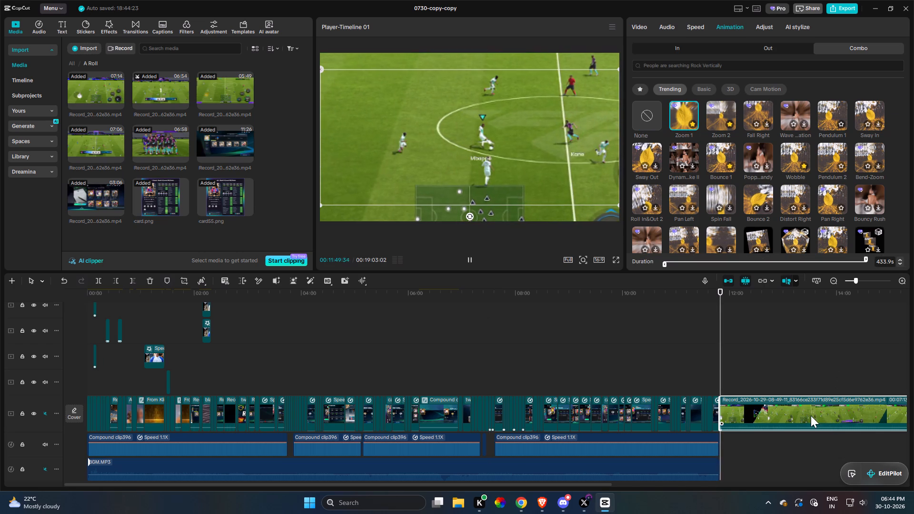
key("shift+c")
key("f")
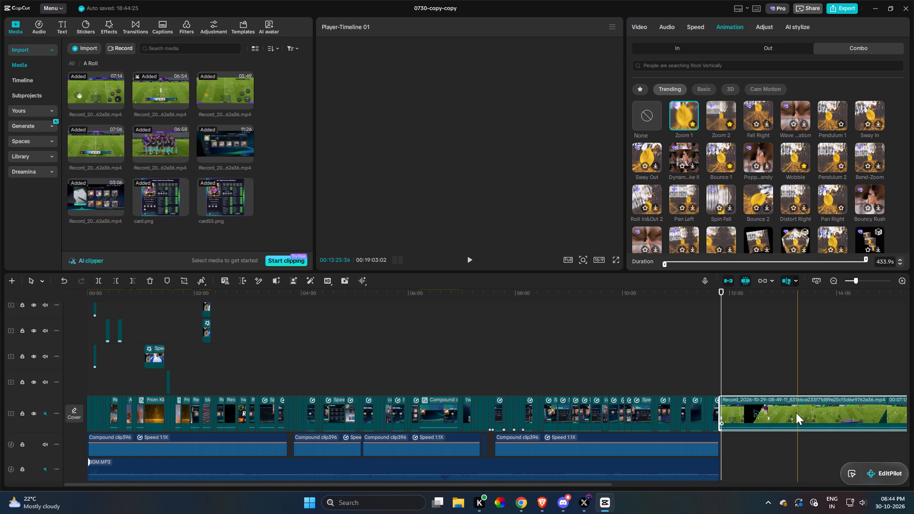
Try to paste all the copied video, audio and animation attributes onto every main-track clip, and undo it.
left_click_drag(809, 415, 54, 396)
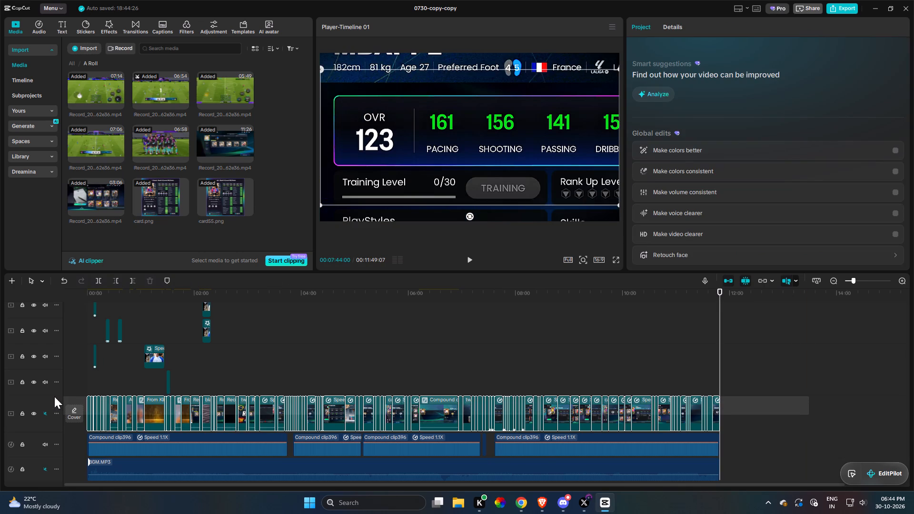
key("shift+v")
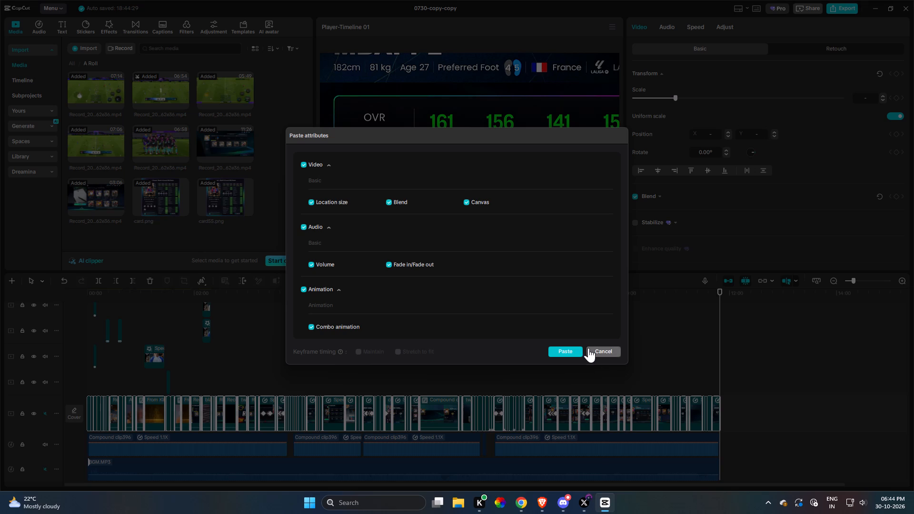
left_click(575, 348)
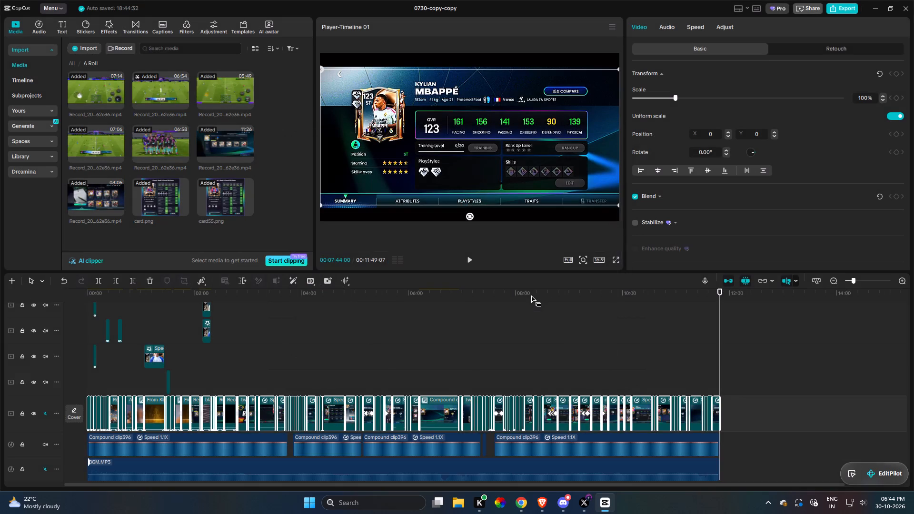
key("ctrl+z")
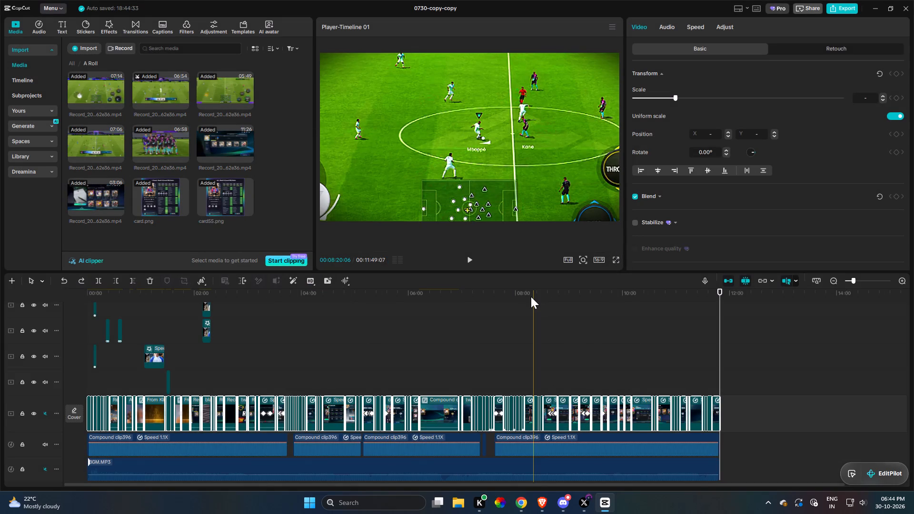
Paste only the copied combo animation onto all main-track clips and check it on the Schweinsteiger compound clip.
key("space")
key("space")
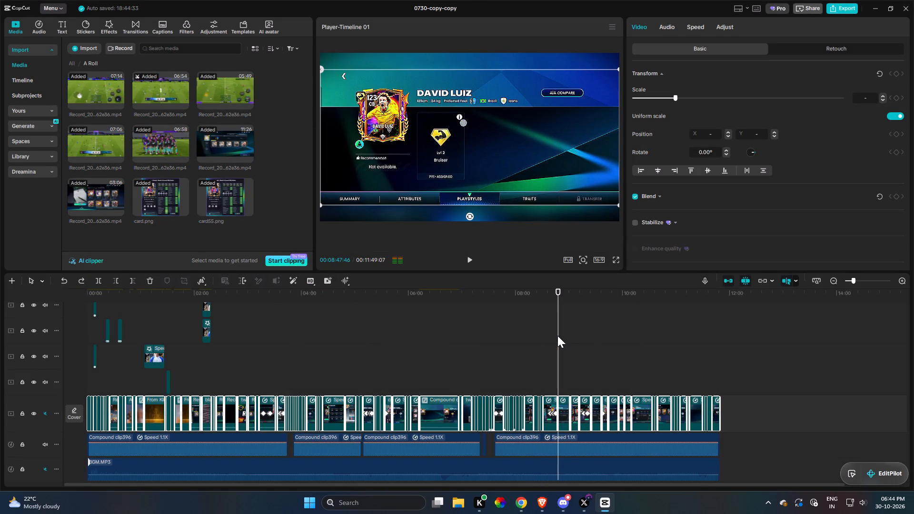
key("shift+v")
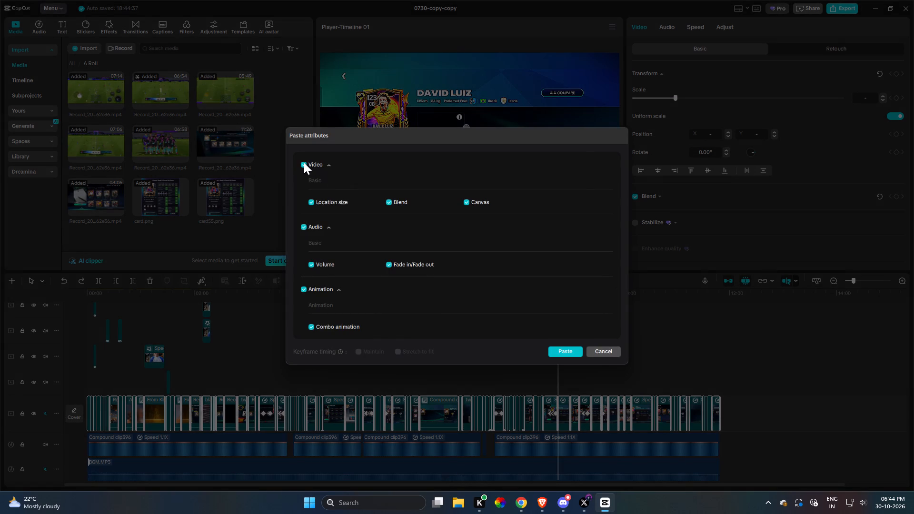
left_click(304, 162)
left_click(304, 228)
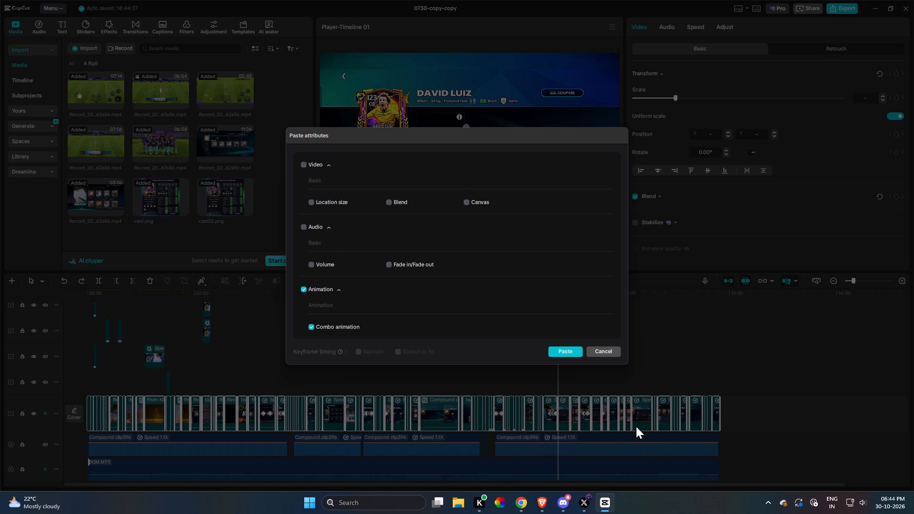
left_click(576, 350)
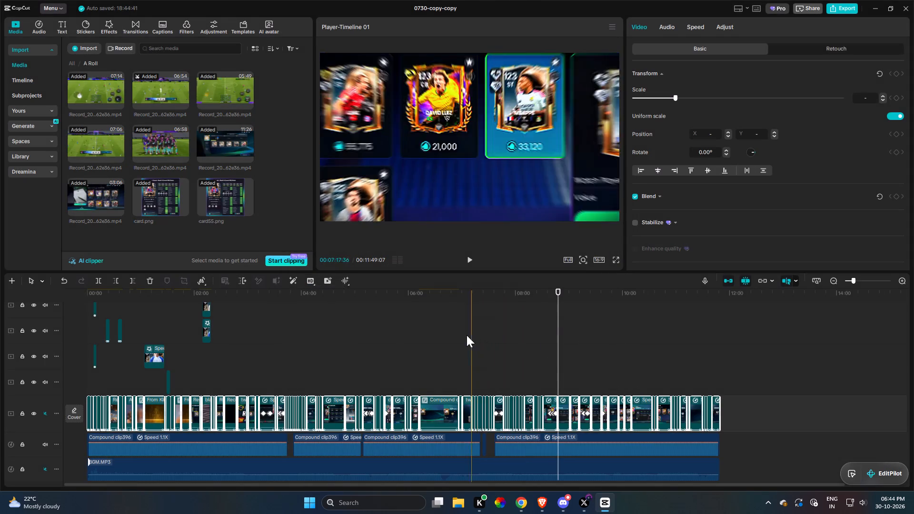
left_click(423, 341)
key("space")
left_click(447, 408)
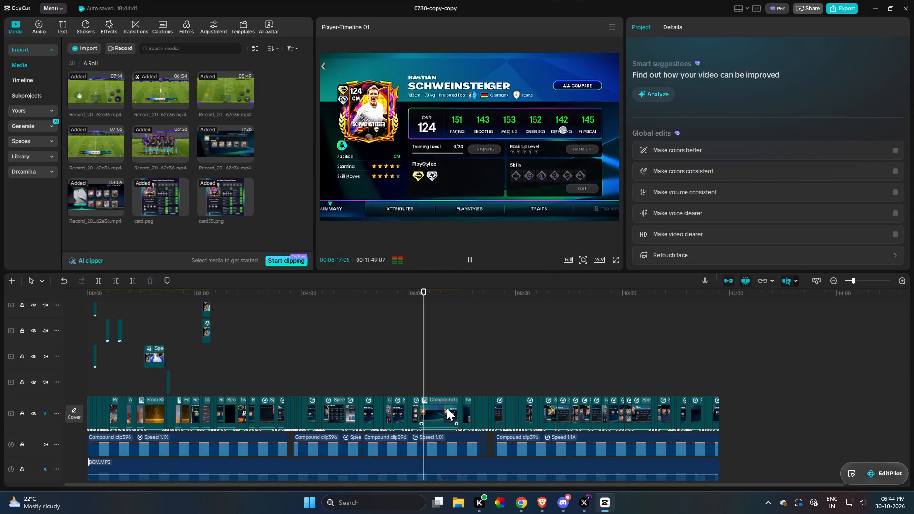
left_click(720, 25)
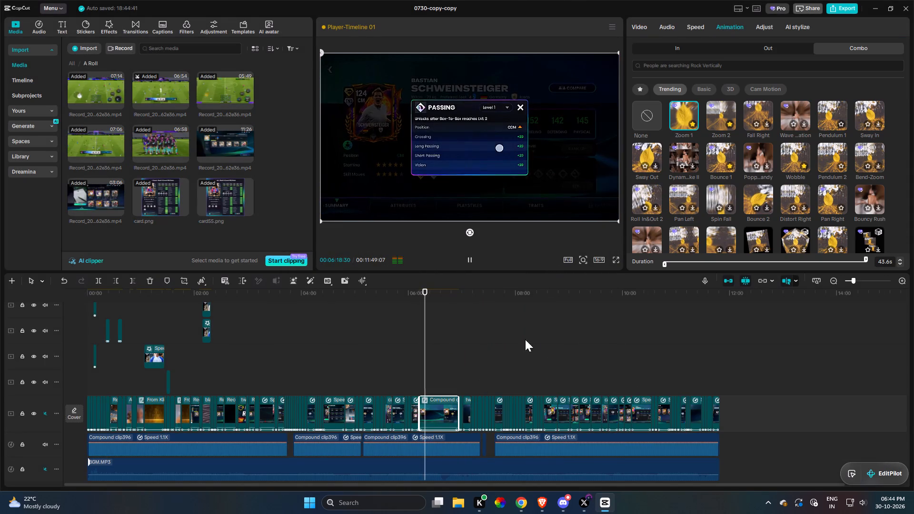
key("space")
Crop the social post screenshot clip at about 0:51, removing its red border and the comment row below the highlighted likes line.
scroll(322, 370, "up", 12)
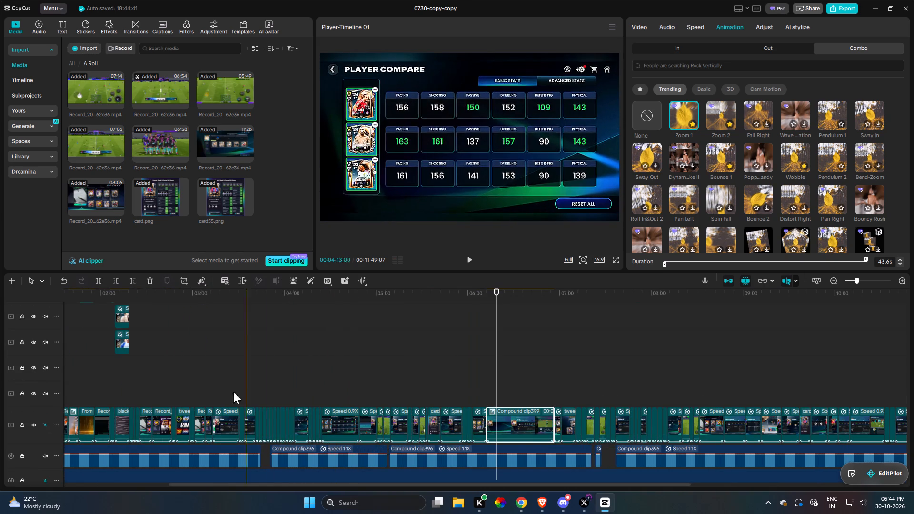
scroll(159, 390, "up", 12)
left_click_drag(159, 390, 123, 384)
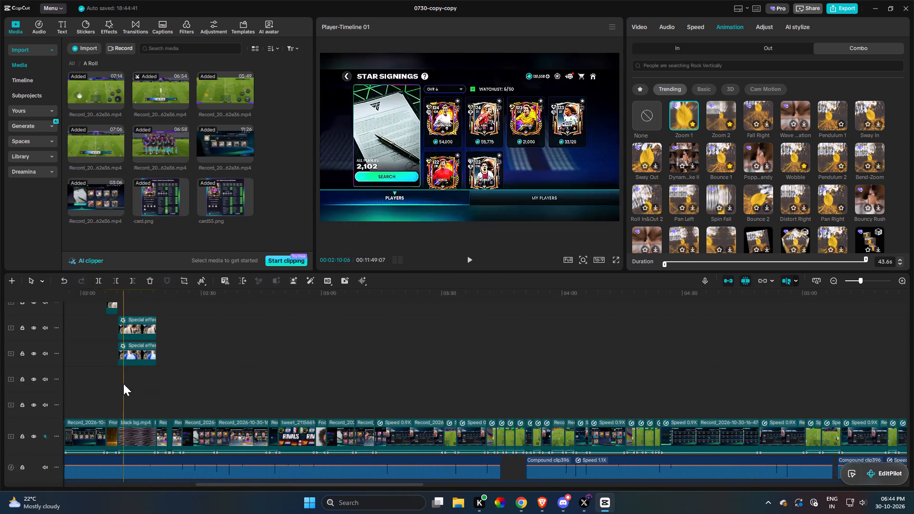
left_click_drag(123, 384, 231, 385)
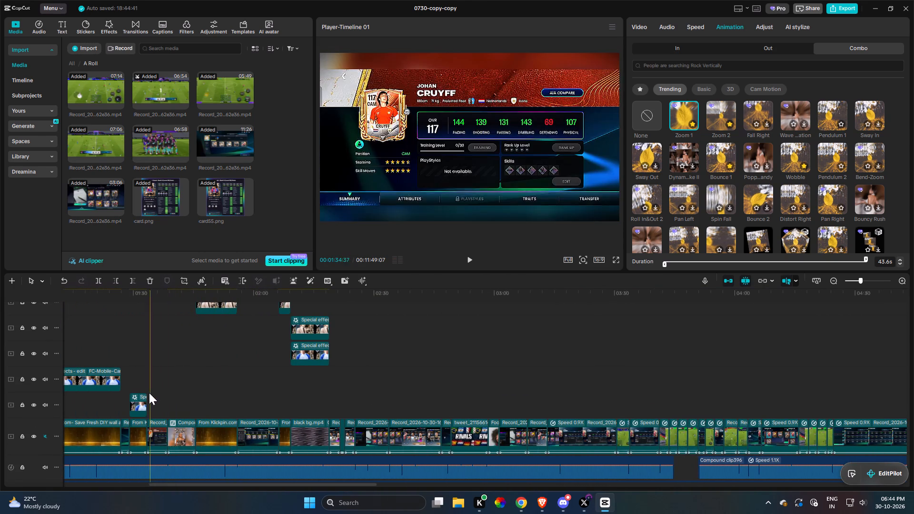
left_click_drag(147, 393, 241, 382)
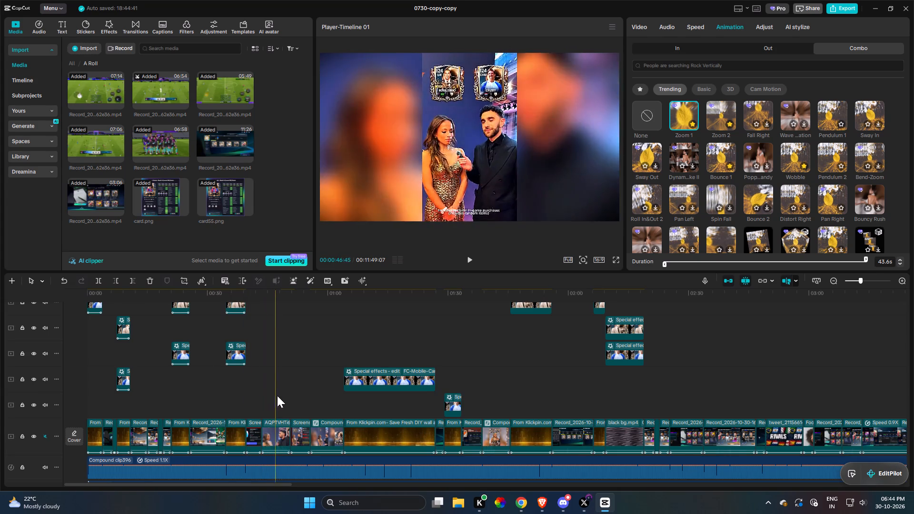
key("space")
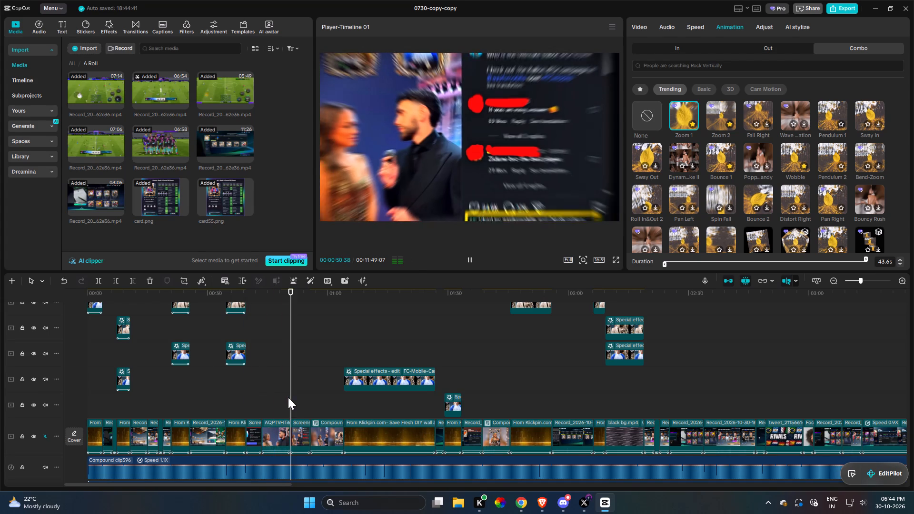
key("space")
left_click(300, 432)
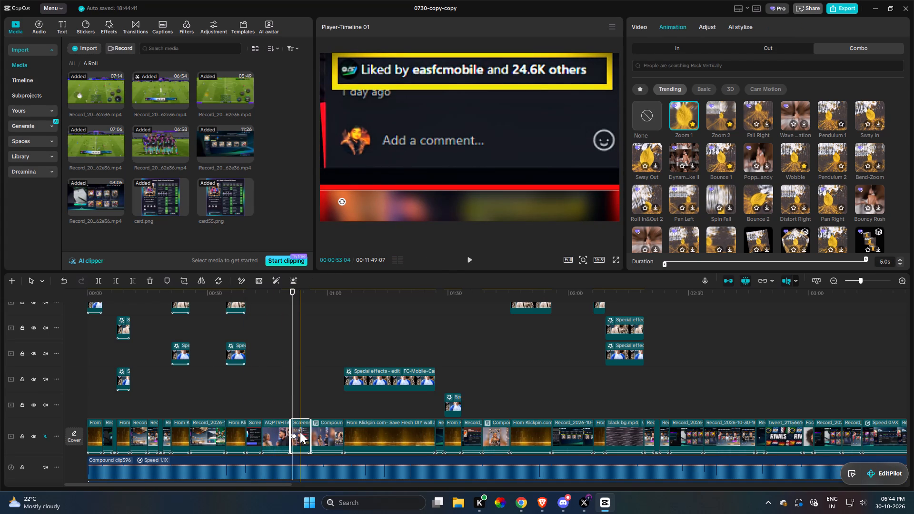
key("3")
left_click_drag(456, 344, 459, 320)
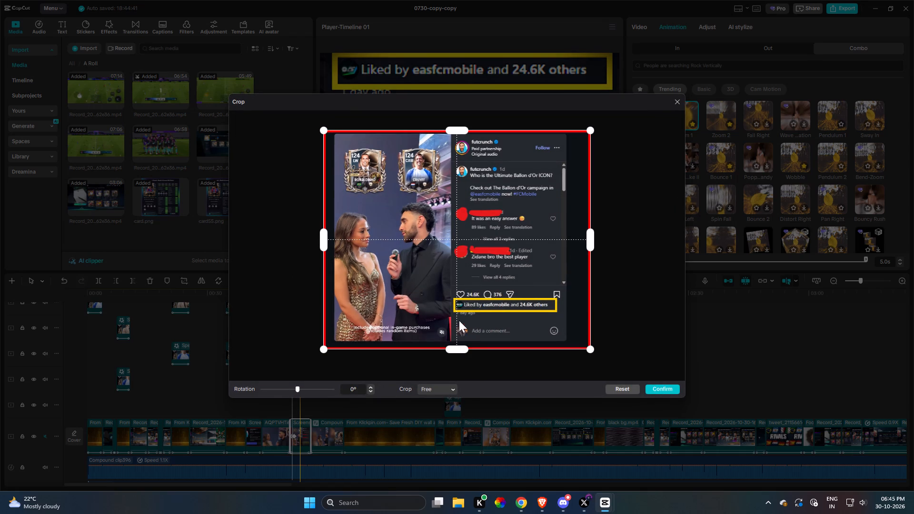
left_click_drag(459, 320, 459, 321)
left_click_drag(456, 346, 457, 318)
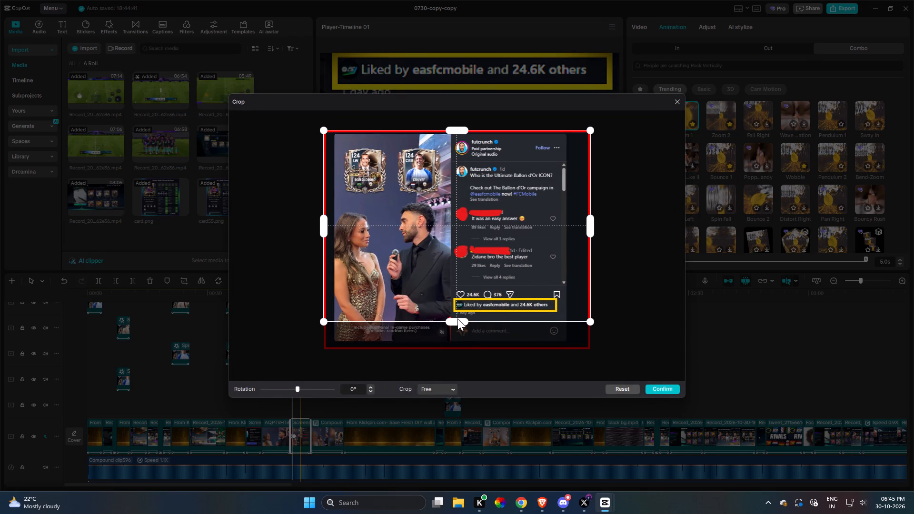
left_click_drag(323, 128, 335, 128)
left_click_drag(587, 221, 565, 223)
left_click_drag(448, 128, 450, 134)
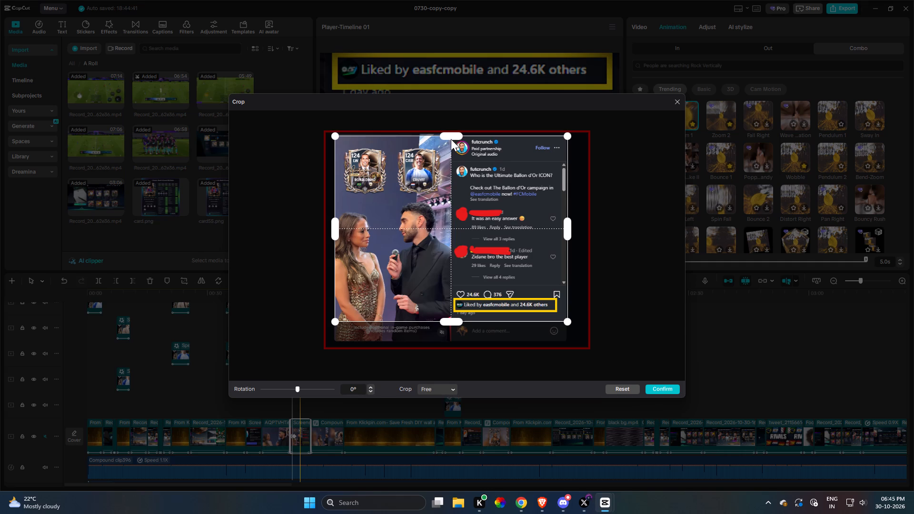
left_click(666, 389)
key("space")
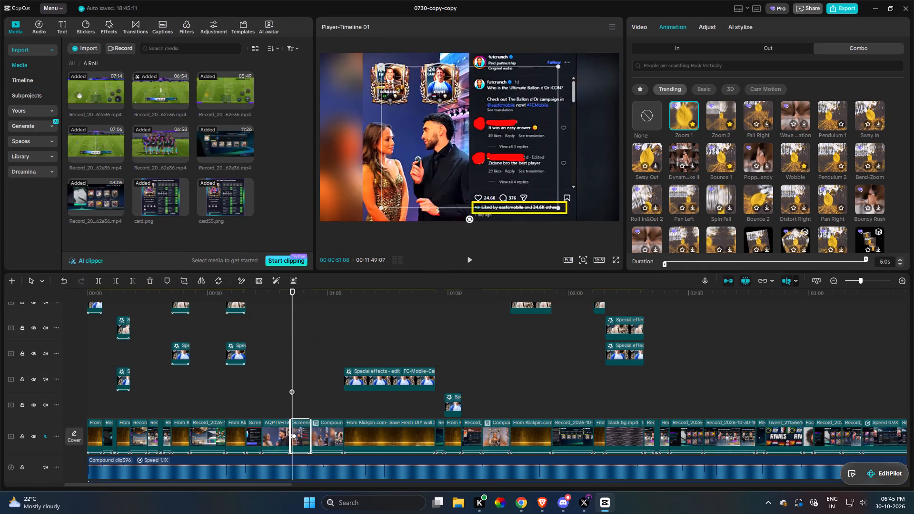
Play back the section from the cropped screenshot clip at about 0:51 and the opening seconds to check them.
key("space")
left_click(290, 376)
key("space")
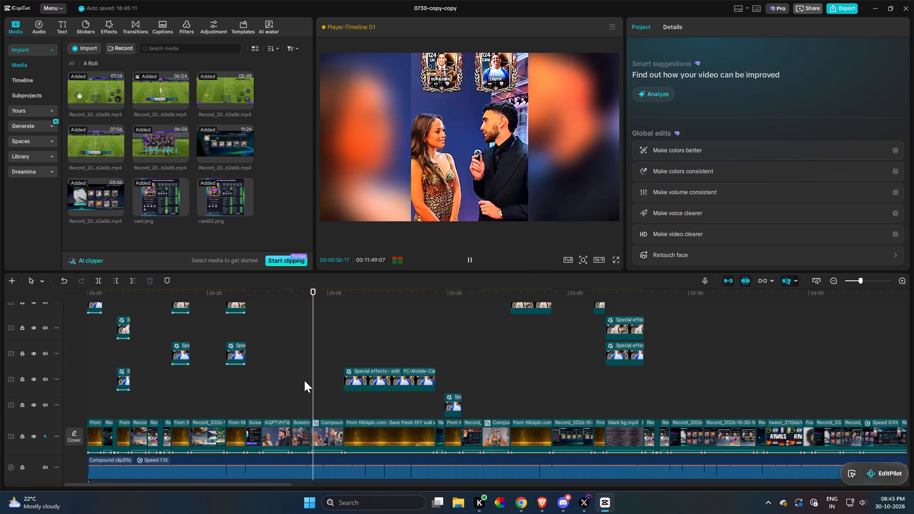
key("space")
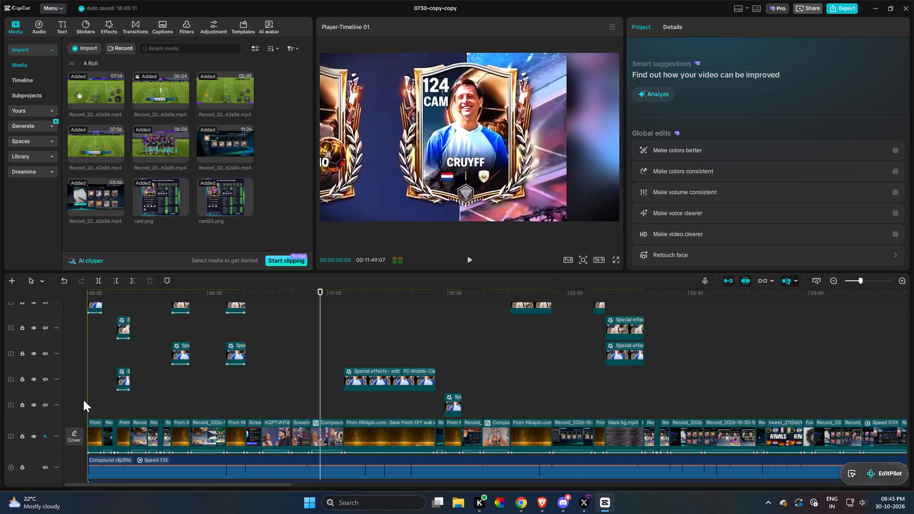
key("space")
scroll(199, 374, "up", 12)
key("space")
Apply the Zoom 1 combo animation to the Cruyff card overlay starting at about 1:04.
left_click(815, 278)
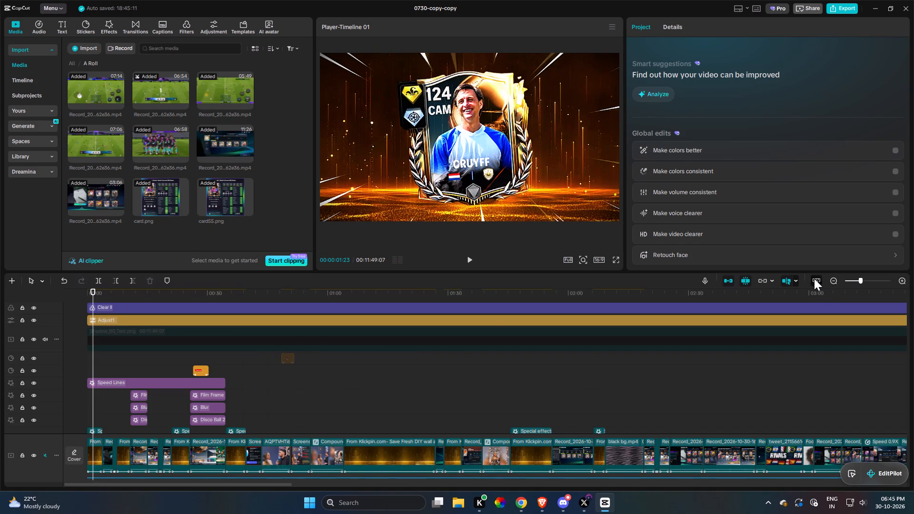
scroll(311, 412, "down", 15)
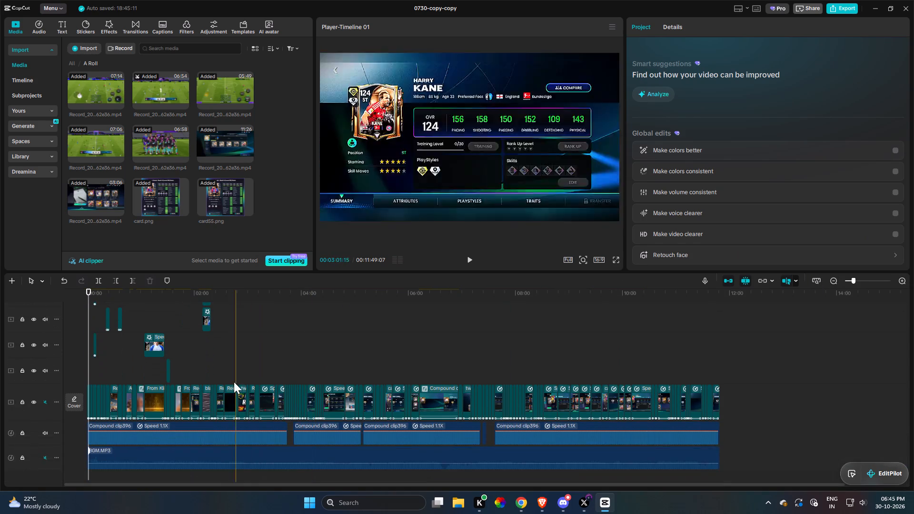
scroll(231, 378, "up", 6)
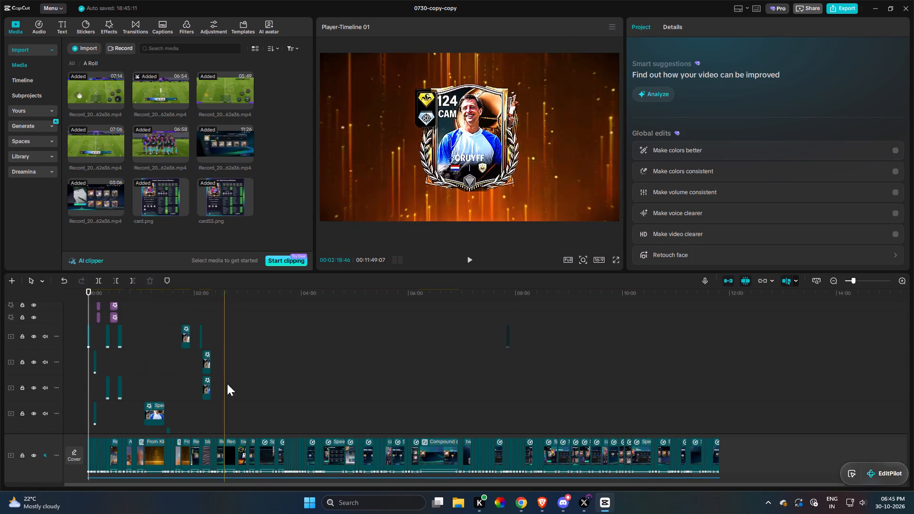
scroll(236, 392, "down", 3)
left_click(155, 381)
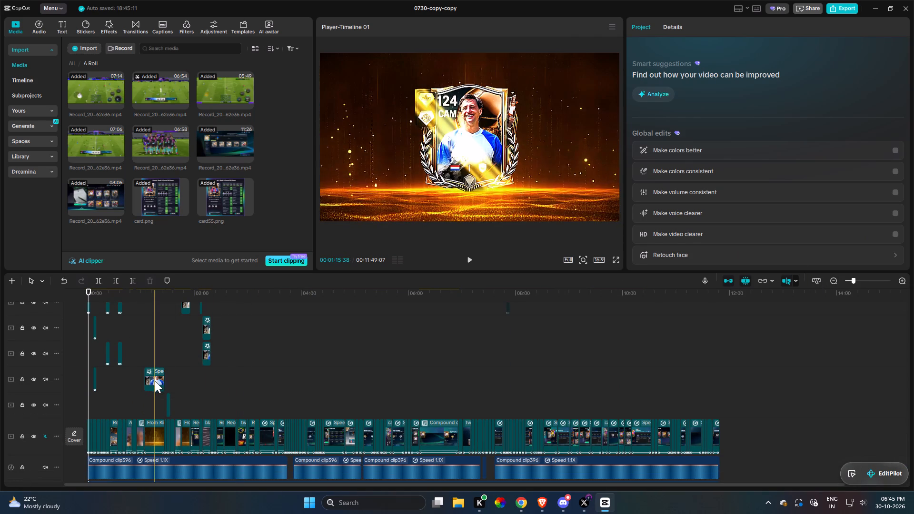
left_click(671, 31)
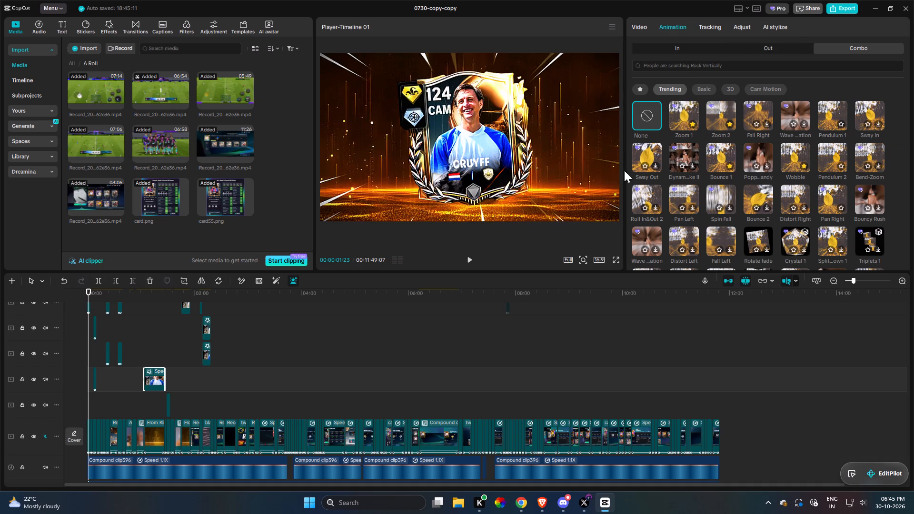
scroll(140, 366, "up", 16, "ctrl")
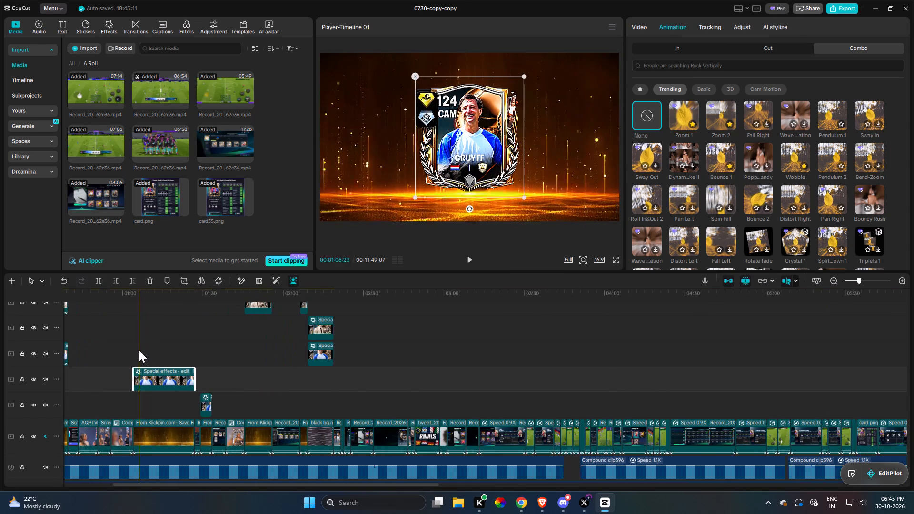
key("space")
left_click(688, 107)
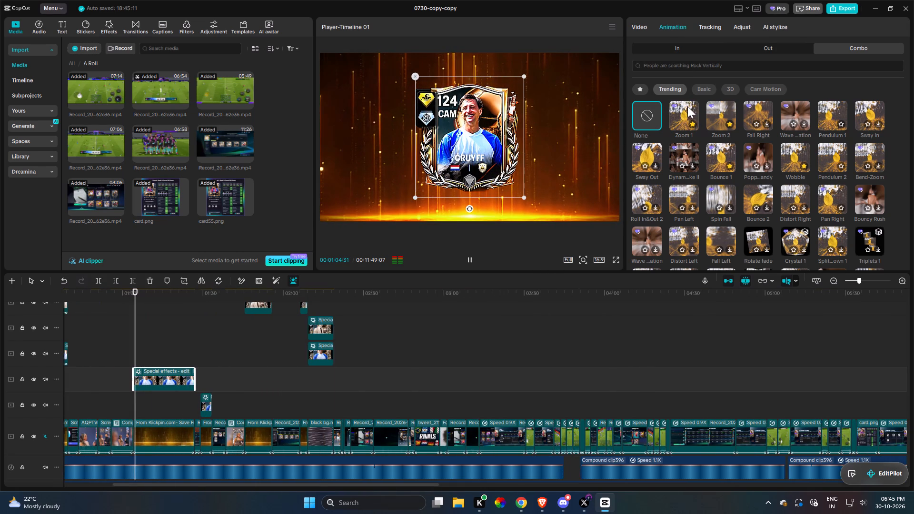
Apply the Bounce 1 combo animation to the paired Rummenigge and Cruyff card overlays at about 2:09, trying Wobble first on Rummenigge.
scroll(300, 342, "up", 4)
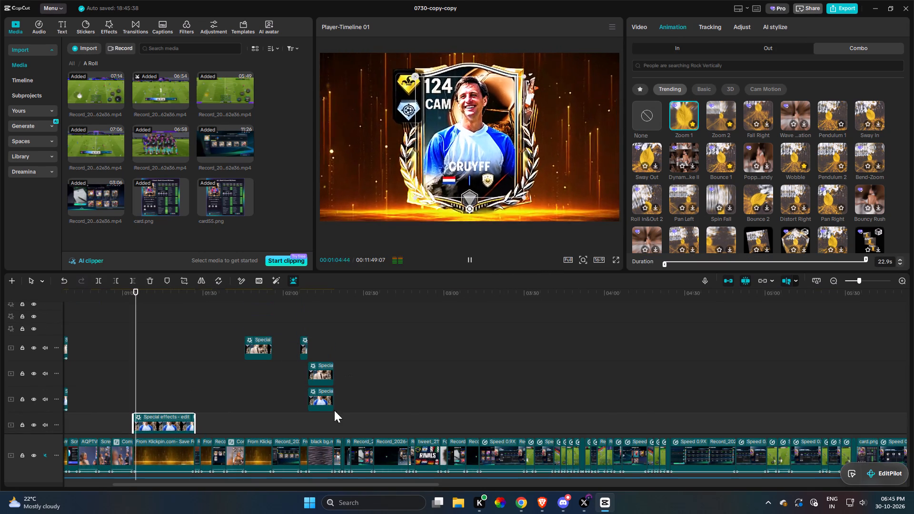
left_click_drag(350, 405, 310, 366)
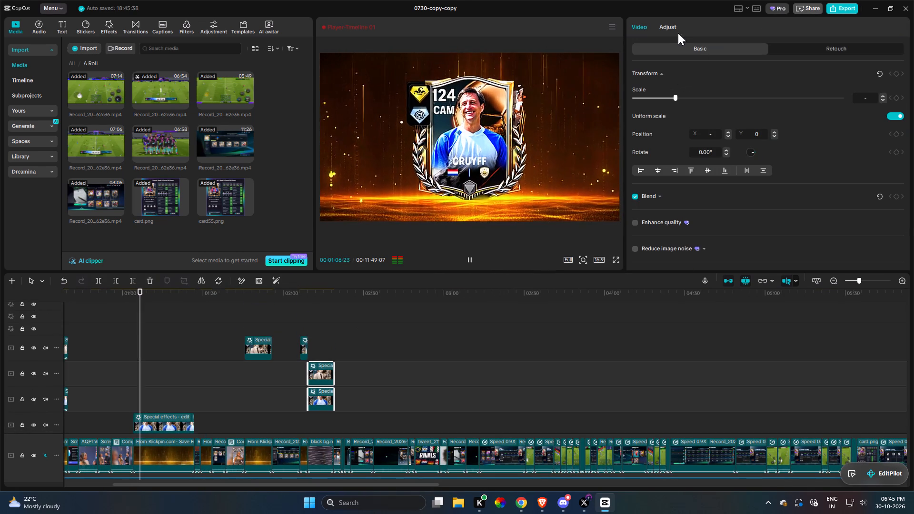
left_click(374, 357)
left_click(321, 371)
left_click(685, 27)
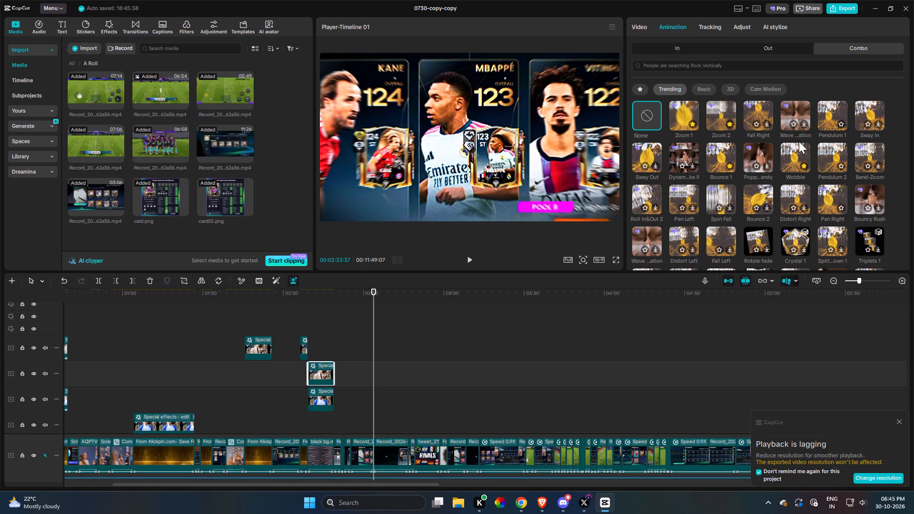
left_click(797, 154)
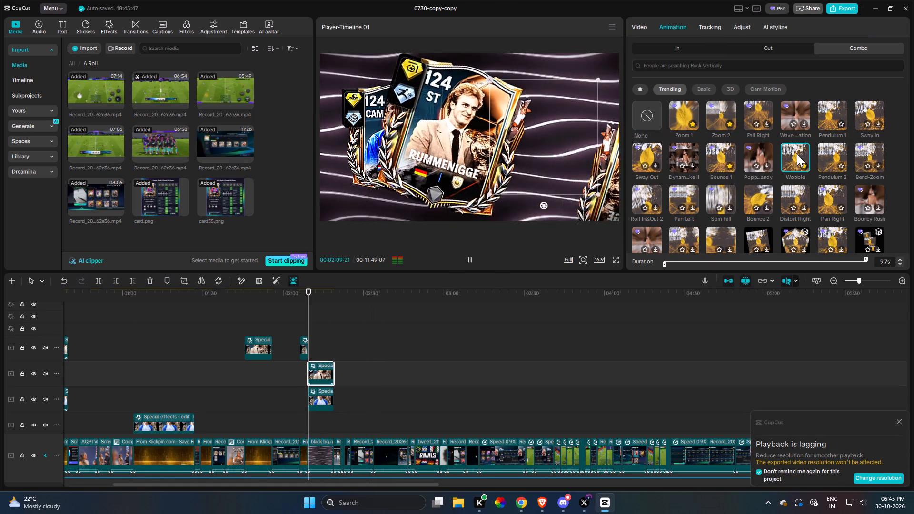
left_click(727, 150)
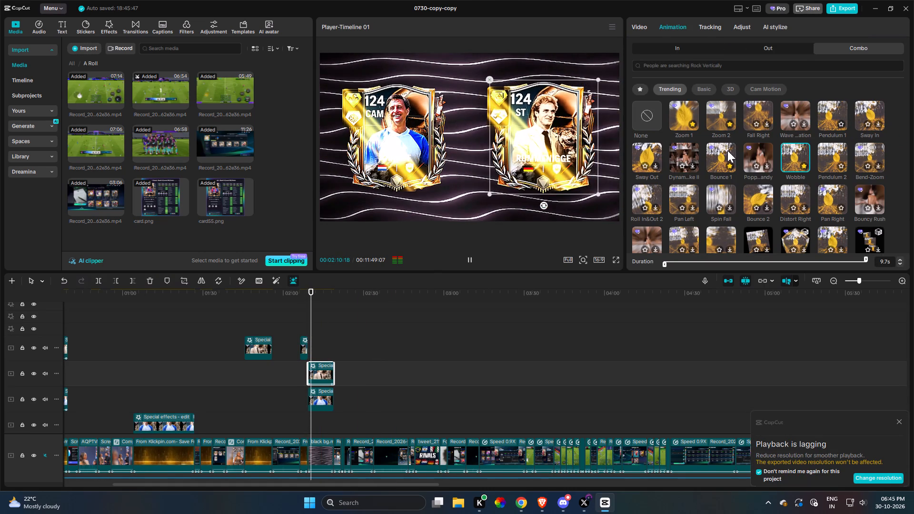
left_click(315, 399)
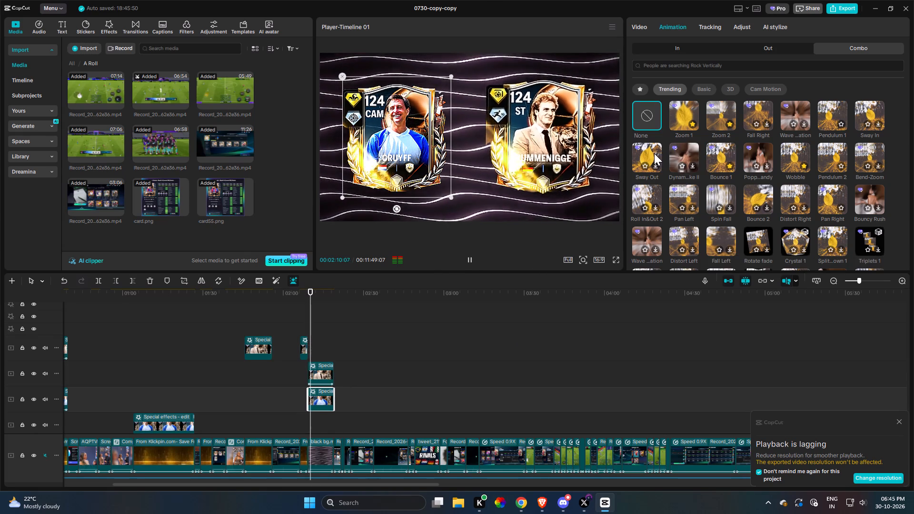
left_click(713, 153)
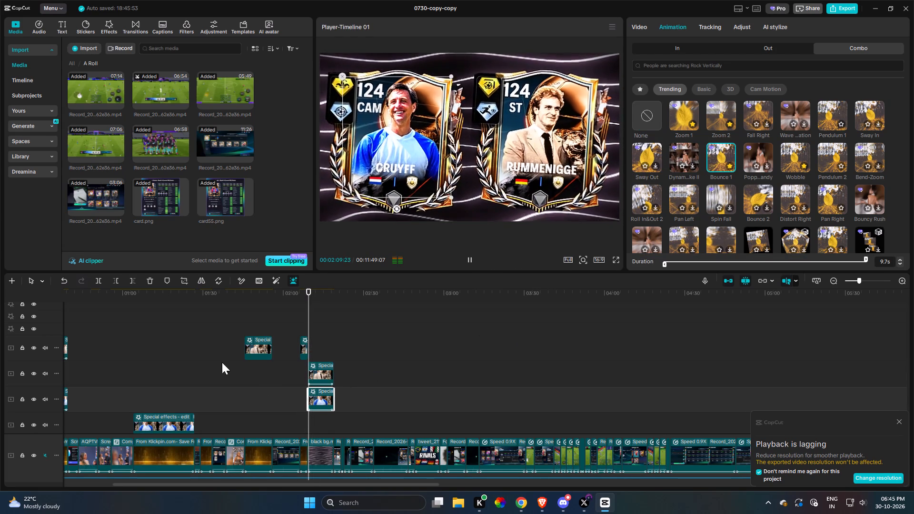
Apply the Zoom 1 combo animation to the two Rummenigge card overlays at about 2:06 and 1:45.
left_click(307, 346)
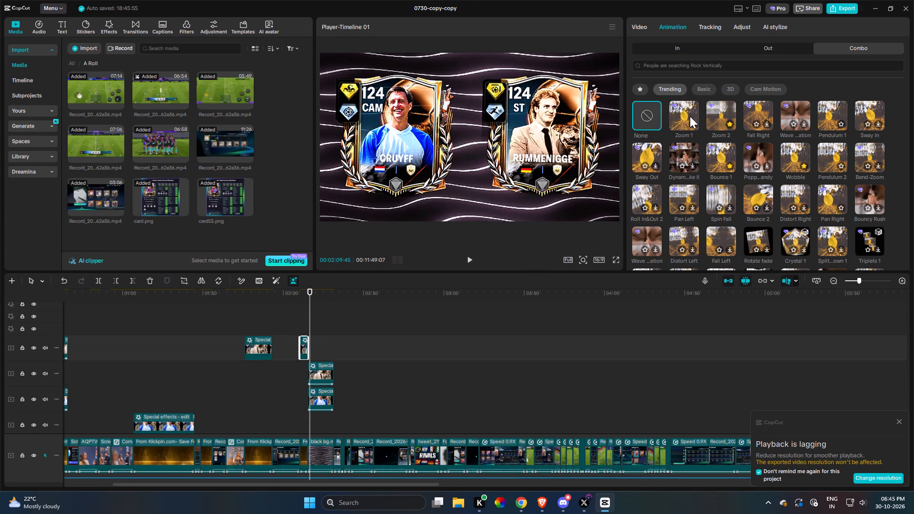
left_click(690, 116)
left_click(251, 348)
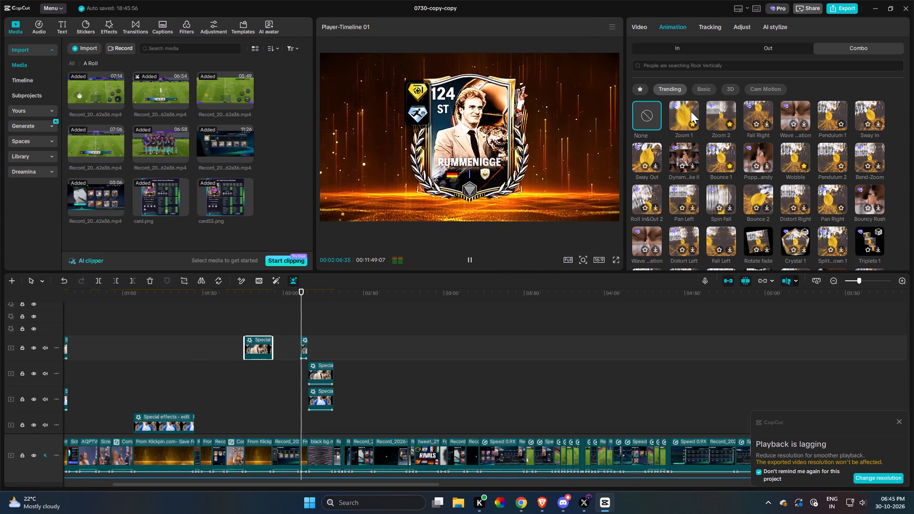
left_click(691, 111)
Apply the Bounce 1 combo animation to the short Cruyff card overlay at about 1:29.
left_click_drag(247, 404, 241, 384)
scroll(243, 389, "down", 4)
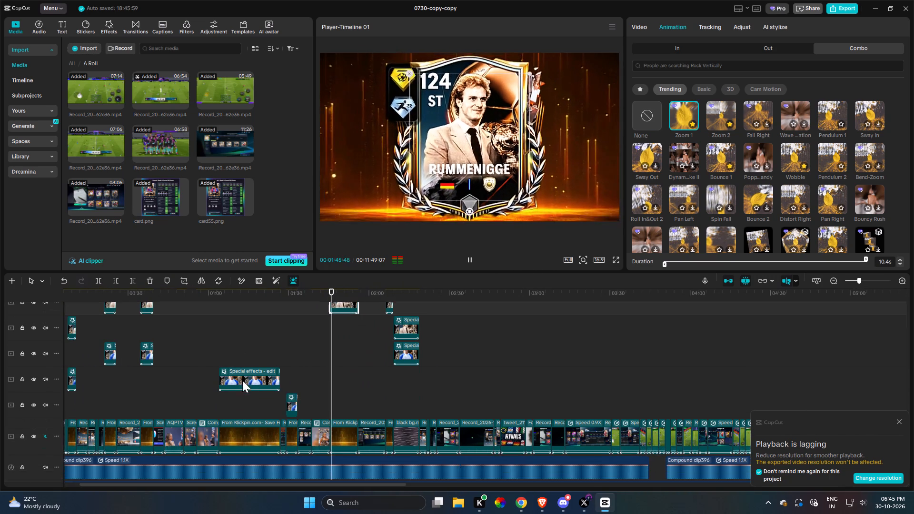
left_click_drag(203, 362, 357, 397)
left_click(324, 408)
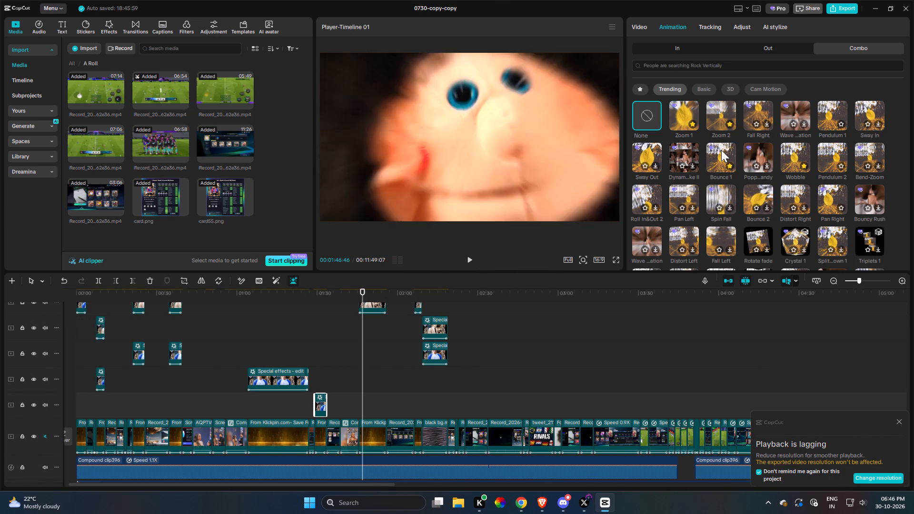
left_click(721, 150)
Dismiss the playback lag notice and look over the overlay, effect and filter tracks across the whole timeline.
left_click(242, 323)
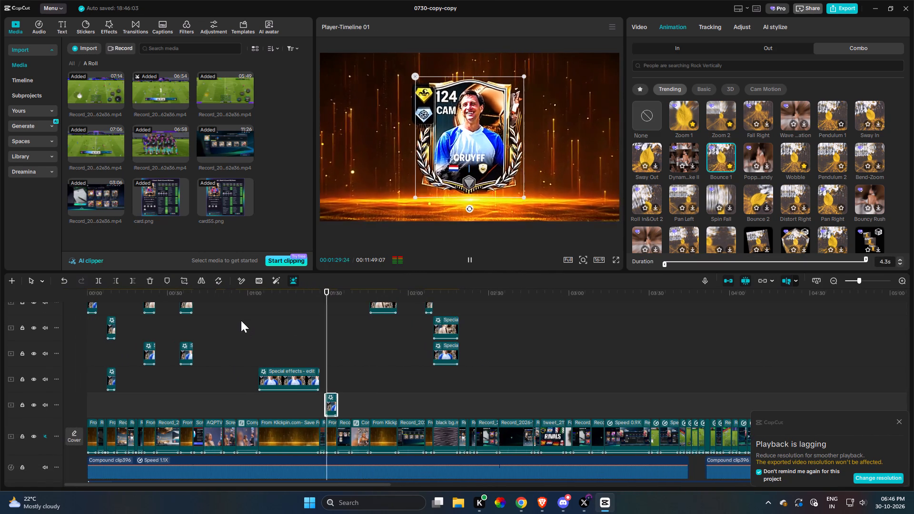
scroll(220, 341, "up", 3)
left_click(125, 357)
scroll(368, 380, "up", 2)
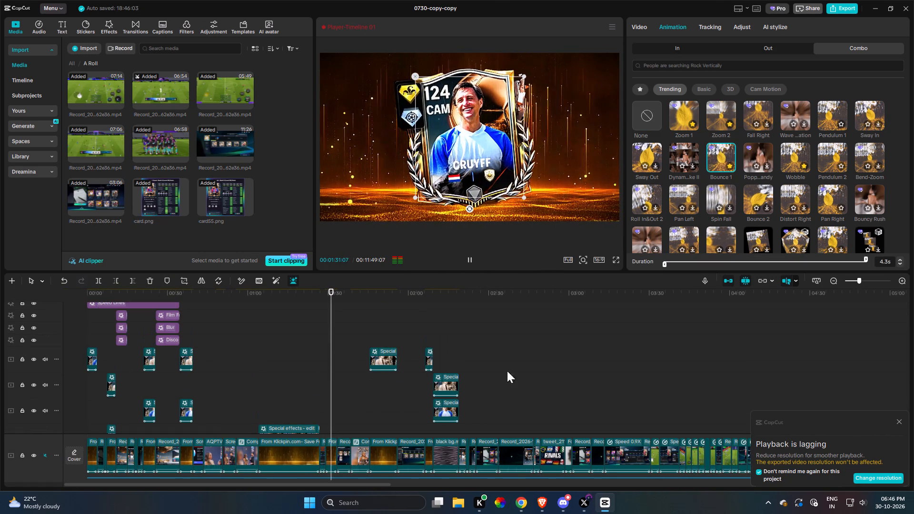
left_click(898, 420)
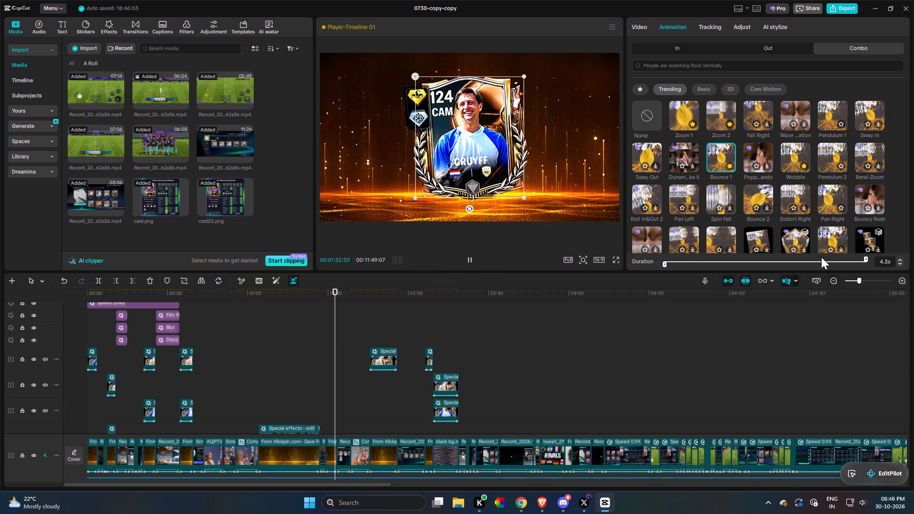
left_click(815, 282)
scroll(243, 396, "down", 4)
scroll(161, 384, "up", 4)
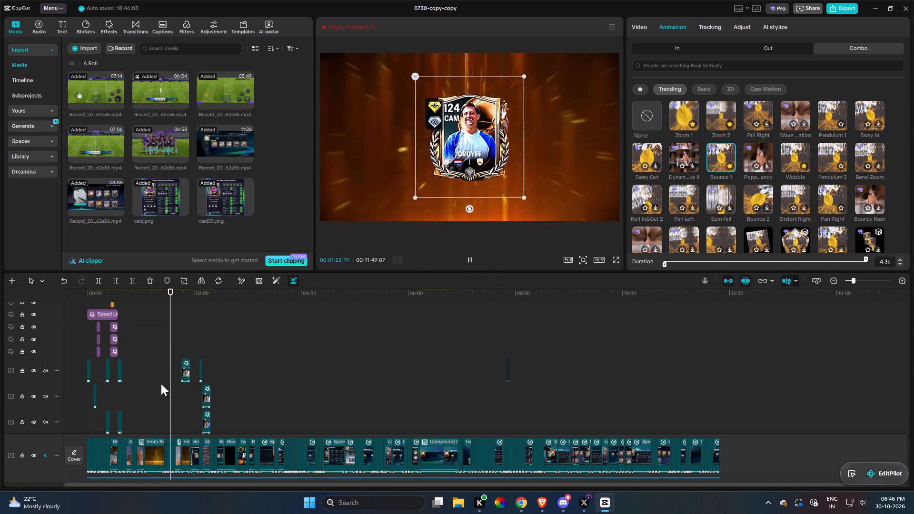
scroll(161, 384, "up", 16)
key("space")
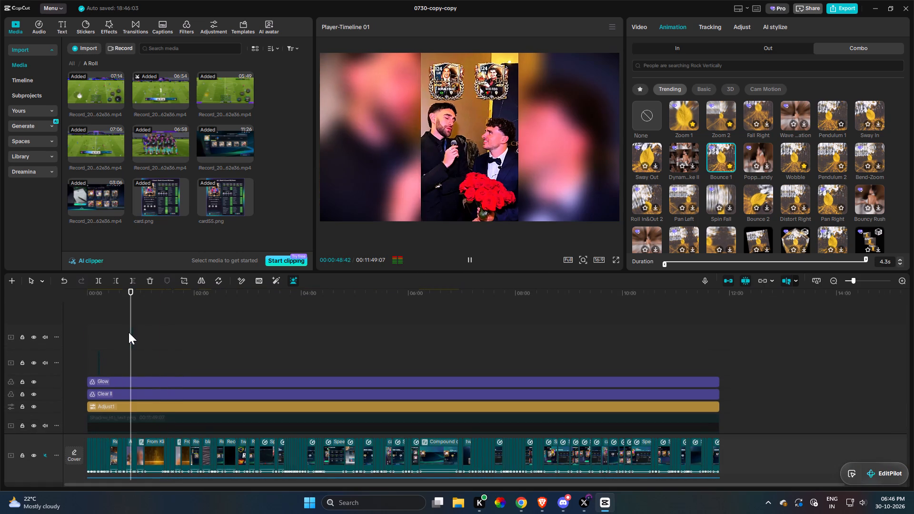
key("space")
Generate auto captions for the timeline with the spoken language on auto detect.
left_click(162, 30)
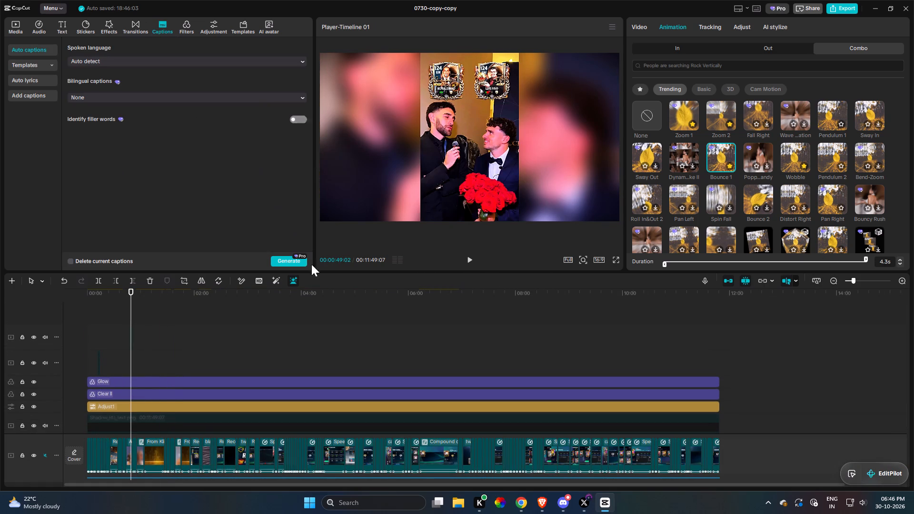
left_click(290, 261)
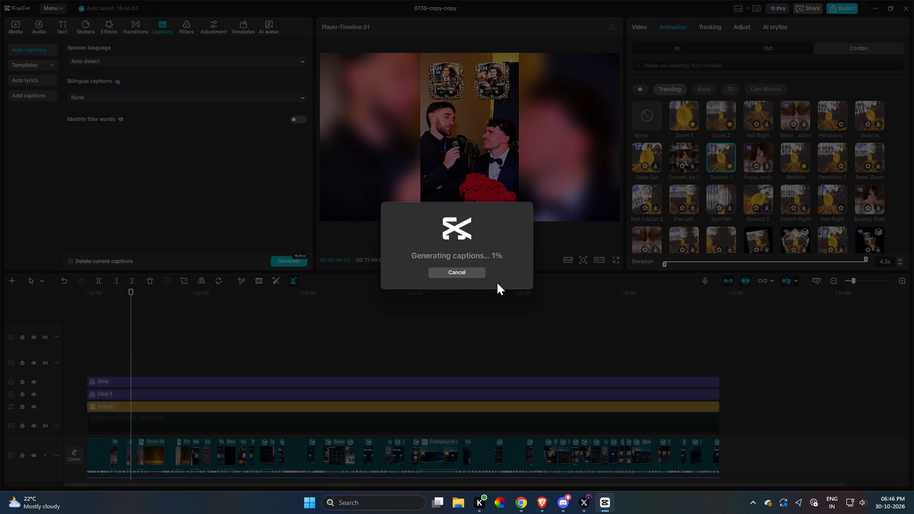
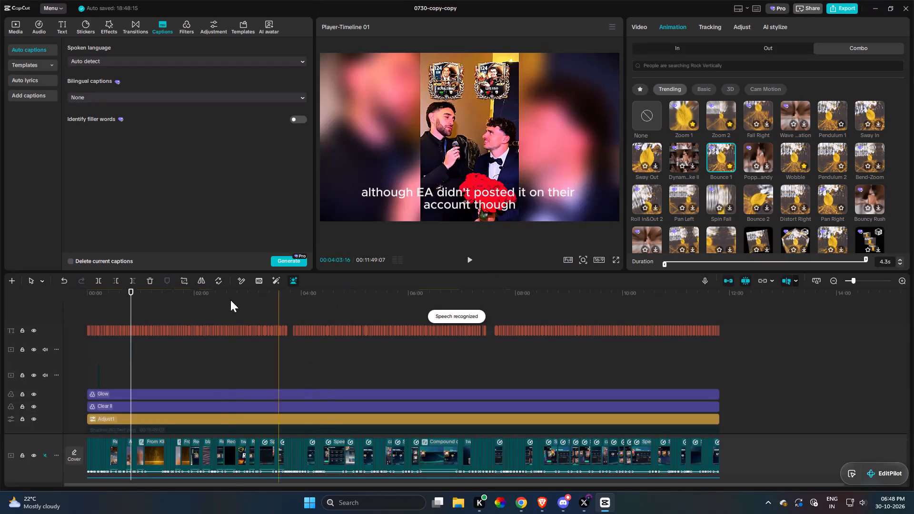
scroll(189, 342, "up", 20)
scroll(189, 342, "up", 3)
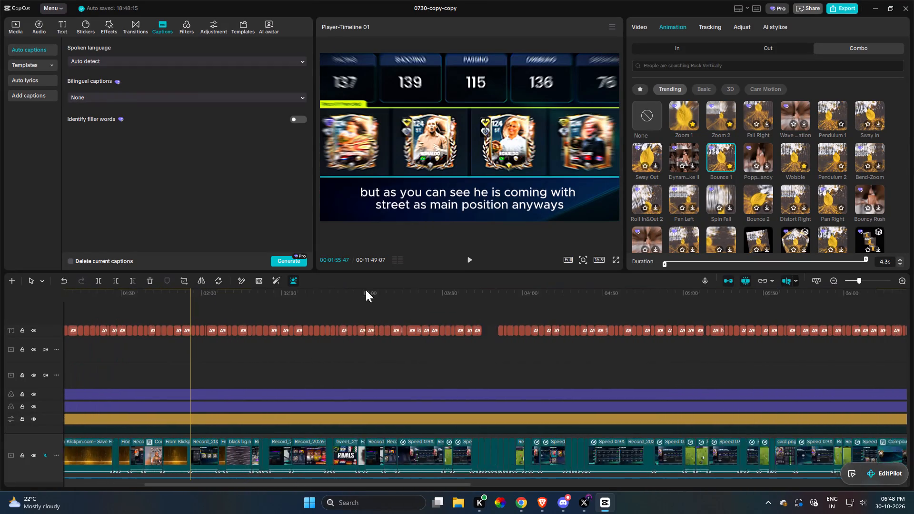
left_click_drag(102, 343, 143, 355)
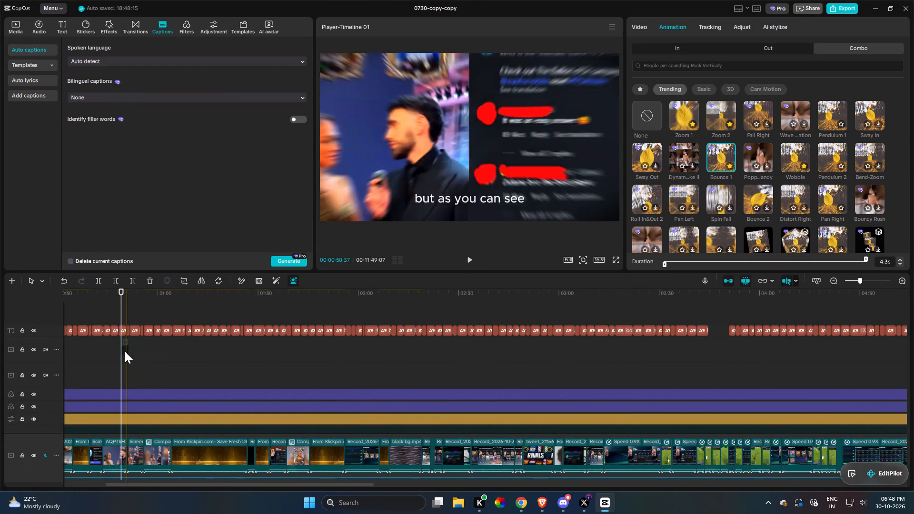
Close the 0730-copy-copy project once its captions are generated.
left_click(907, 7)
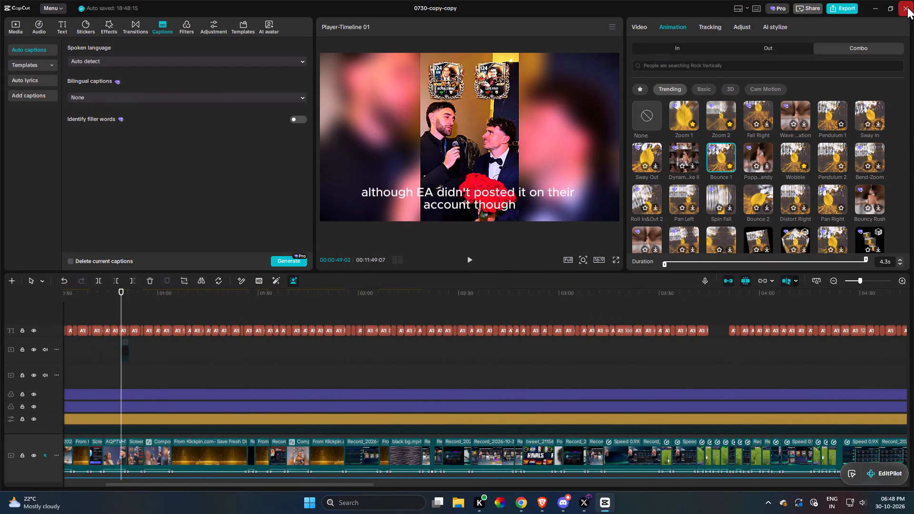
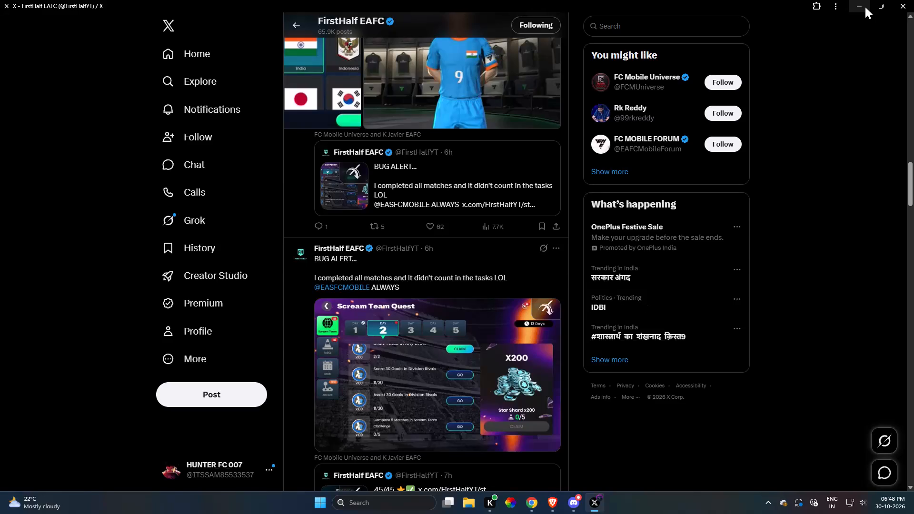
Minimize the X window showing the FirstHalf EAFC profile.
left_click(864, 7)
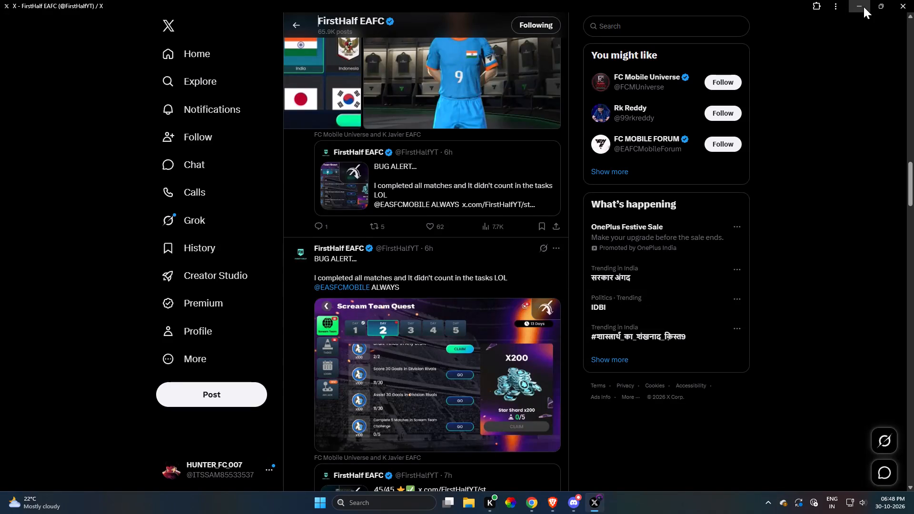